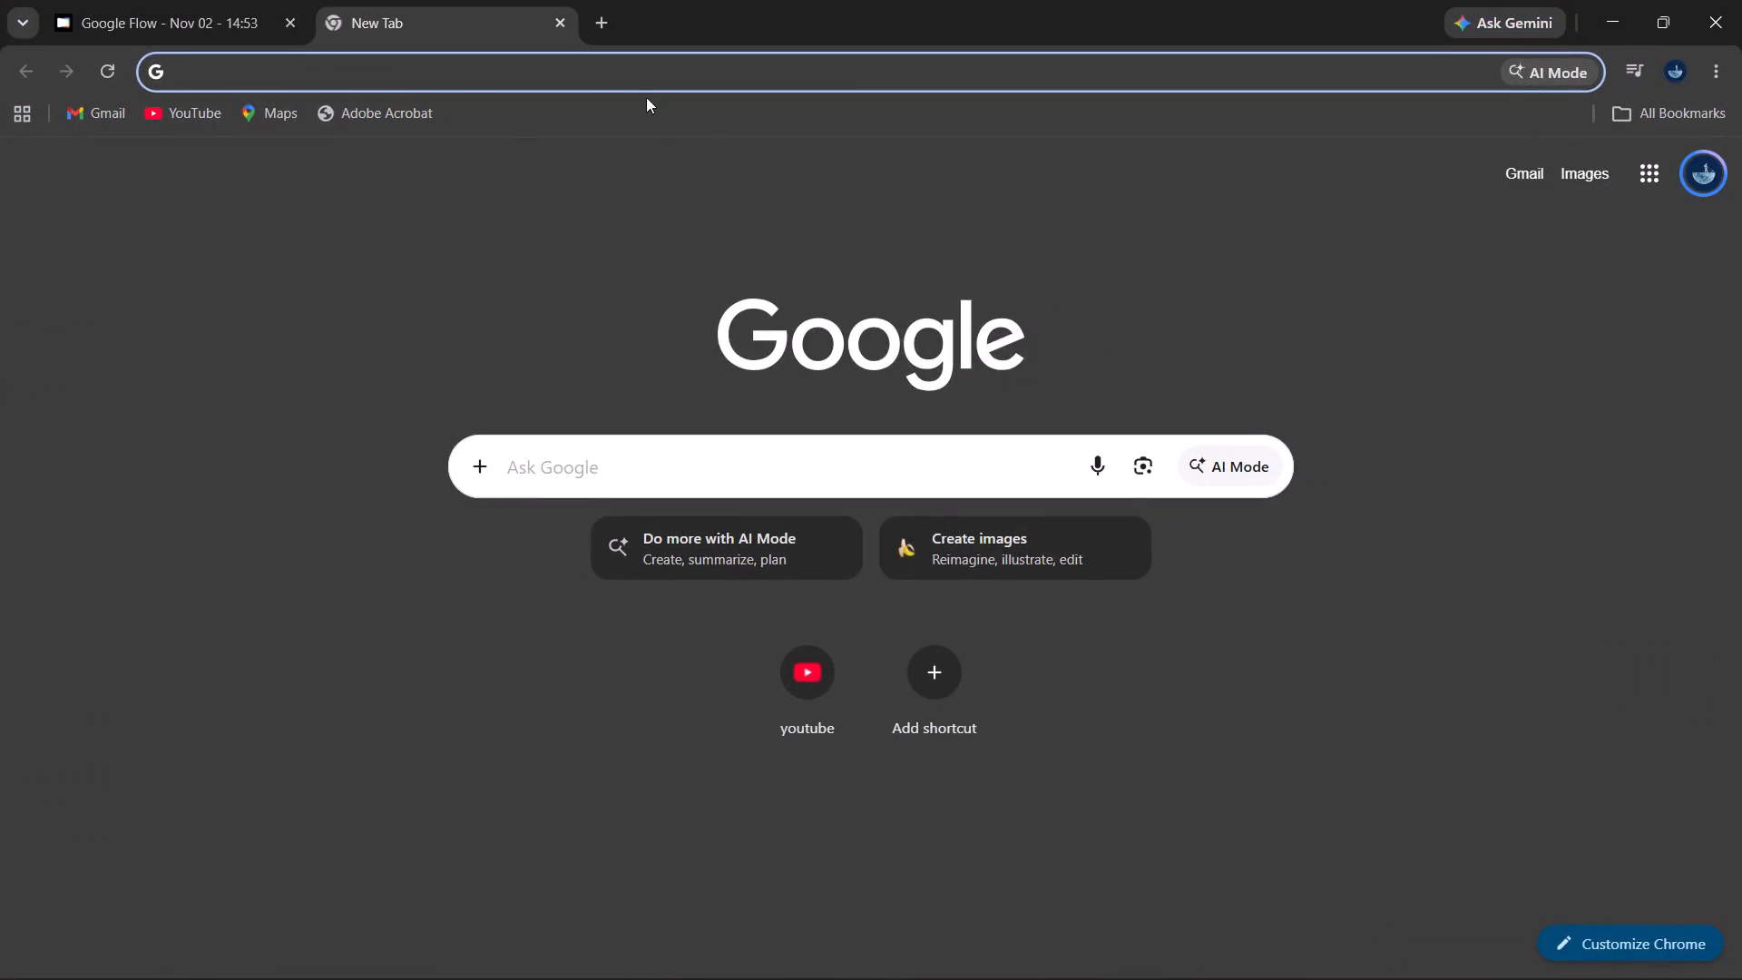
Find an Instagram reels downloader with the search "instagram reels download" and download the copied reel link through fastvideosave.net's Server 1.
left_click(631, 76)
left_click(451, 177)
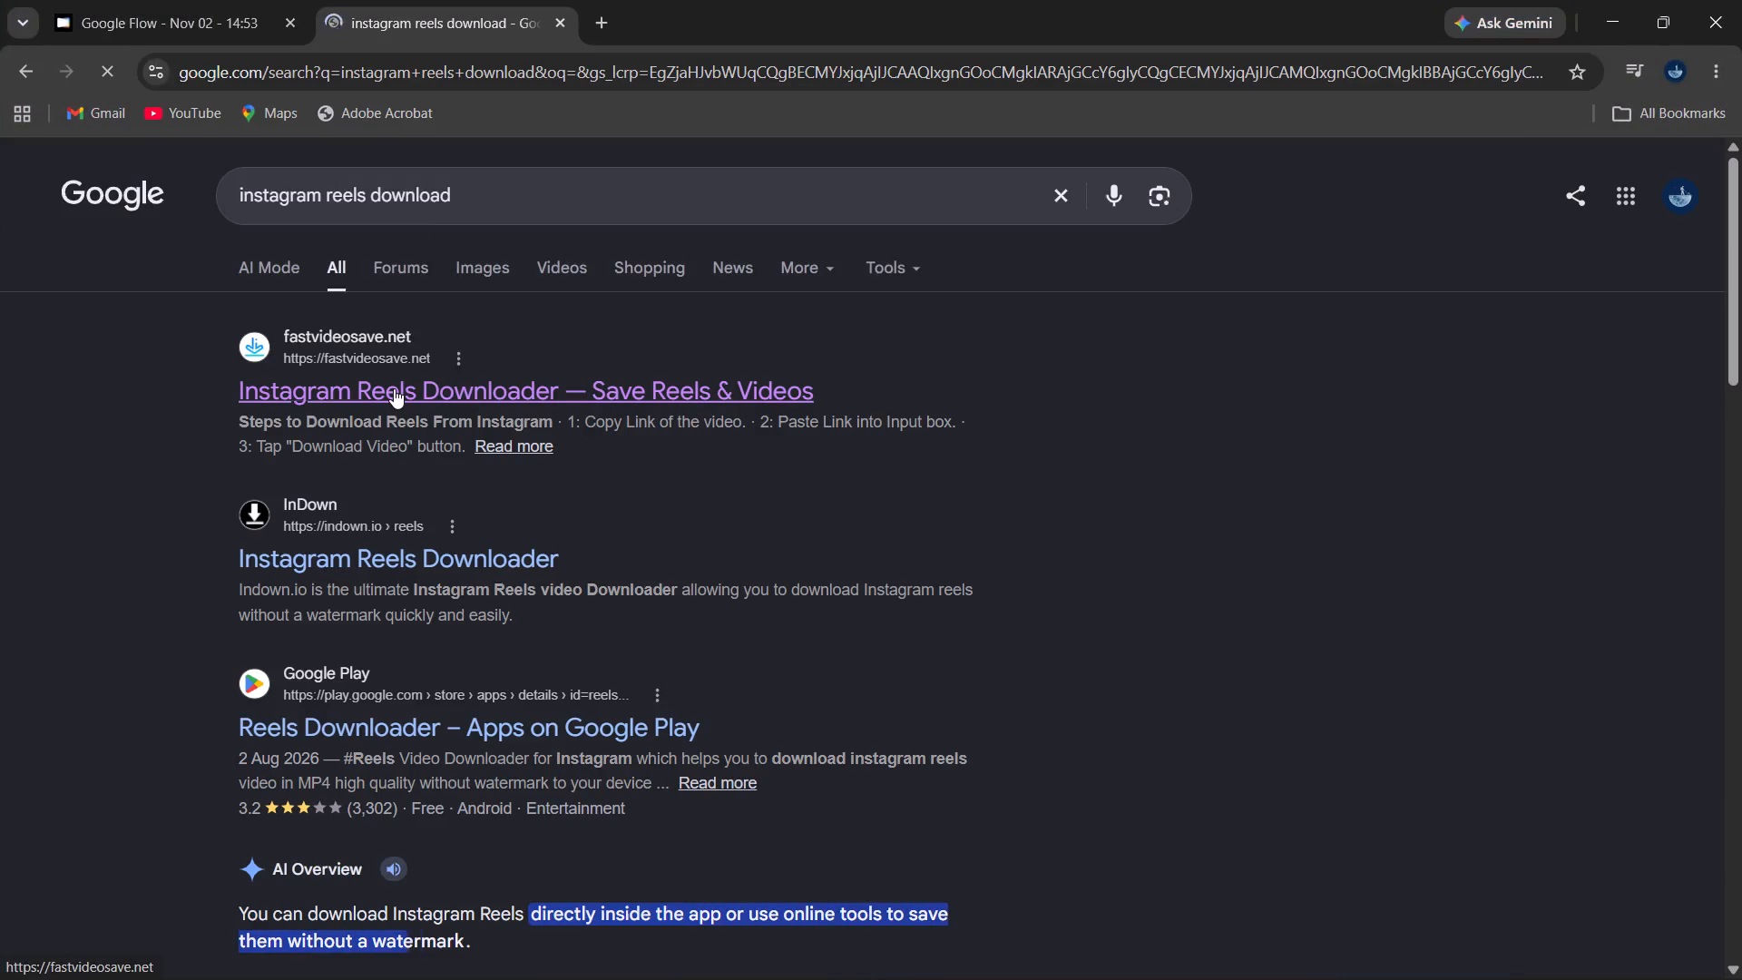
left_click(394, 388)
left_click(554, 451)
key("ctrl+v")
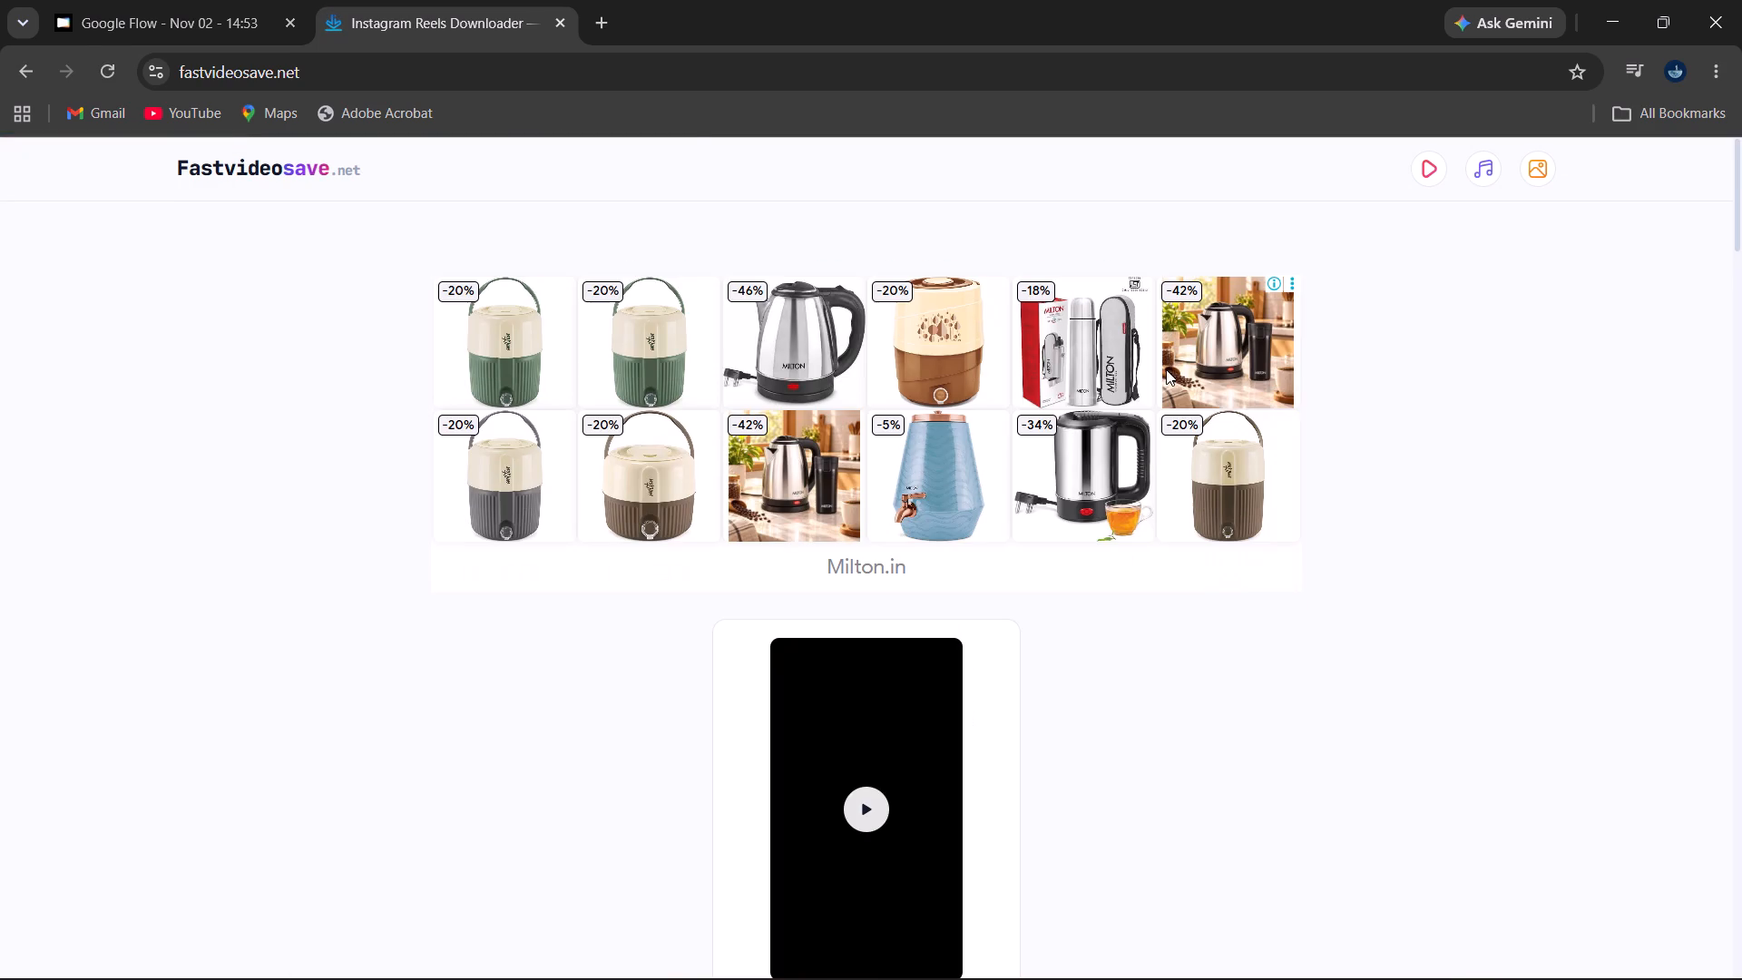
scroll(1162, 413, "down", 3)
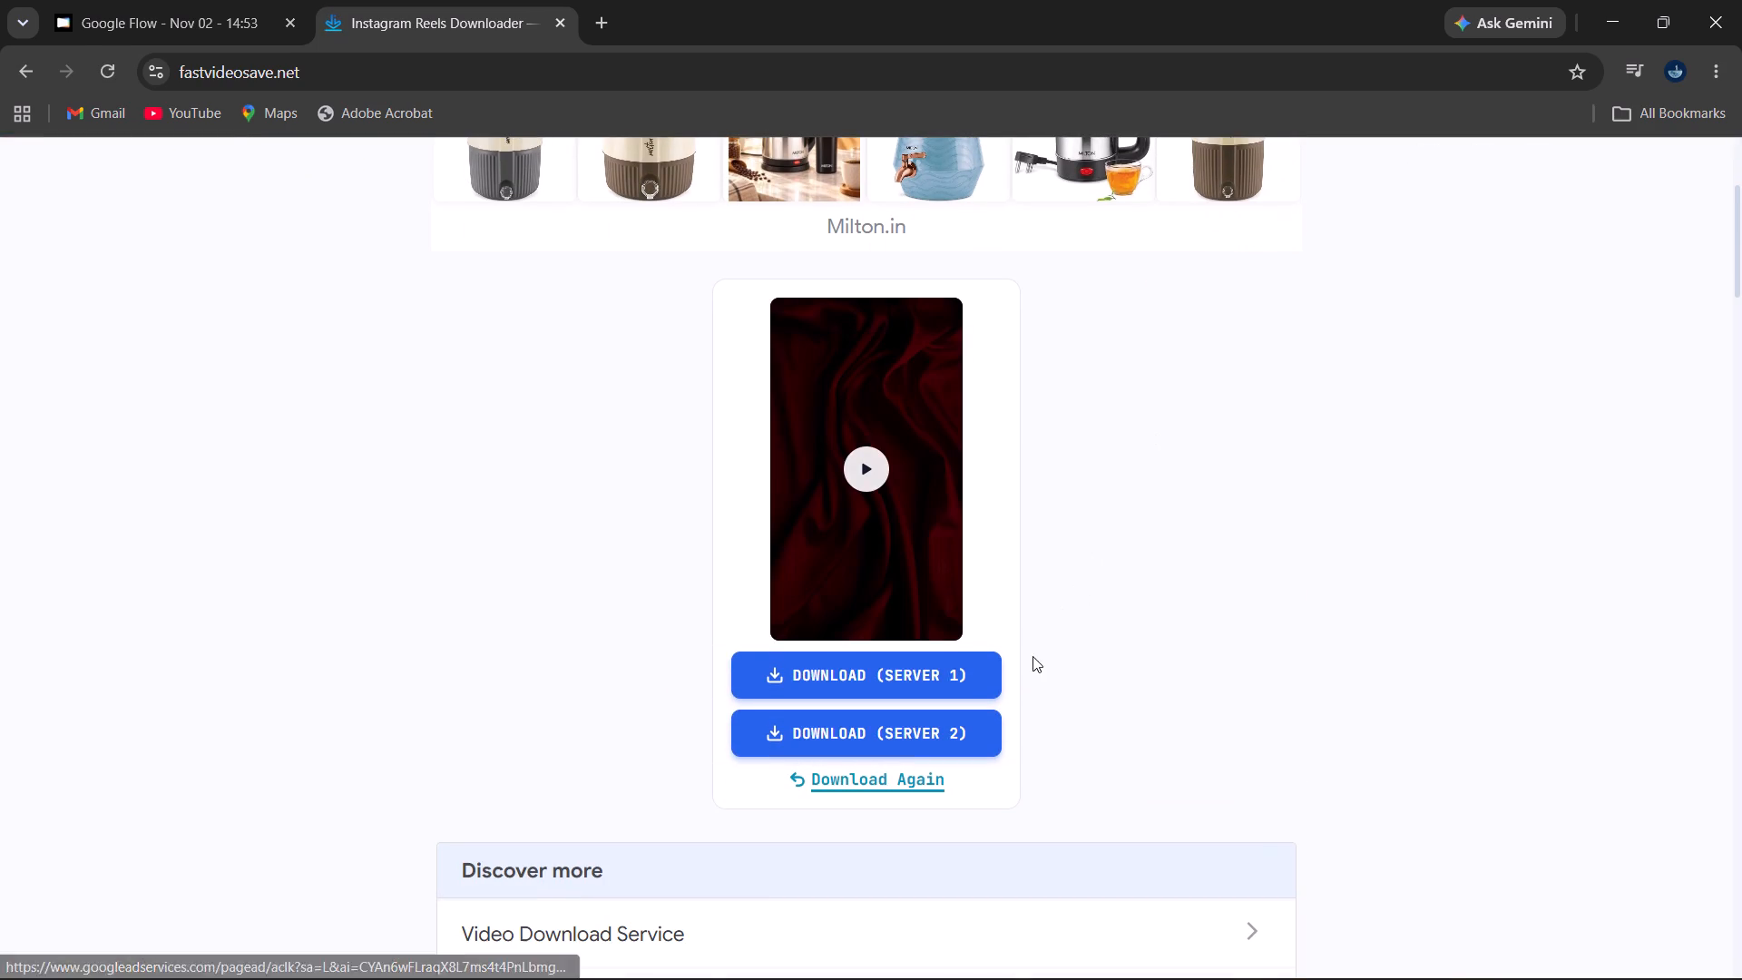
left_click(986, 683)
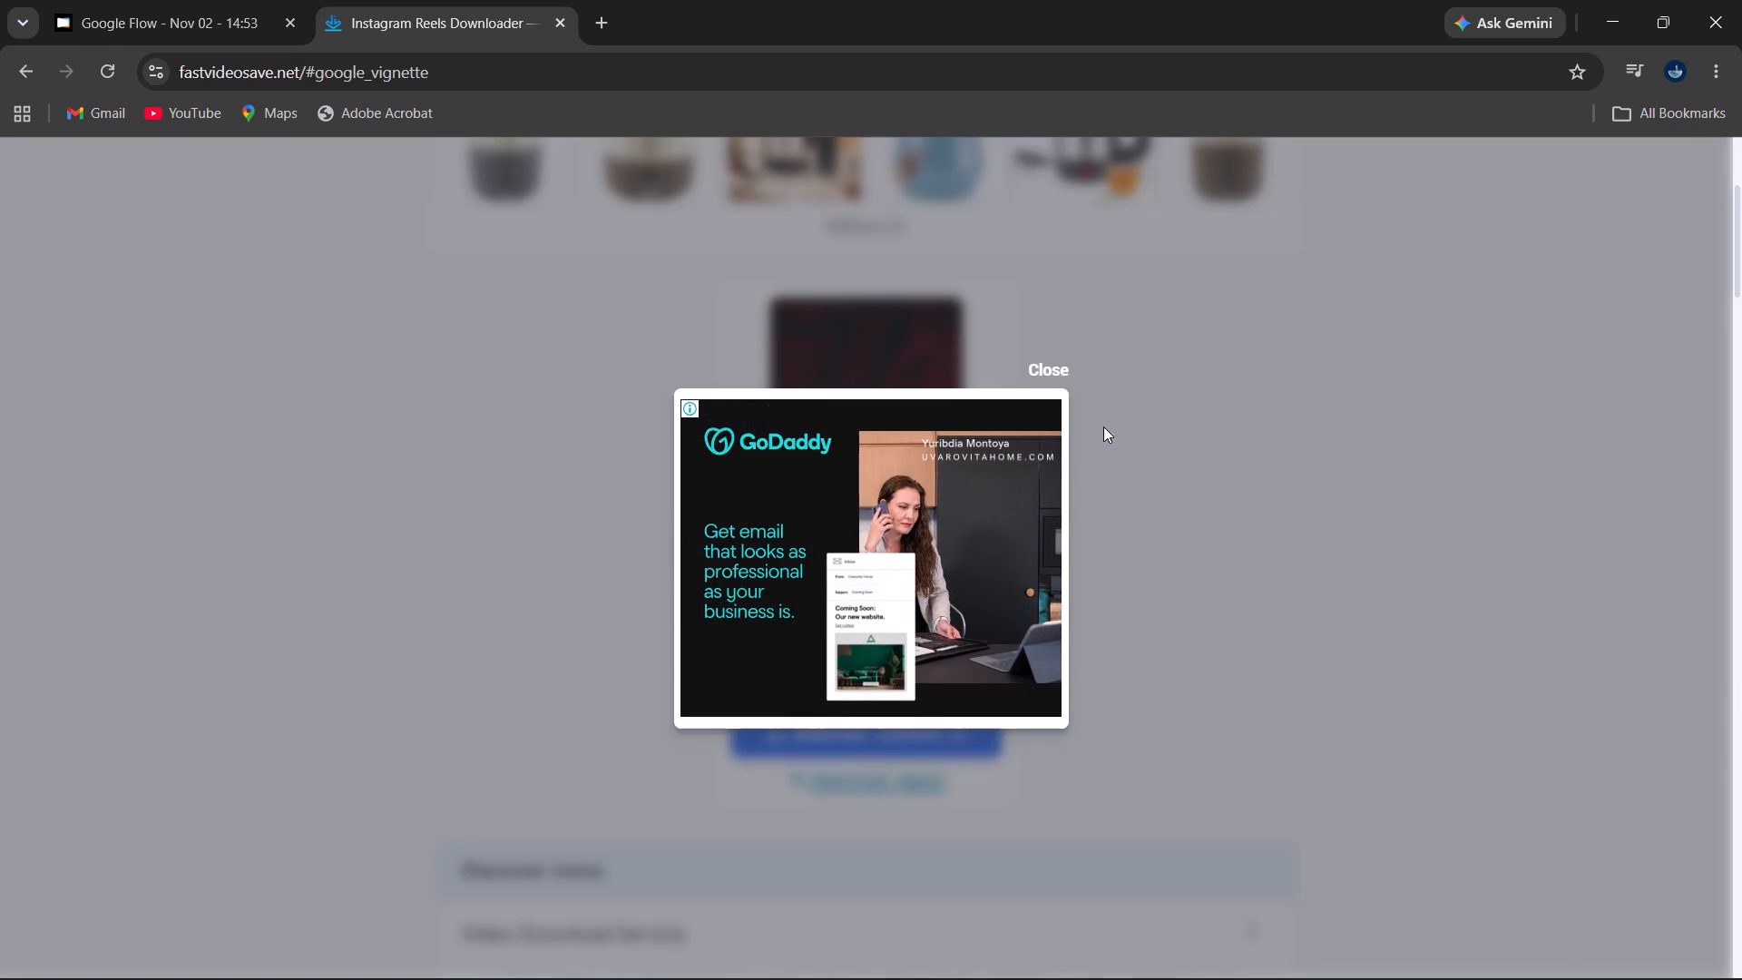
left_click(1044, 376)
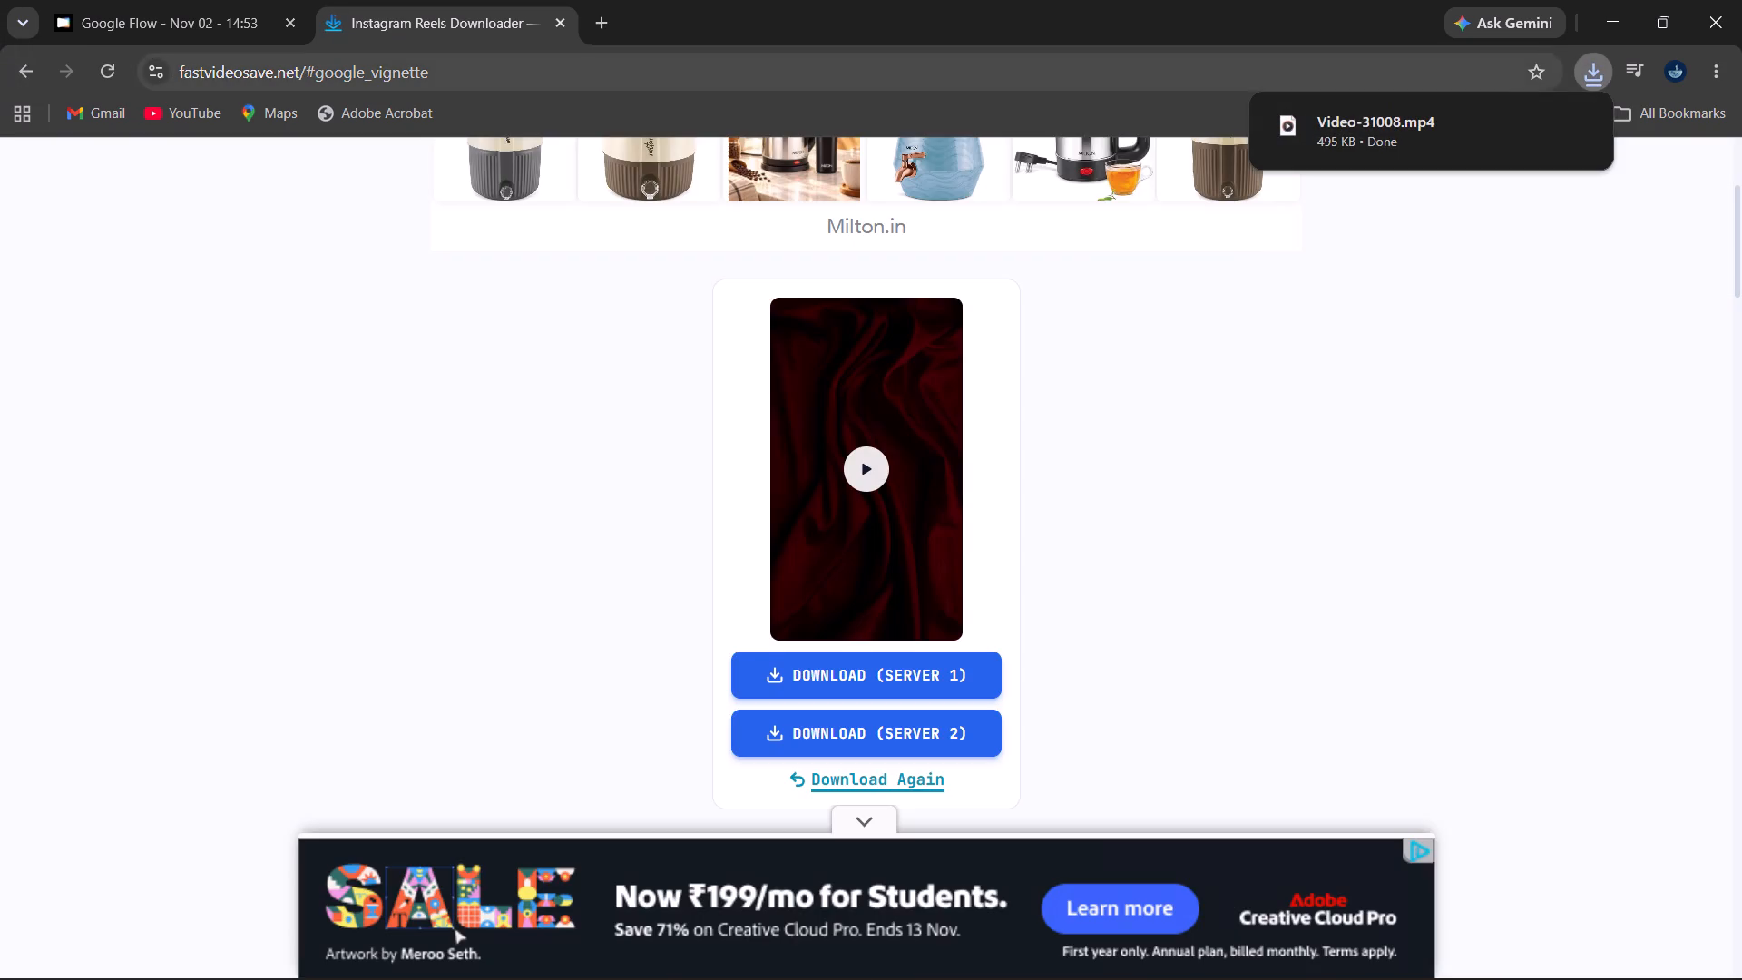
Cut the downloaded reel video from Downloads and create a folder named "4 nov (2)" in Meta Big Bazaar's Nov 2026 folder on drive E.
left_click(1530, 127)
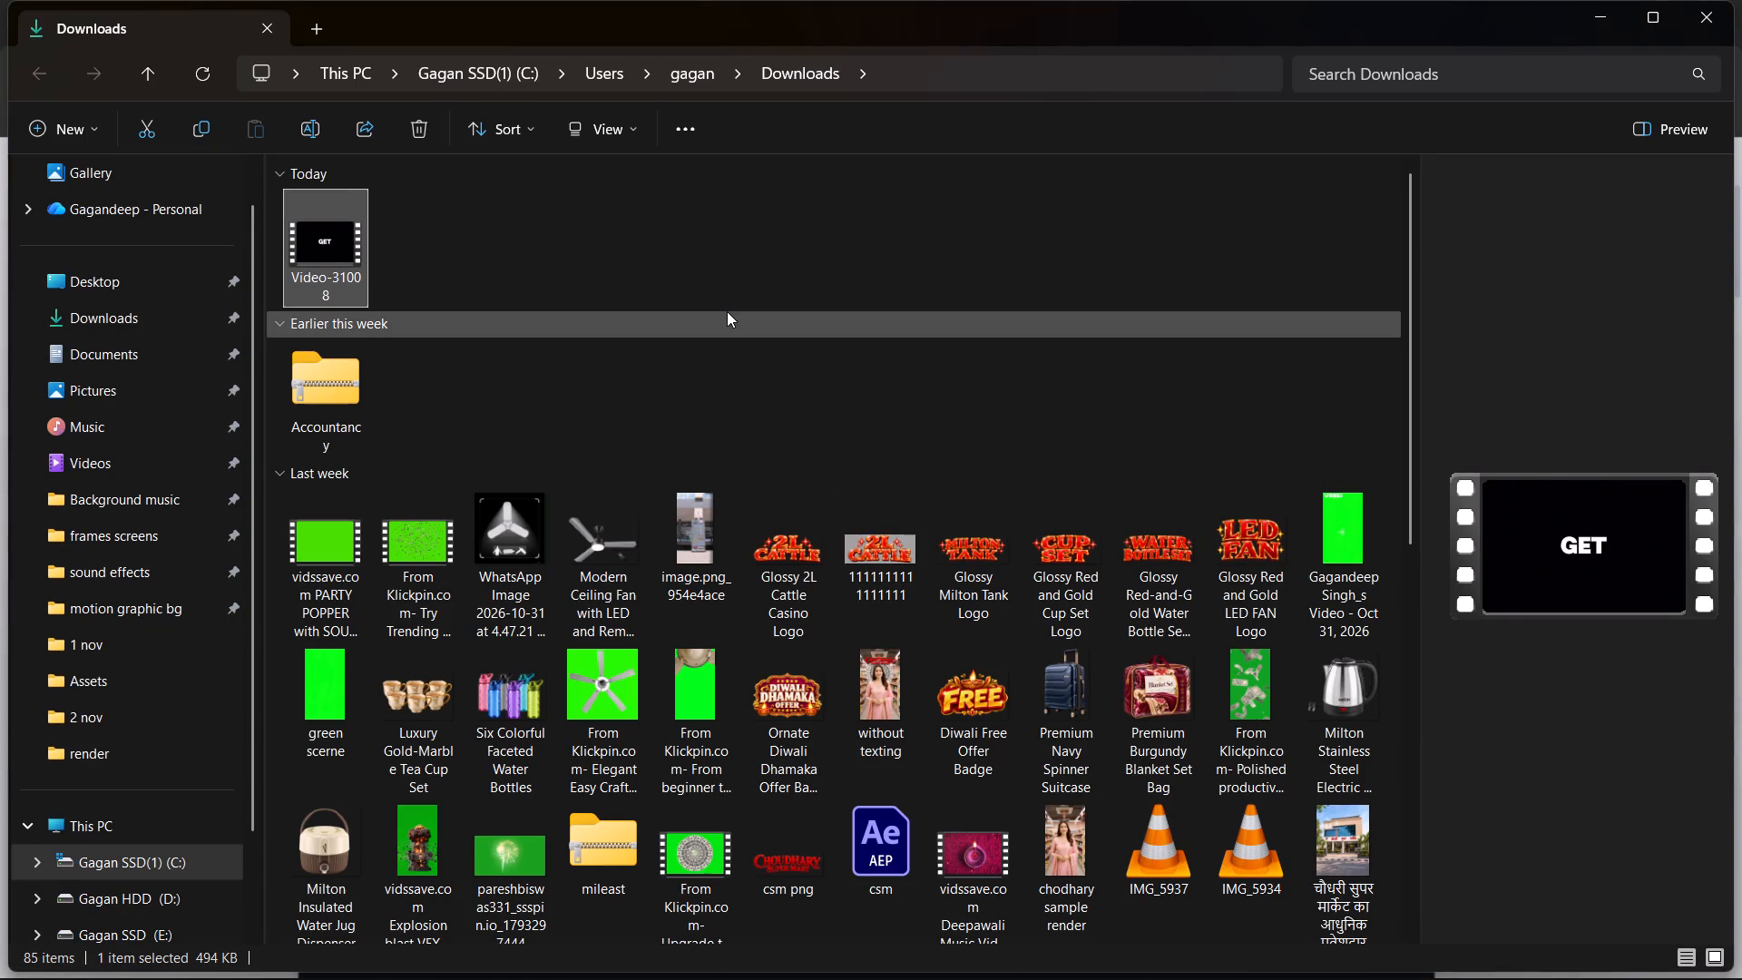
key("ctrl+x")
left_click(61, 814)
double_click(990, 237)
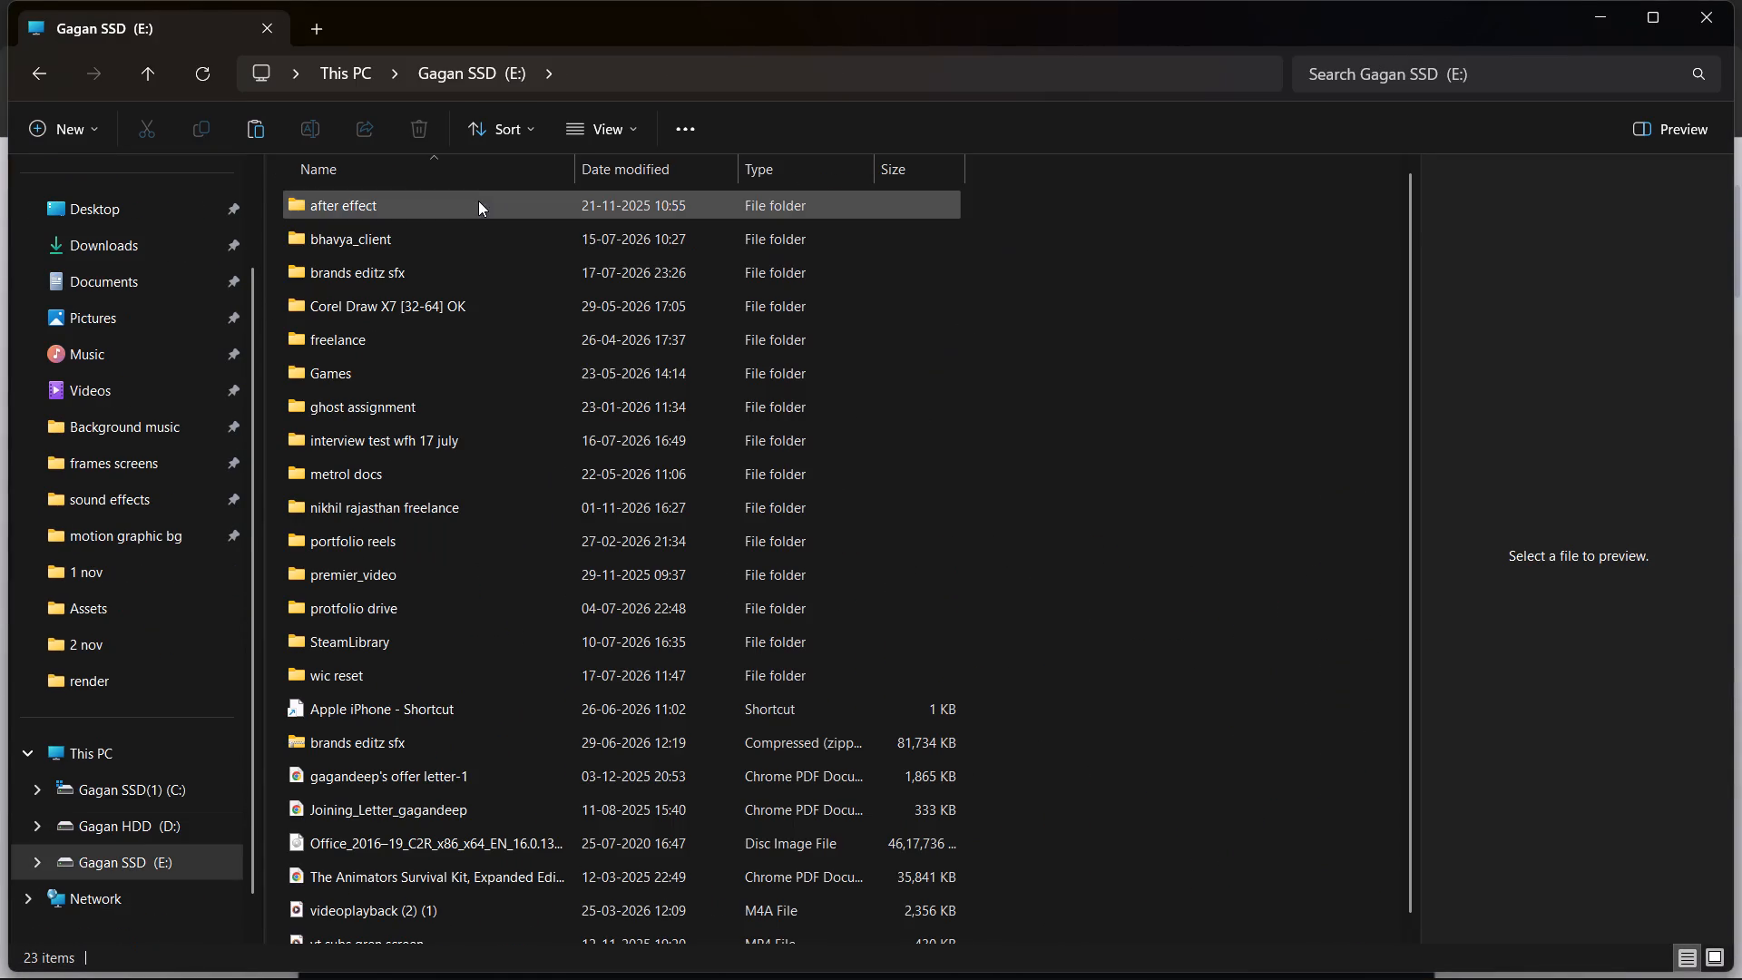
double_click(412, 513)
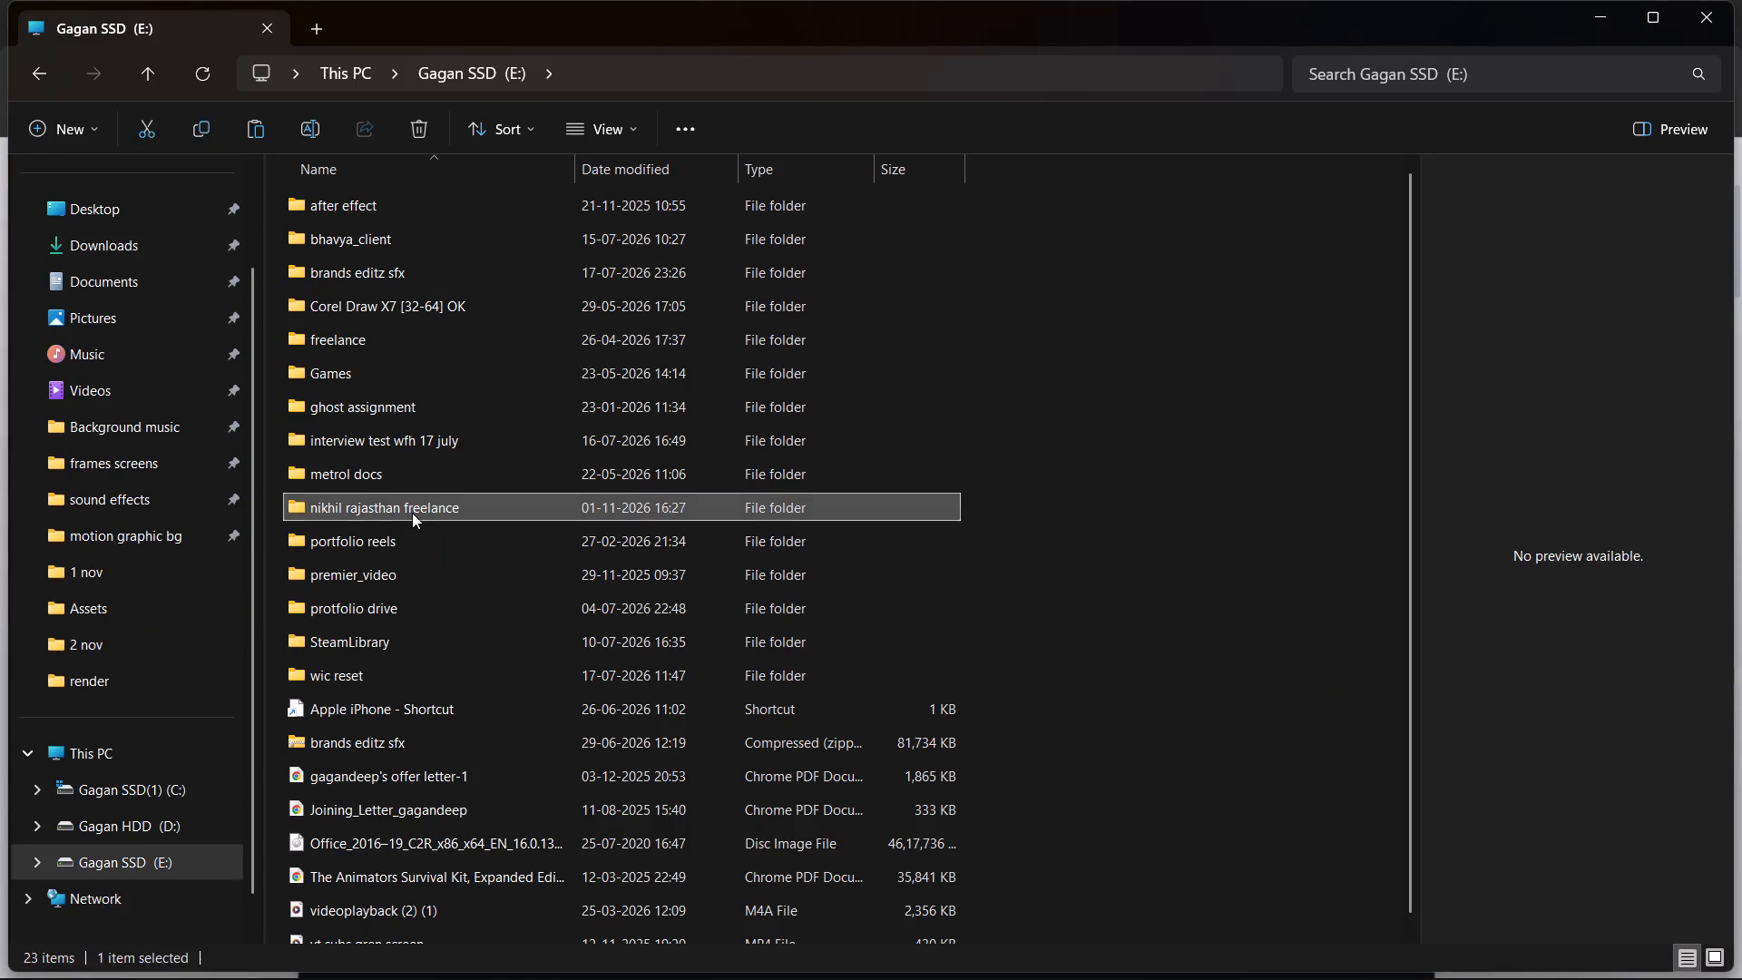
double_click(417, 245)
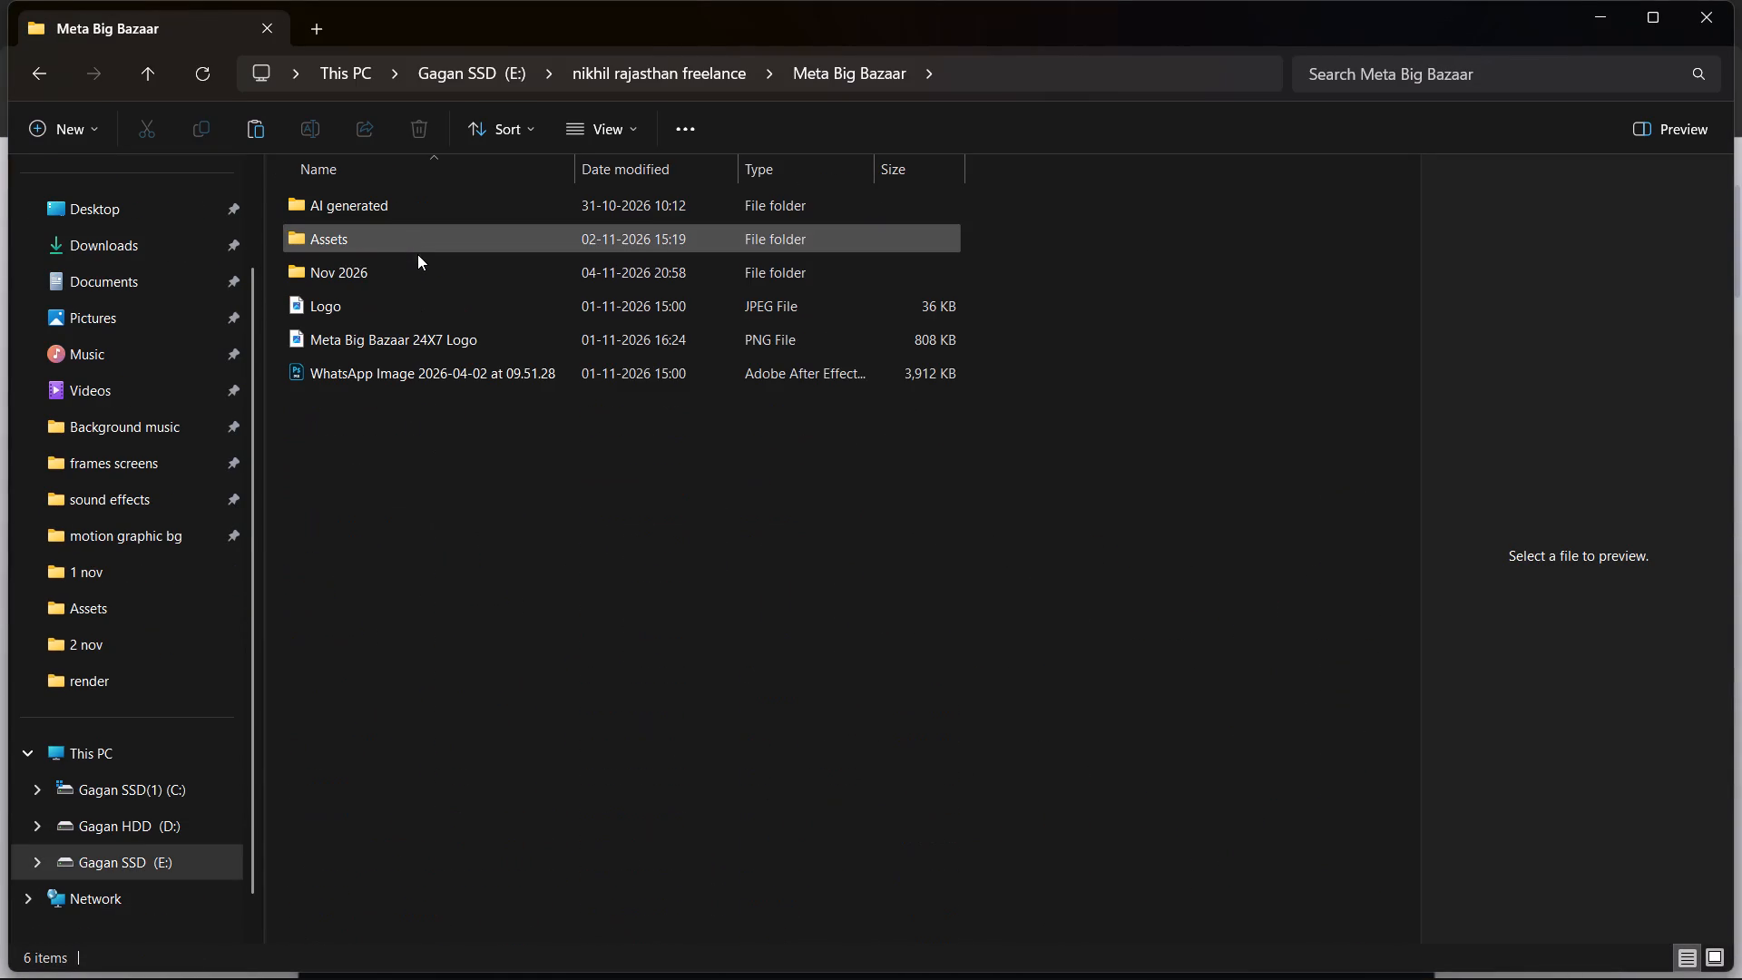
double_click(412, 269)
left_click(447, 383)
key("ctrl+shift+n")
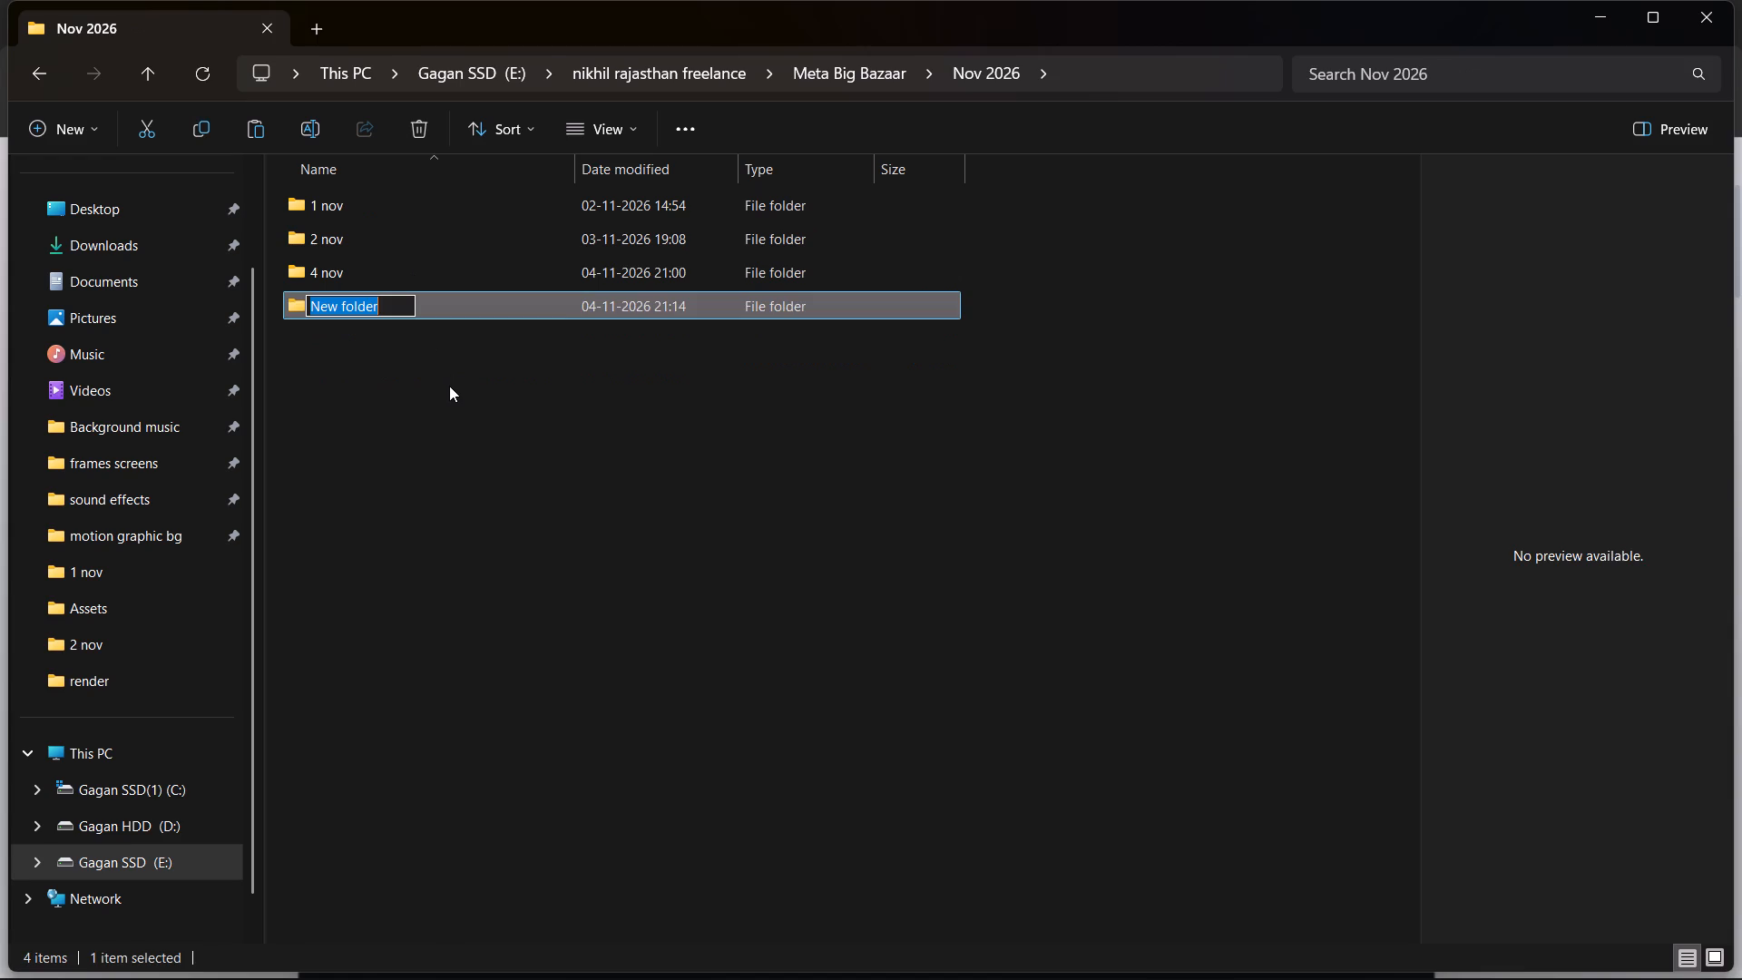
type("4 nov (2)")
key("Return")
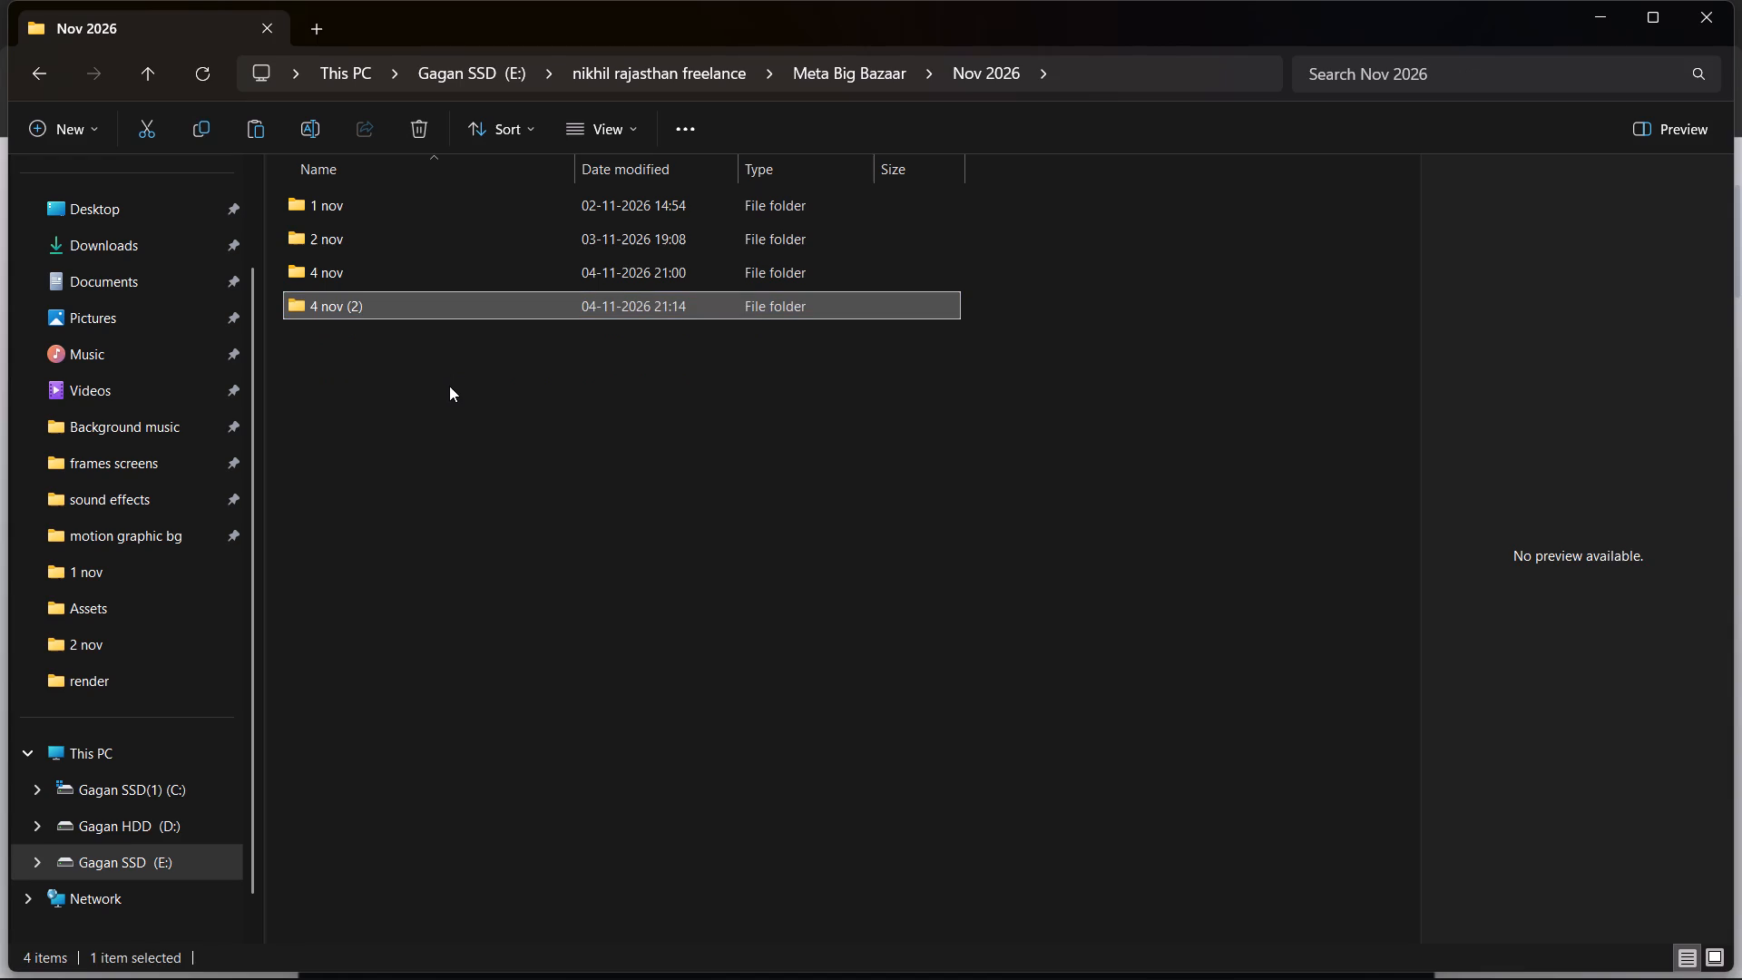
Paste the cut reel video into the new "4 nov (2)" folder.
double_click(484, 319)
left_click(523, 288)
double_click(525, 310)
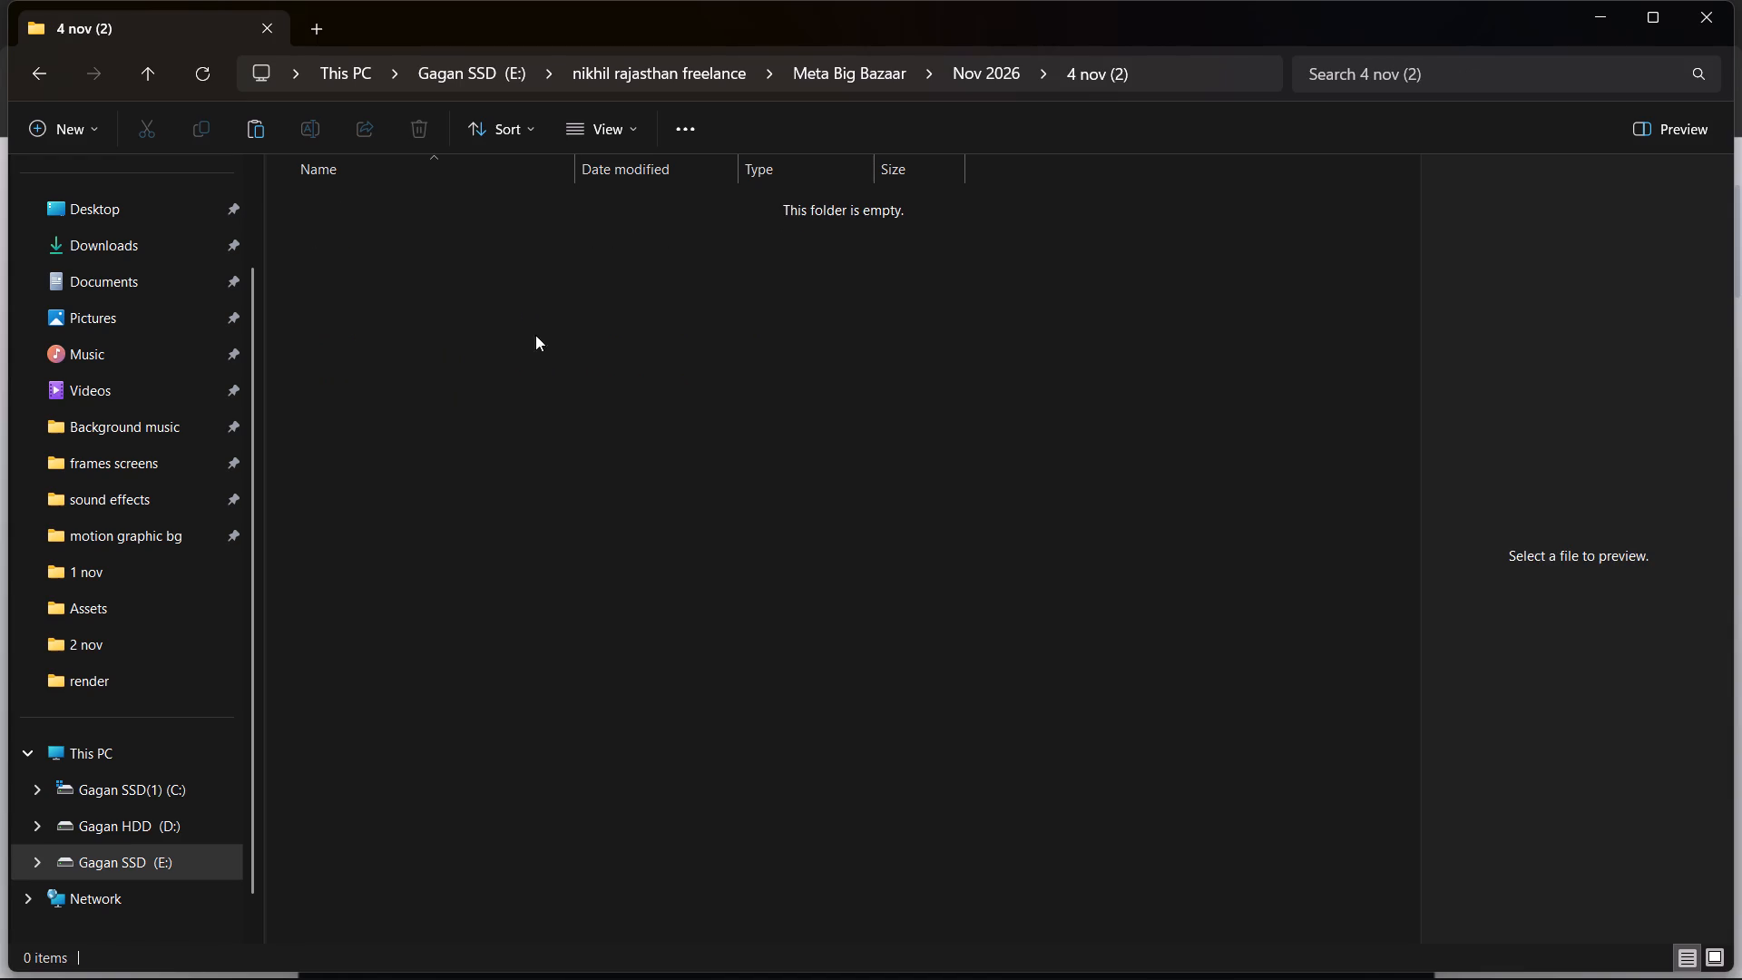
left_click(543, 358)
key("ctrl+v")
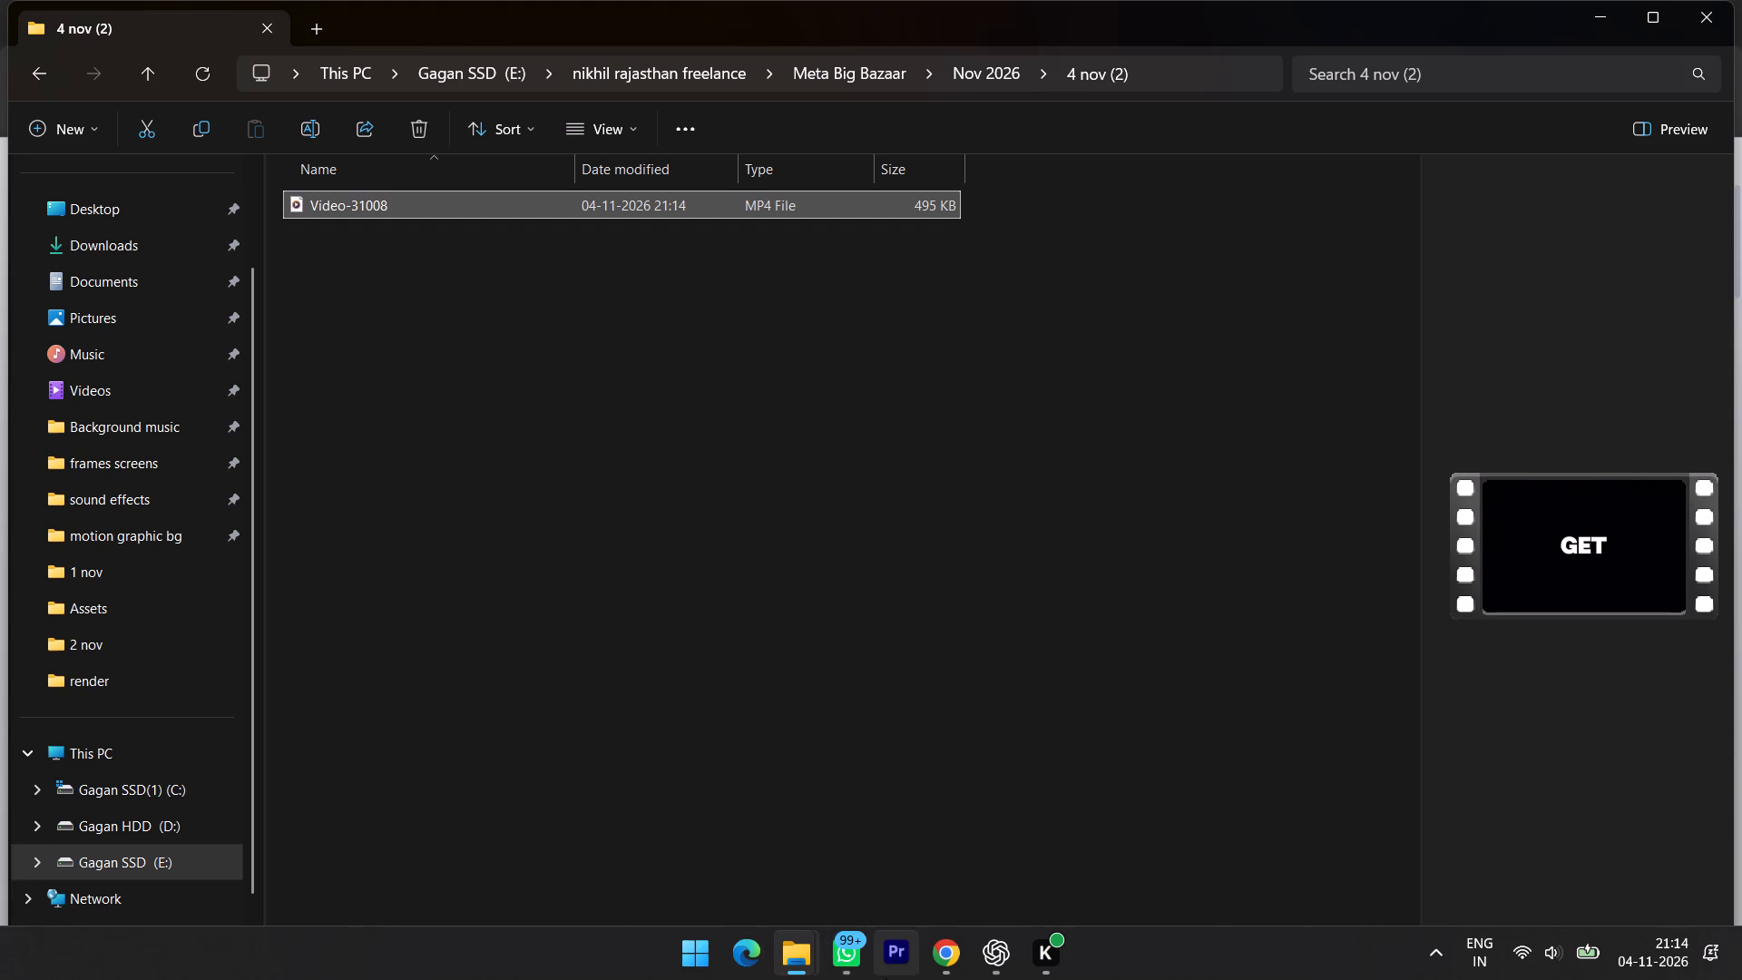
Switch to Premiere Pro and create a new project named "4 nov" in the Nov 2026 "4 nov (2)" folder.
left_click(886, 978)
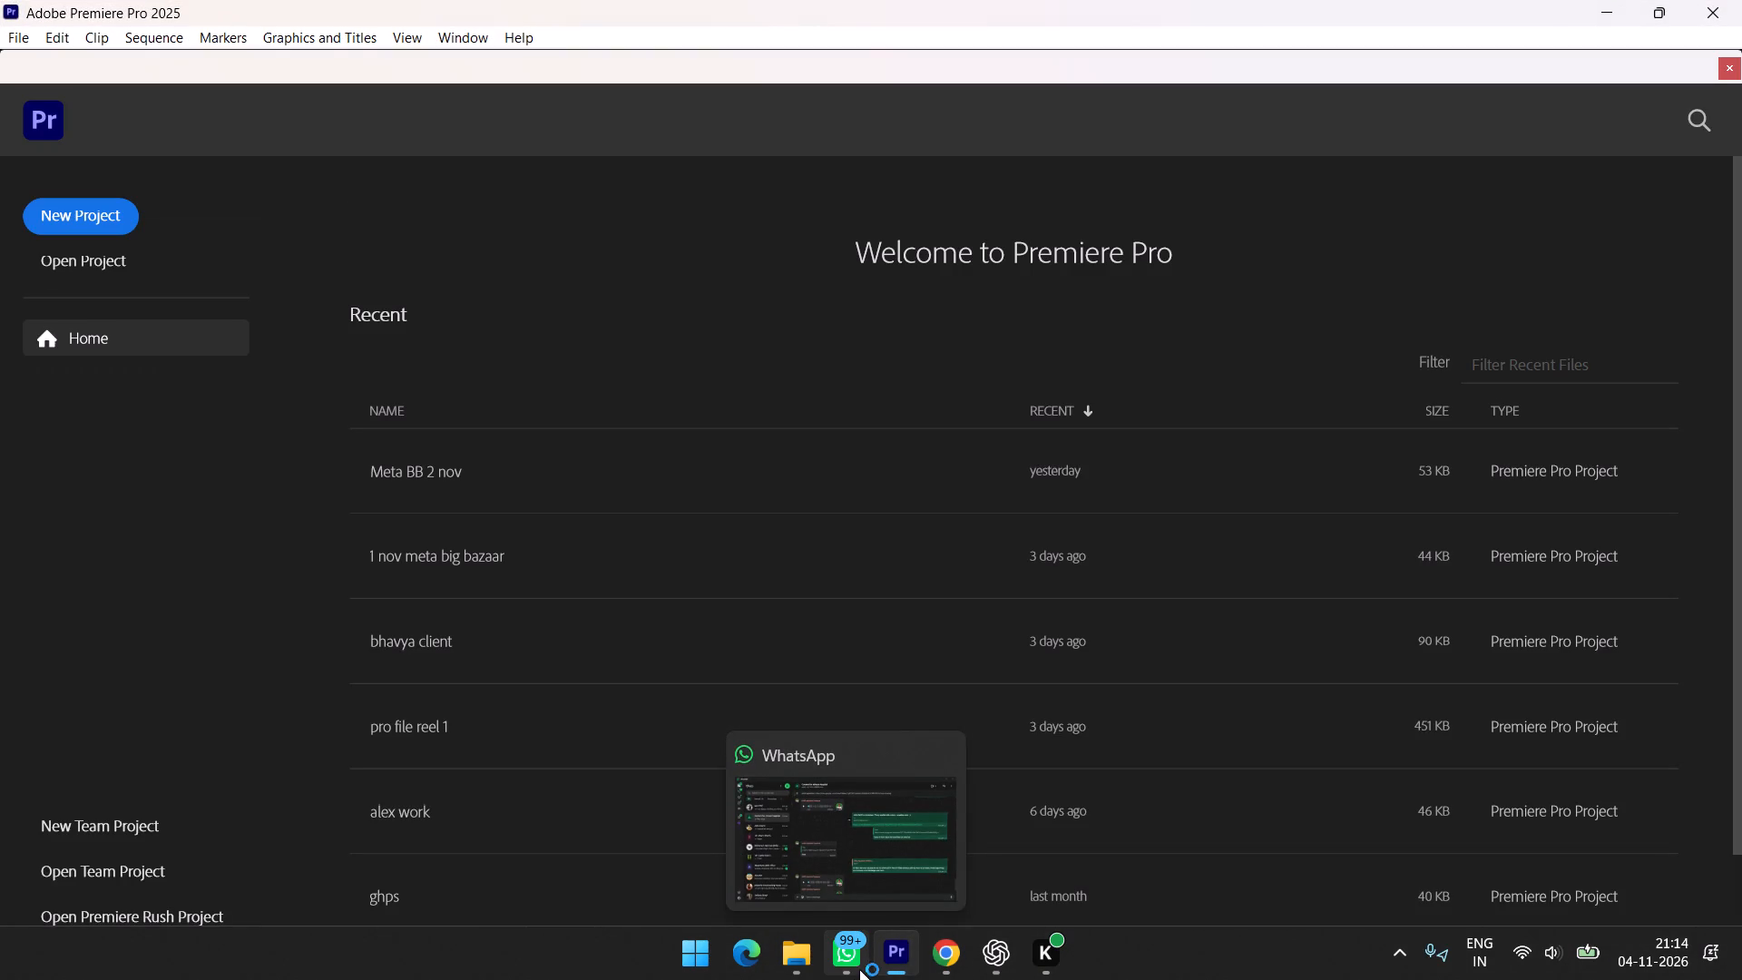
left_click(120, 220)
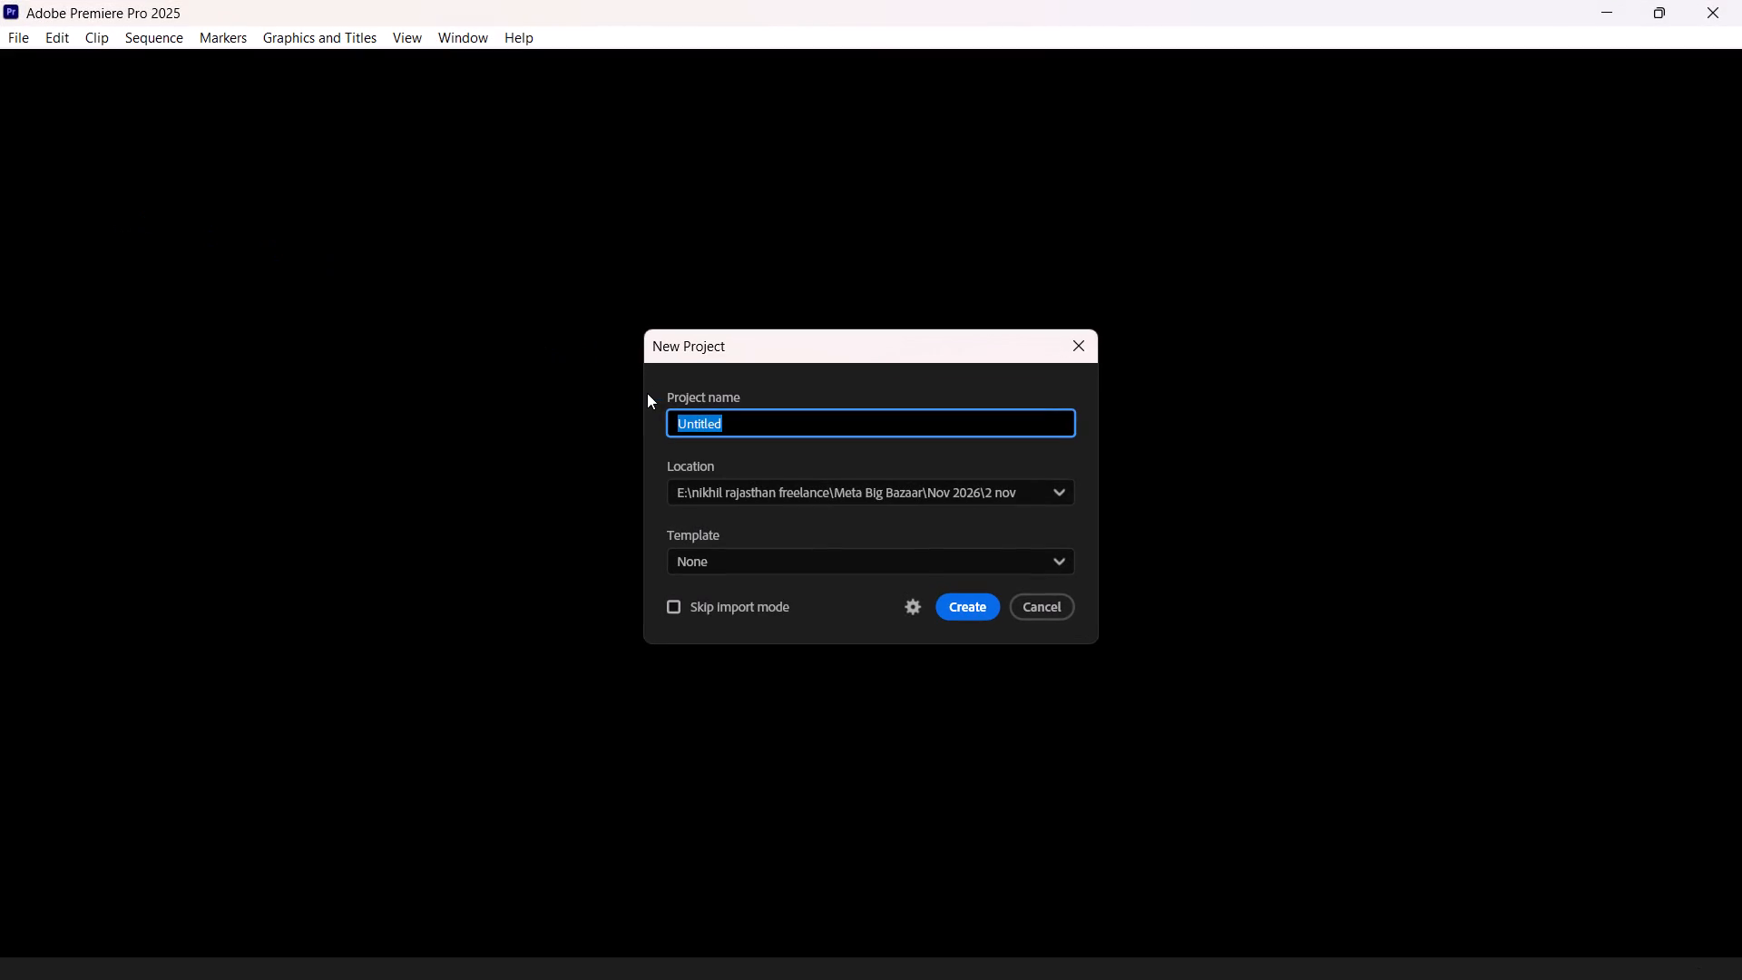
type("4 nov")
key("space")
left_click(881, 520)
left_click(914, 513)
left_click(923, 496)
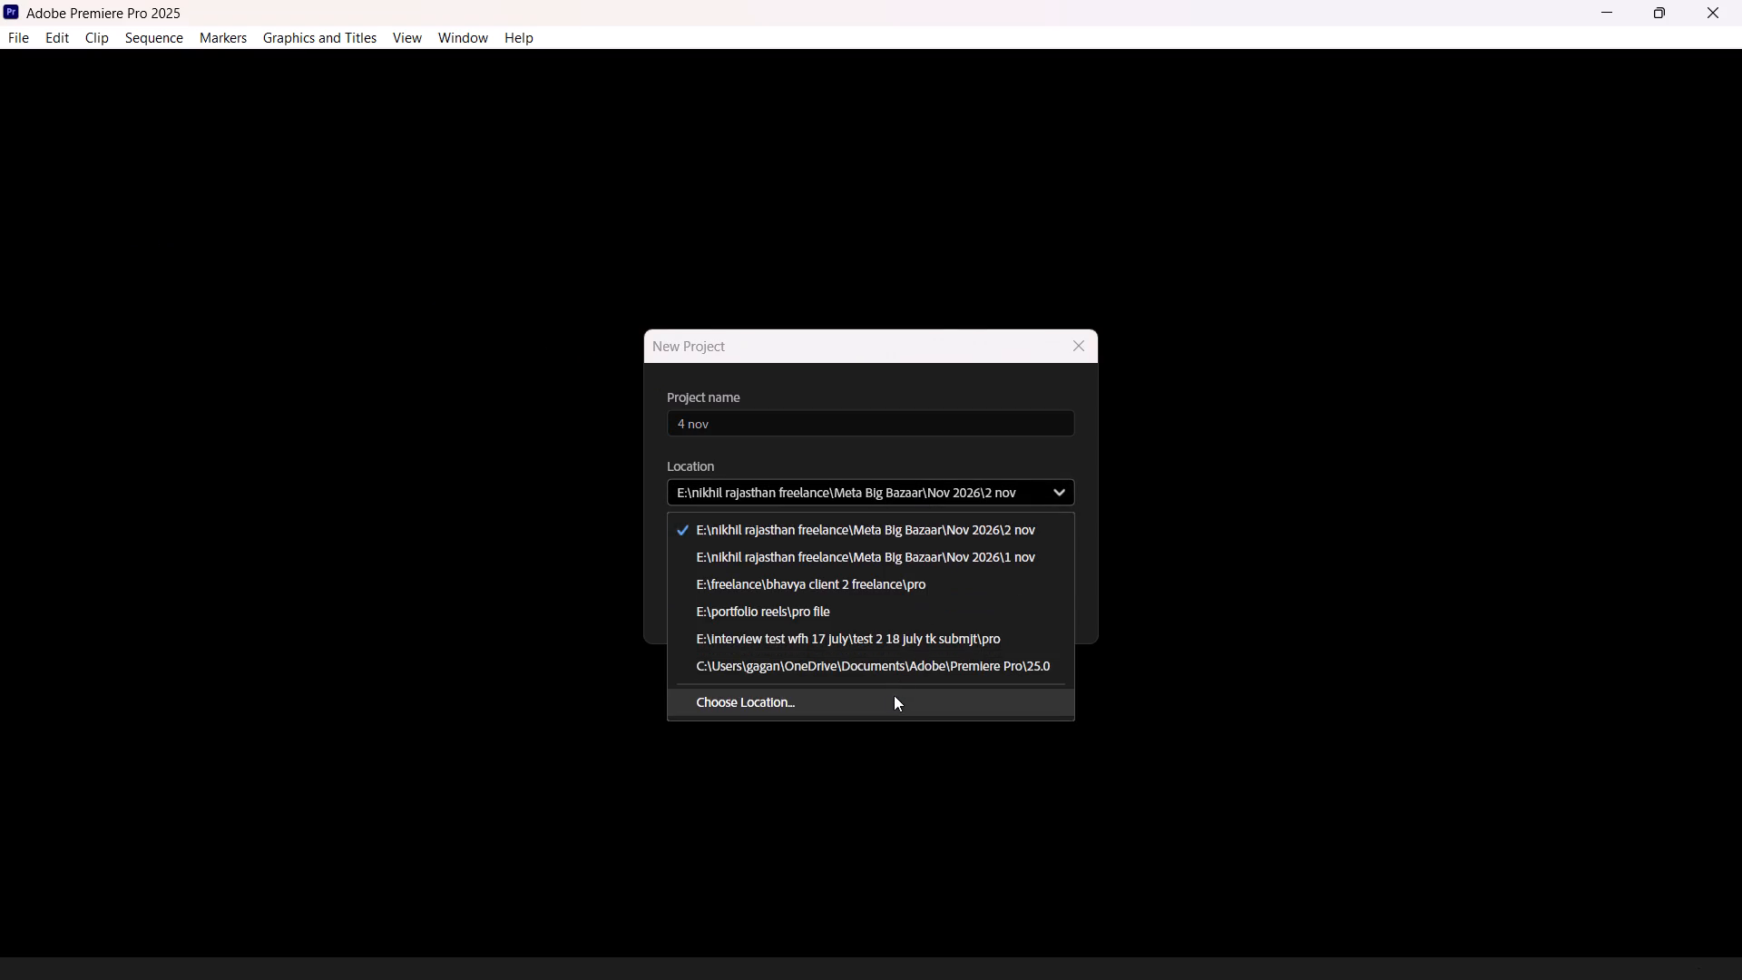
left_click(894, 696)
left_click(342, 113)
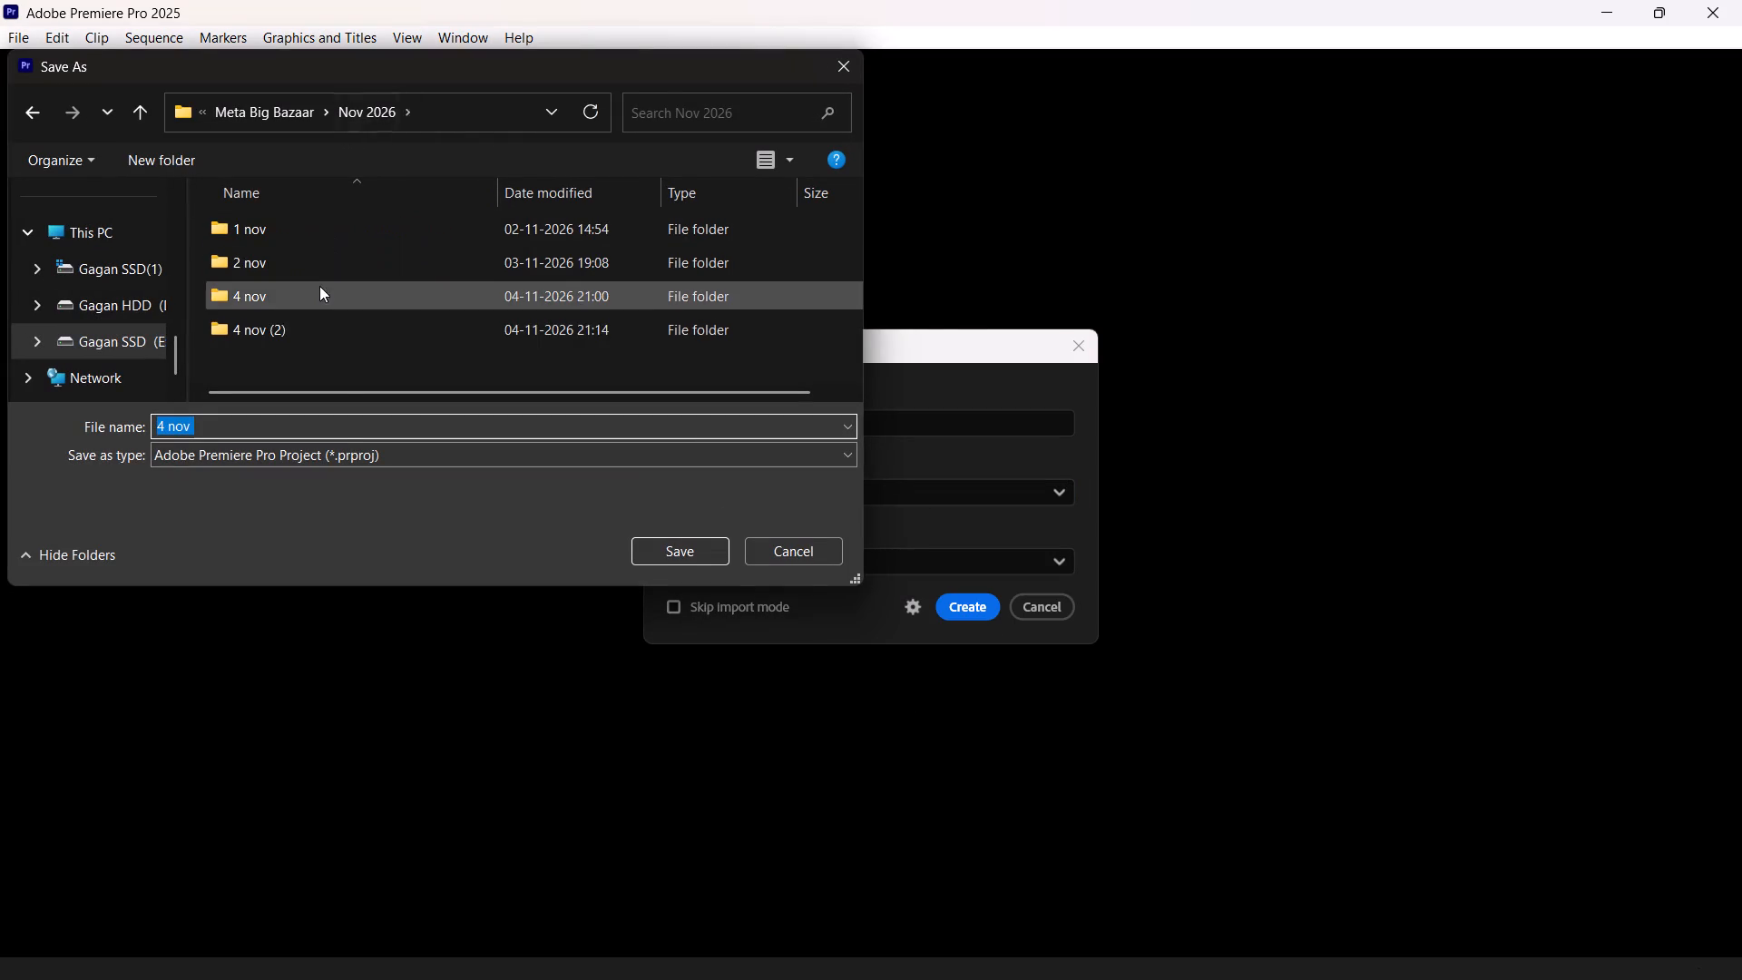
double_click(315, 341)
left_click(688, 557)
left_click(971, 619)
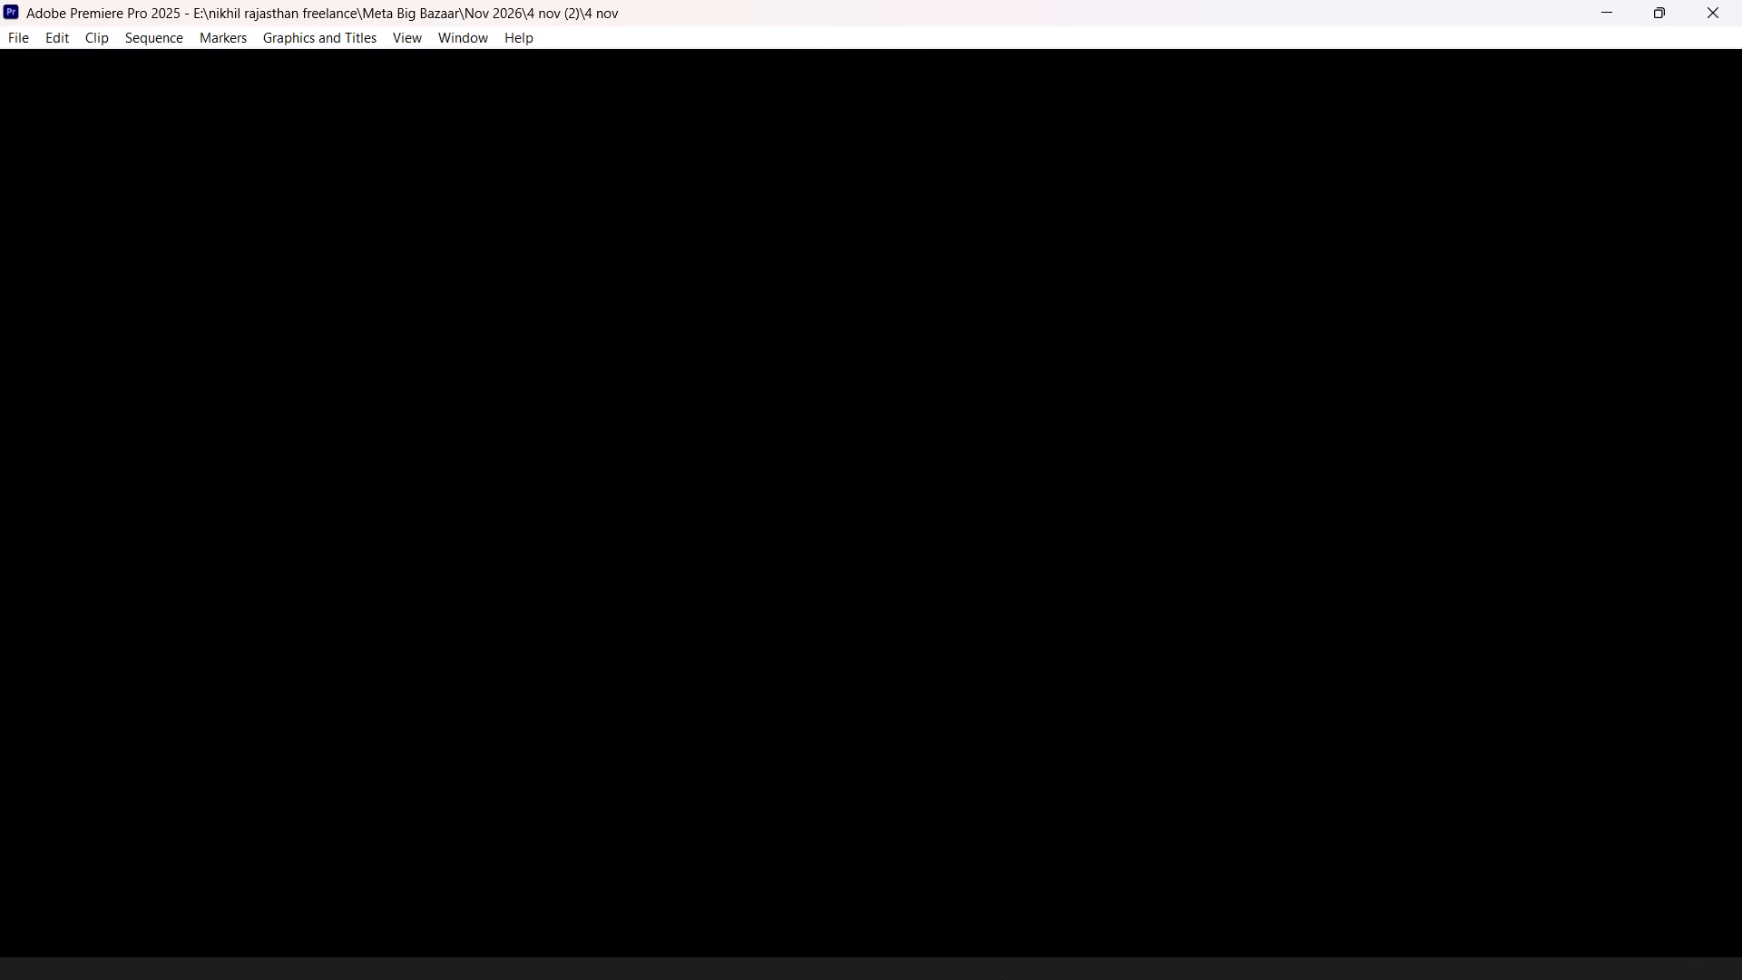
Skip the initial import screen and bring Video-31008 from the "4 nov (2)" folder into the project.
left_click(817, 970)
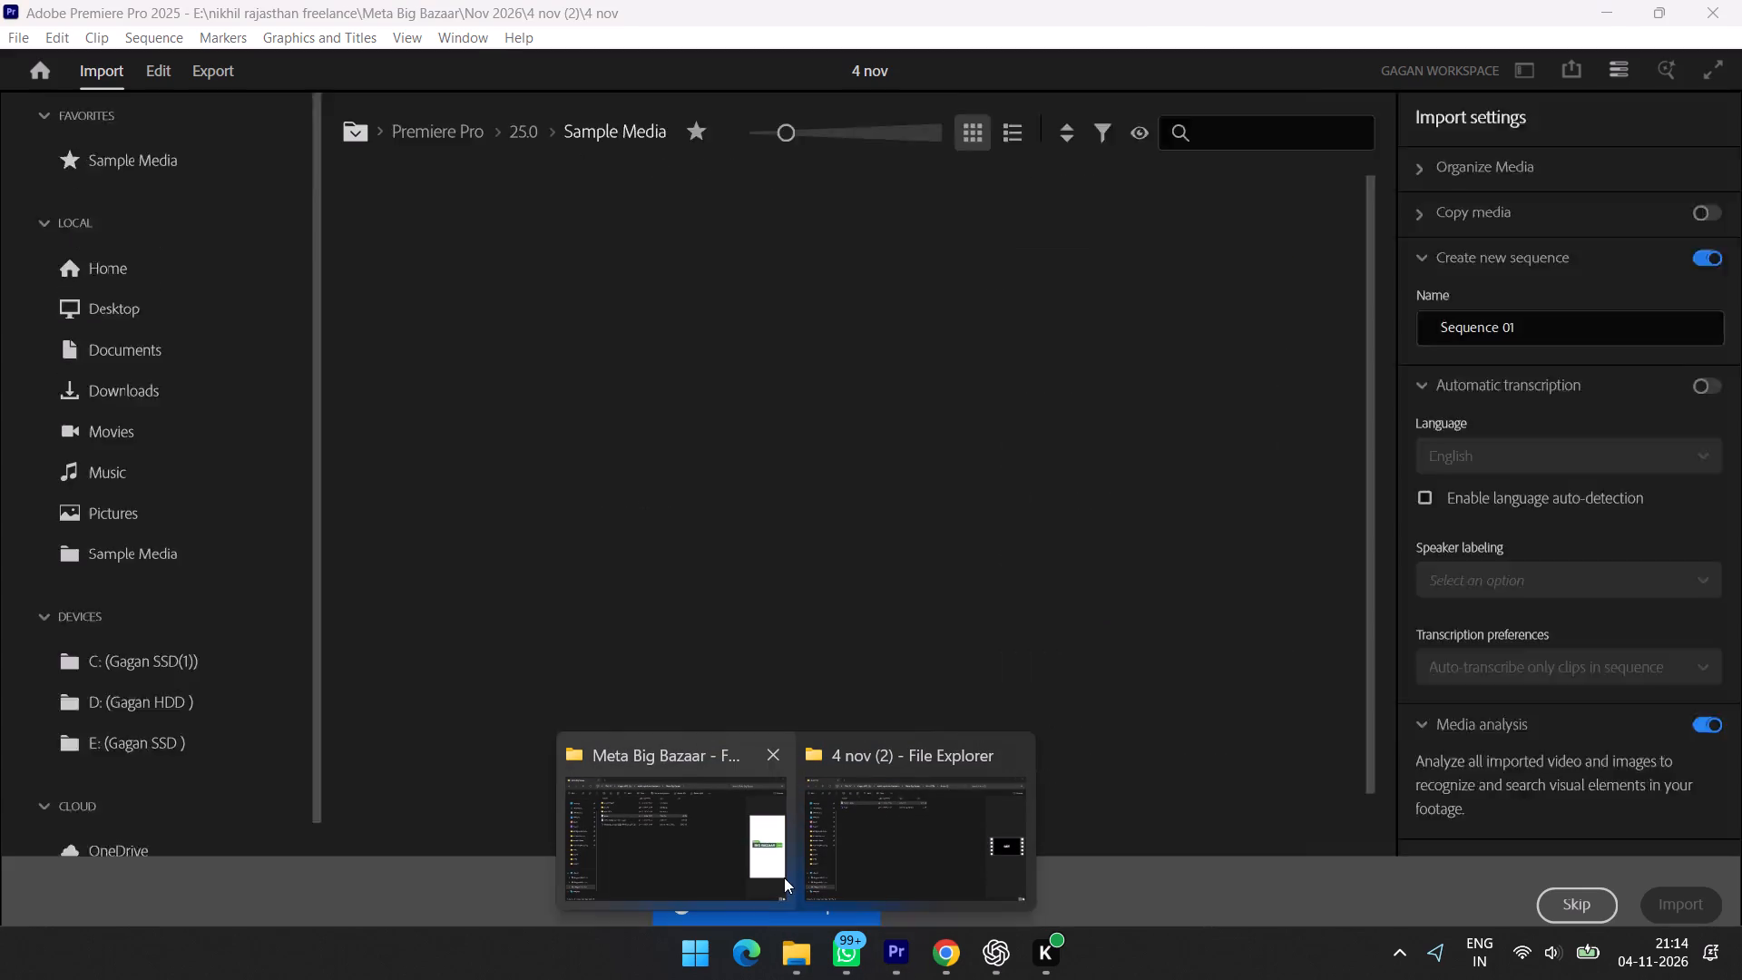
left_click(874, 878)
left_click(738, 465)
key("alt+Tab")
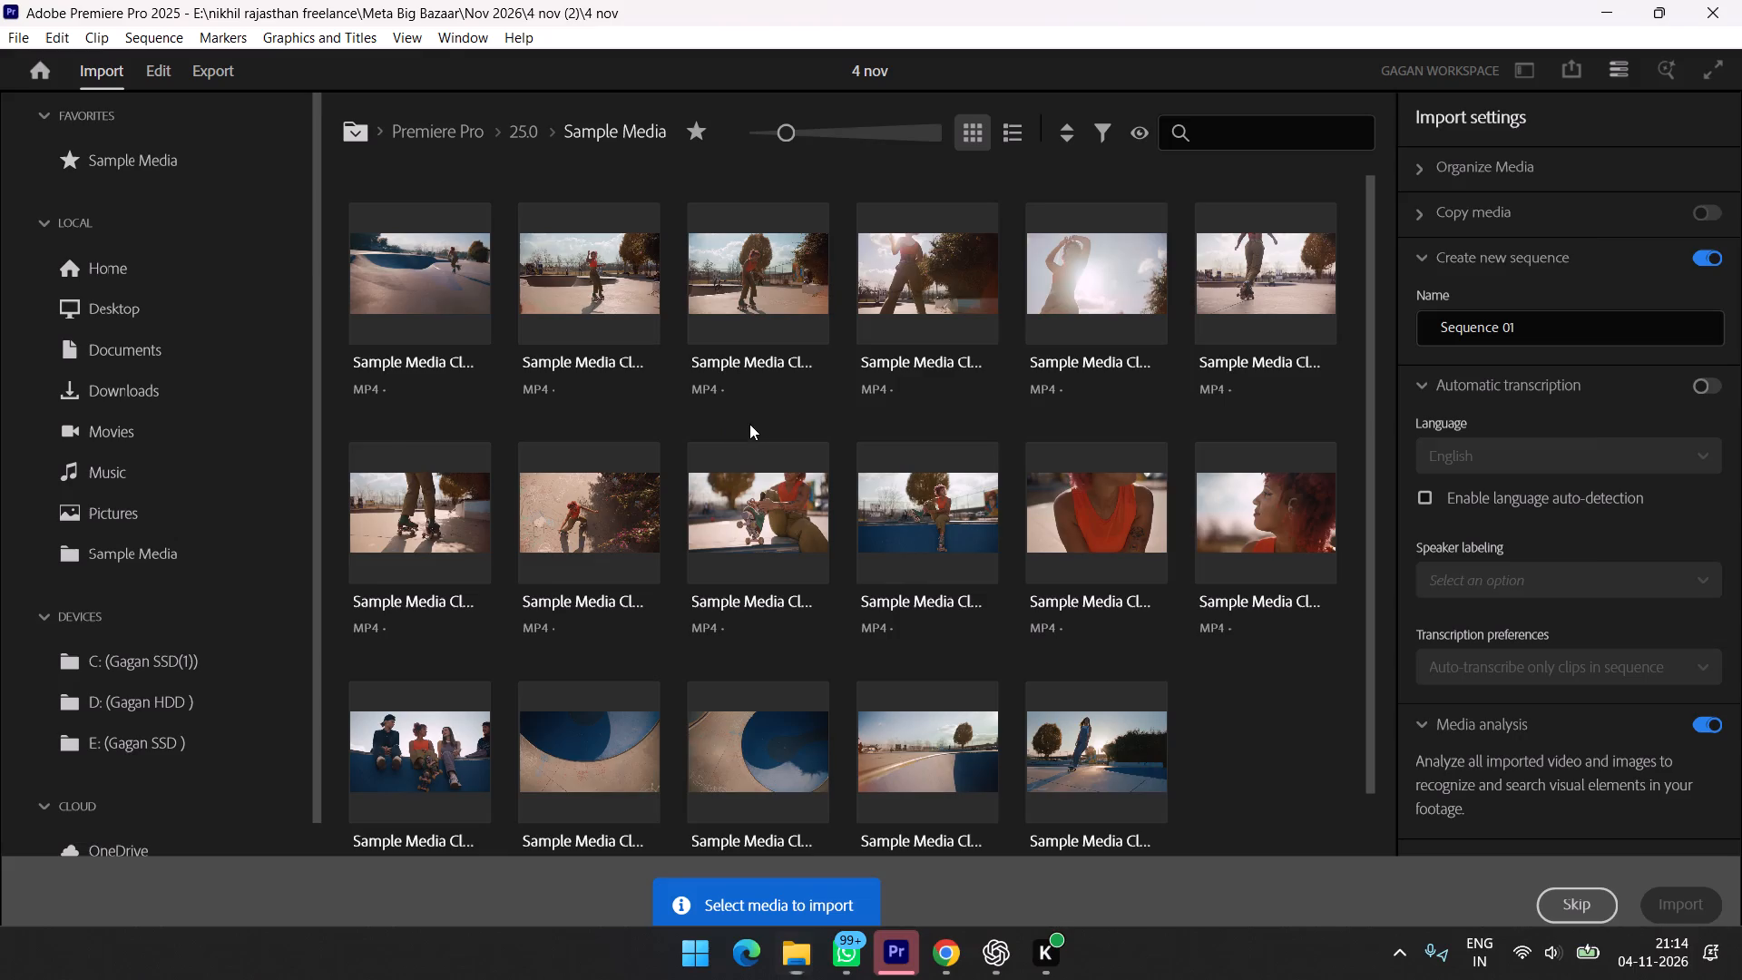
key("alt+Tab")
key("alt+Tab")
left_click(1580, 896)
left_click(1585, 922)
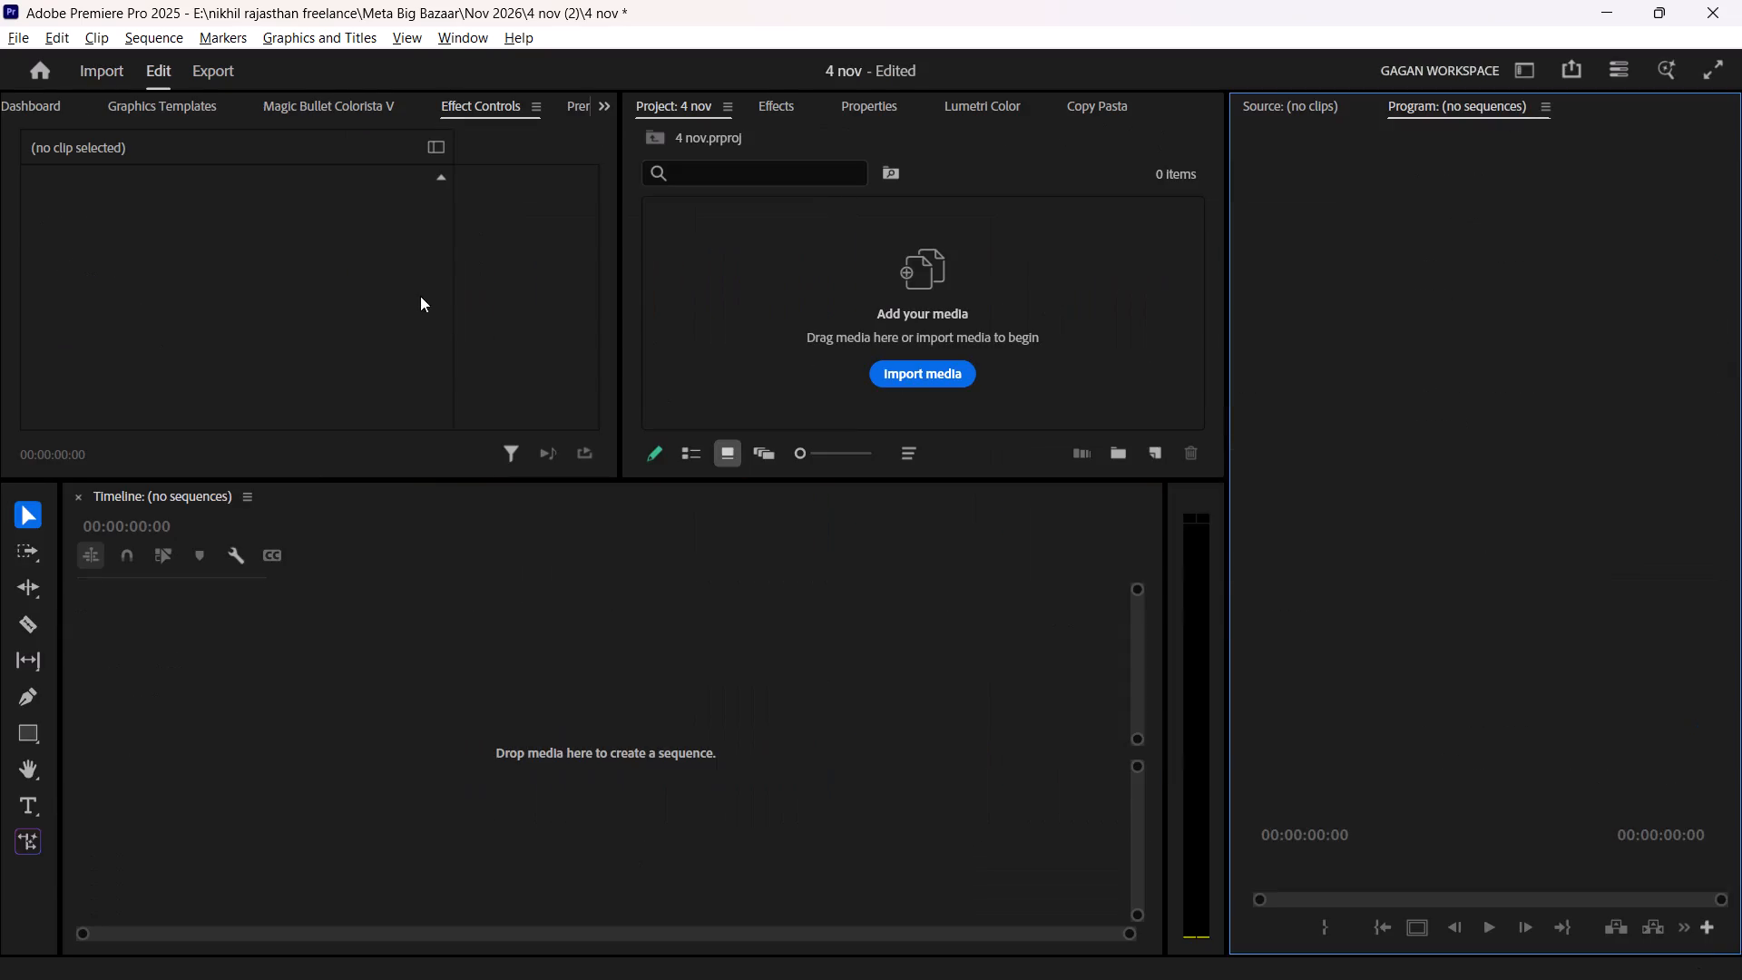
key("alt+Tab")
left_click(432, 218)
left_click_drag(345, 205, 1034, 306)
key("alt+Tab")
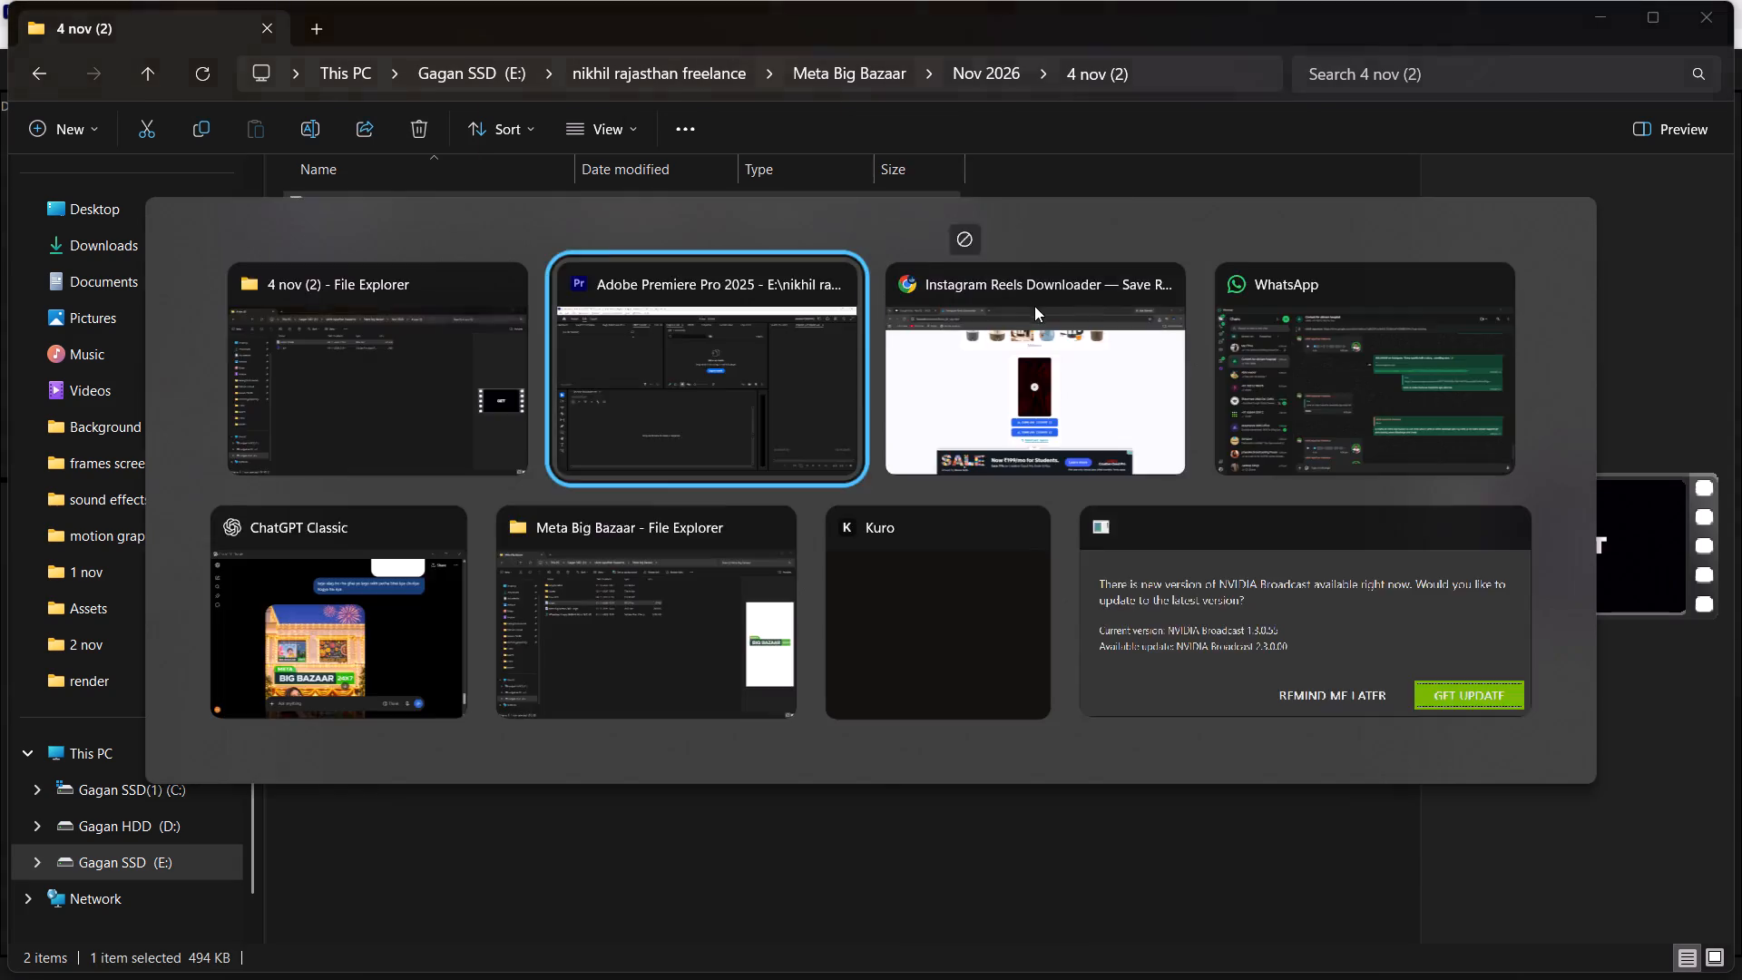
left_click_drag(1034, 306, 1036, 312)
Create a sequence from the Video-31008 clip and play its opening.
left_click_drag(818, 269, 304, 660)
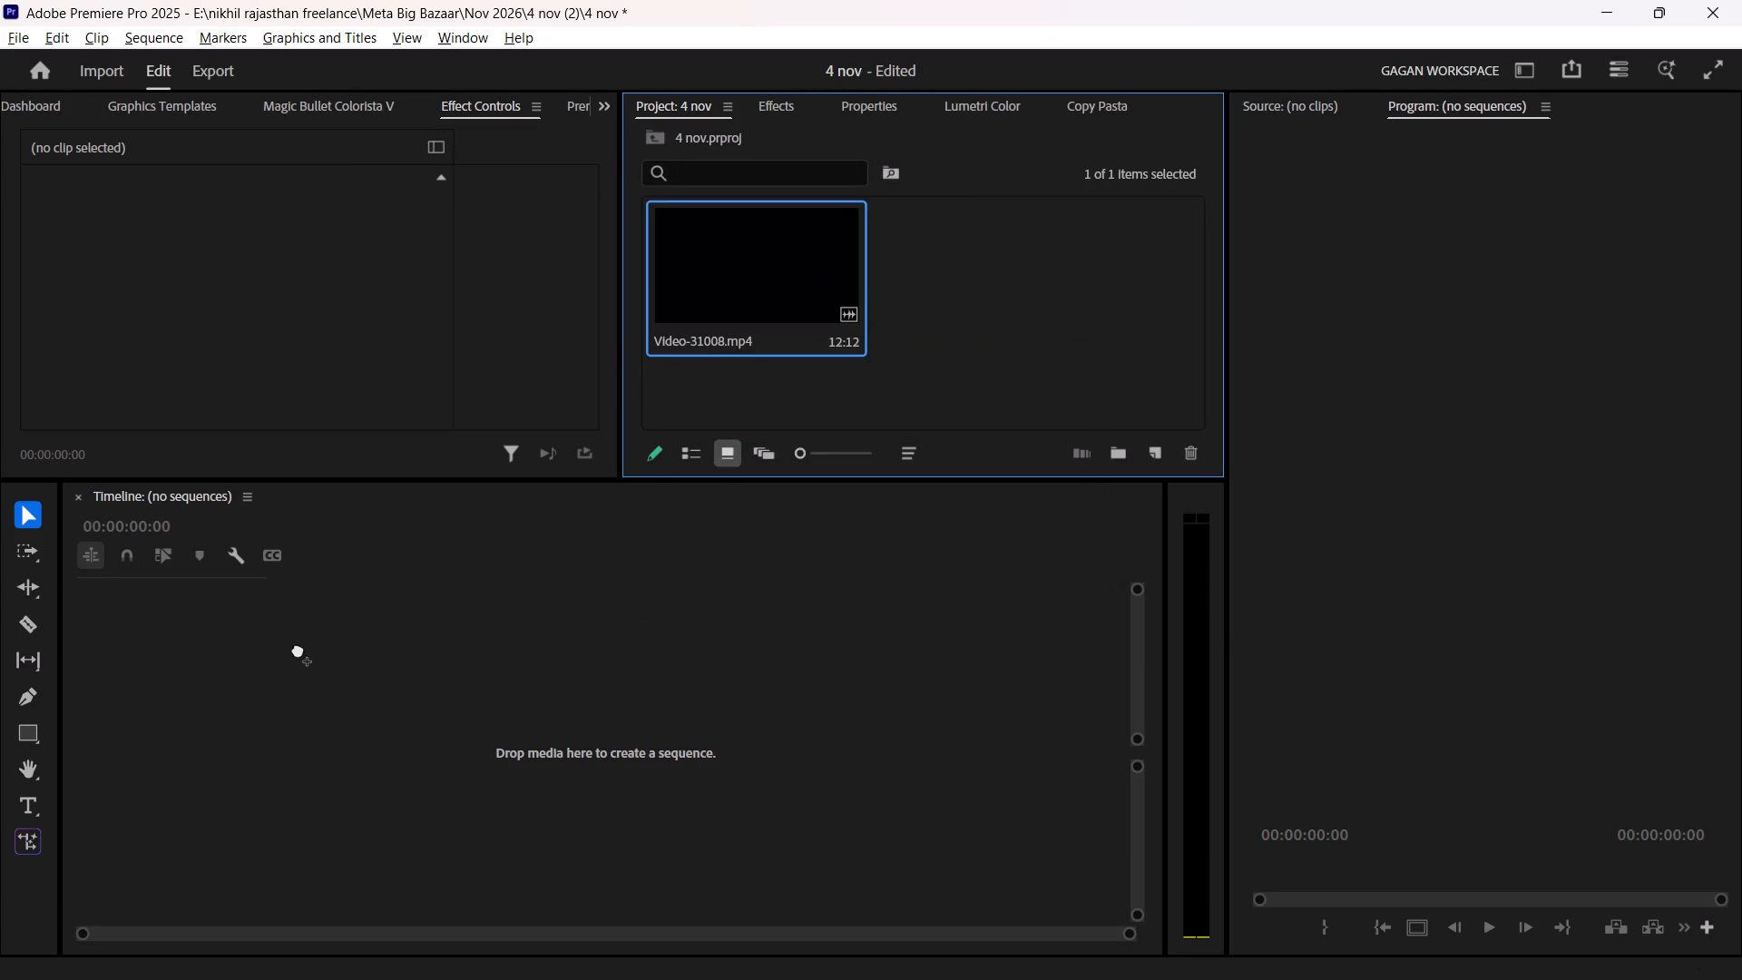
key("space")
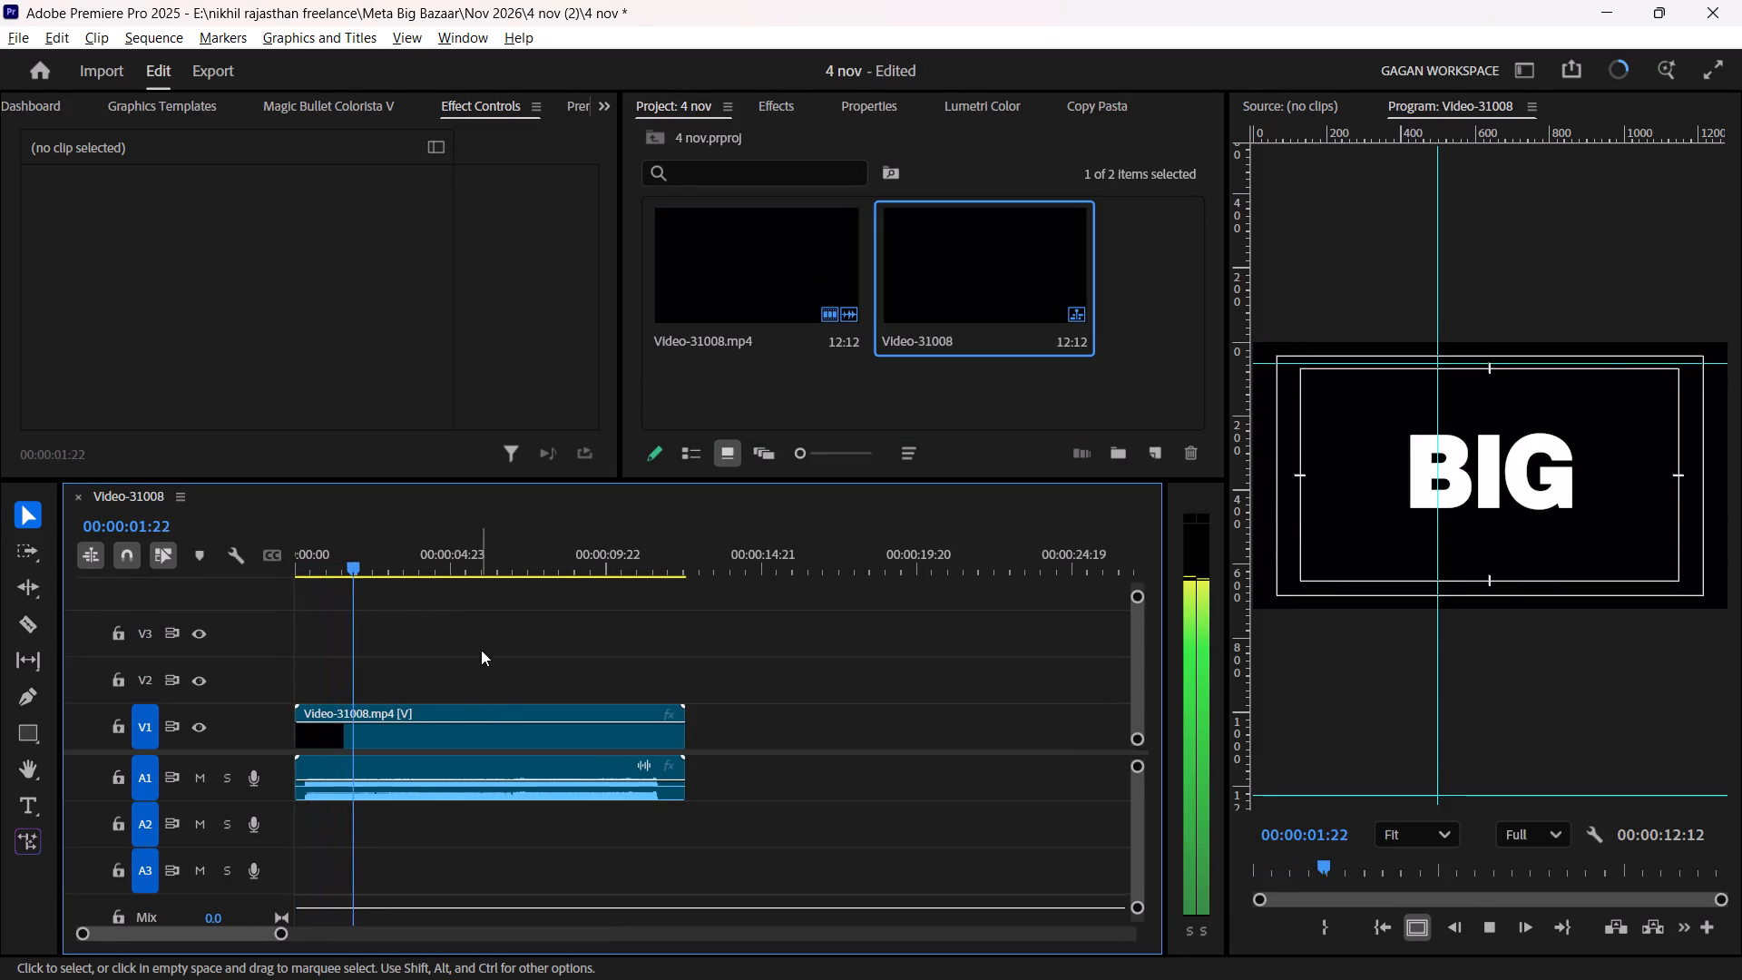
key("space")
Set the sequence frame size to 1080 horizontal by 1920 vertical, allowing its previews to be deleted.
left_click(152, 37)
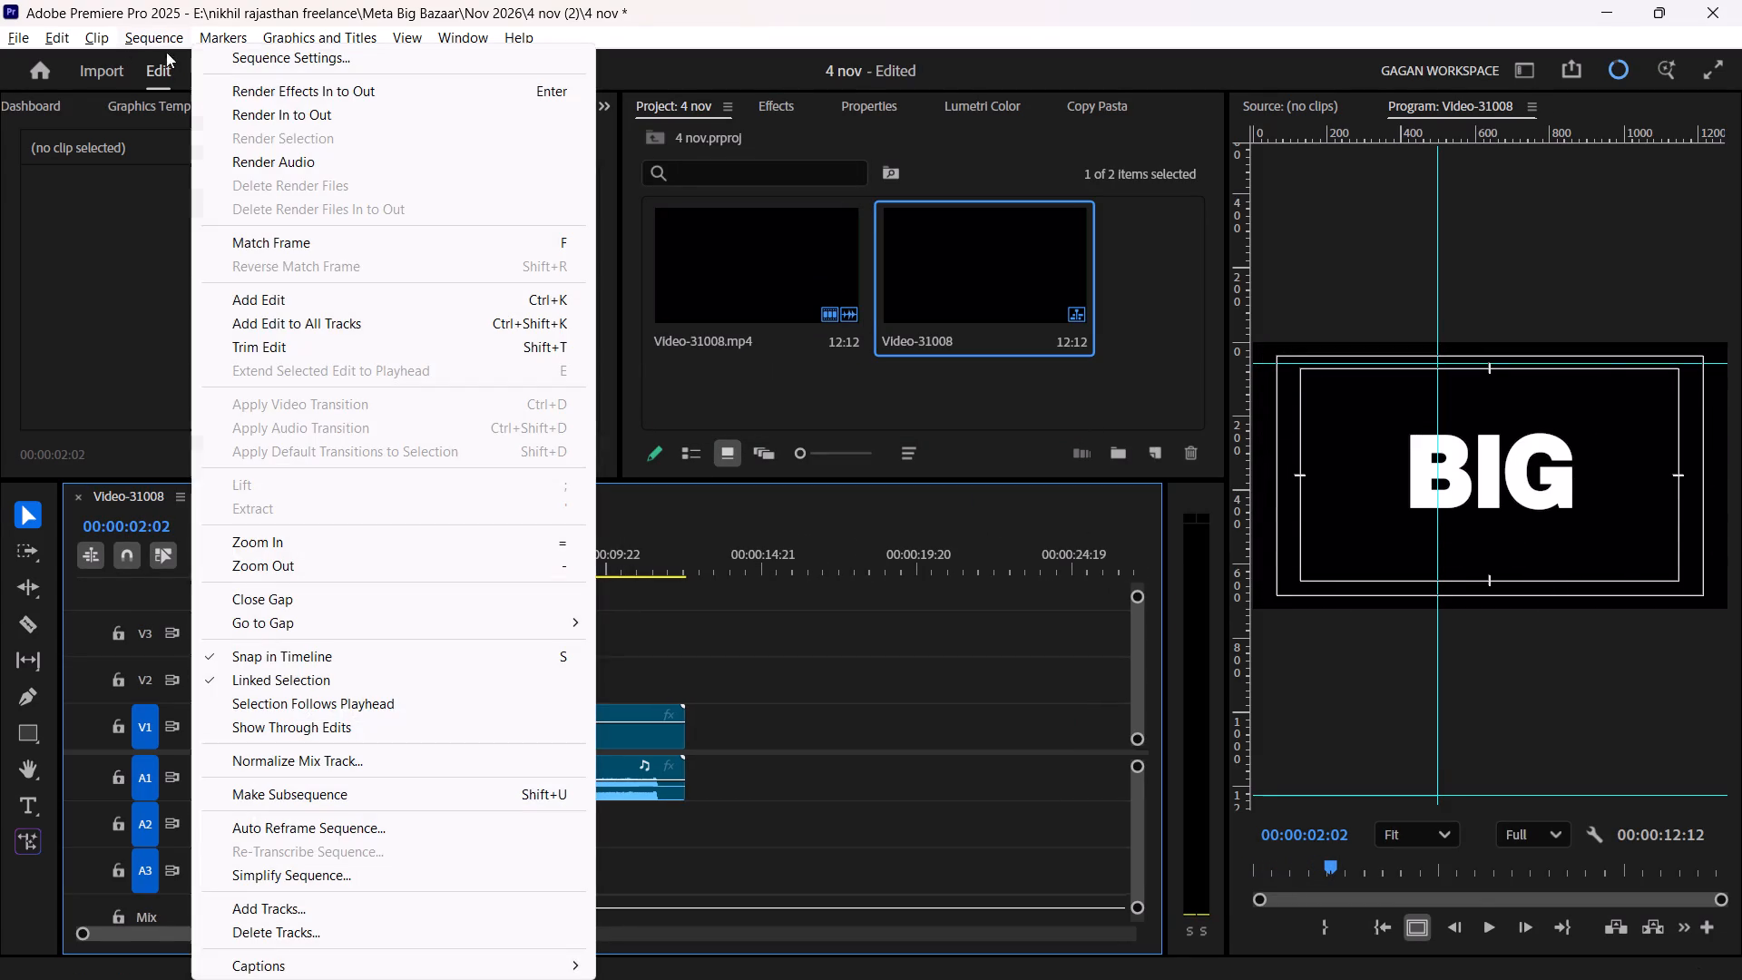
left_click(276, 57)
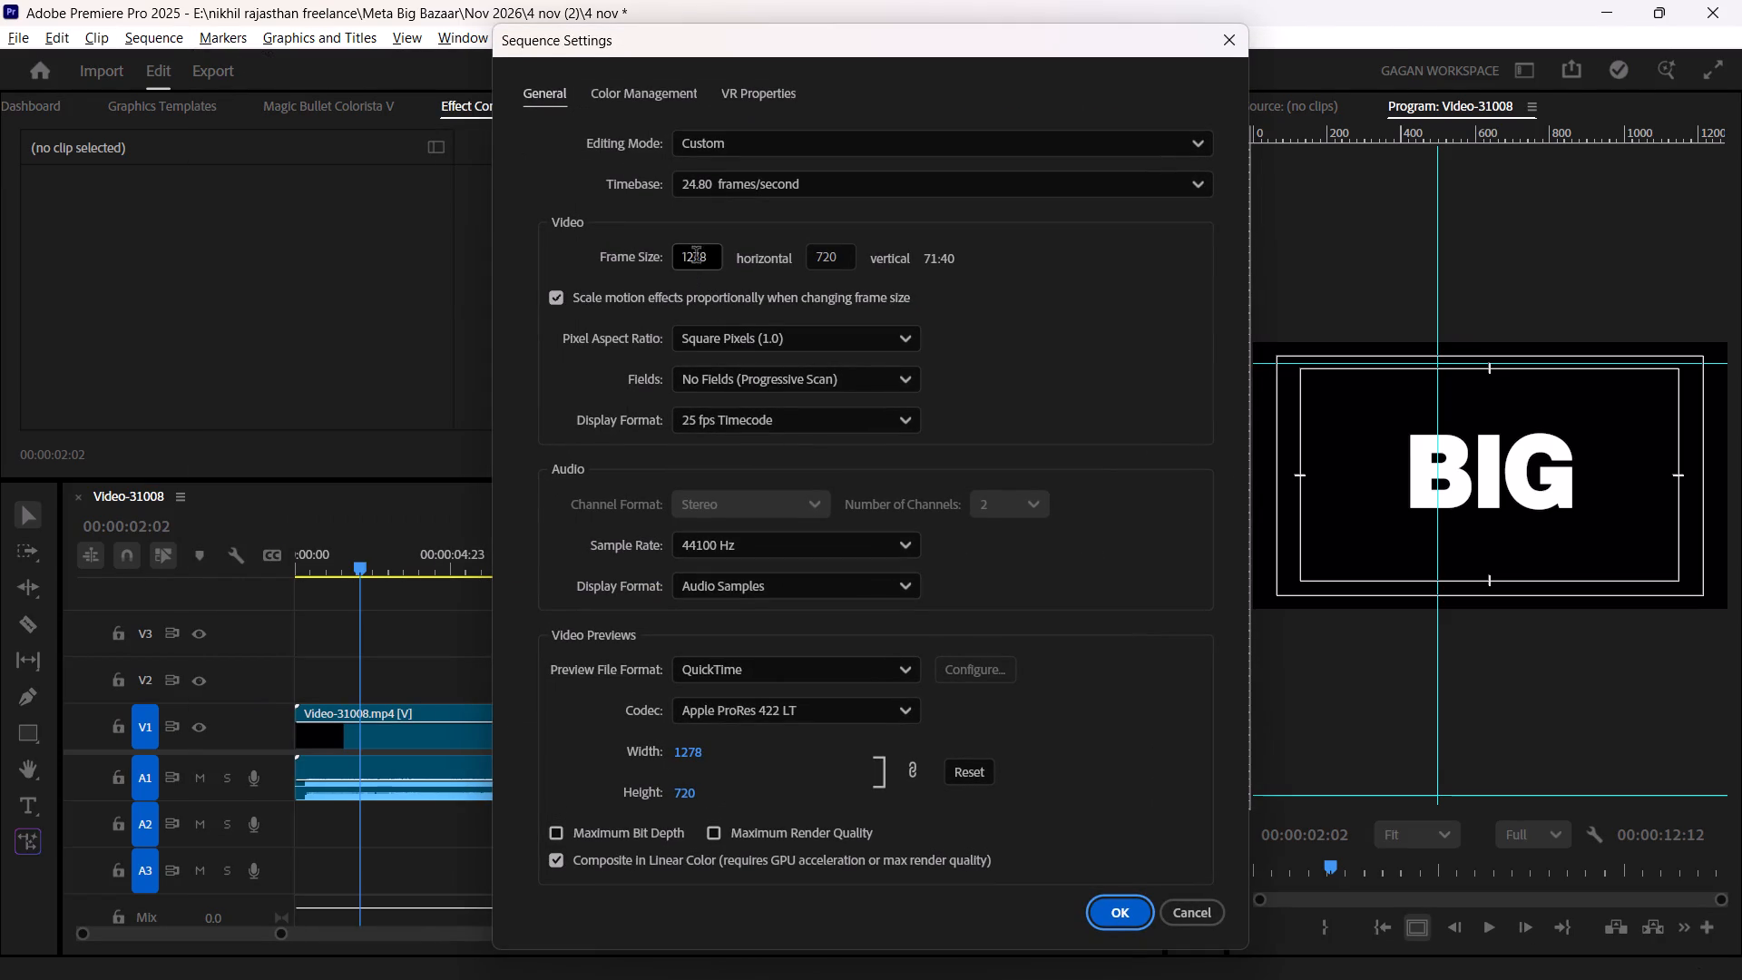
double_click(696, 257)
type("1080")
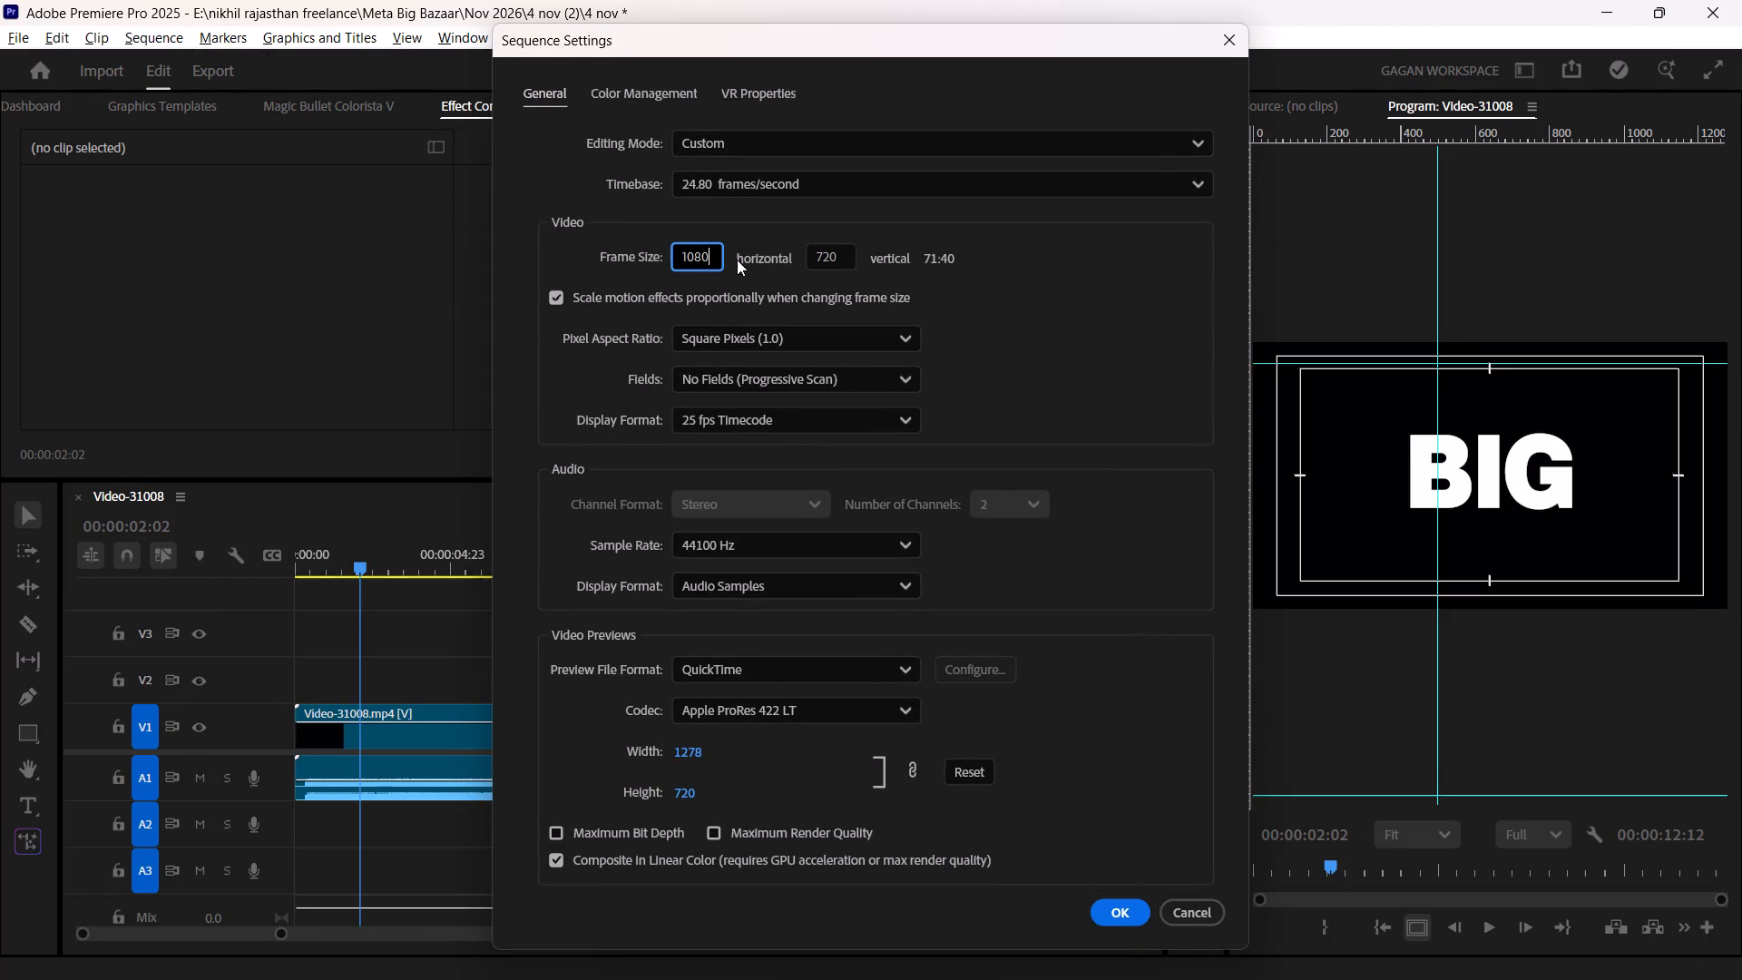
left_click(818, 246)
double_click(823, 250)
type("1920")
key("Return")
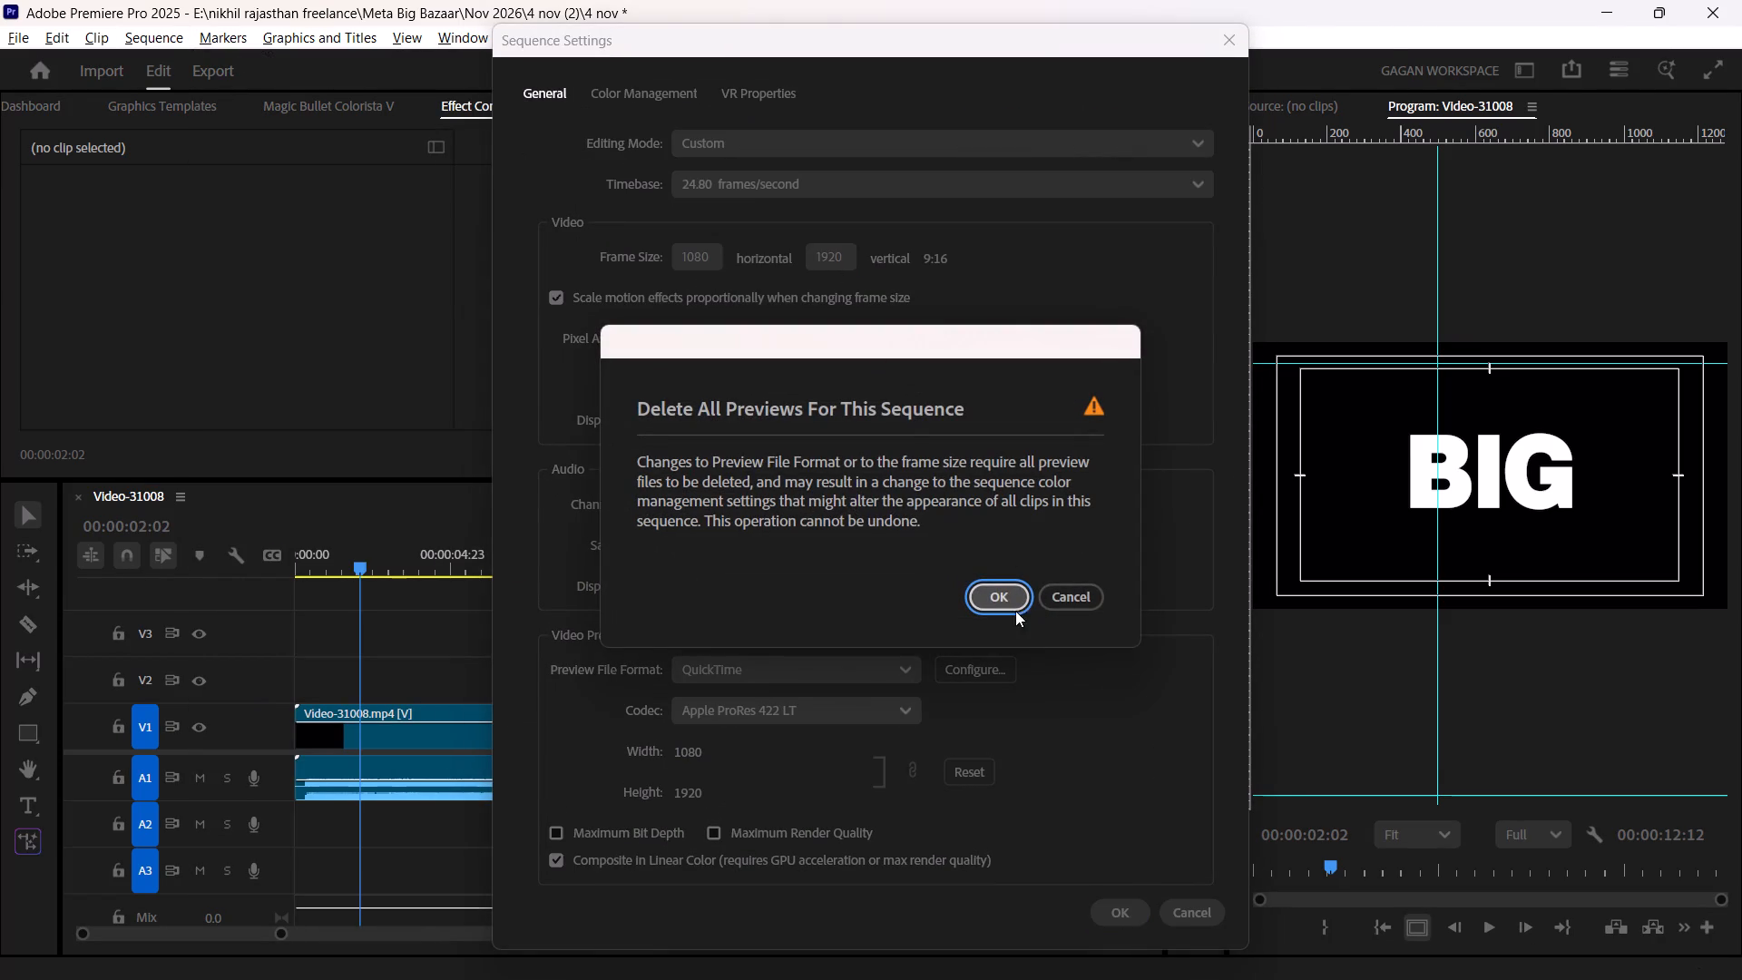
left_click(1012, 601)
Play through the sequence and run Scene Edit Detection on the Video-31008 clip, applying a cut at each detected cut point.
left_click(895, 635)
key("space")
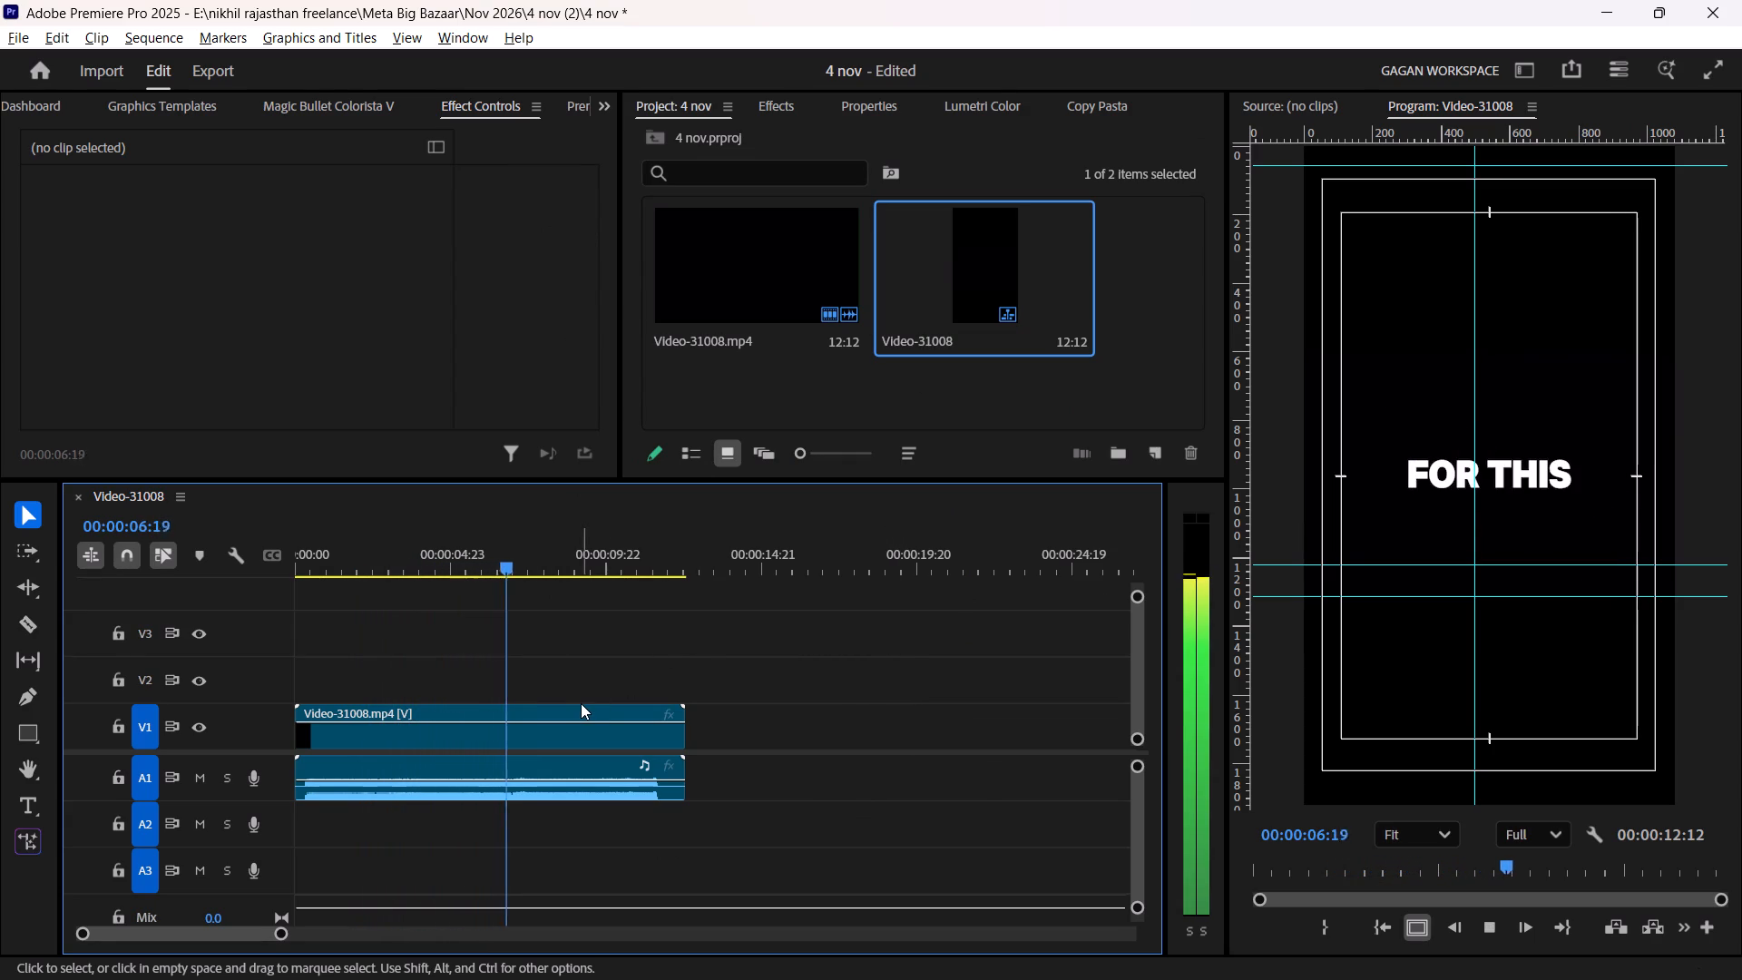
scroll(591, 698, "down", 5, "alt")
key("space")
right_click(465, 723)
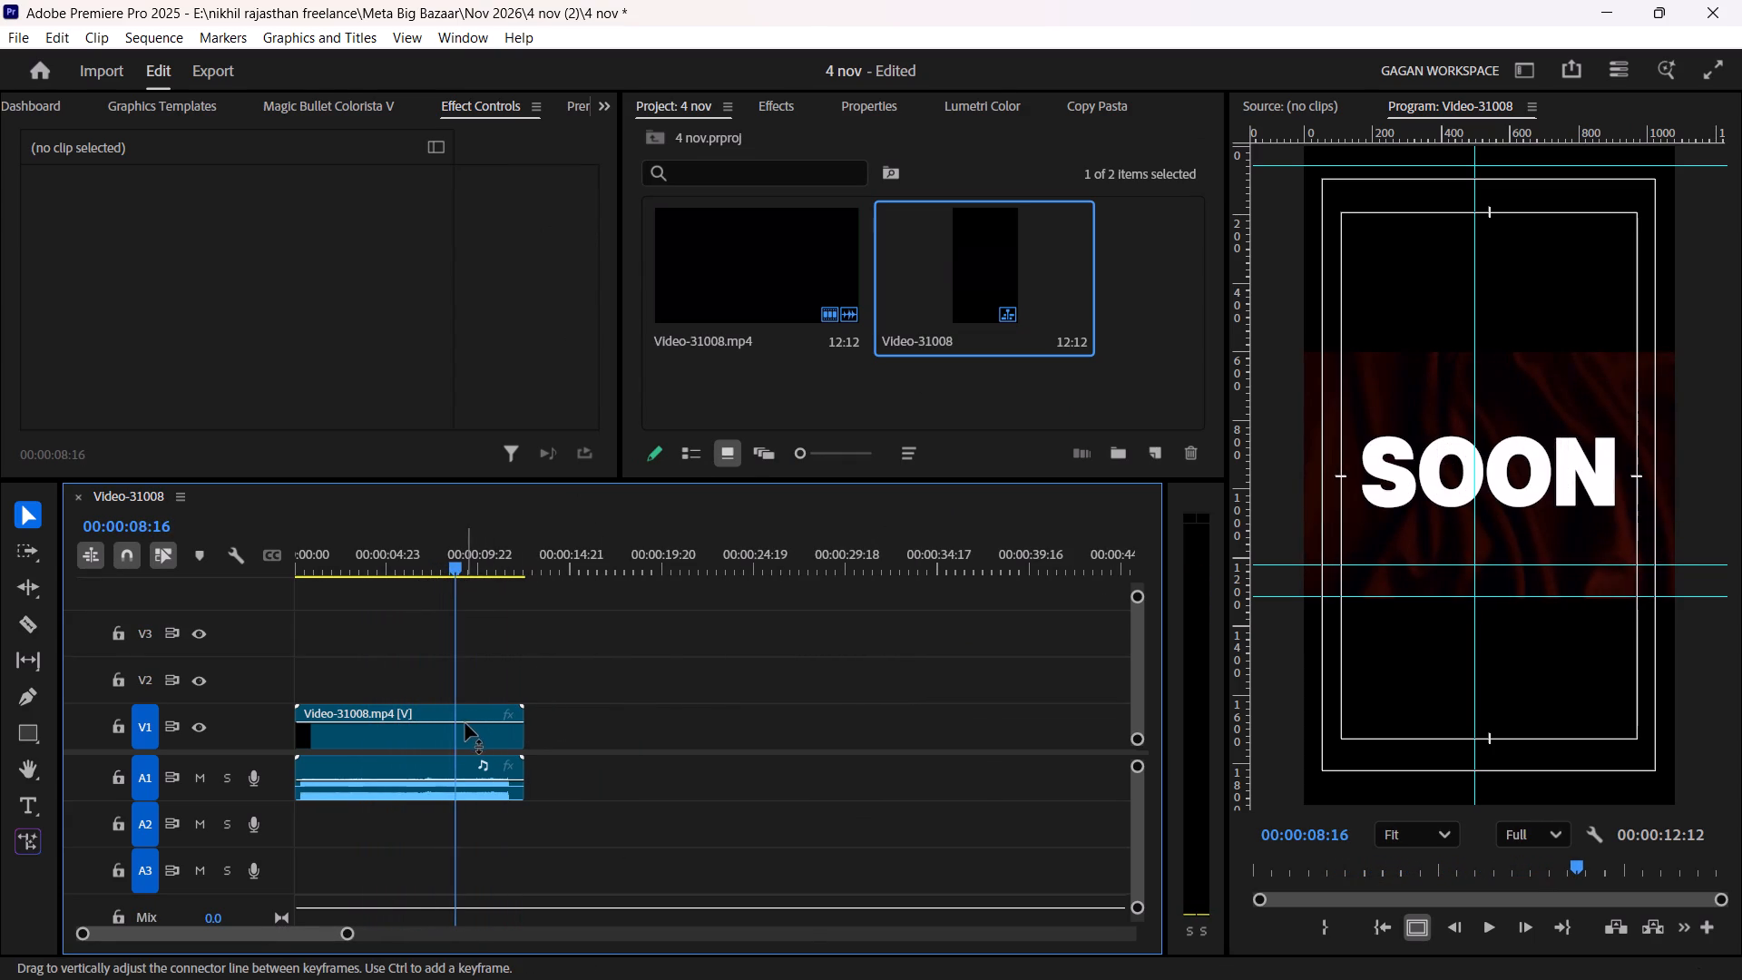
left_click(546, 708)
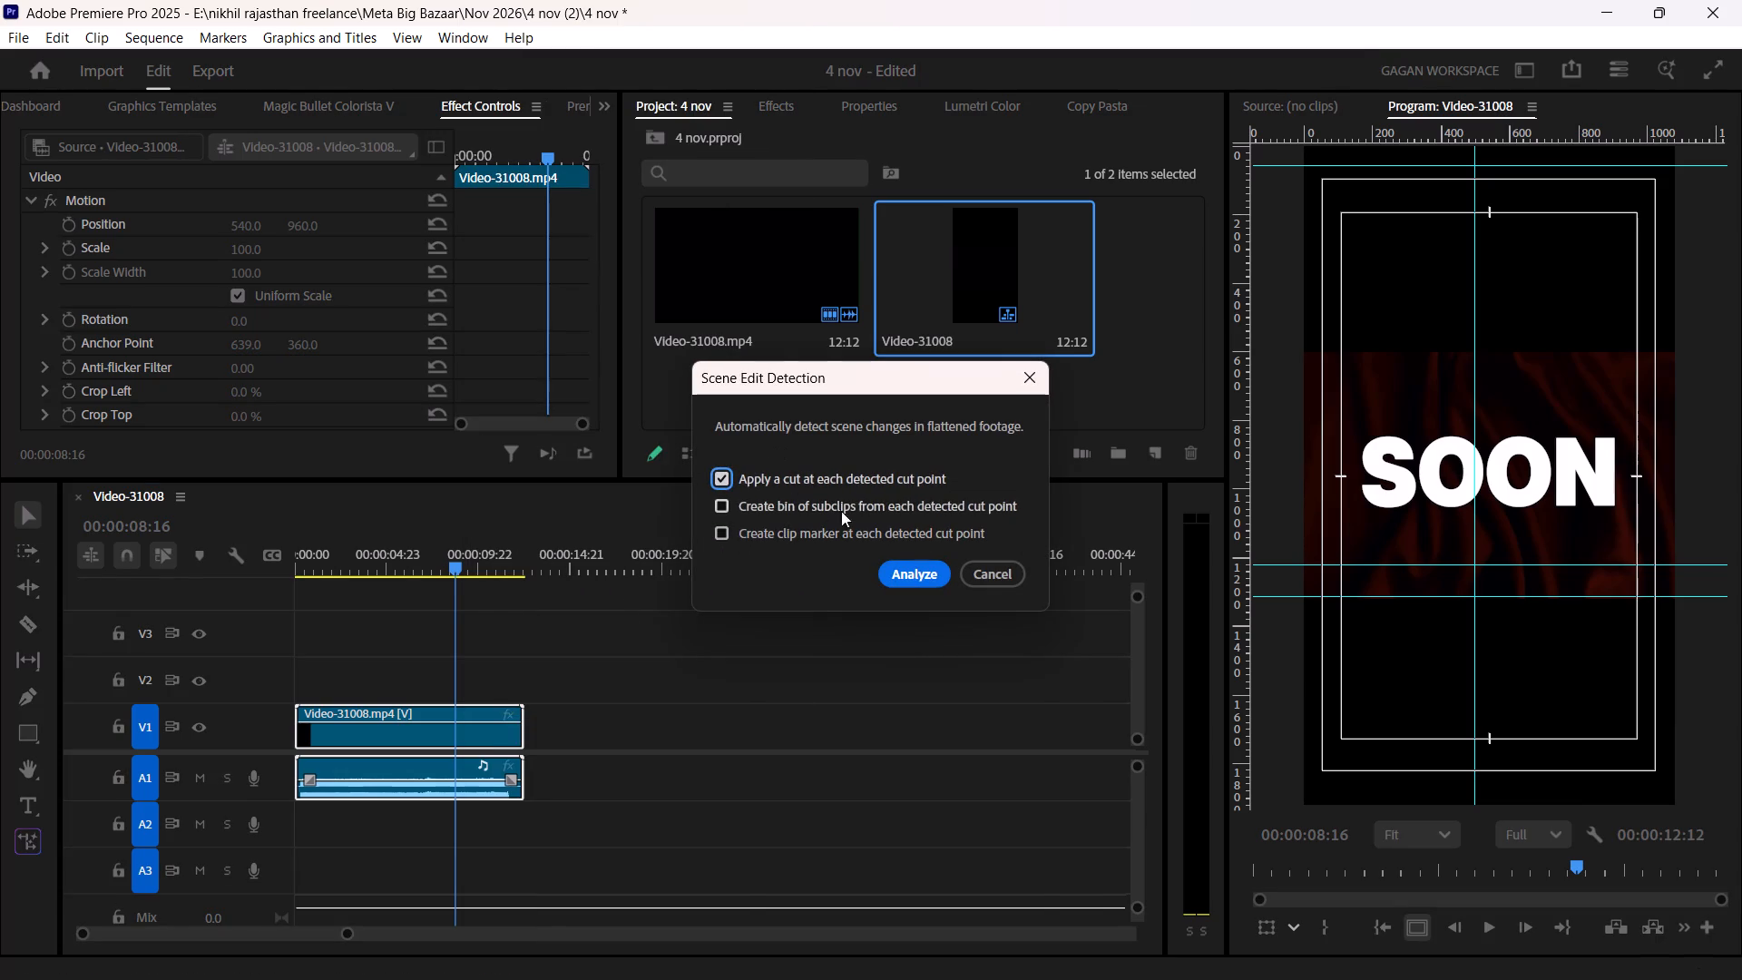
left_click(915, 579)
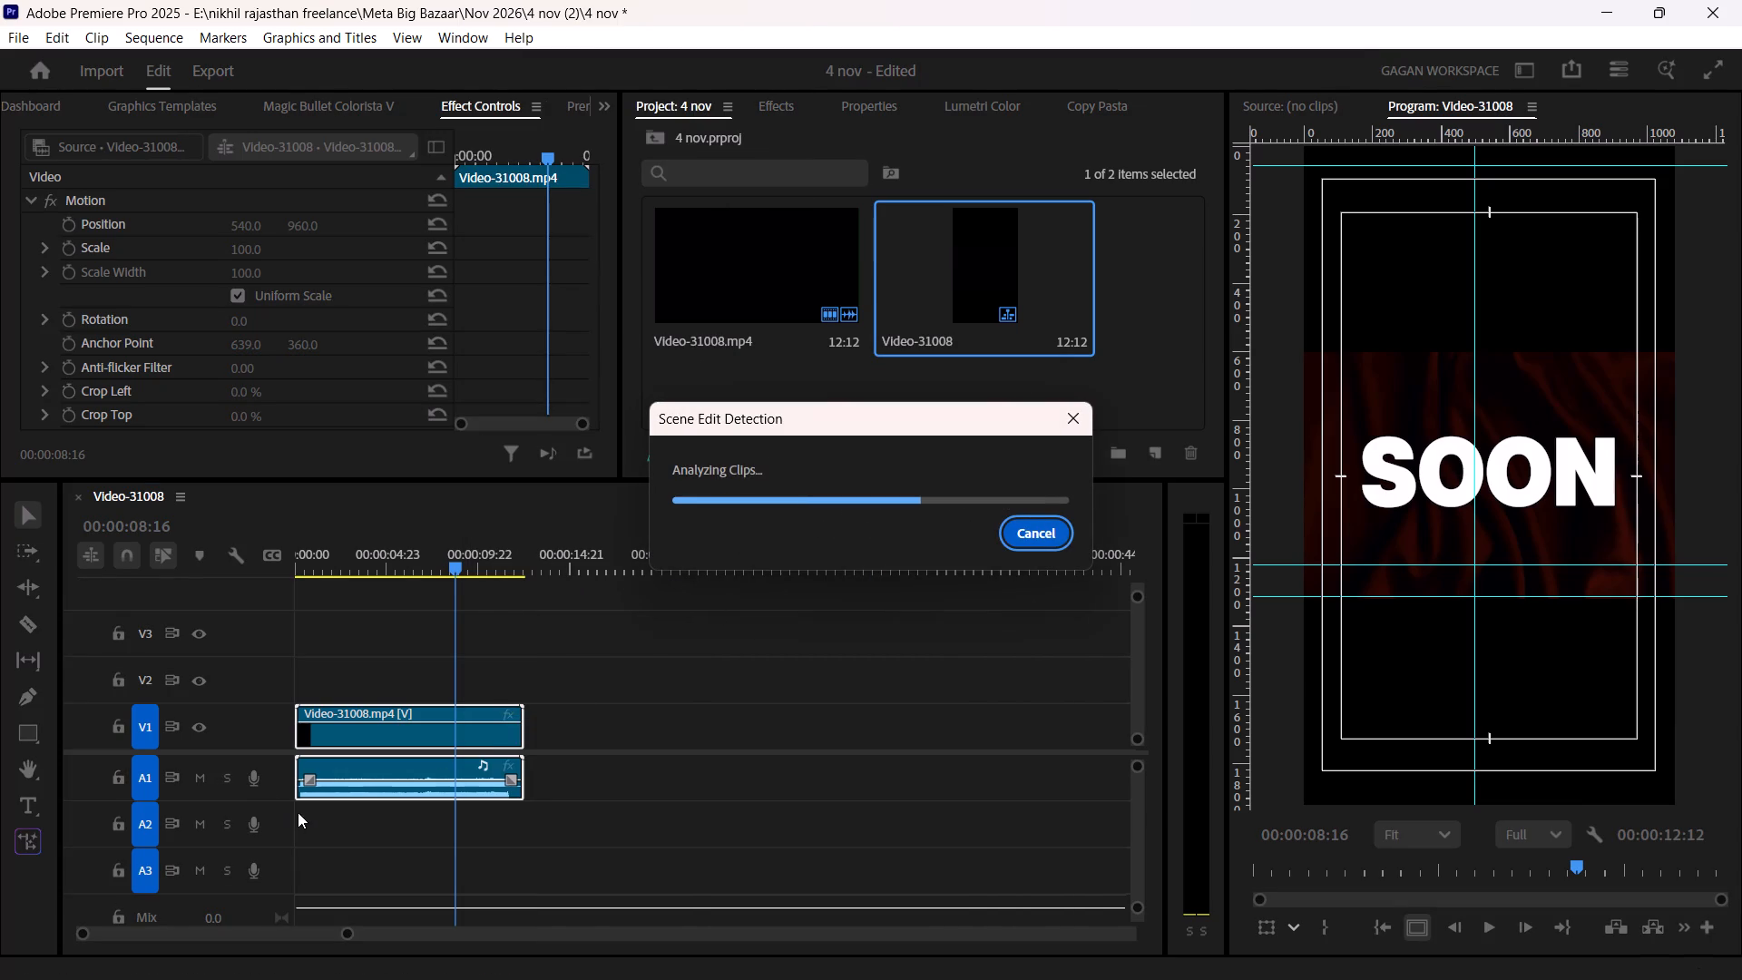
scroll(401, 681, "up", 8, "alt")
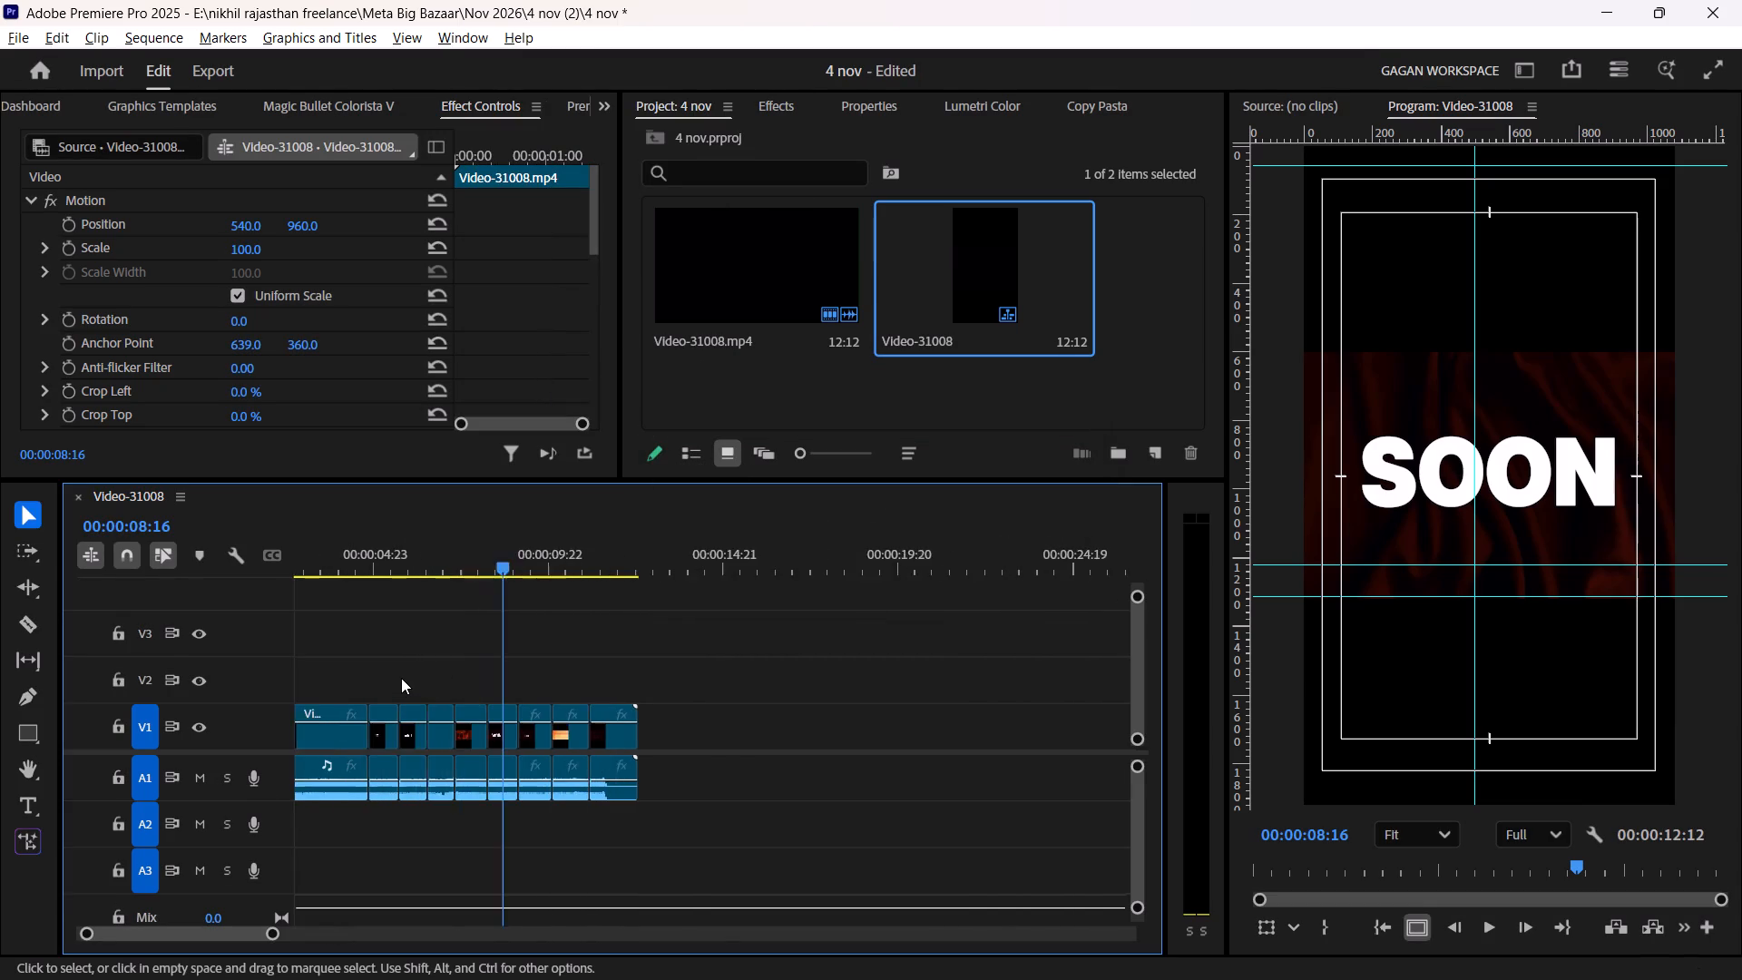
Play the cut Video-31008 sequence from its start and replay its early section to review the detected scene cuts.
scroll(401, 678, "up", 7, "alt")
left_click_drag(337, 563, 281, 579)
left_click(367, 602)
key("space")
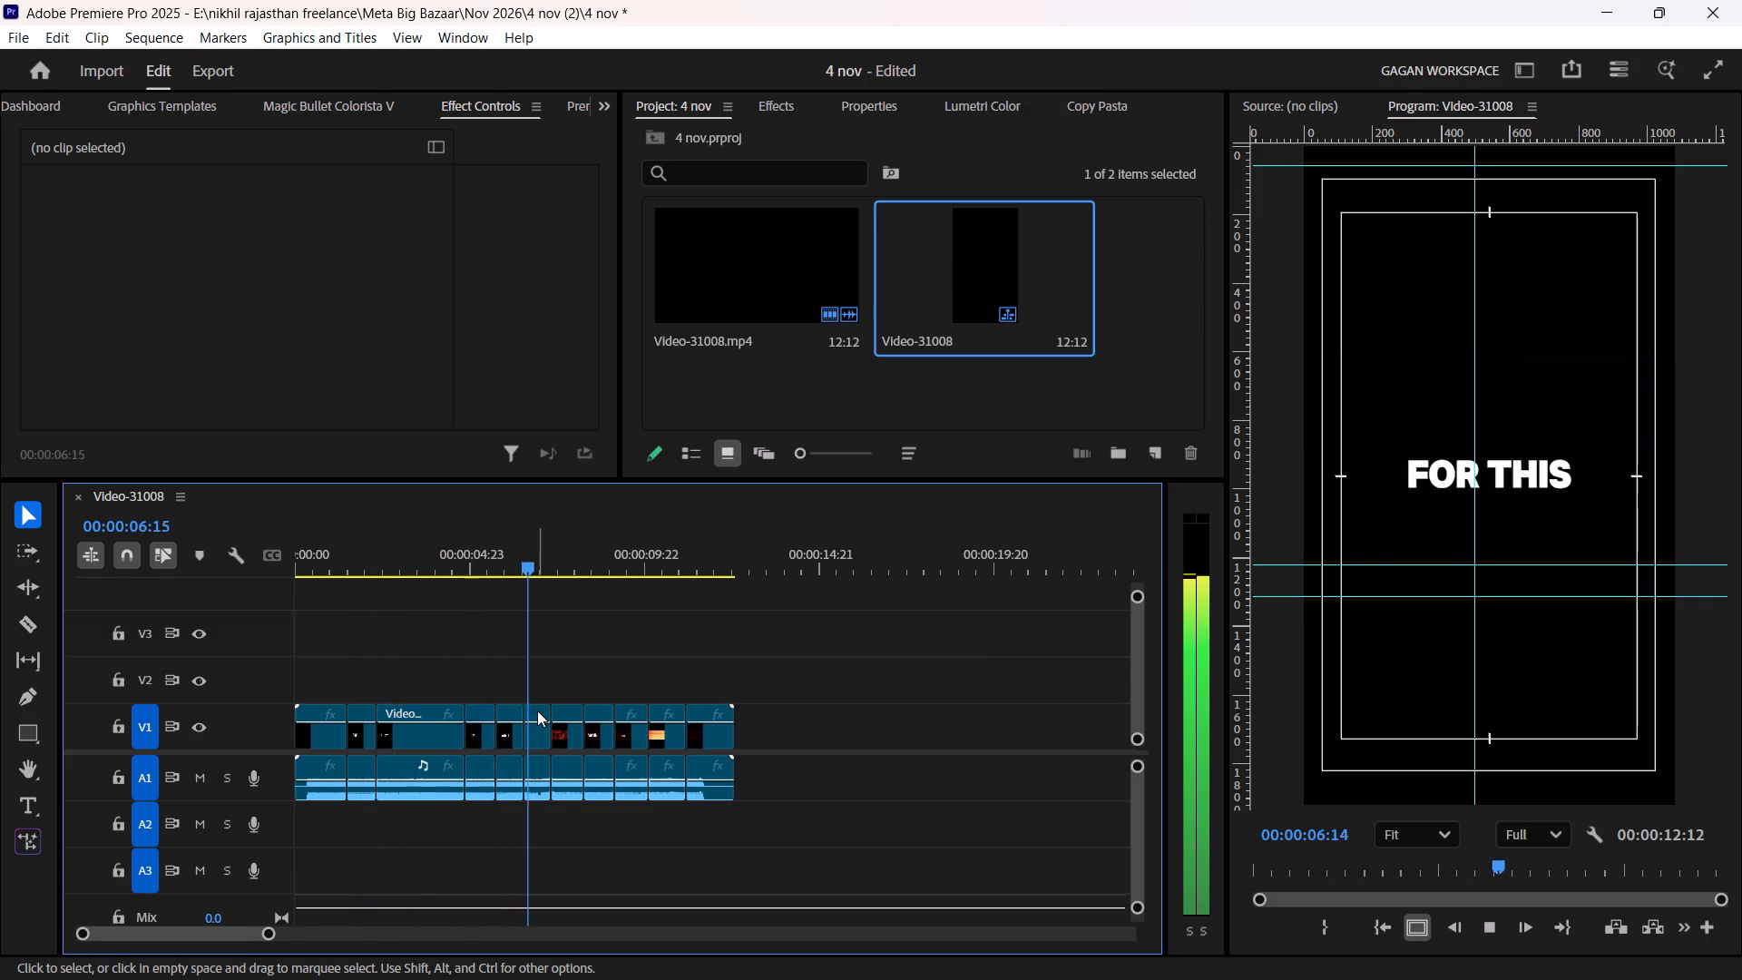
scroll(569, 700, "up", 3, "alt")
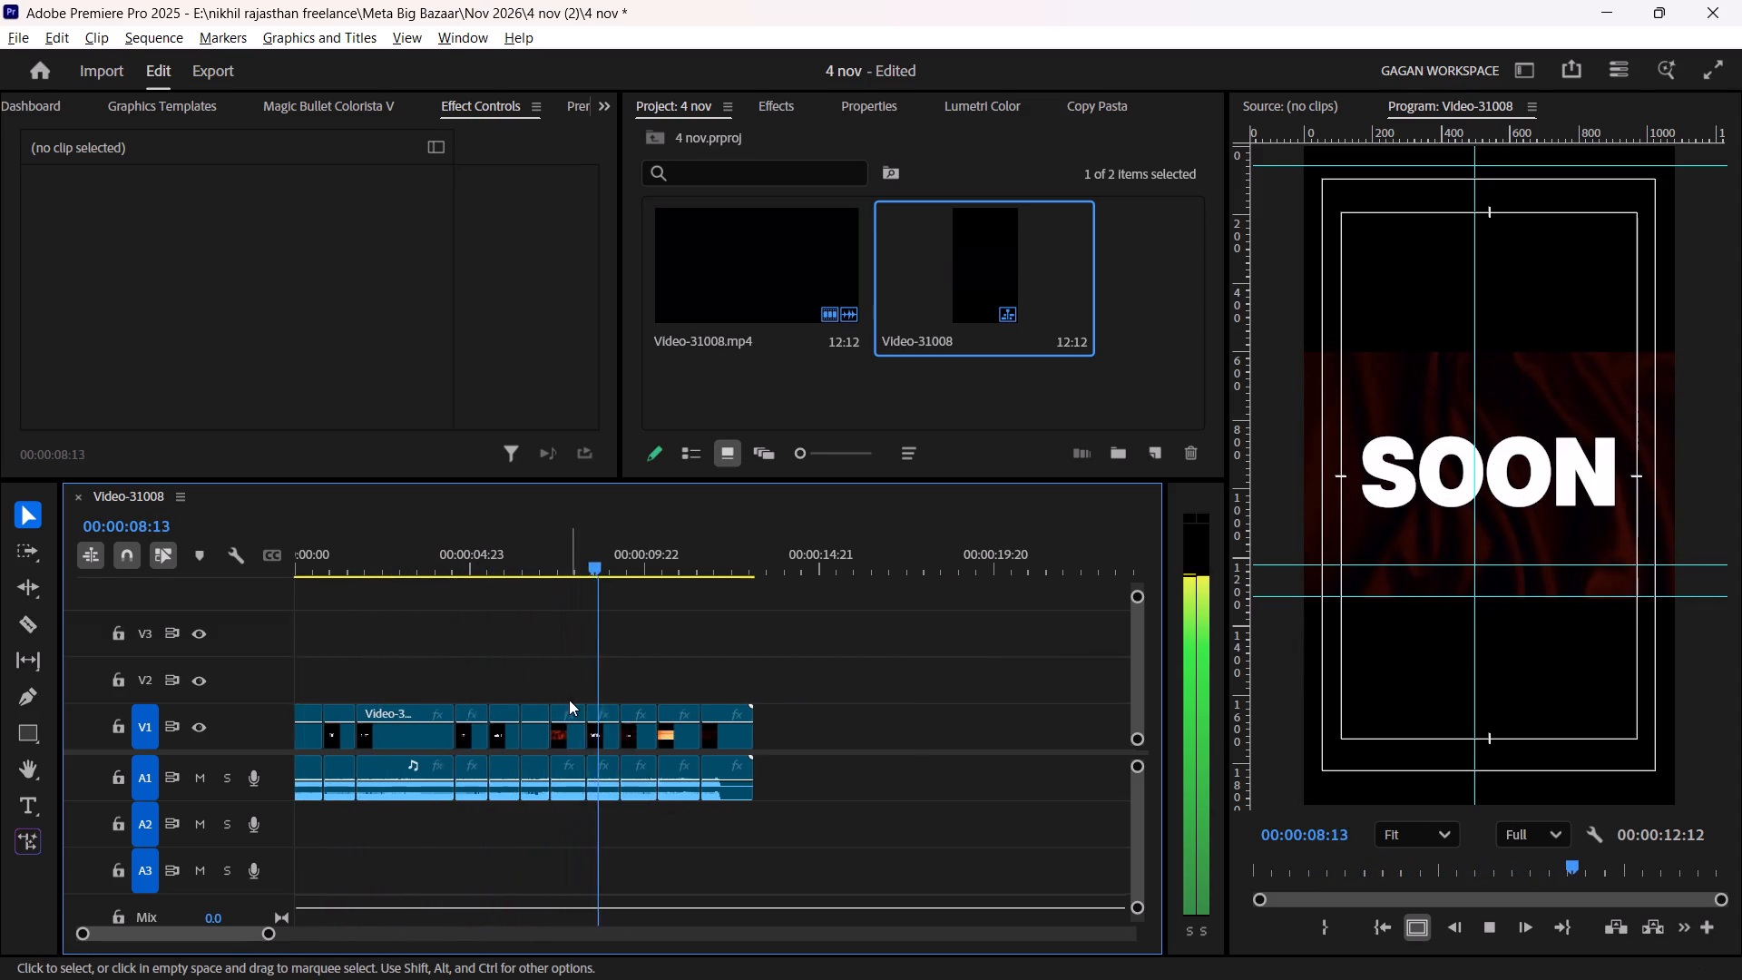
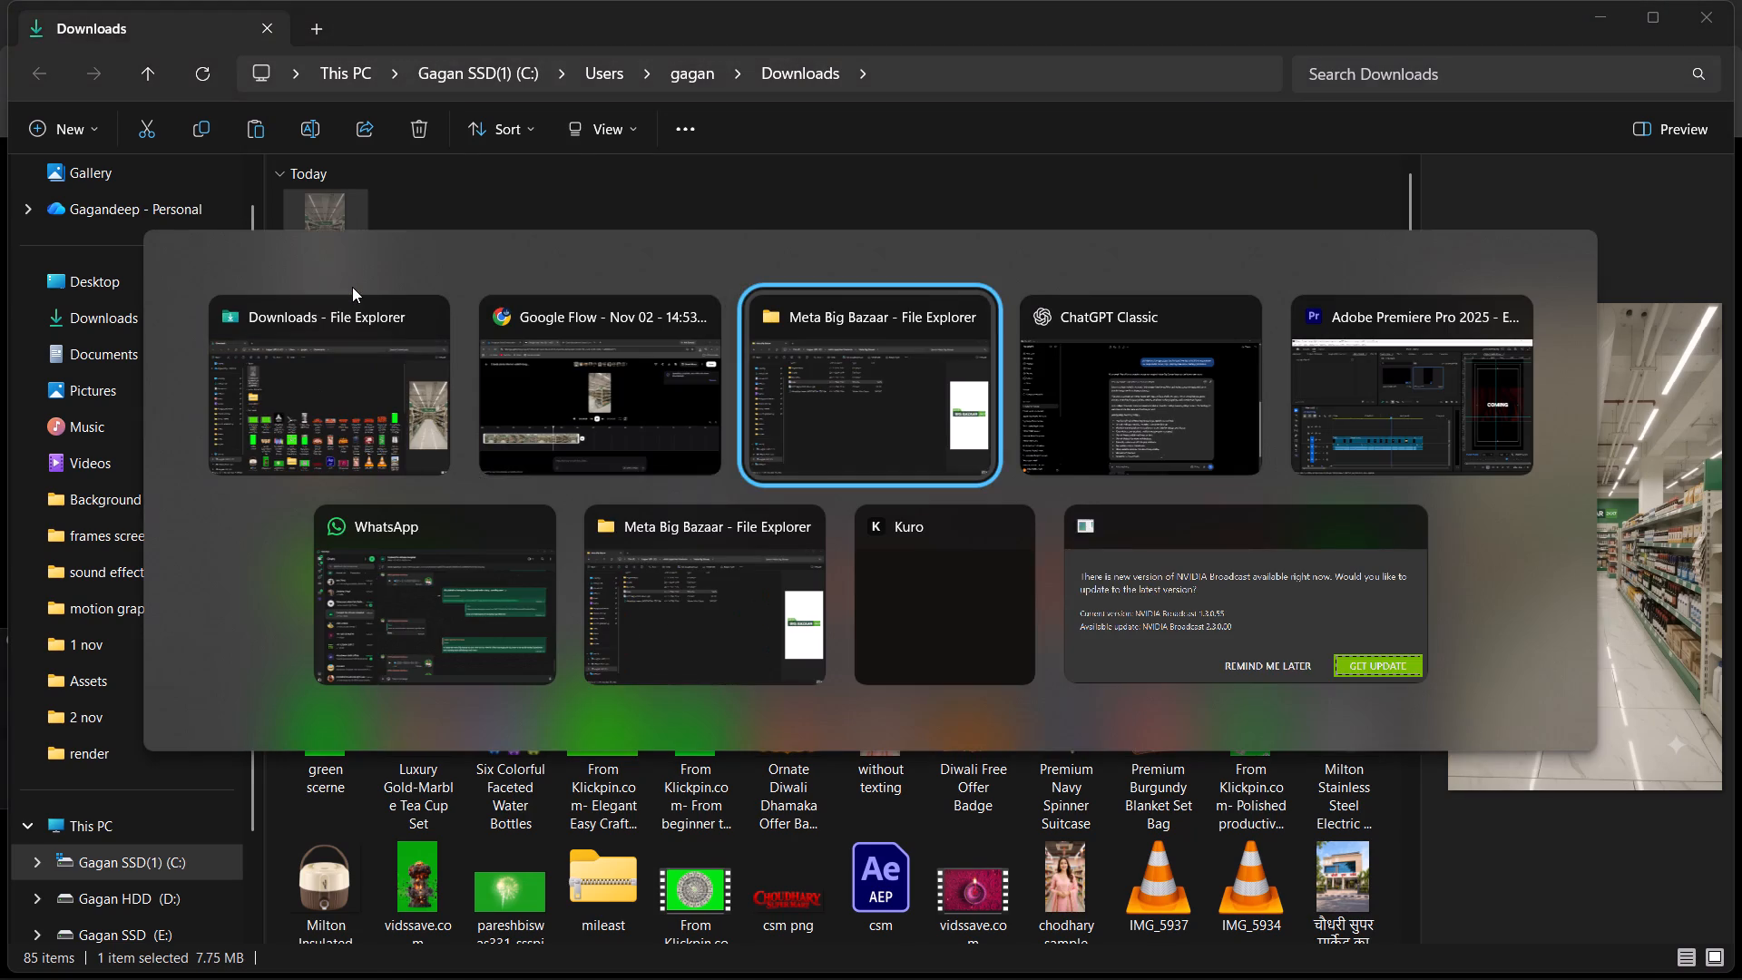
key("alt+Tab")
key("alt+Tab")
key("alt+Tab")
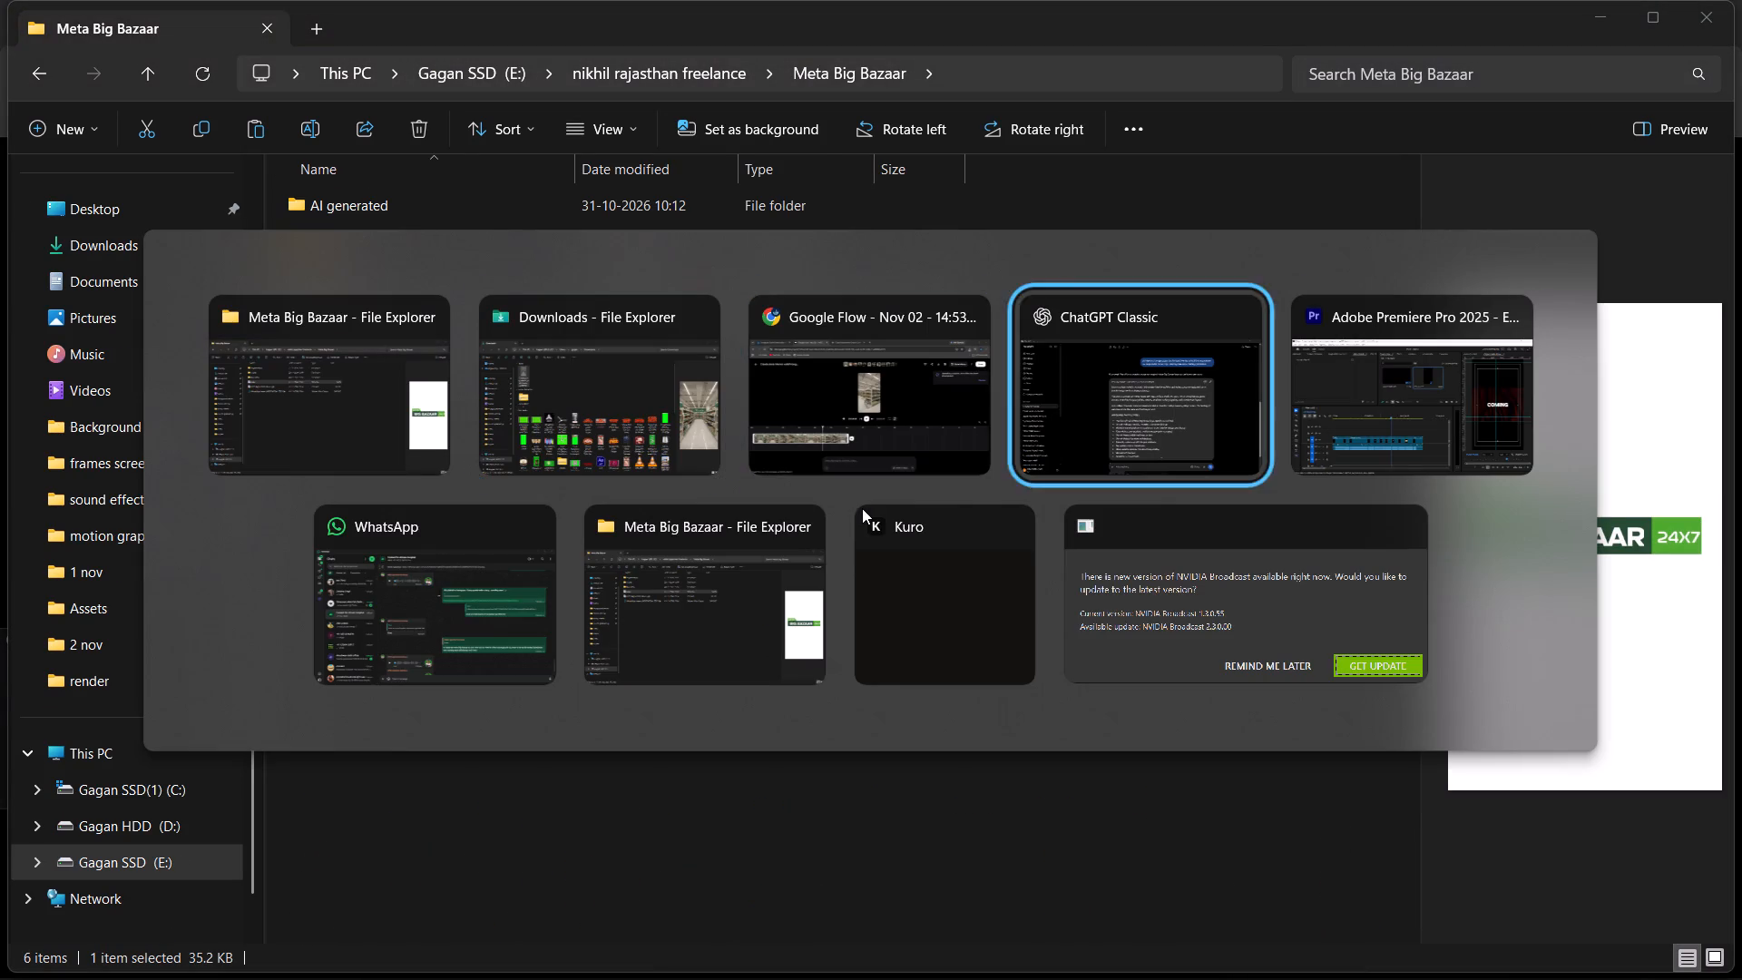
key("alt+Tab")
key("alt+Tab")
key("alt+Tab")
left_click(669, 544)
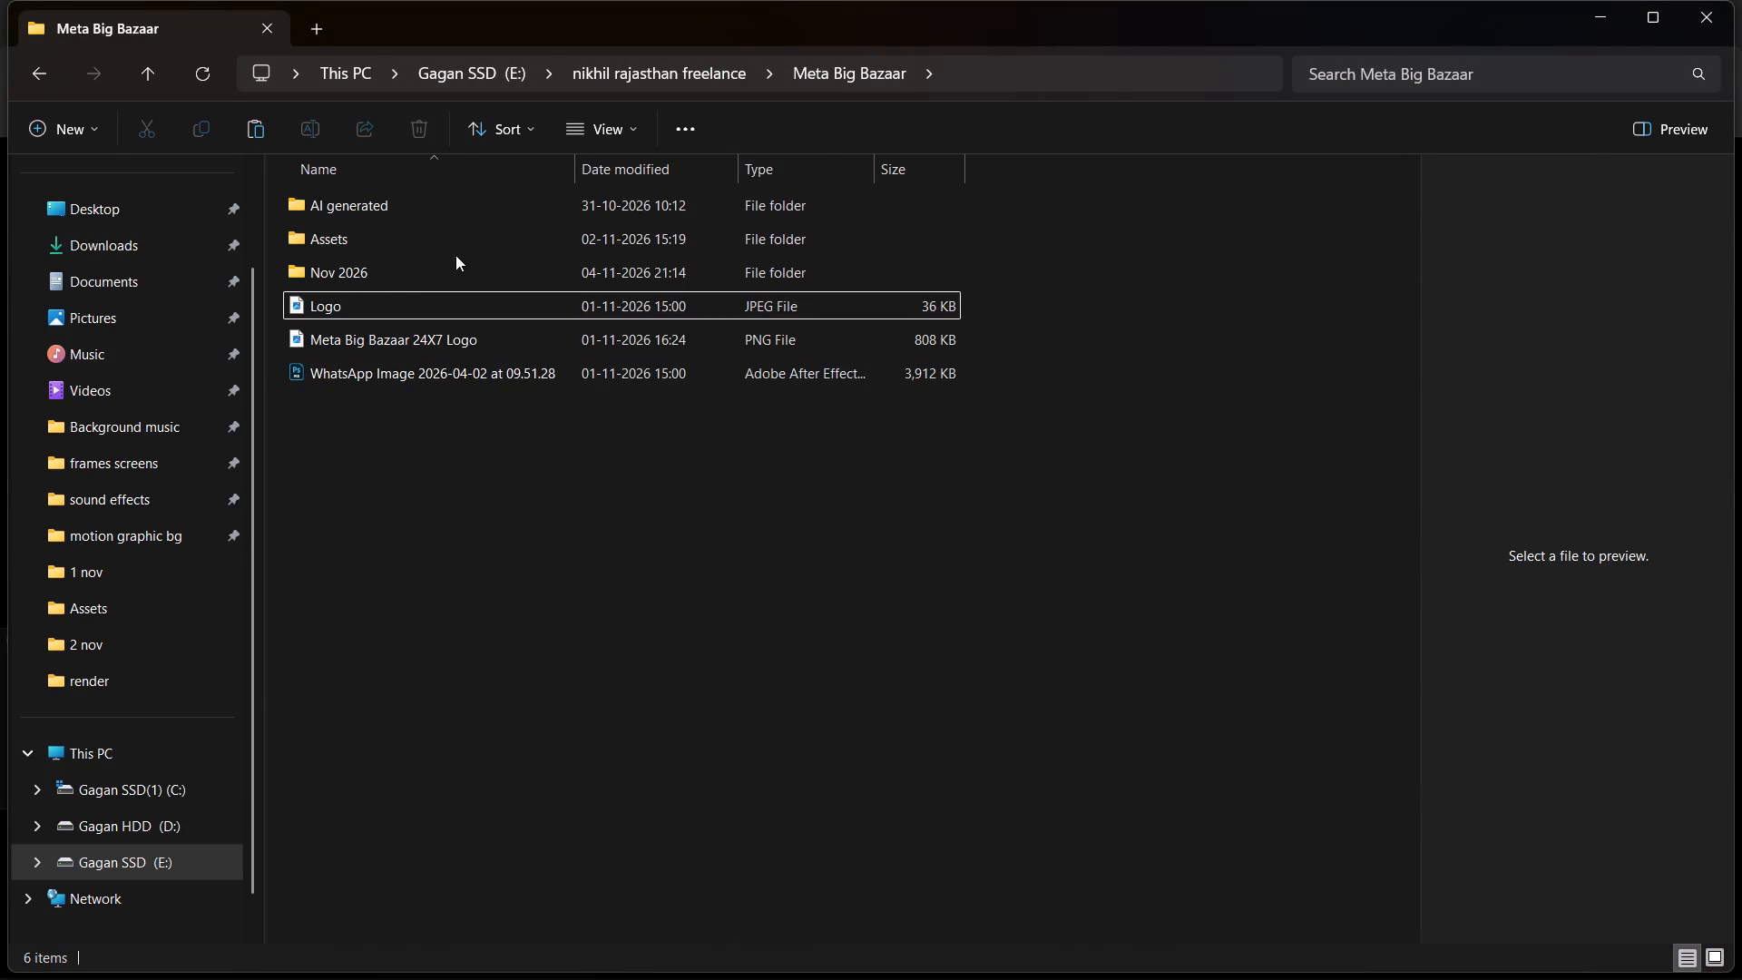
double_click(412, 284)
double_click(385, 300)
left_click(501, 390)
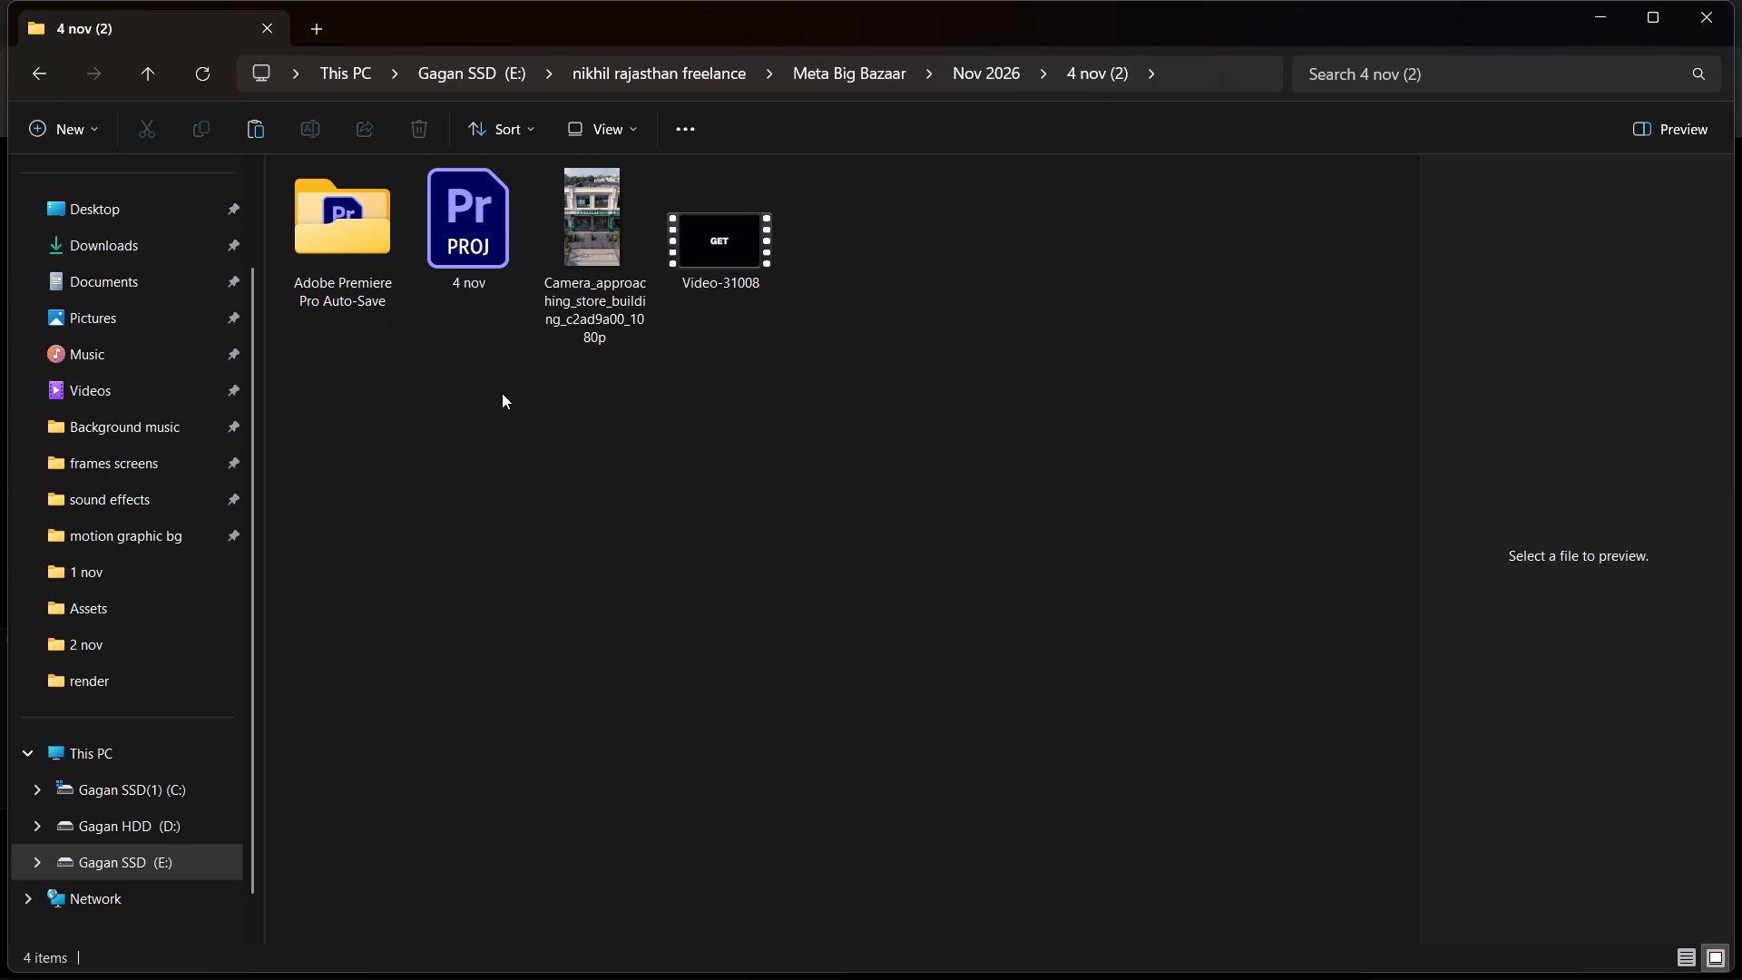
key("ctrl+v")
left_click(778, 535)
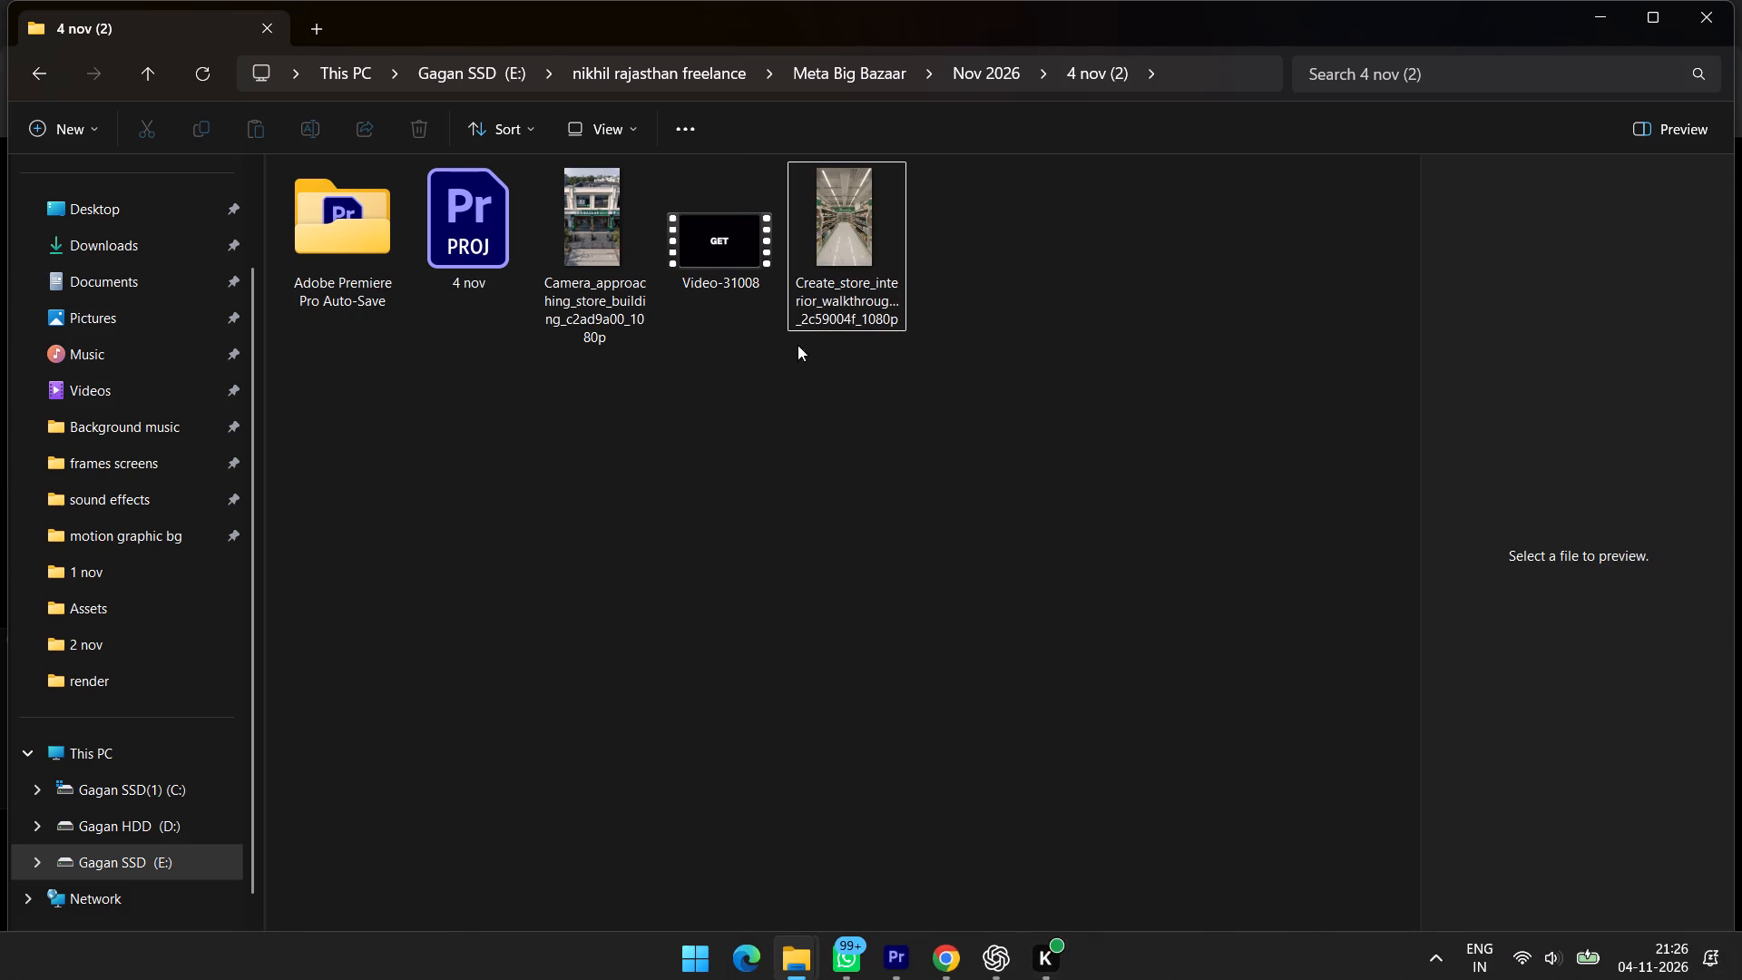
Switch to Premiere Pro and set the "IS COMING" text clip's blend mode to Lighten.
left_click(562, 238)
key("alt+Tab")
key("alt+Tab")
key("alt+Tab")
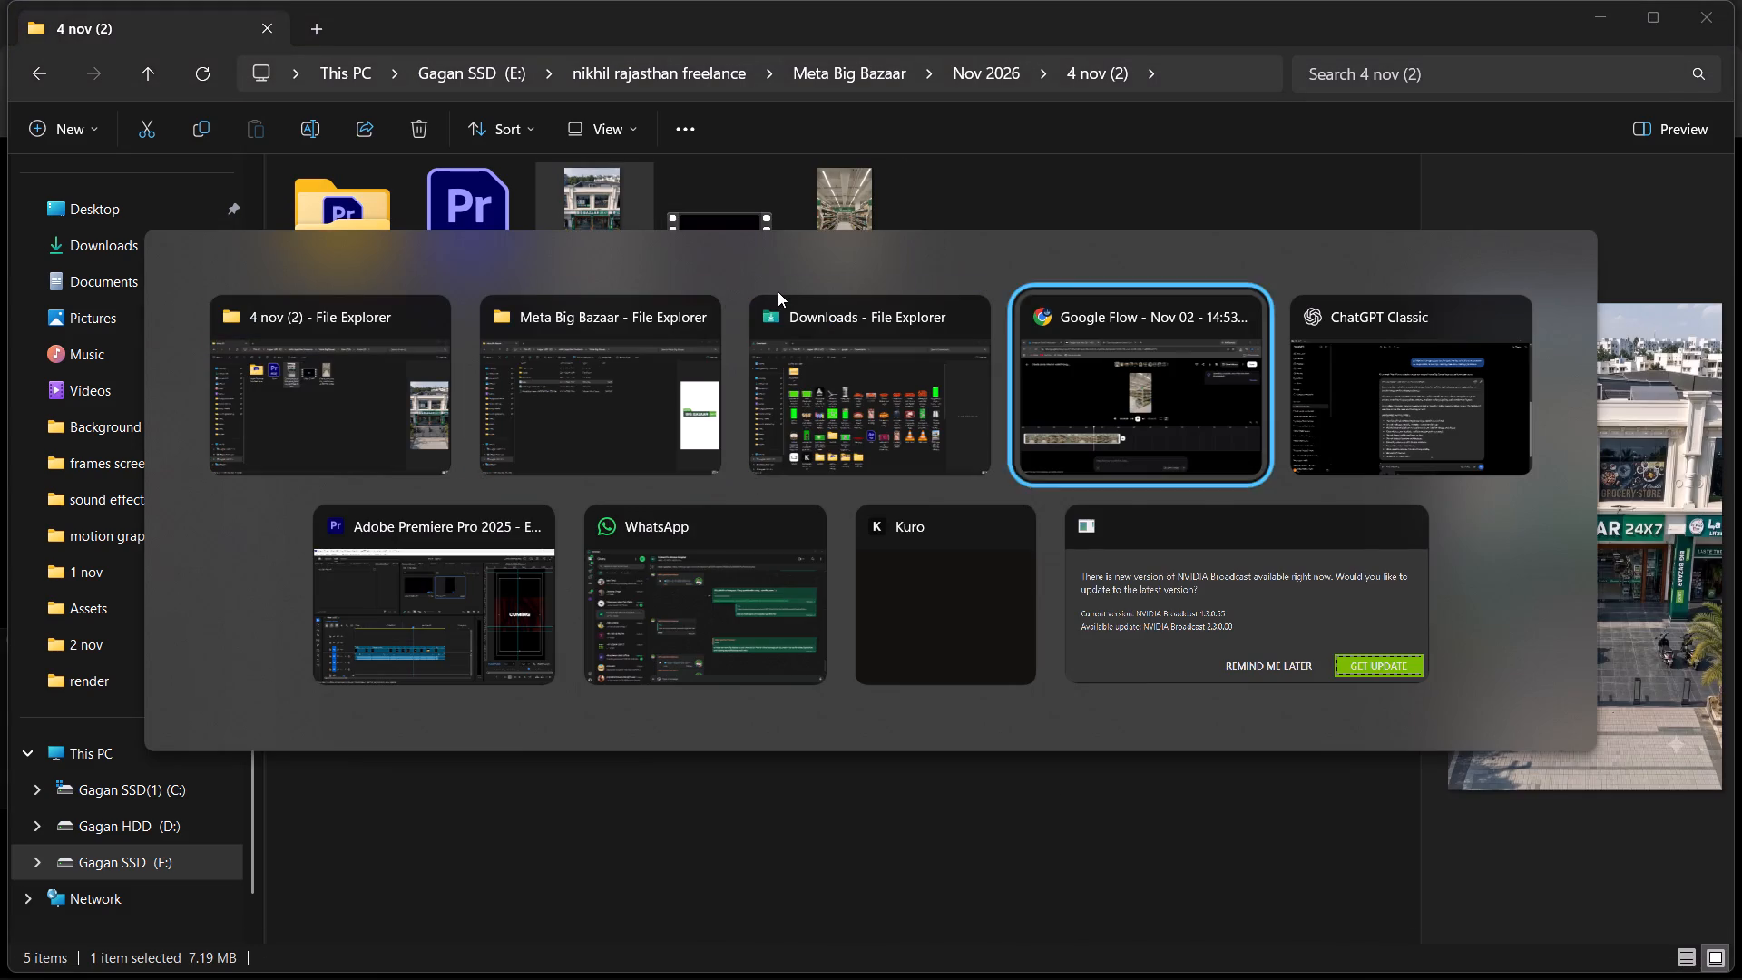
key("alt+Tab")
key("alt+Tab")
left_click_drag(468, 535, 220, 579)
key("space")
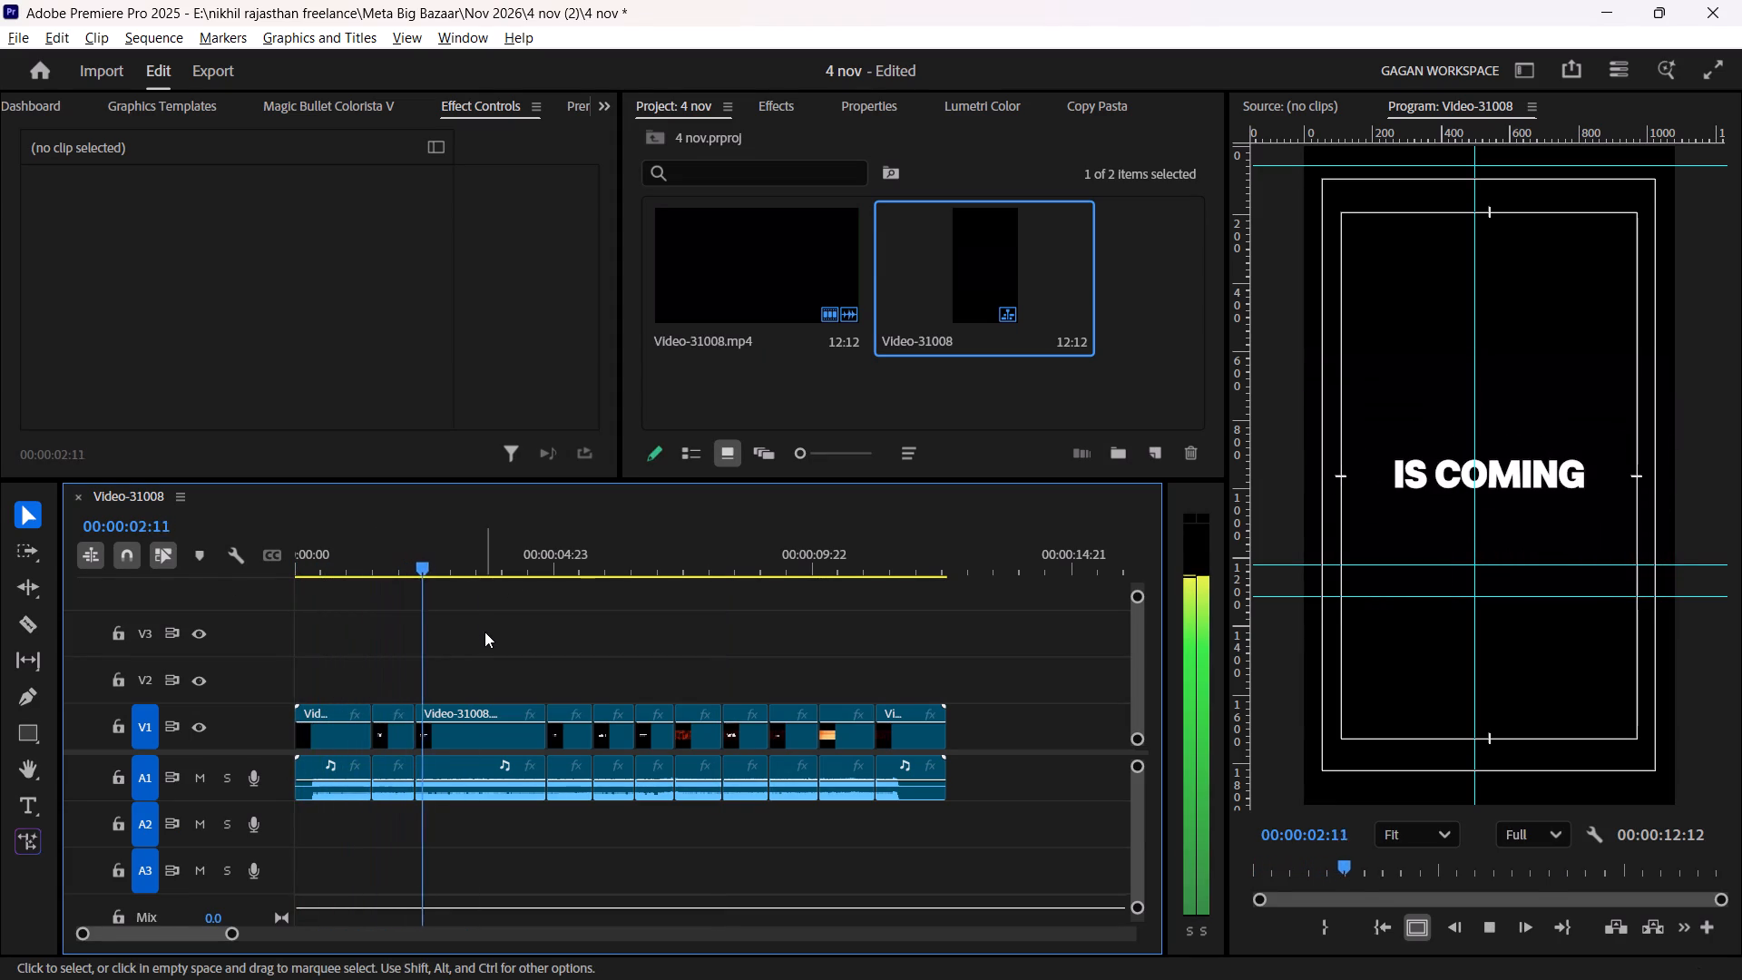
key("space")
left_click(476, 761)
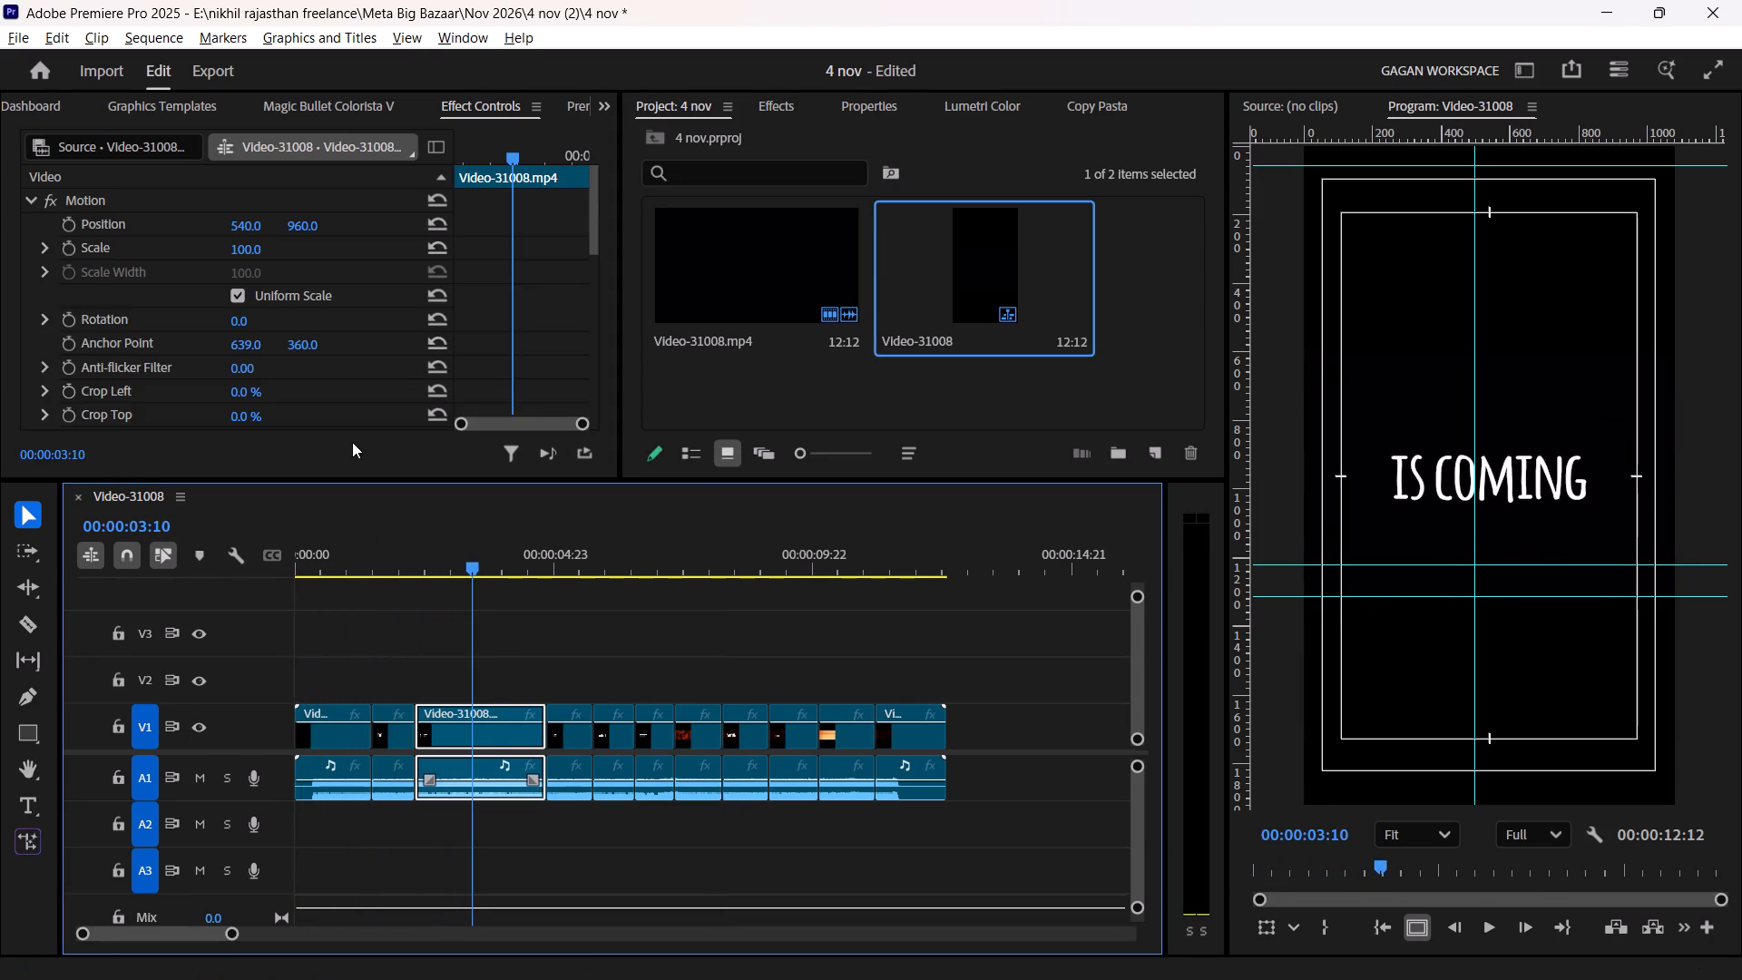
scroll(264, 303, "down", 8)
left_click(328, 385)
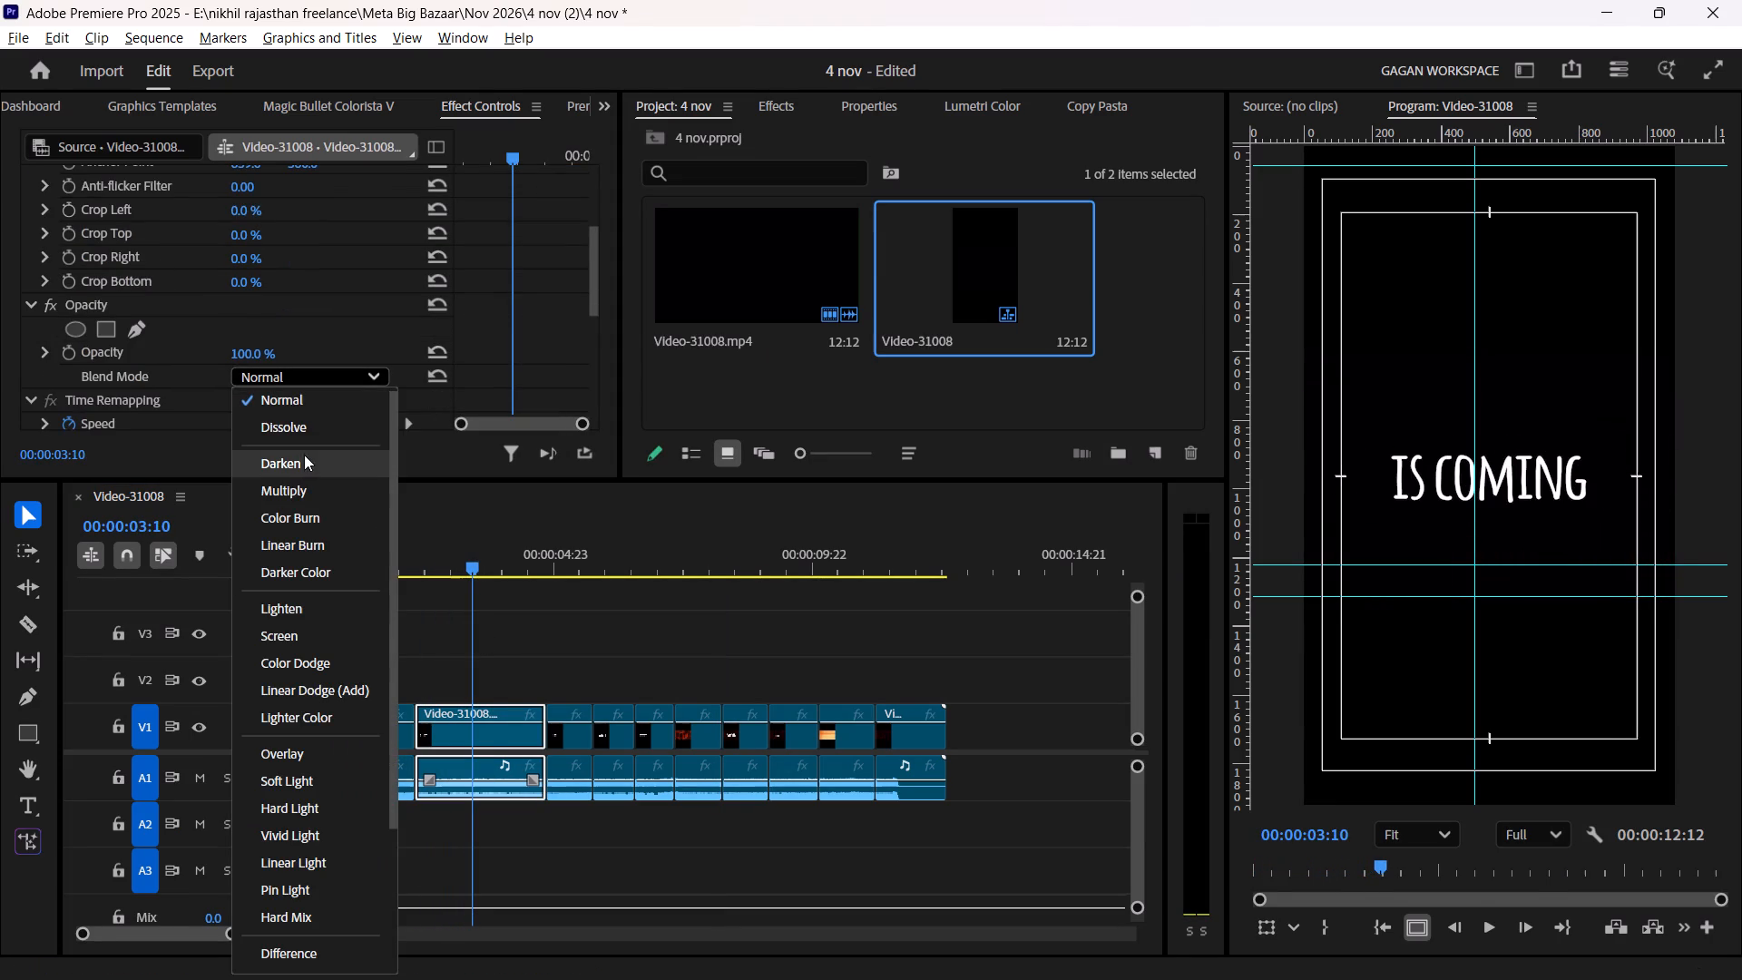
left_click(320, 619)
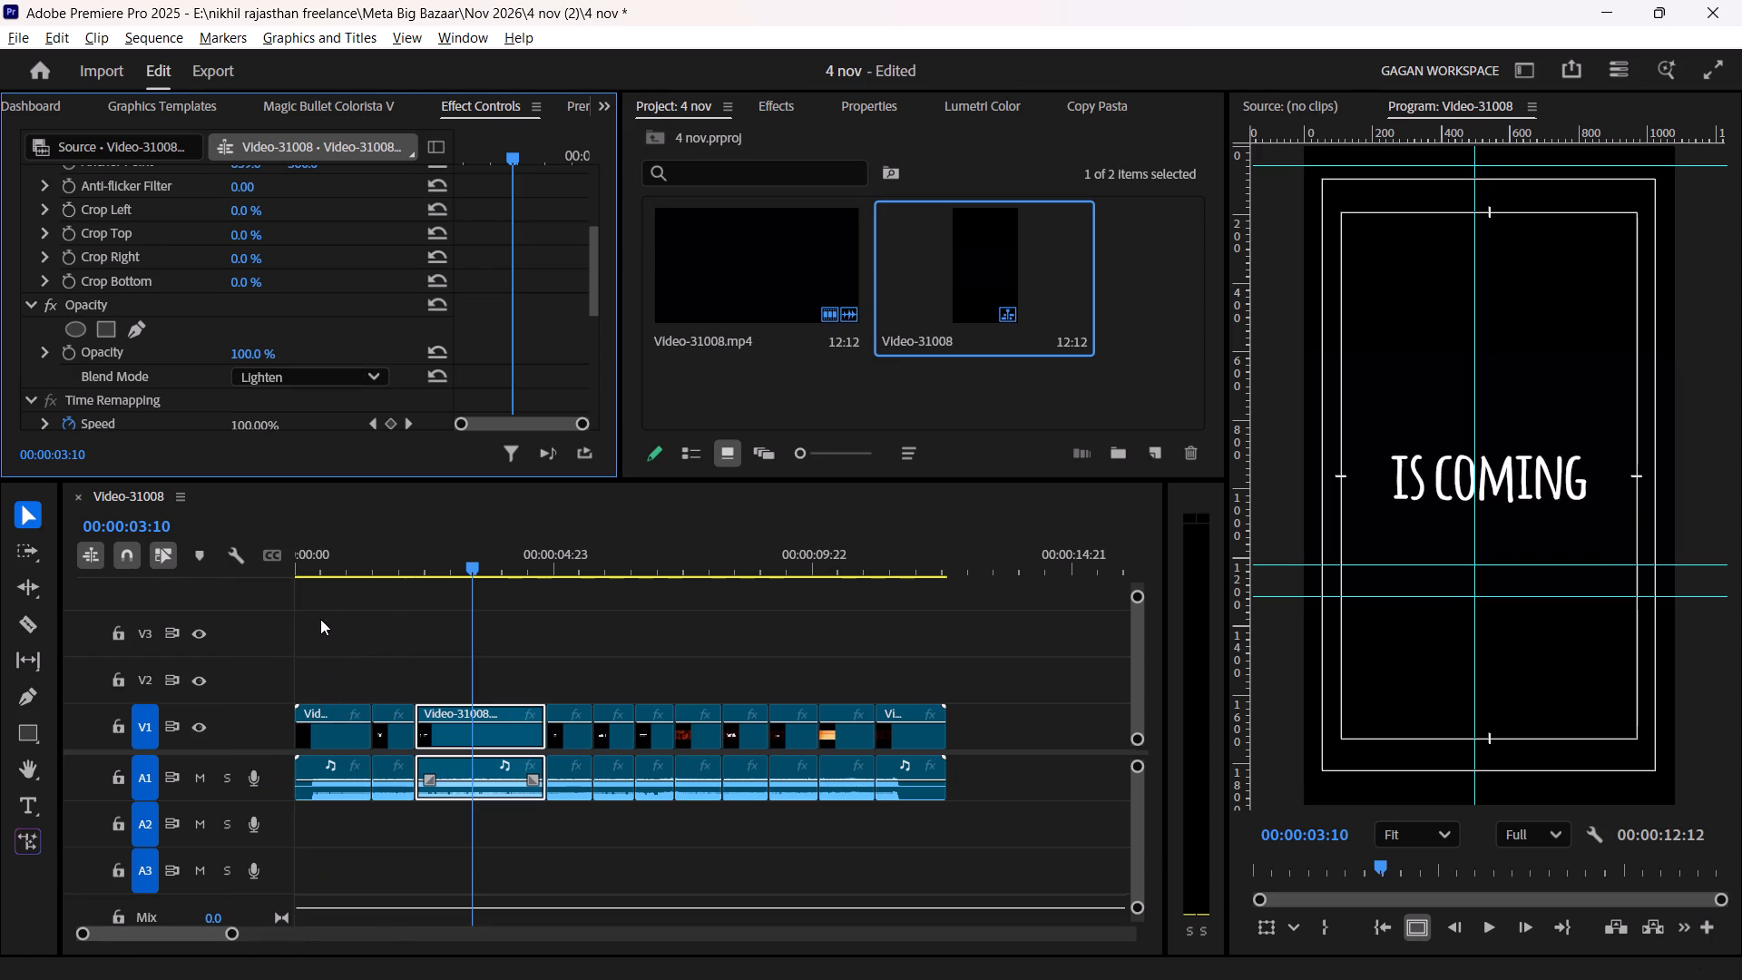
left_click(501, 685)
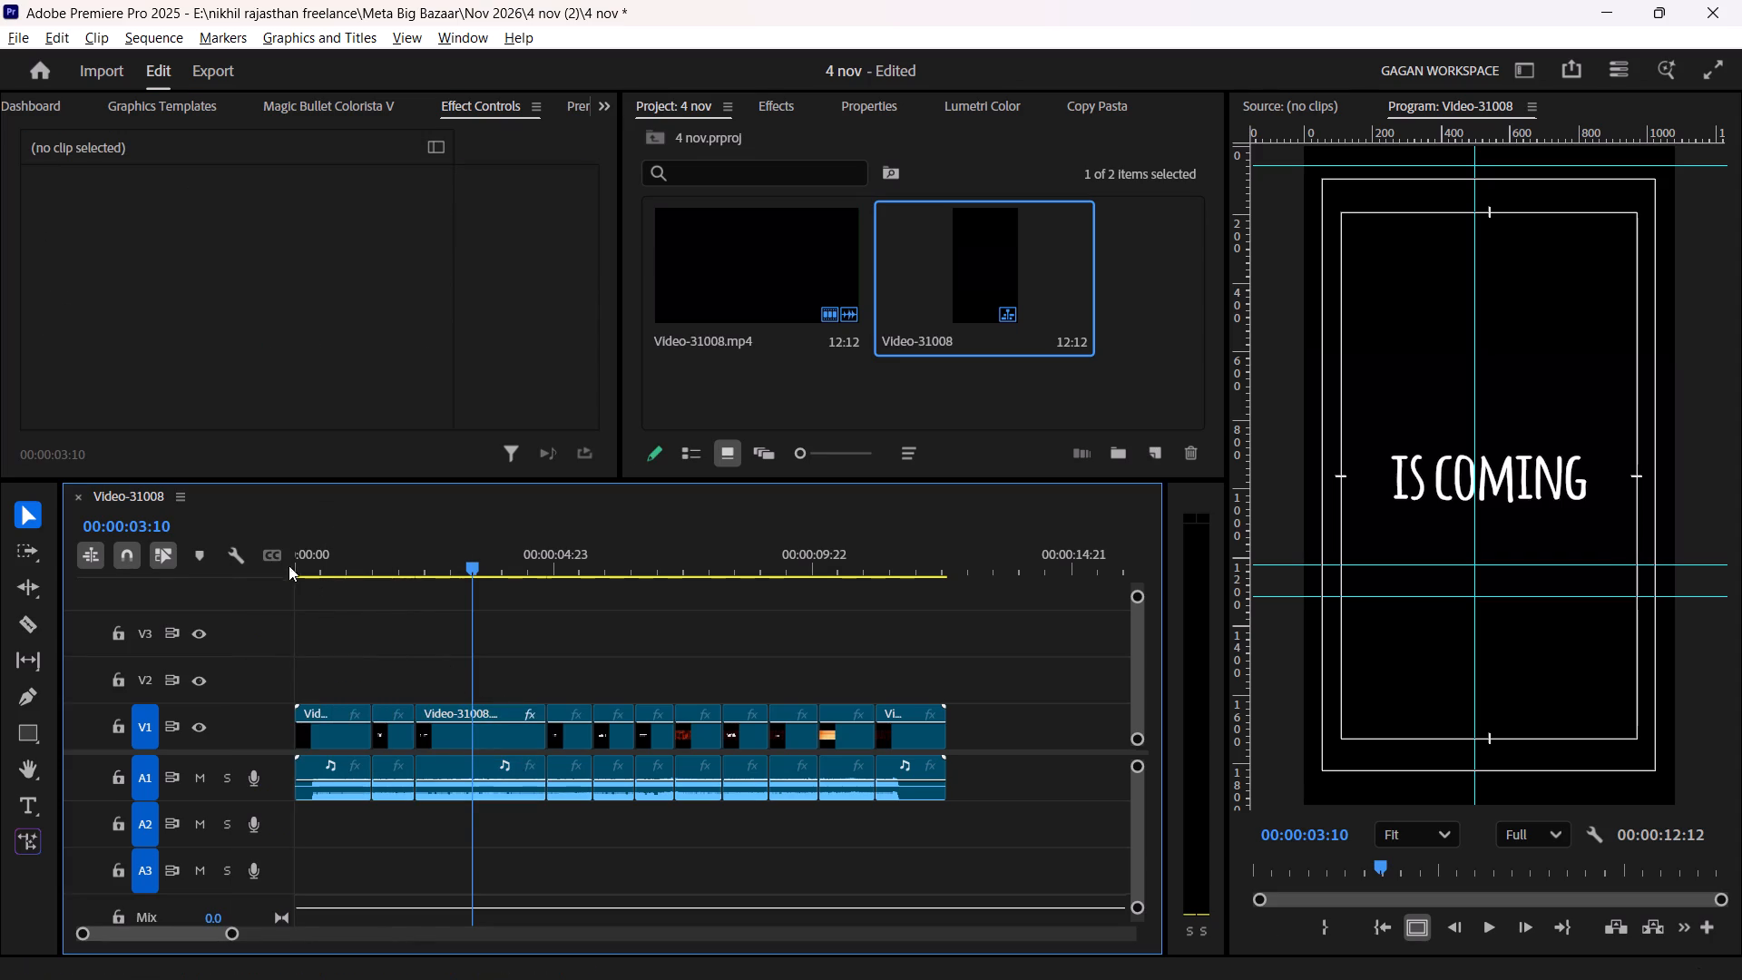
Turn off linked selection and move only the "IS COMING" clip's video up to track V2.
left_click(463, 740)
left_click(236, 554)
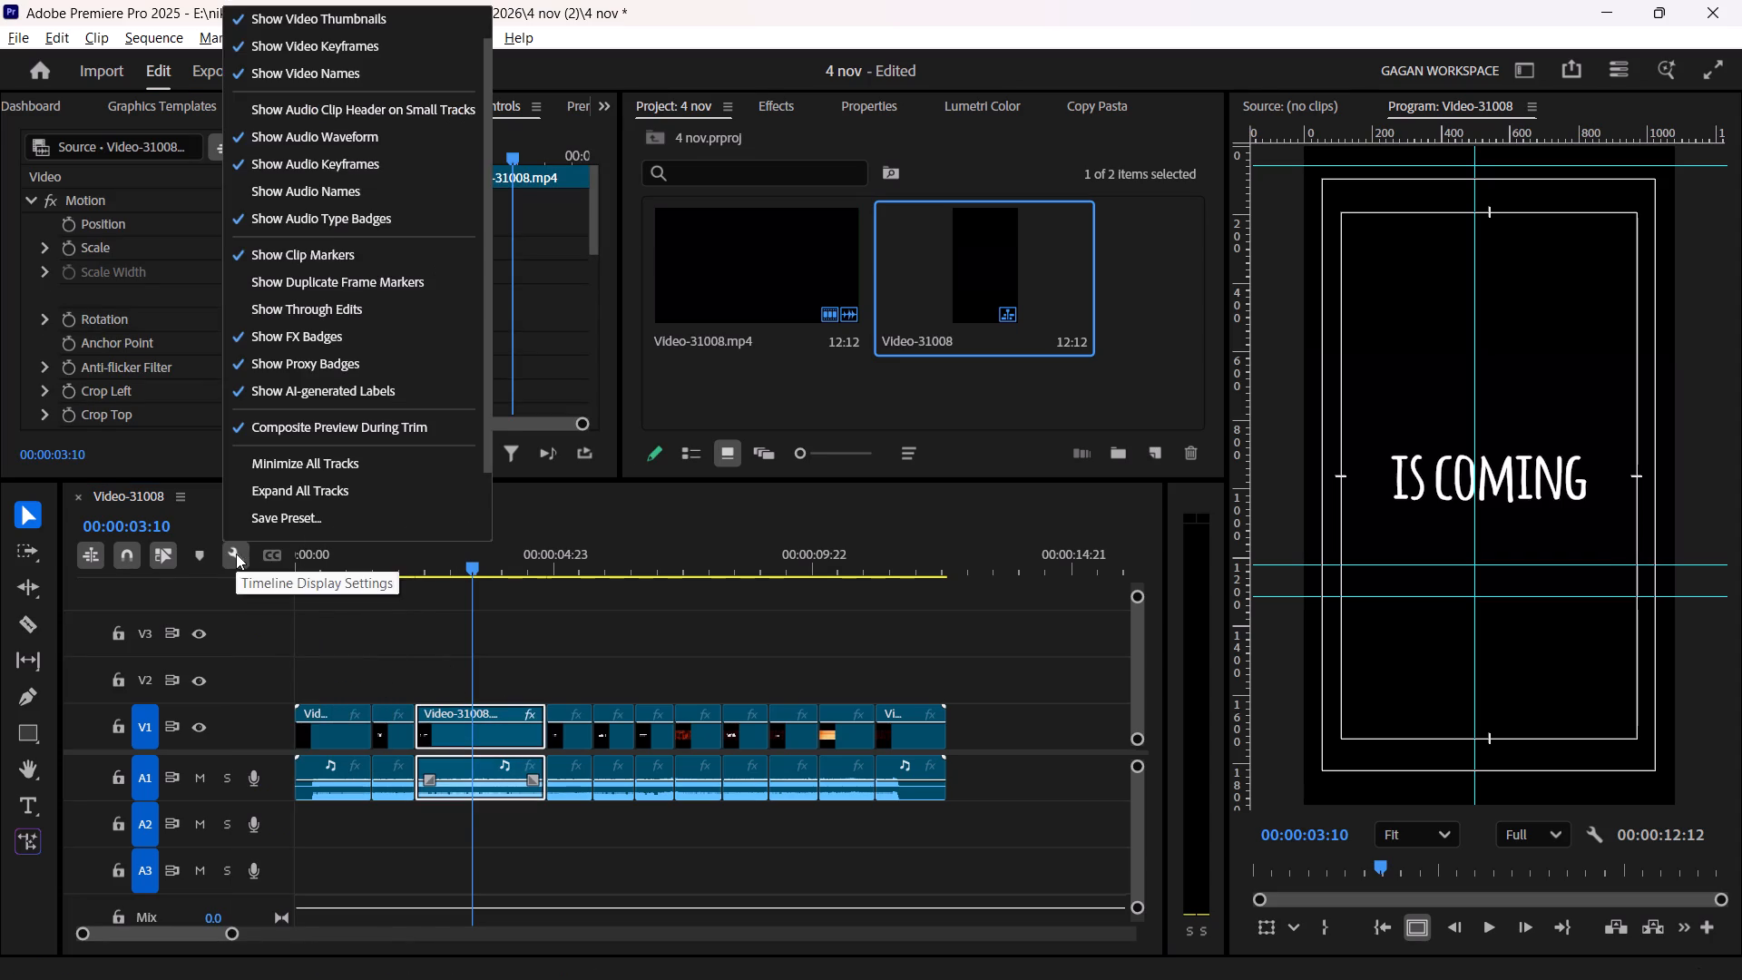
left_click(165, 552)
left_click_drag(485, 737, 481, 692)
left_click(581, 673)
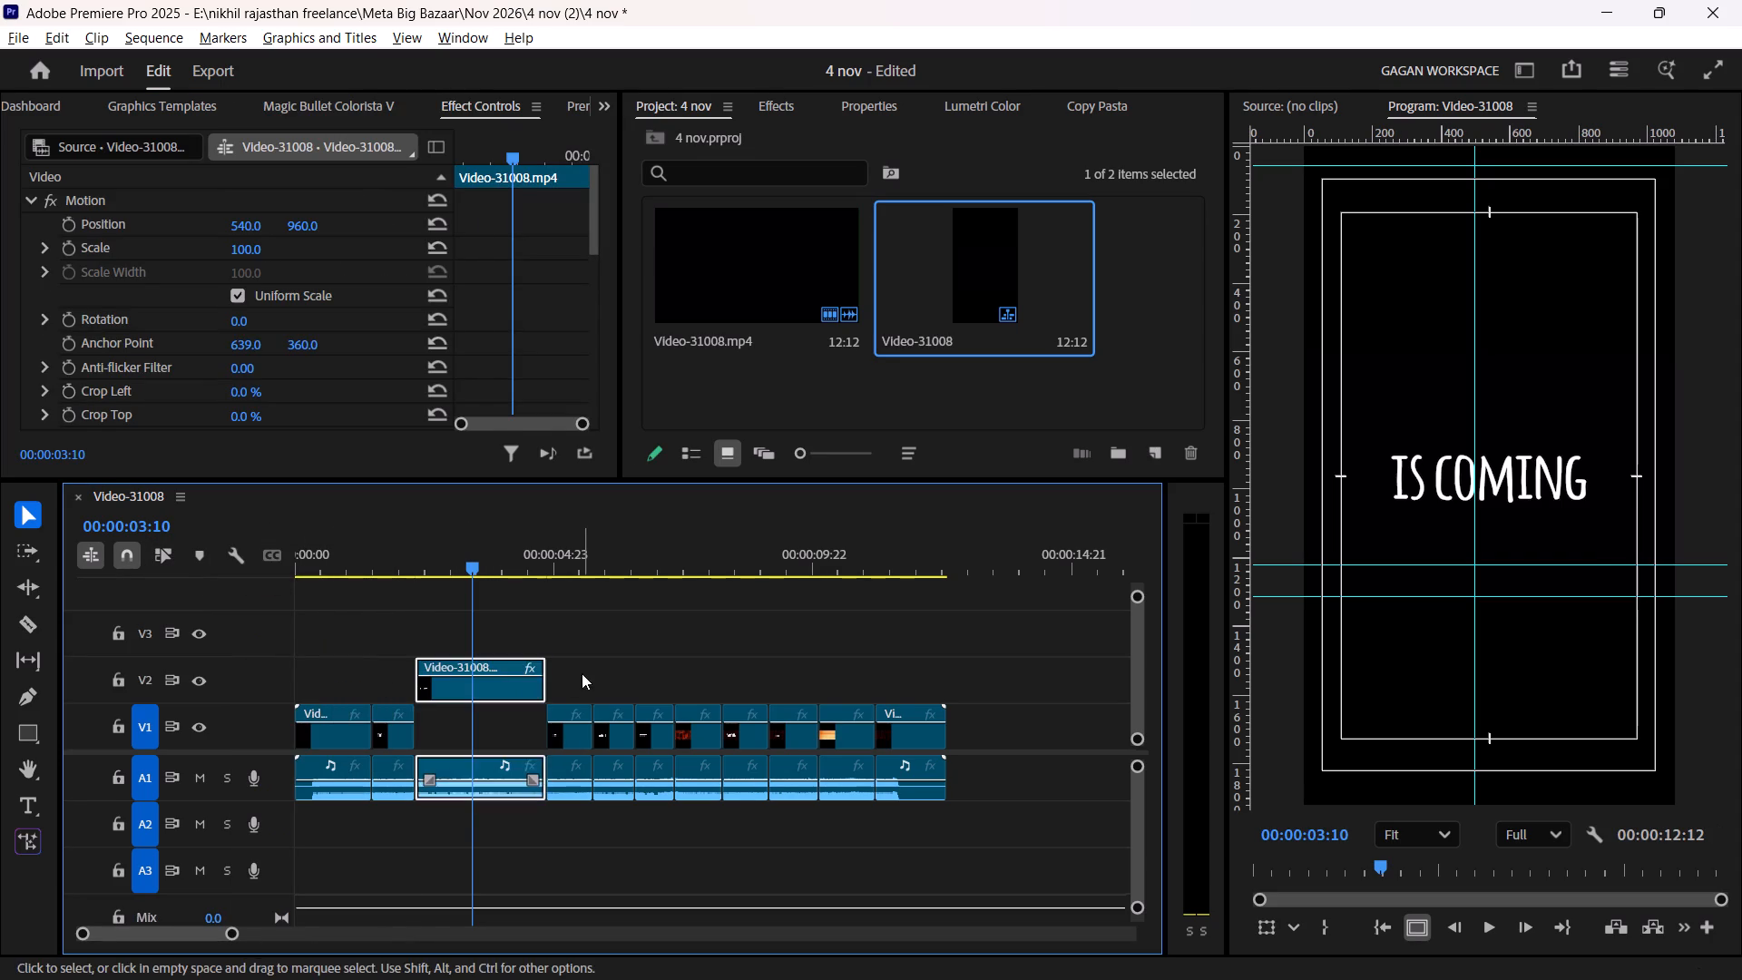
Import the Create_store_interior_walkthrough clip from the 4 nov (2) folder into the Premiere Pro project.
key("alt+Tab")
left_click(760, 254)
left_click(808, 233)
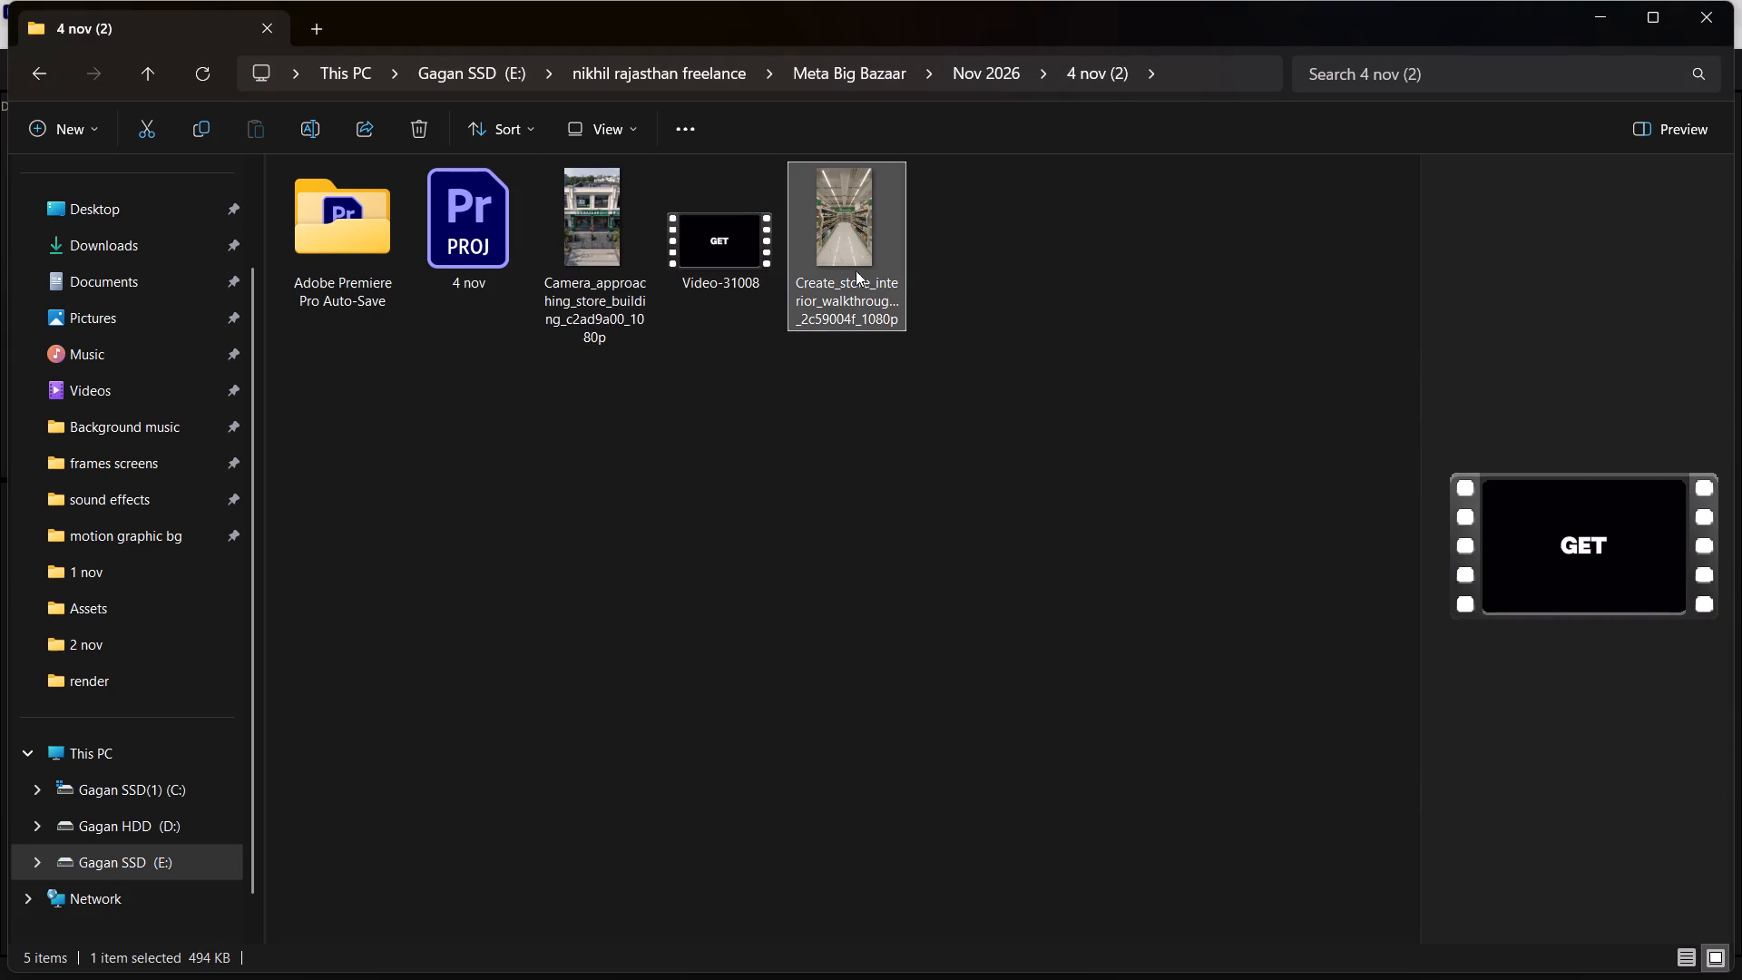
left_click_drag(853, 227, 1160, 335)
key("alt+Tab")
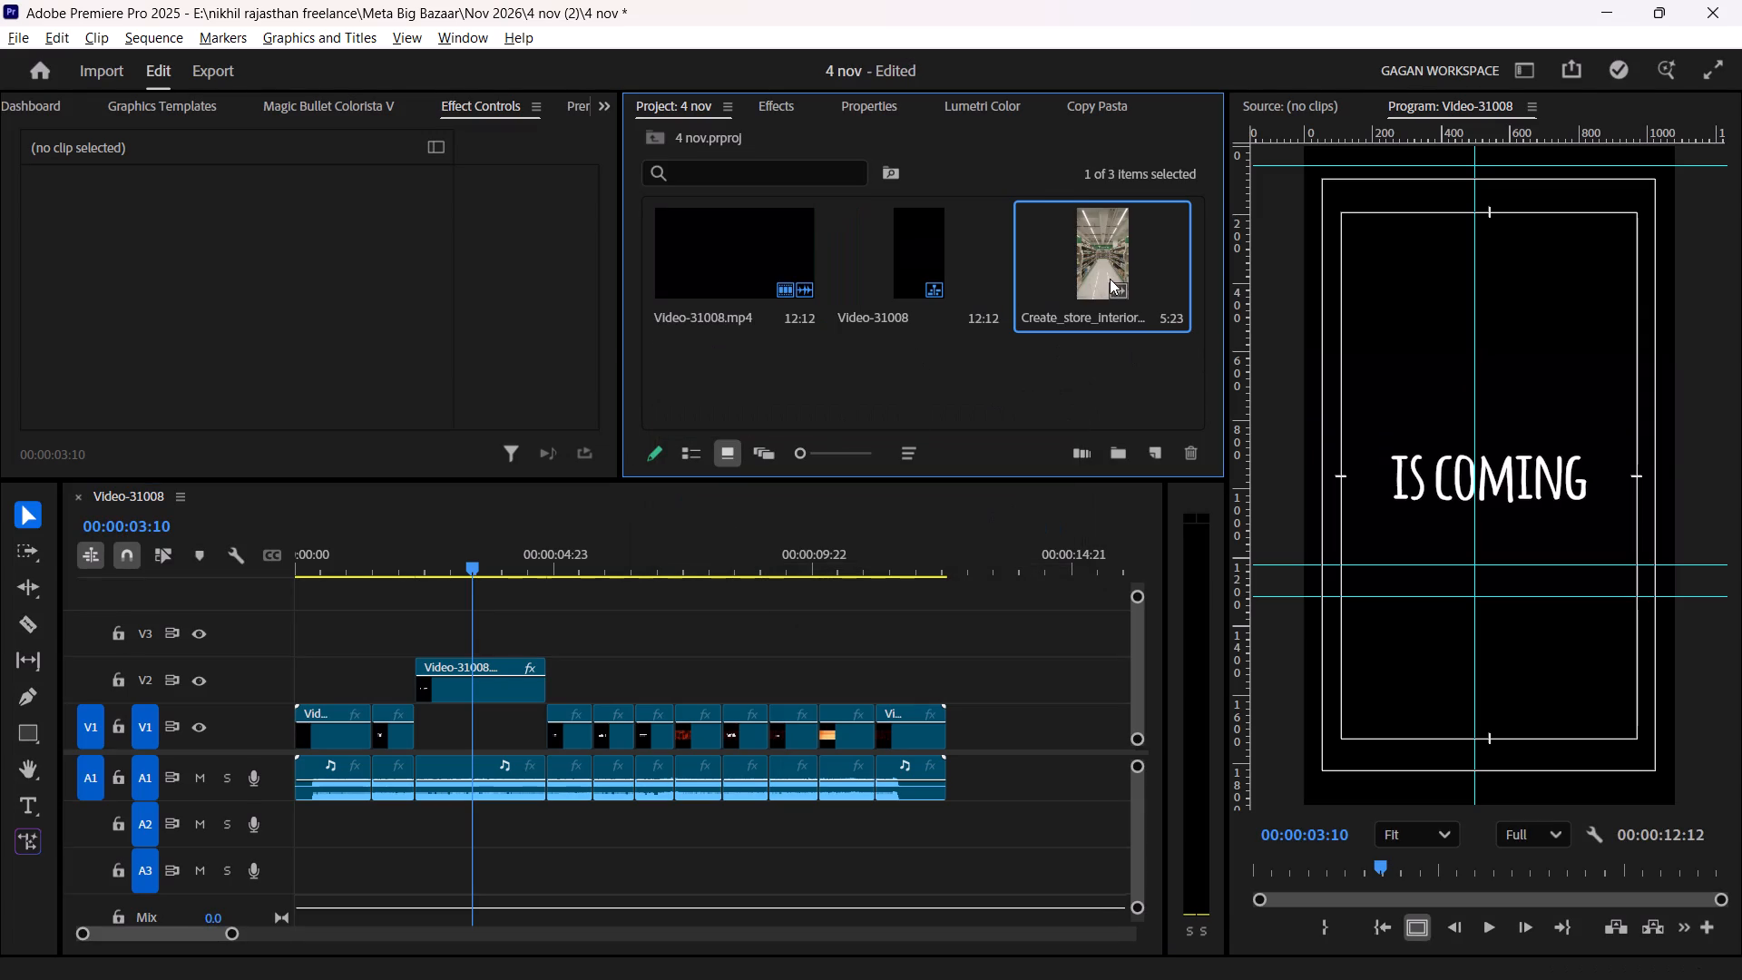
Mark the interior clip's out point at 00:00:01:02, place its video on V1 beneath the "IS COMING" clip, and extend its end.
double_click(1110, 279)
left_click_drag(1427, 855, 1291, 879)
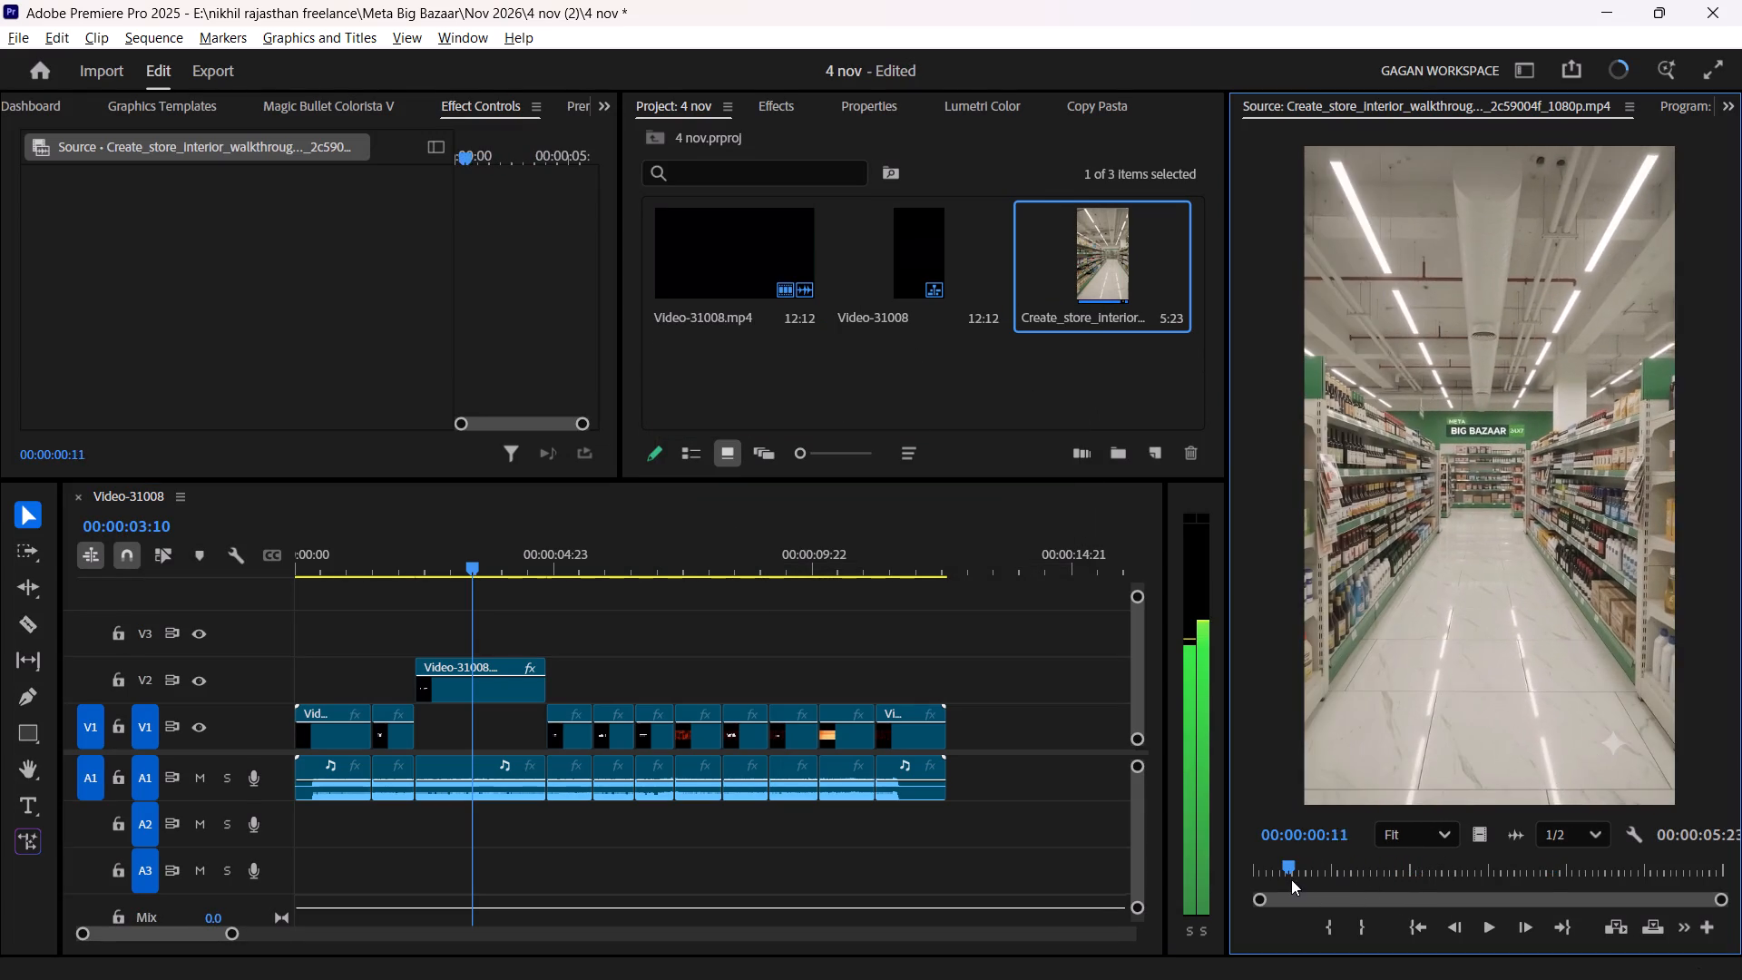
left_click_drag(1291, 879, 1342, 887)
key("o")
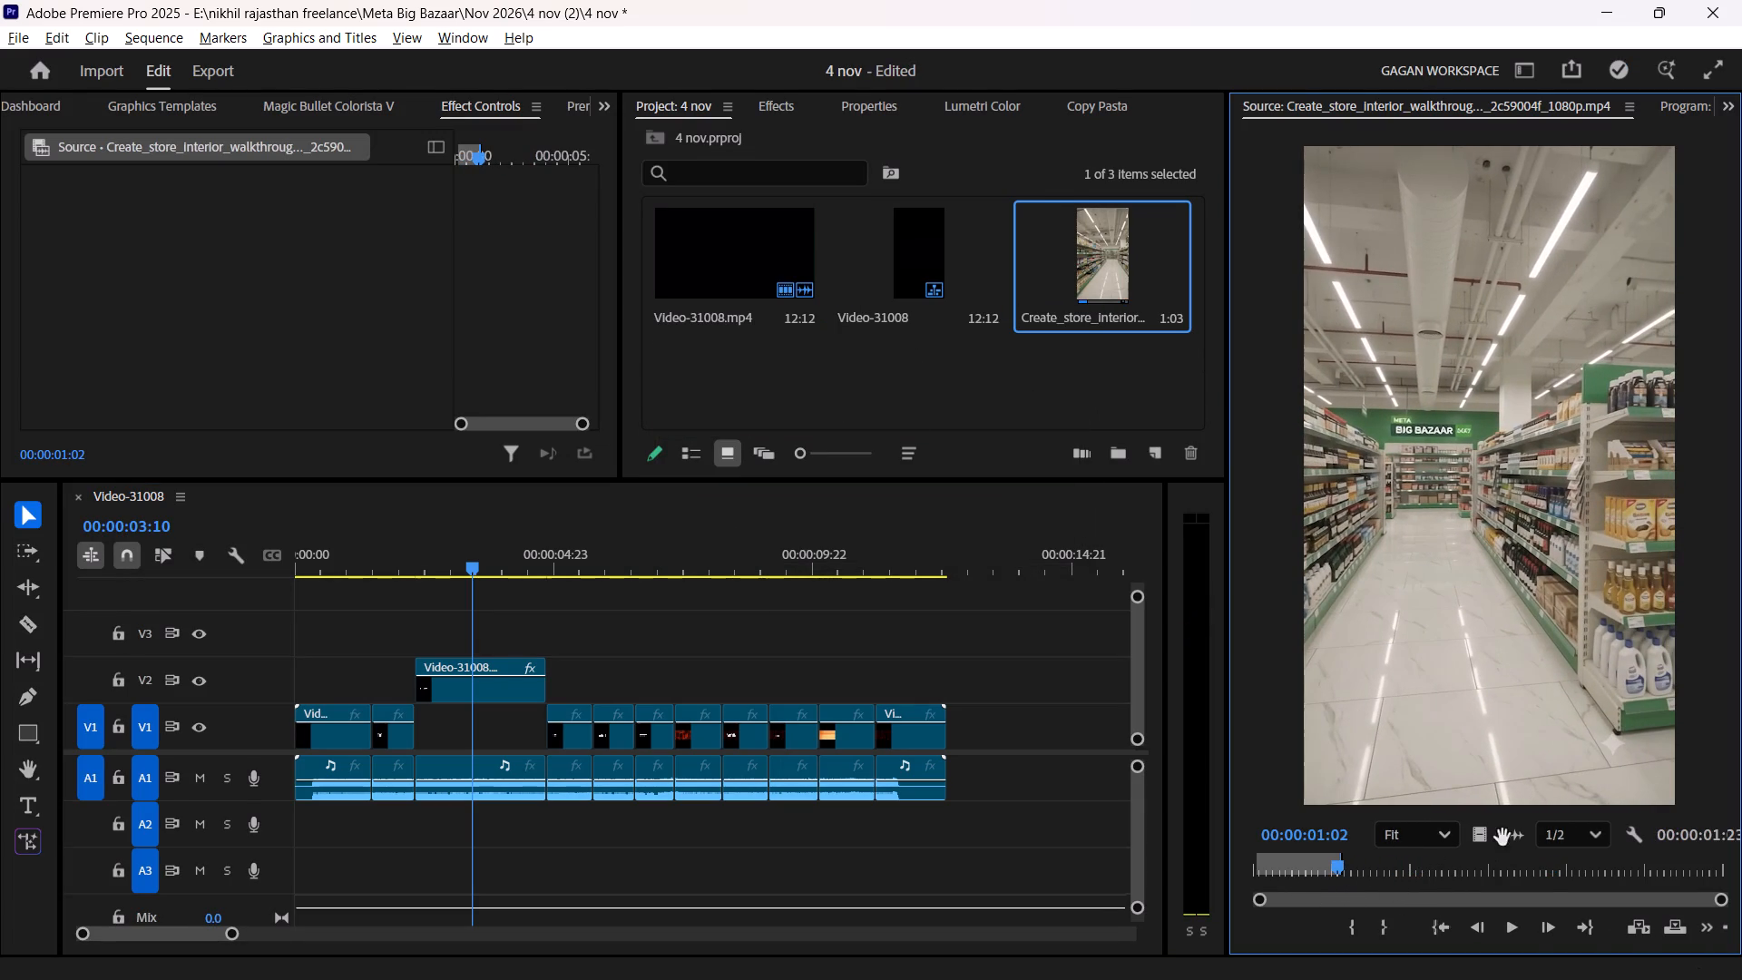
left_click_drag(1473, 839, 419, 720)
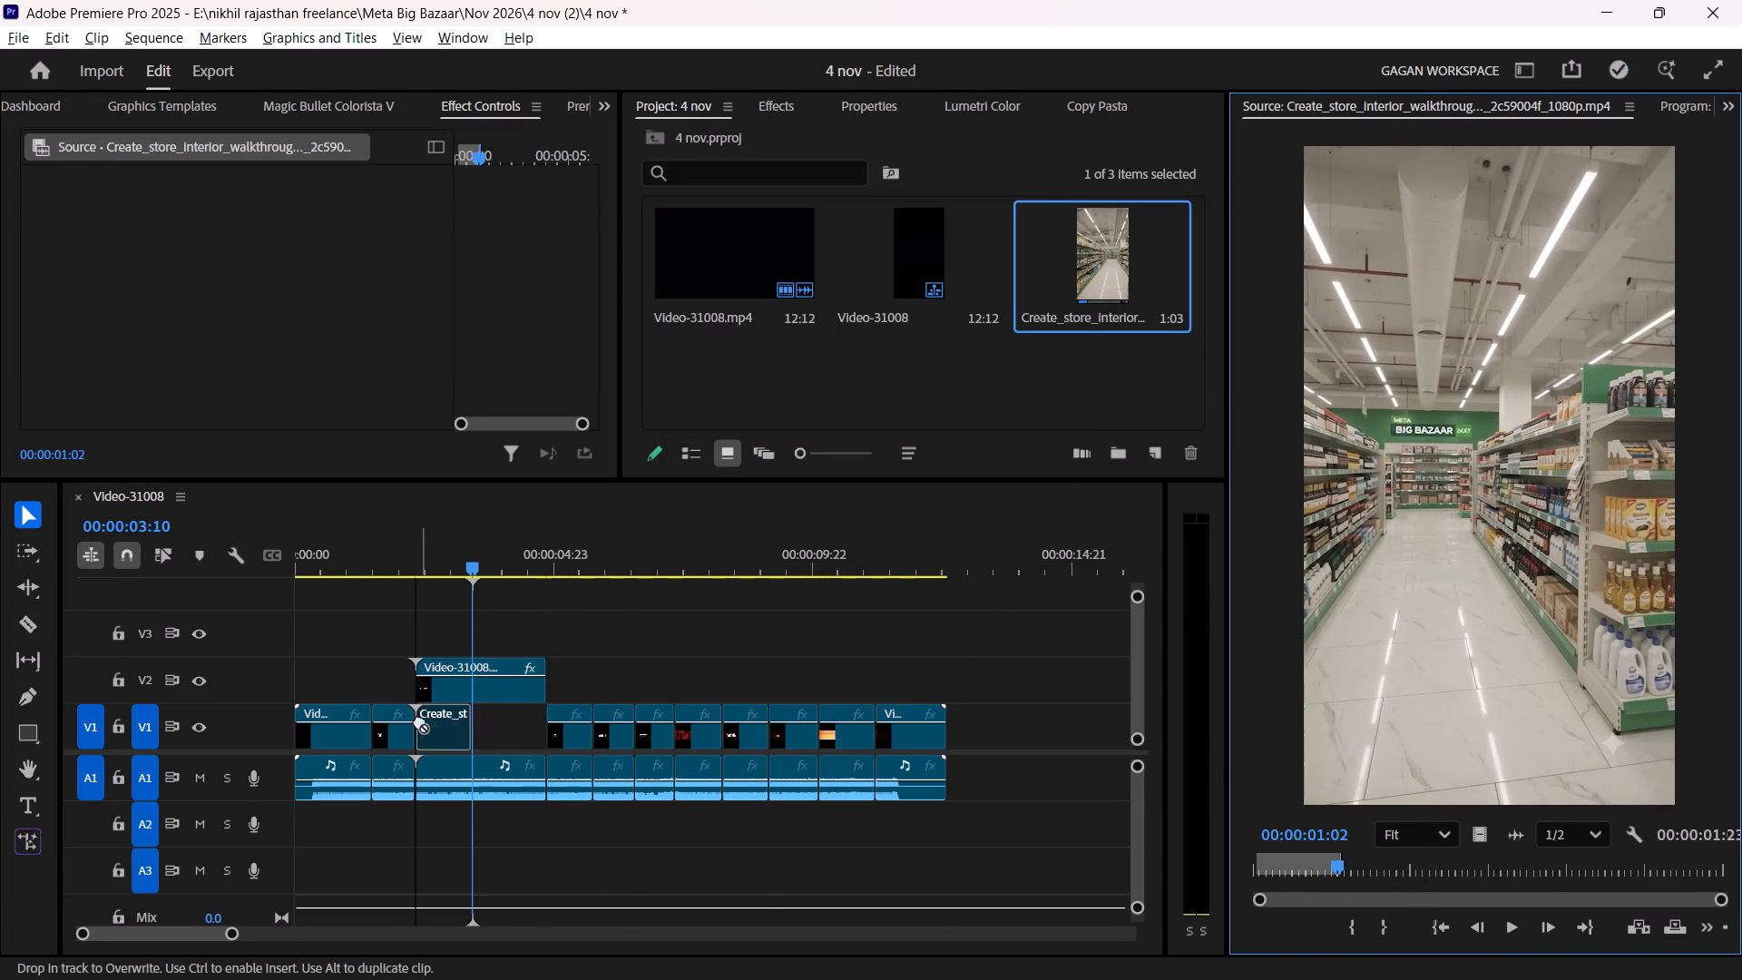
left_click_drag(479, 713, 543, 727)
Play the "IS COMING" section from its start to check the text over the interior footage.
left_click_drag(475, 575, 472, 573)
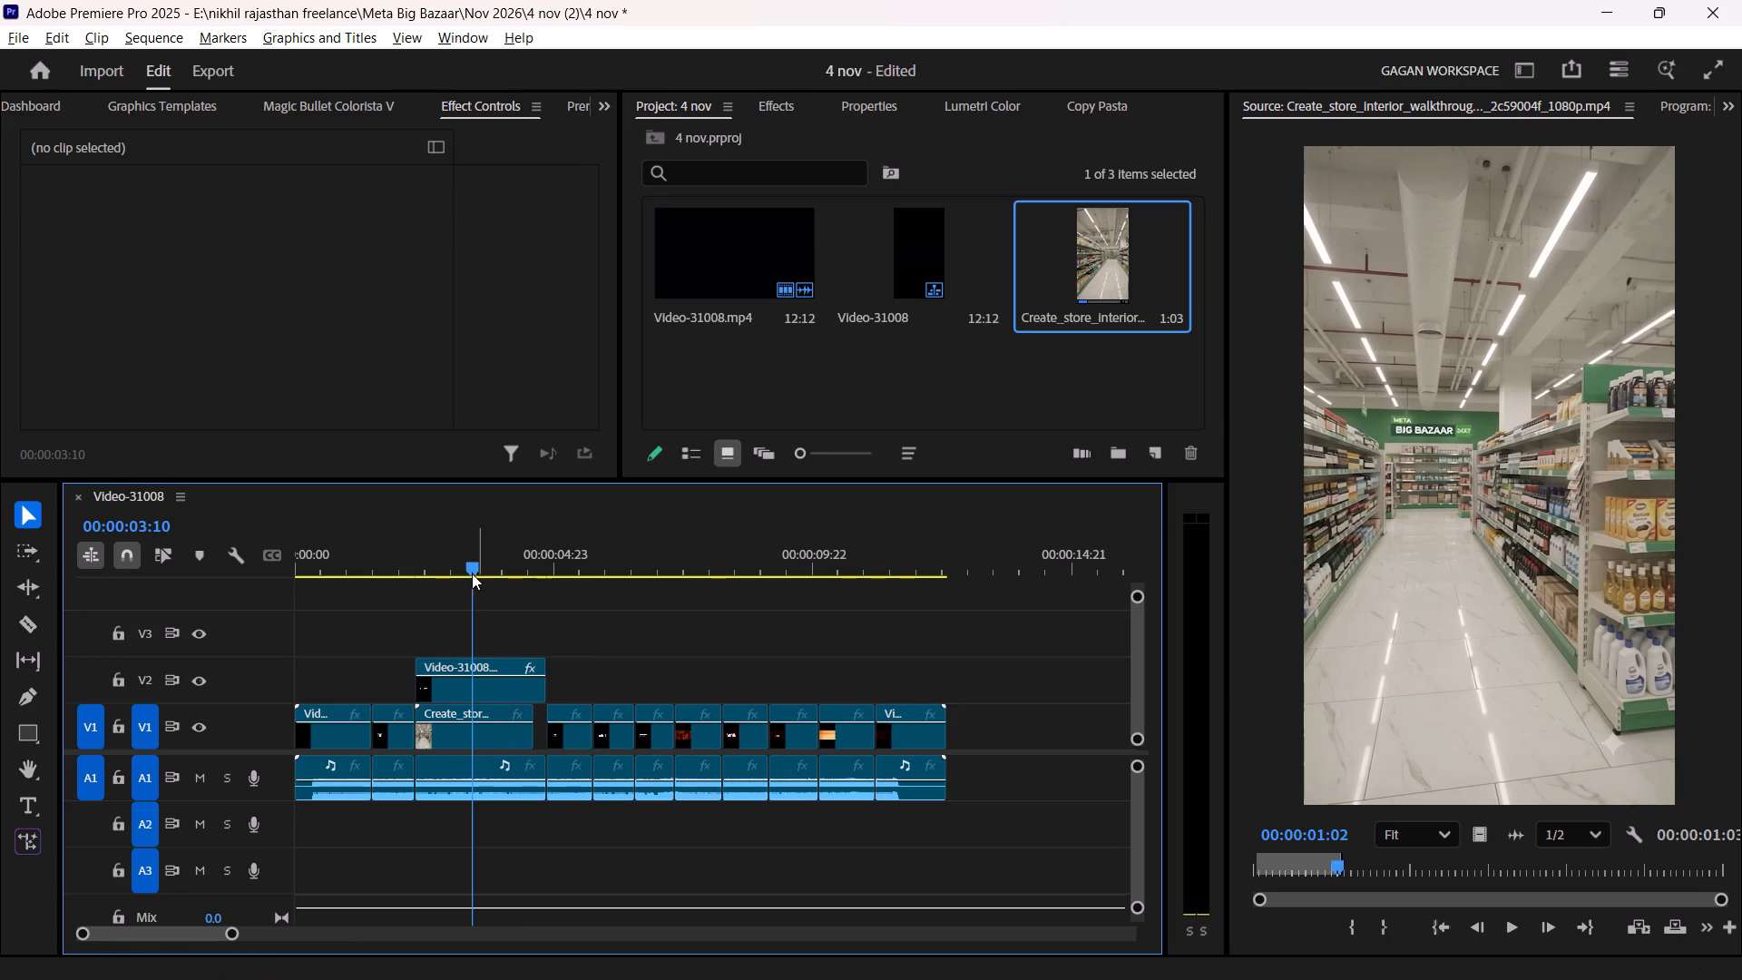
left_click_drag(472, 573, 463, 570)
left_click_drag(455, 560, 419, 543)
key("c")
left_click(491, 603)
left_click(504, 612)
key("space")
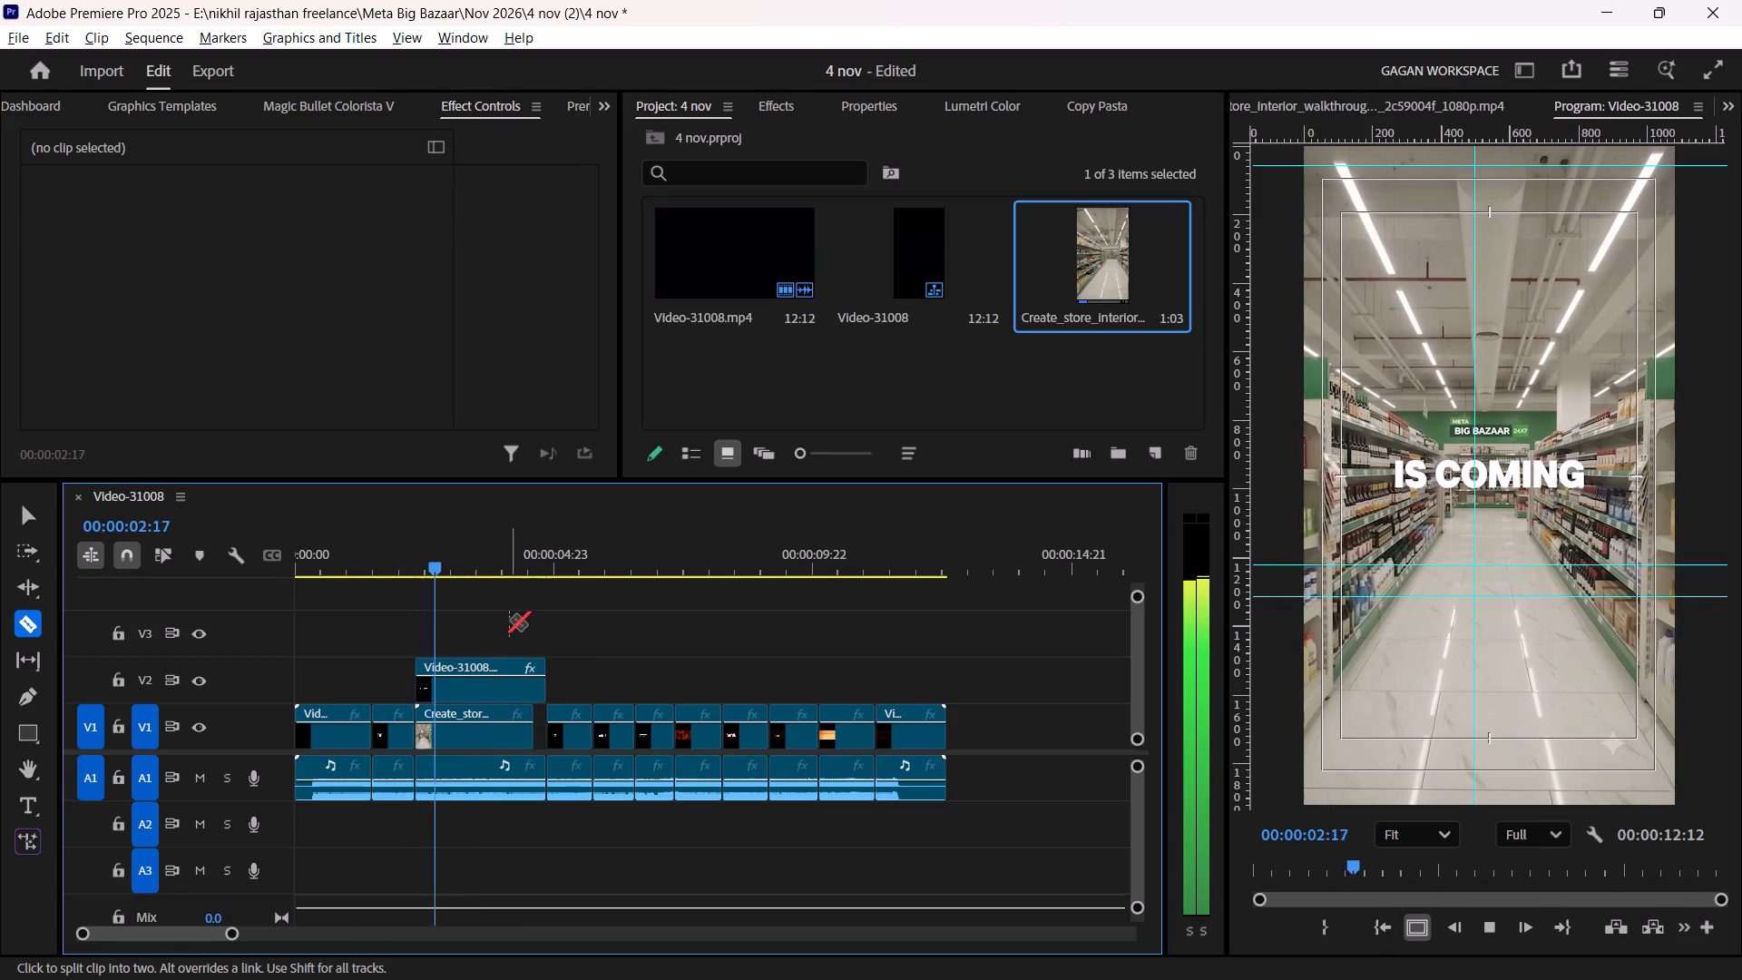
key("v")
key("space")
scroll(502, 667, "up", 4, "alt")
key("space")
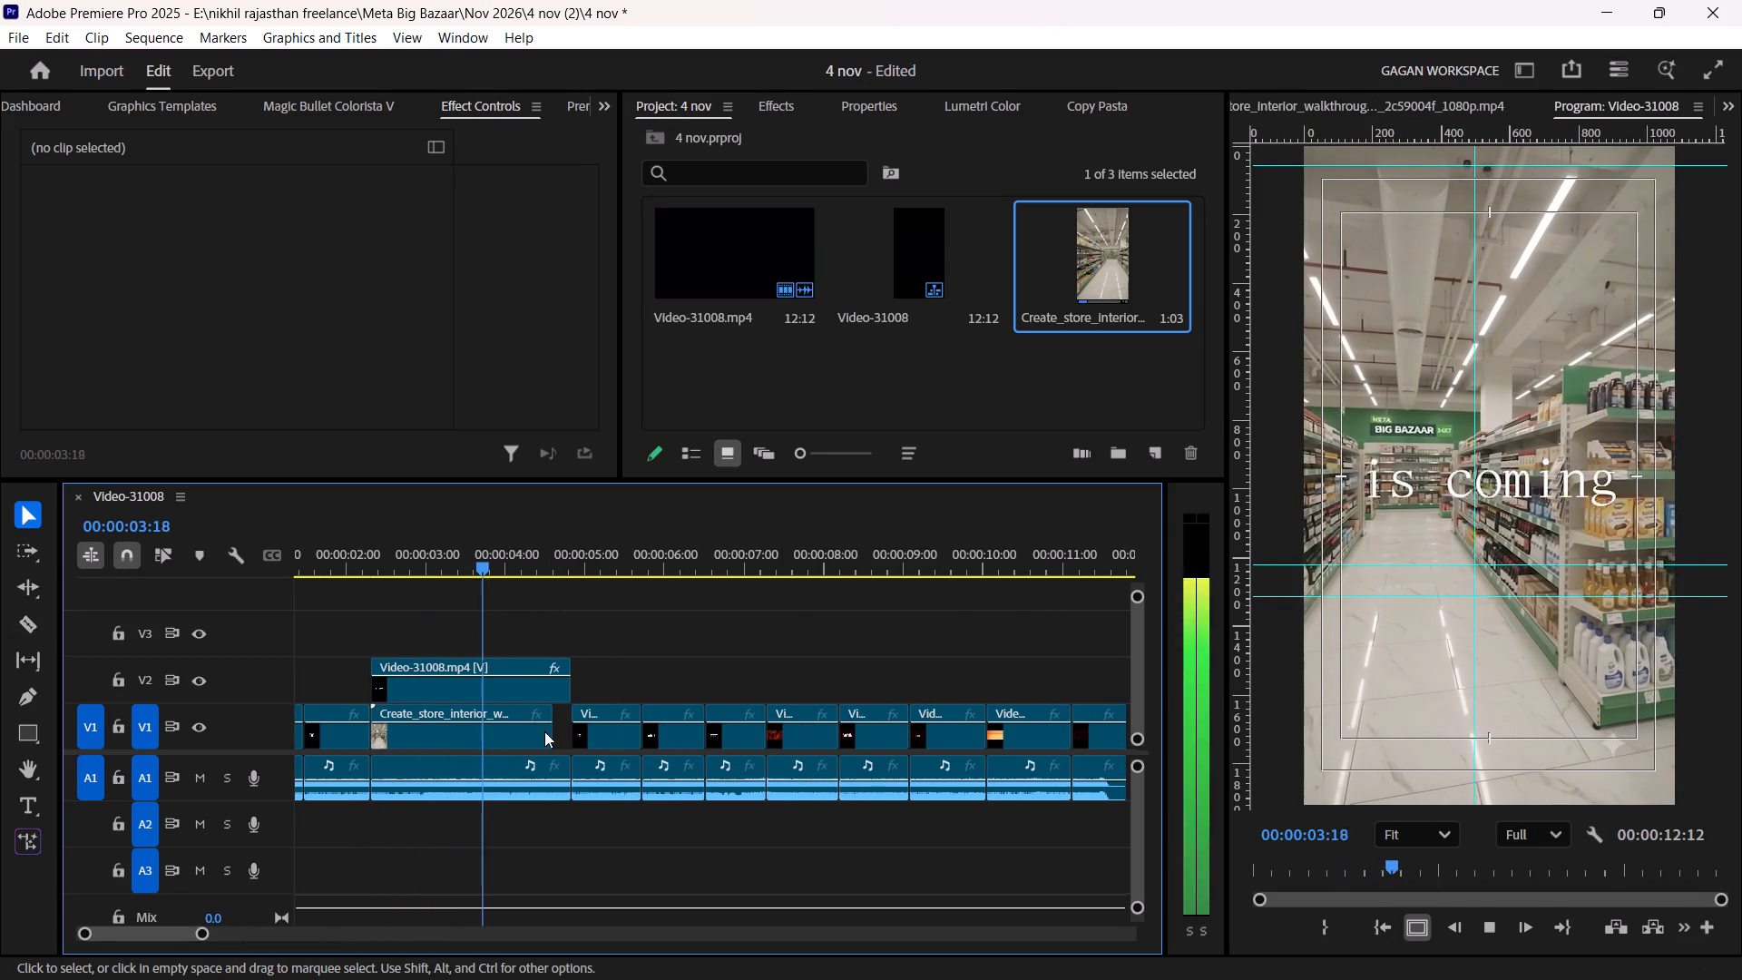
key("space")
Extend the interior clip's end on V1 to meet the next text clip and close the gap.
left_click_drag(558, 729, 572, 732)
left_click(558, 718)
left_click_drag(552, 713, 553, 713)
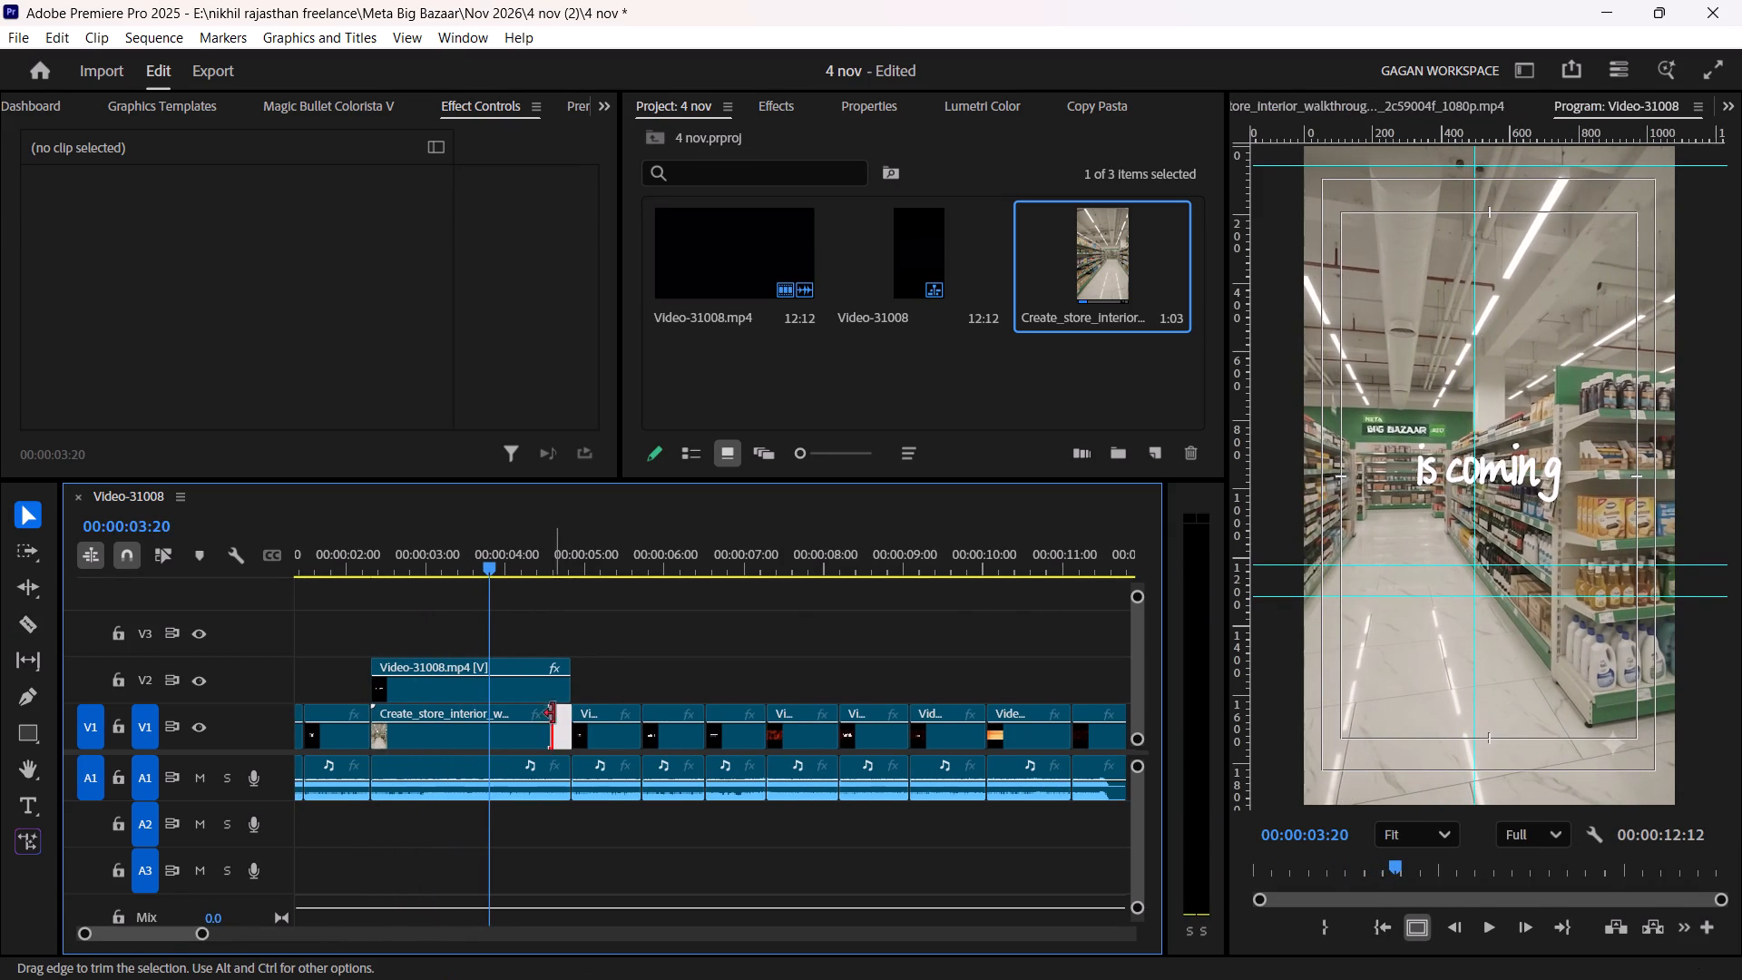
left_click_drag(553, 713, 570, 724)
Move the "IS COMING" text clip from track V2 up to V3.
left_click_drag(535, 695, 544, 645)
left_click(609, 642)
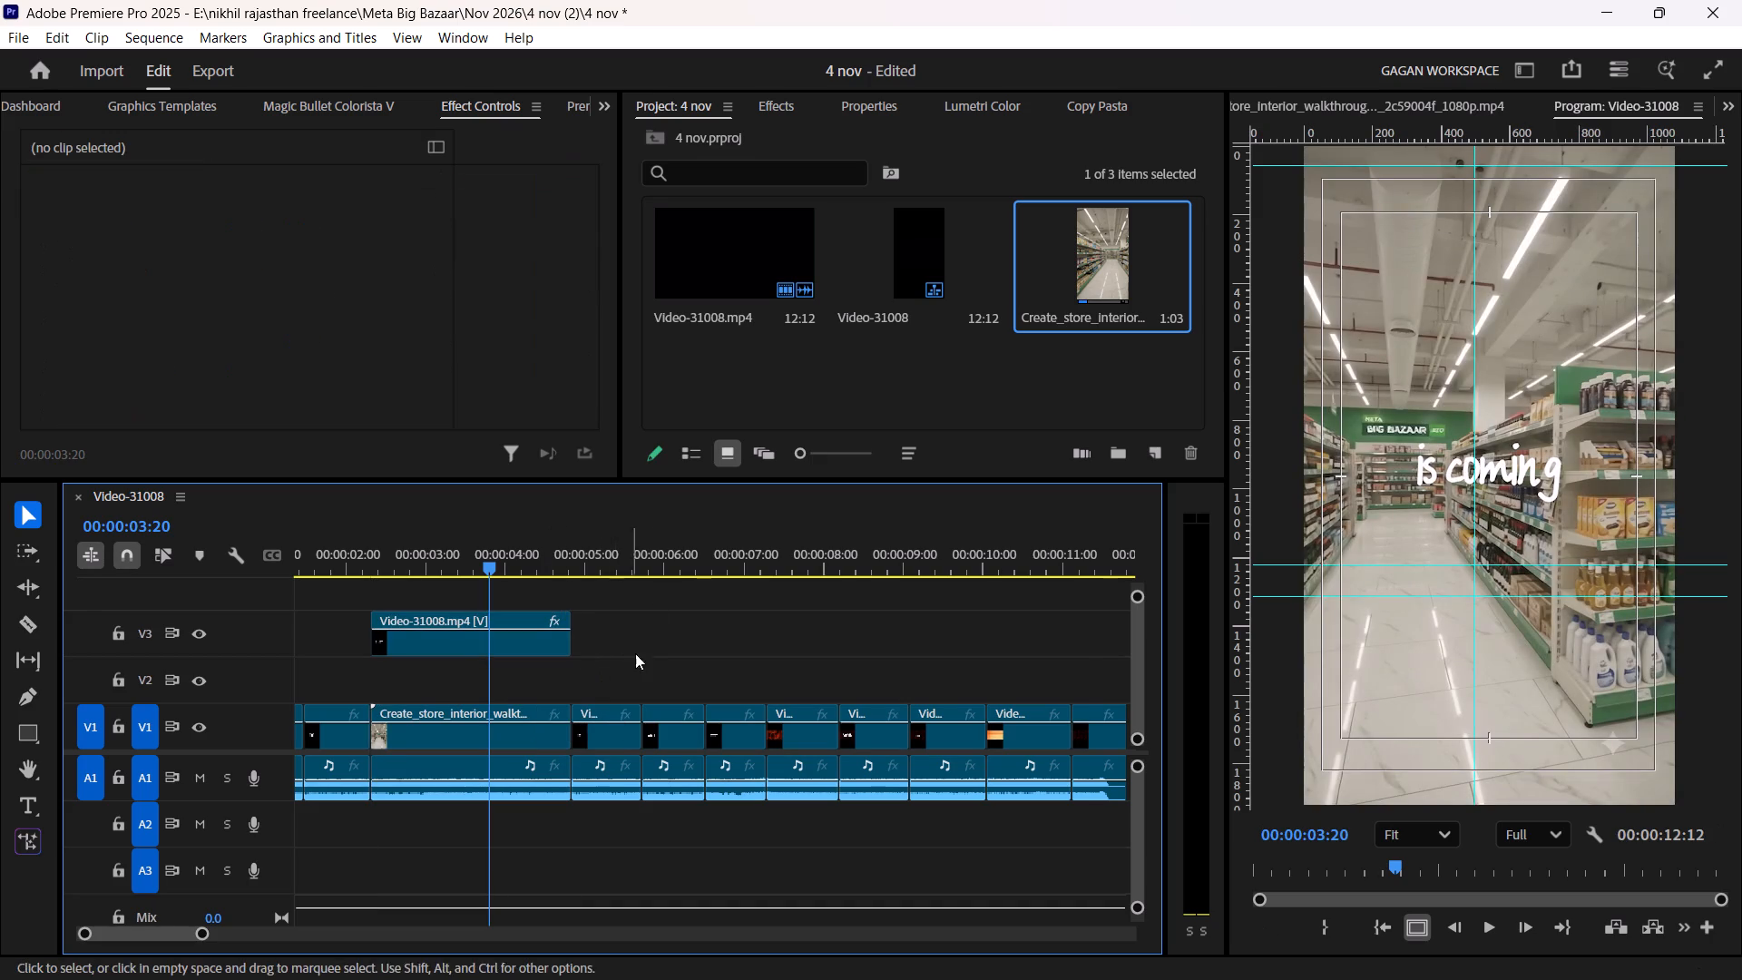
Create a Black Video item and place it on V2 between the "IS COMING" text clip and the interior clip.
right_click(824, 384)
left_click(894, 481)
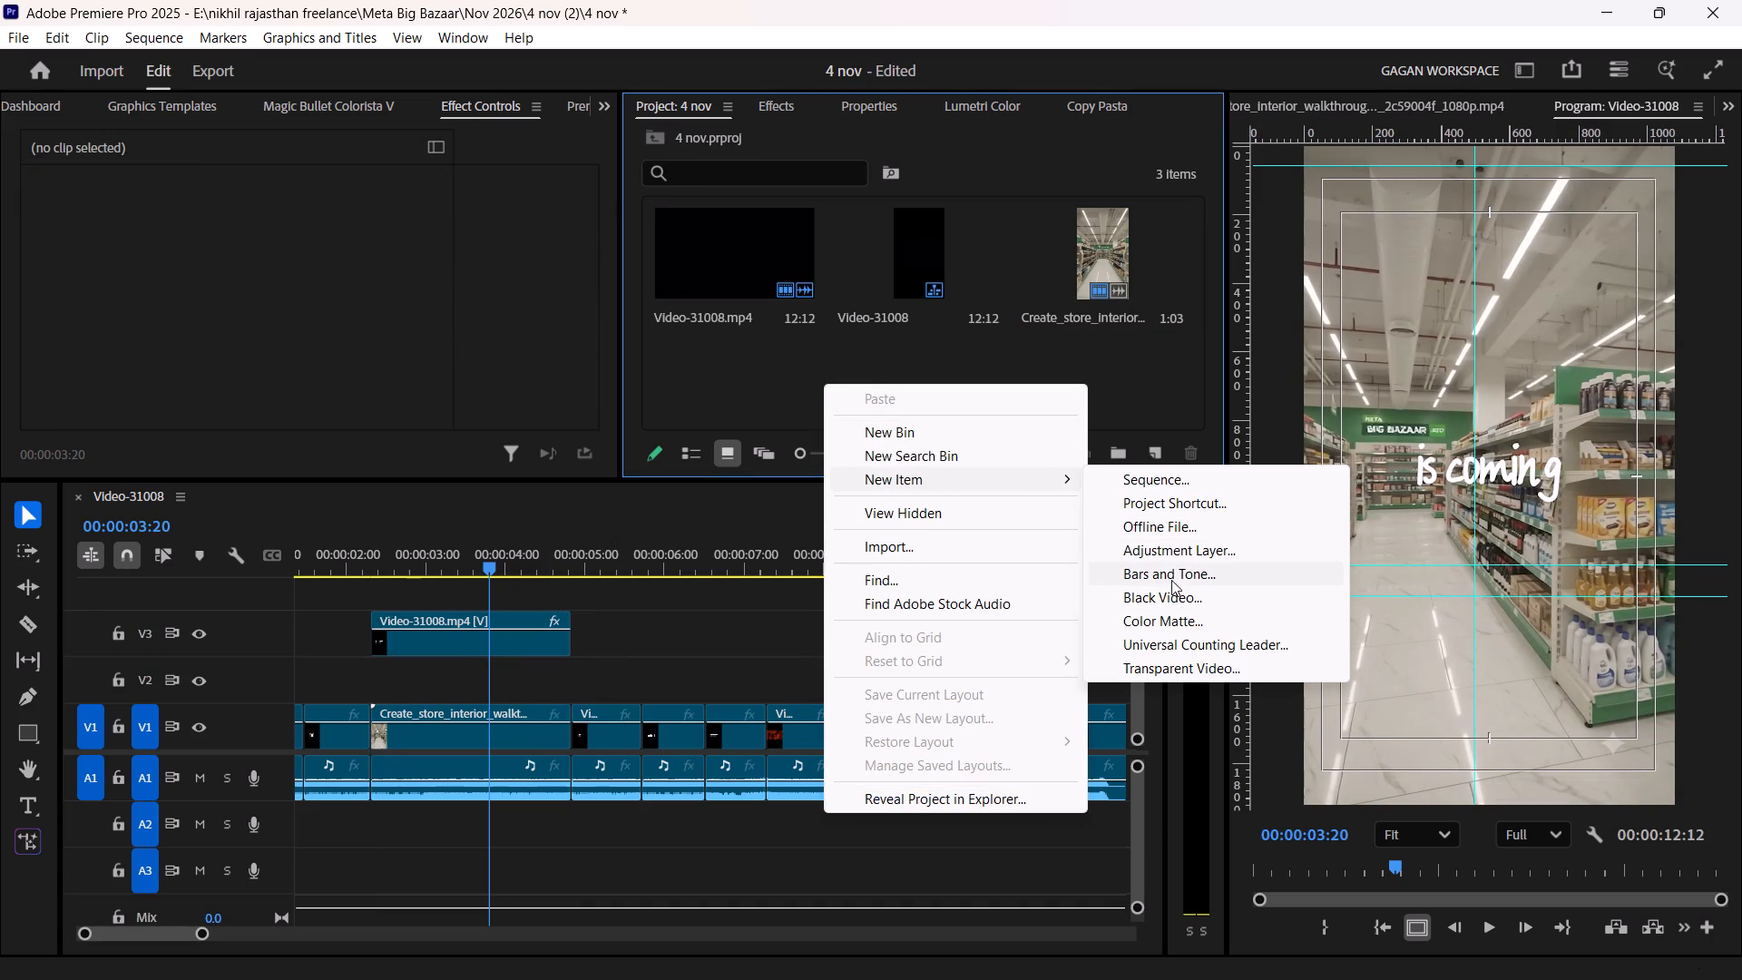
left_click(1170, 606)
left_click(922, 600)
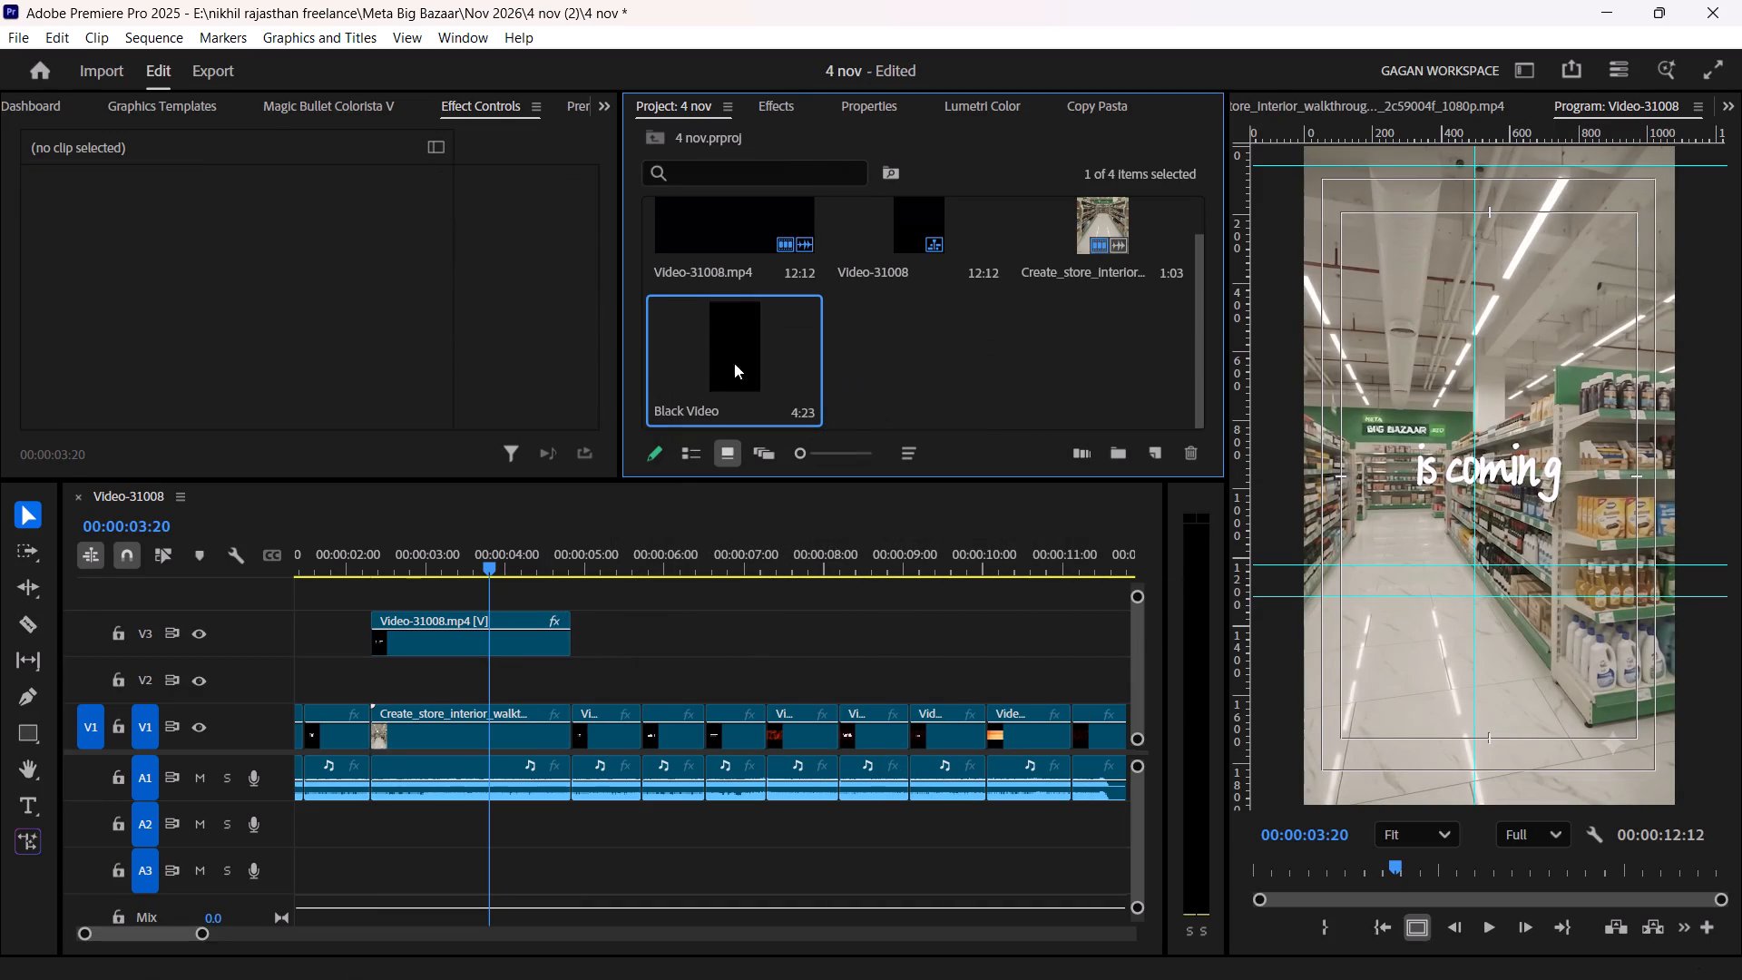
left_click_drag(721, 338, 381, 671)
left_click(381, 671)
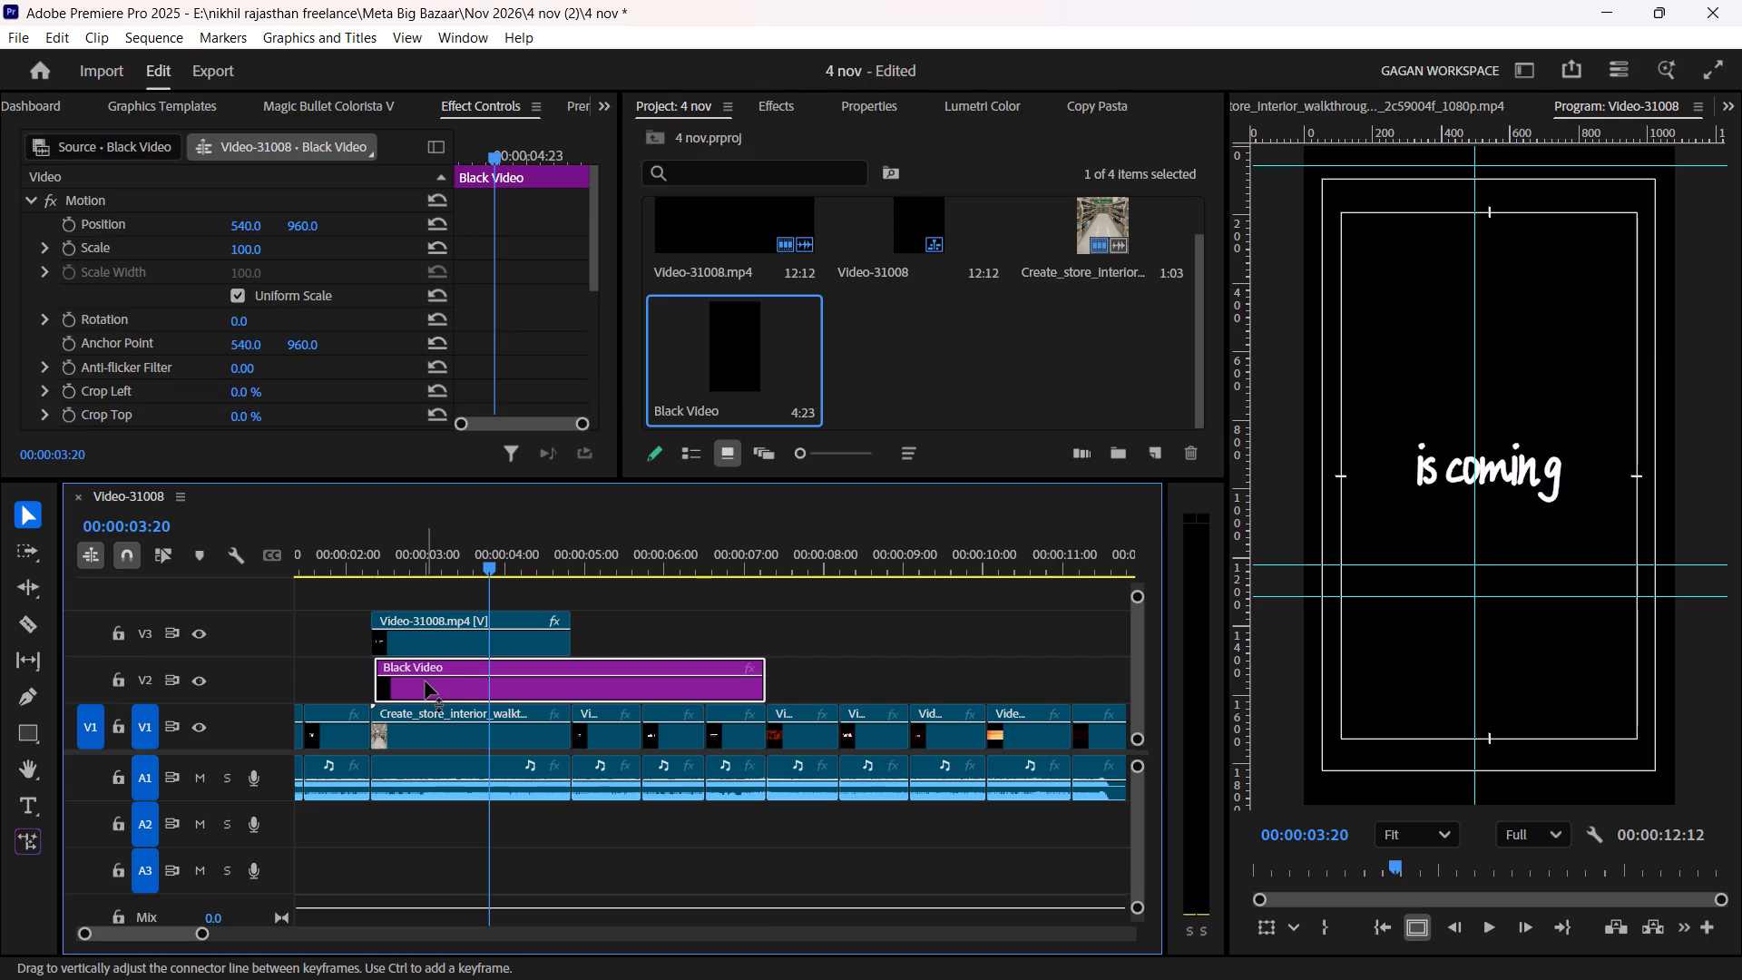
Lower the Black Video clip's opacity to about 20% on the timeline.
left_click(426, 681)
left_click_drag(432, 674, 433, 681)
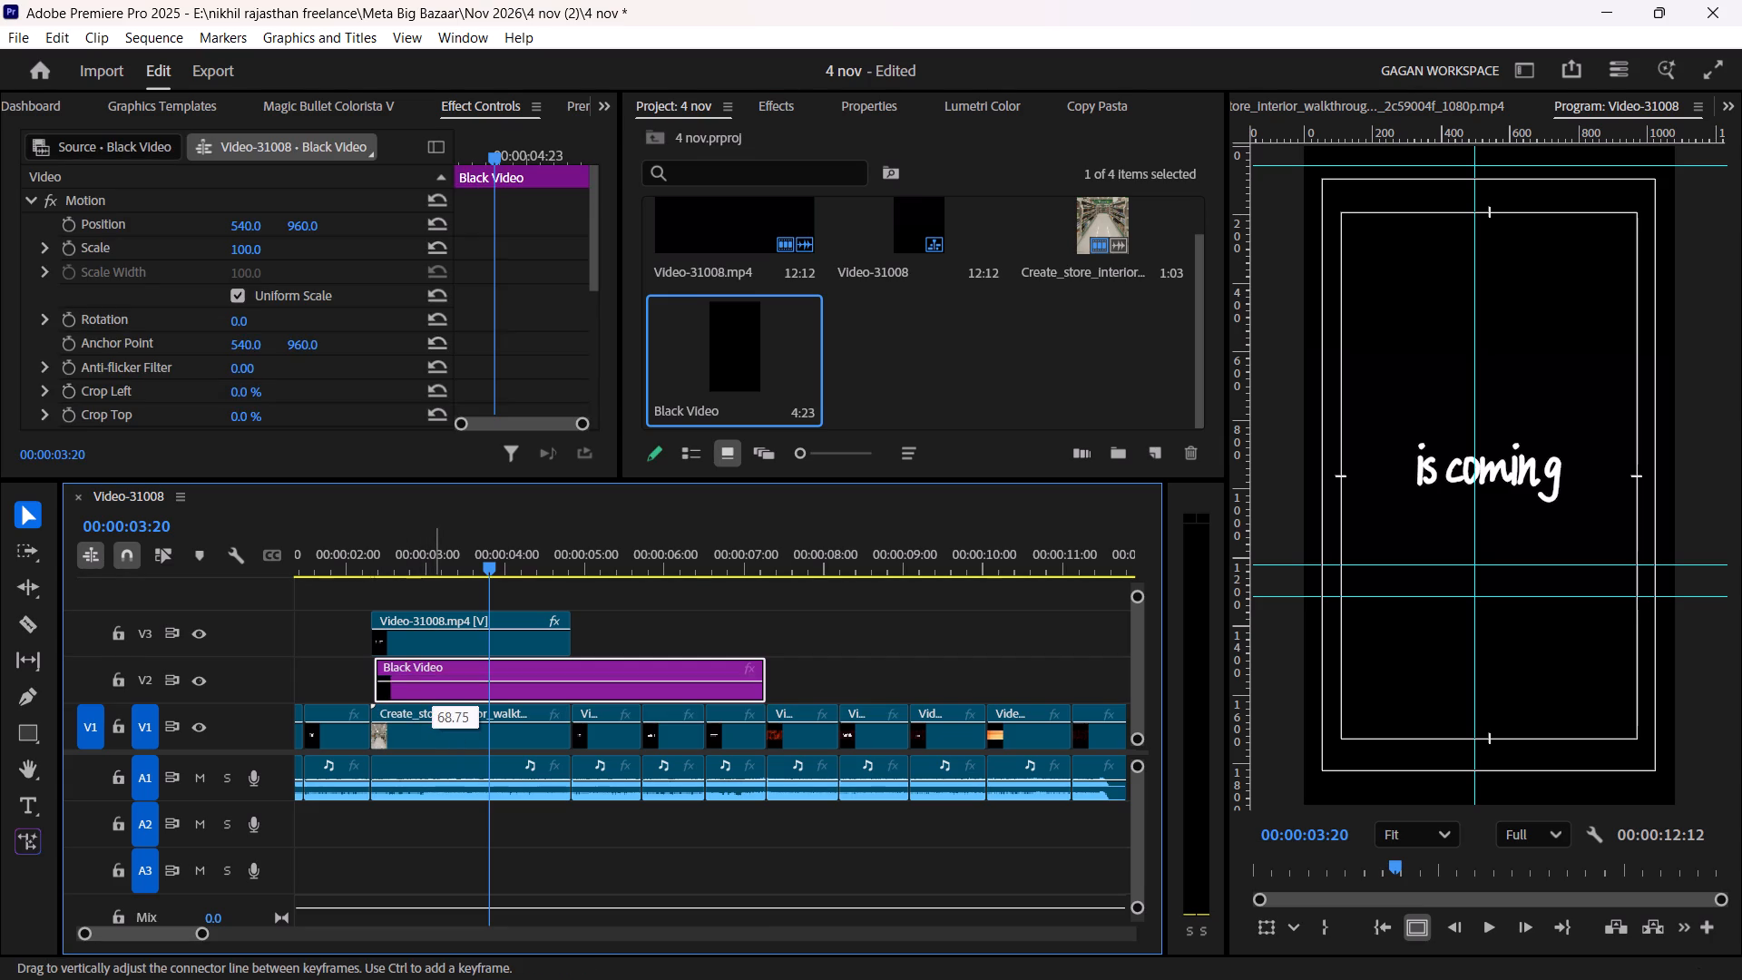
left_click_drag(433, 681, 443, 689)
Trim the Black Video clip's end on V2 to match the end of the "IS COMING" clip.
left_click_drag(762, 687, 618, 671)
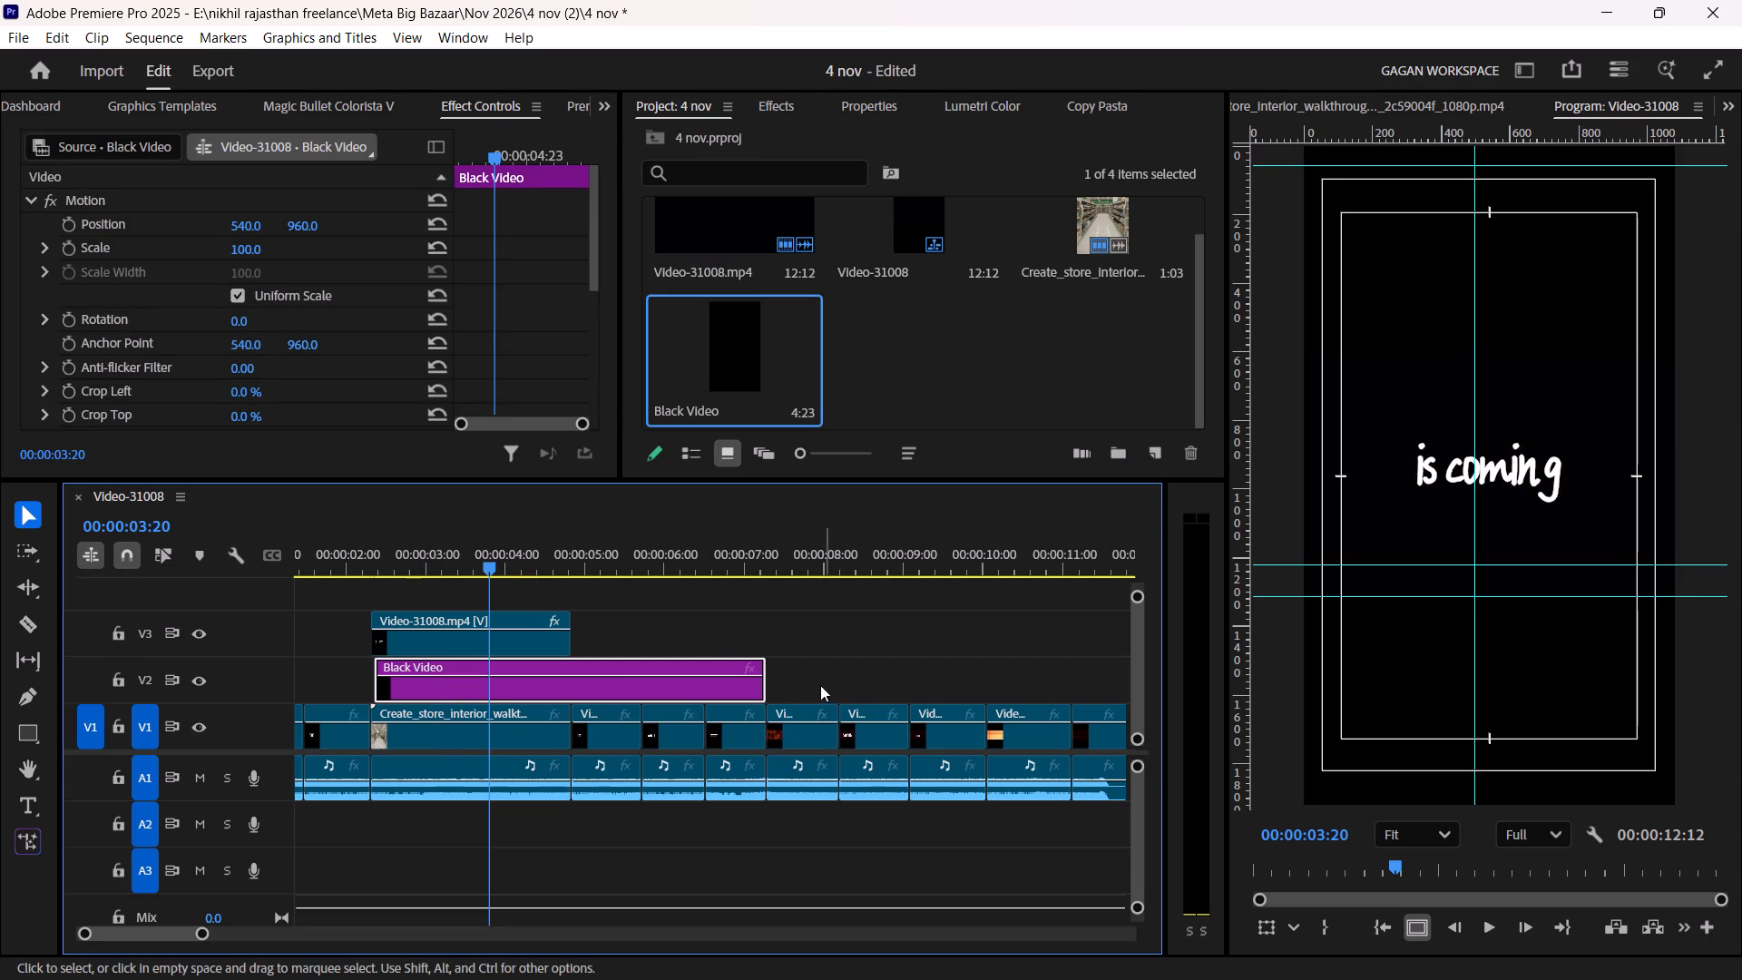
key("z")
key("ctrl+z")
key("v")
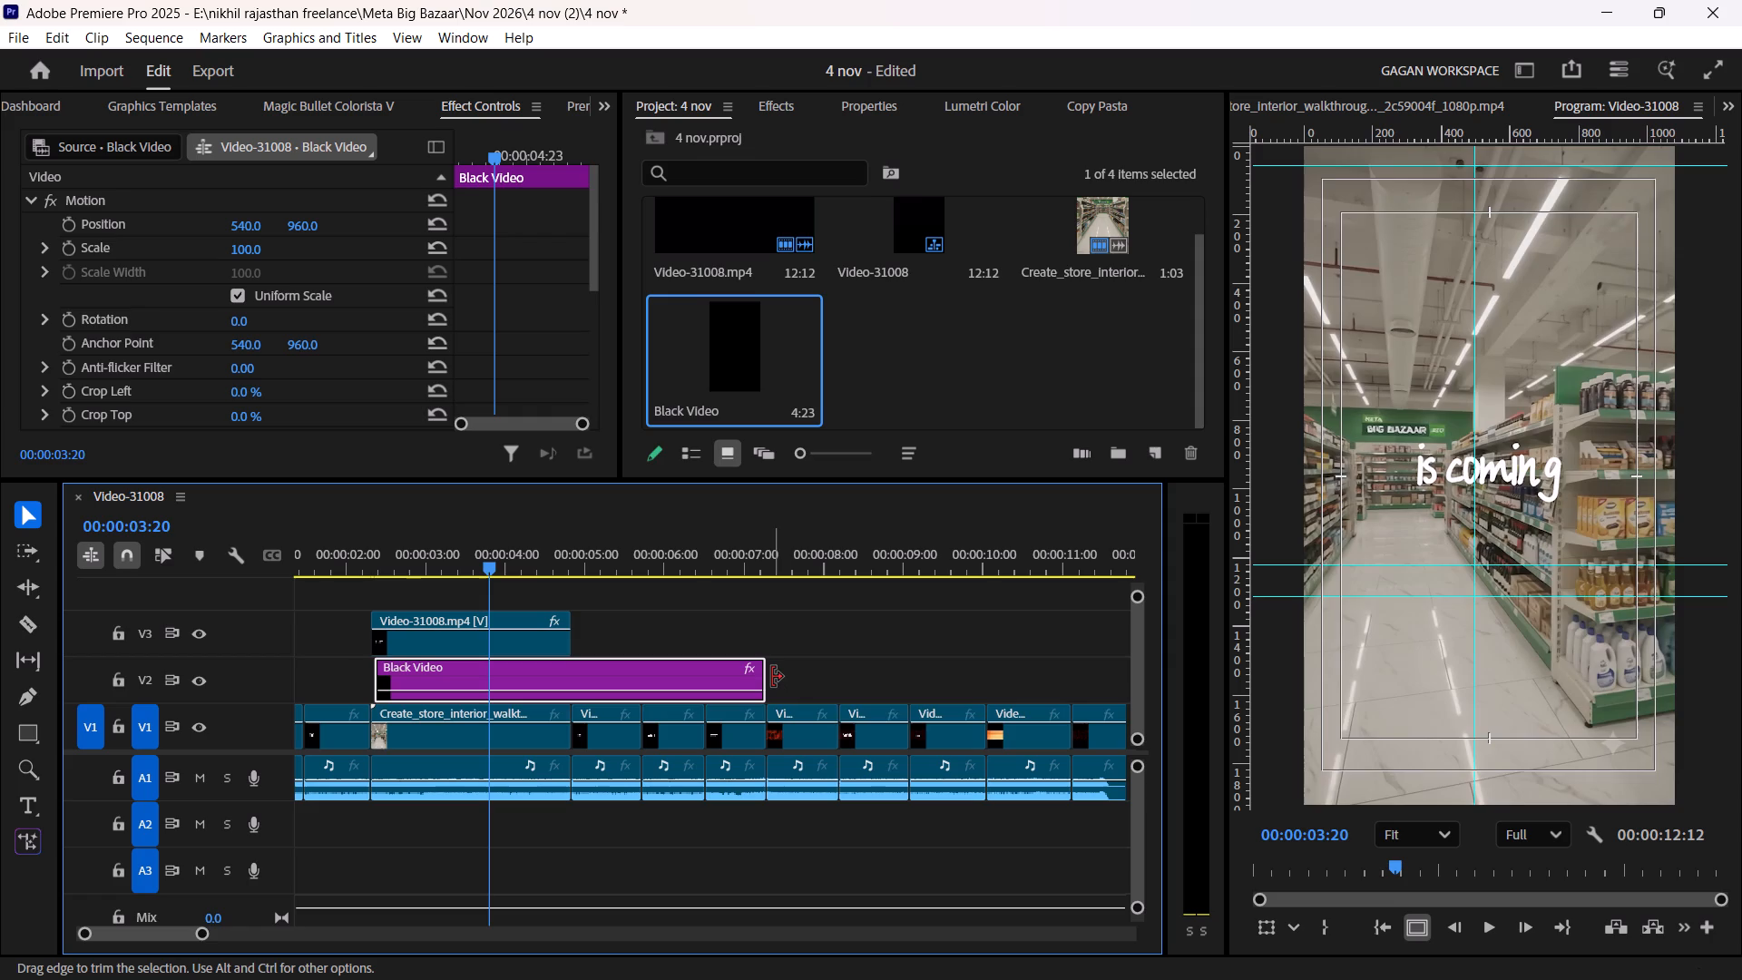
left_click_drag(772, 677, 578, 652)
Set the Black Video clip's opacity to 73.8% and play the section to check the darkened footage.
left_click(512, 670)
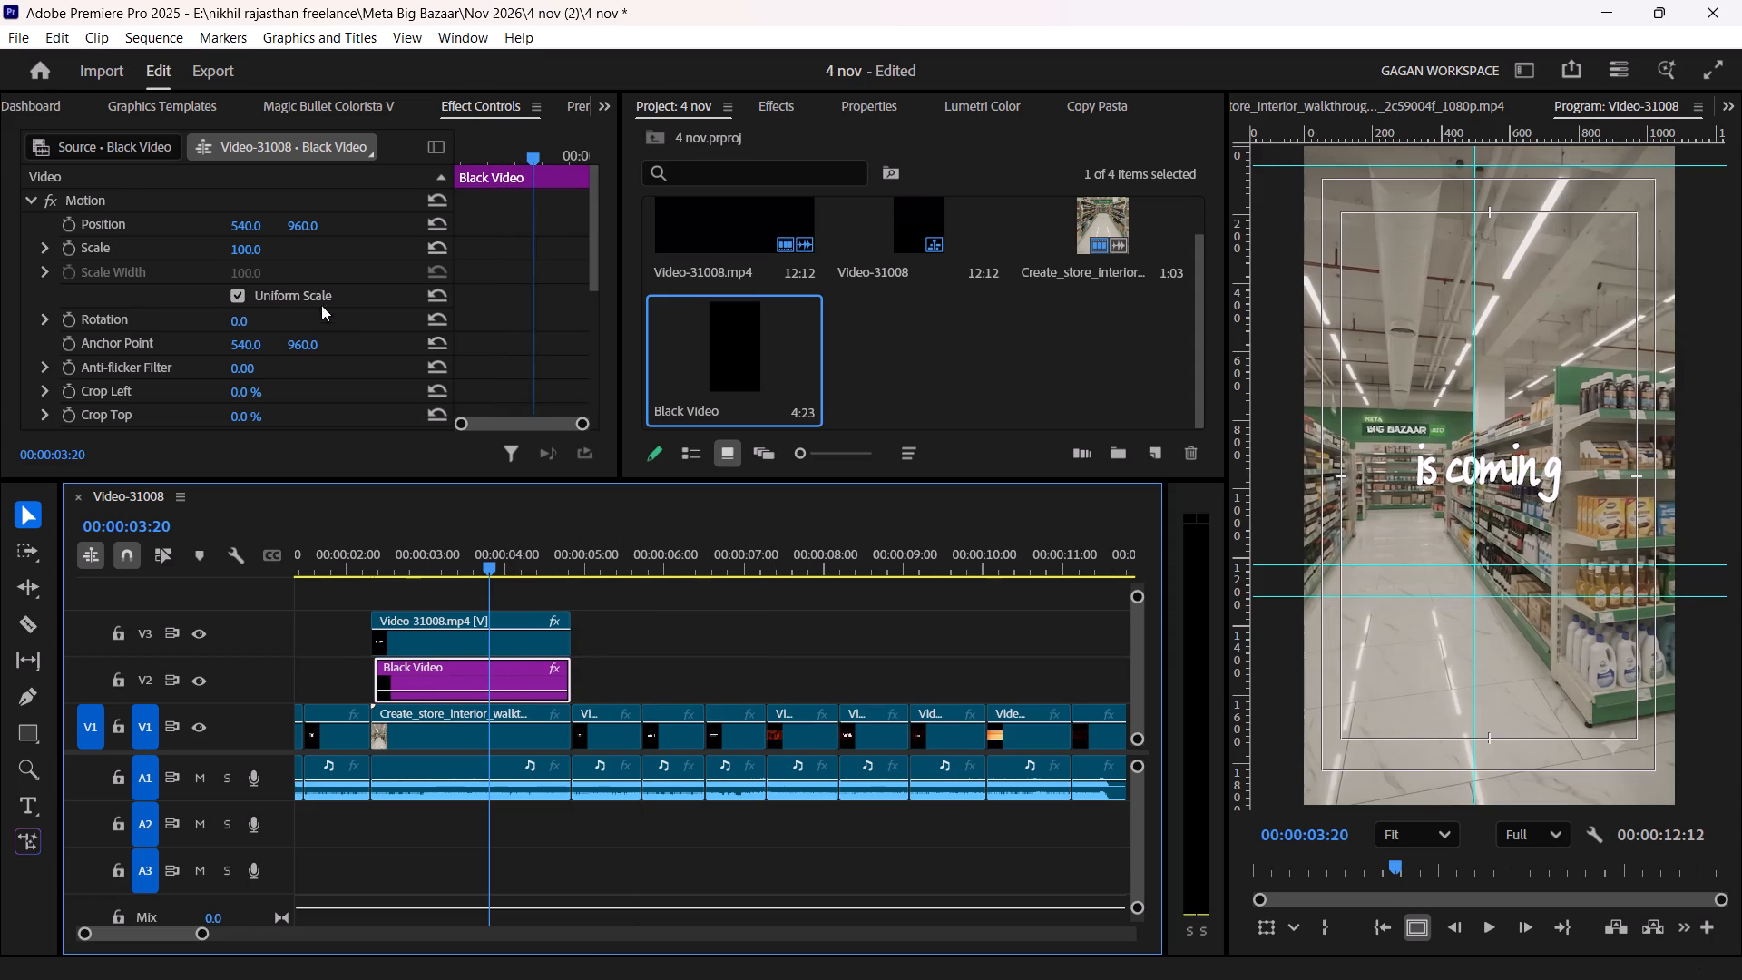
scroll(258, 311, "down", 7)
left_click_drag(252, 373, 252, 372)
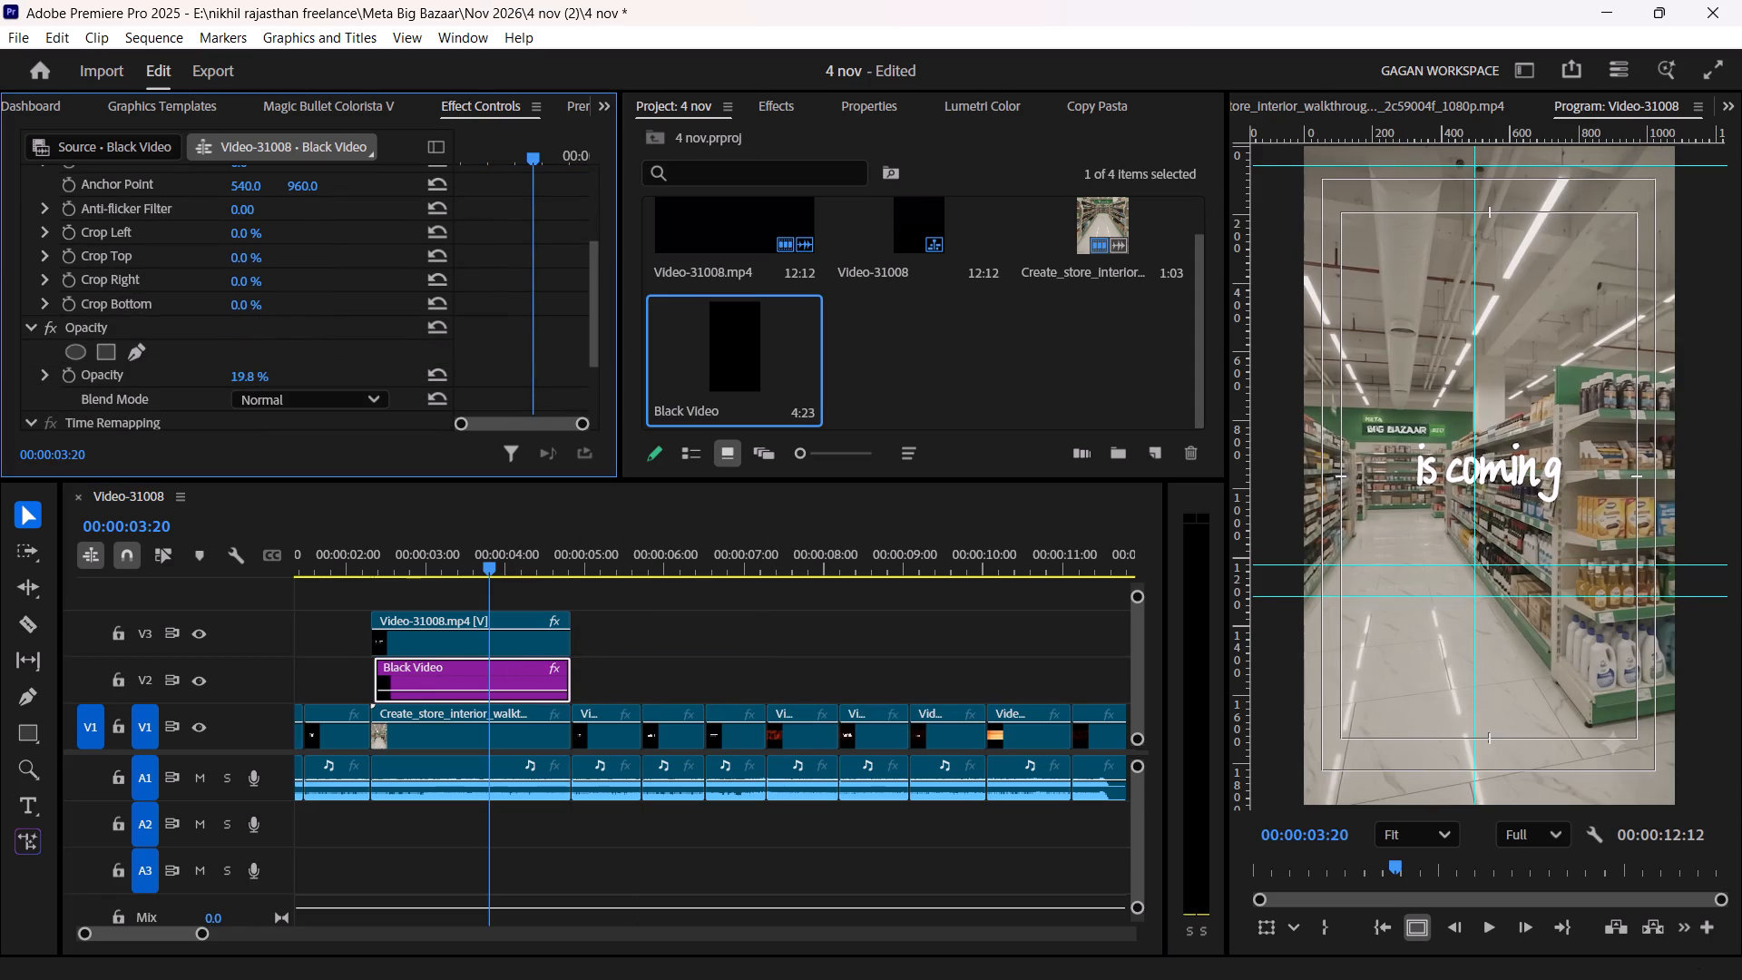
left_click_drag(252, 372, 341, 395)
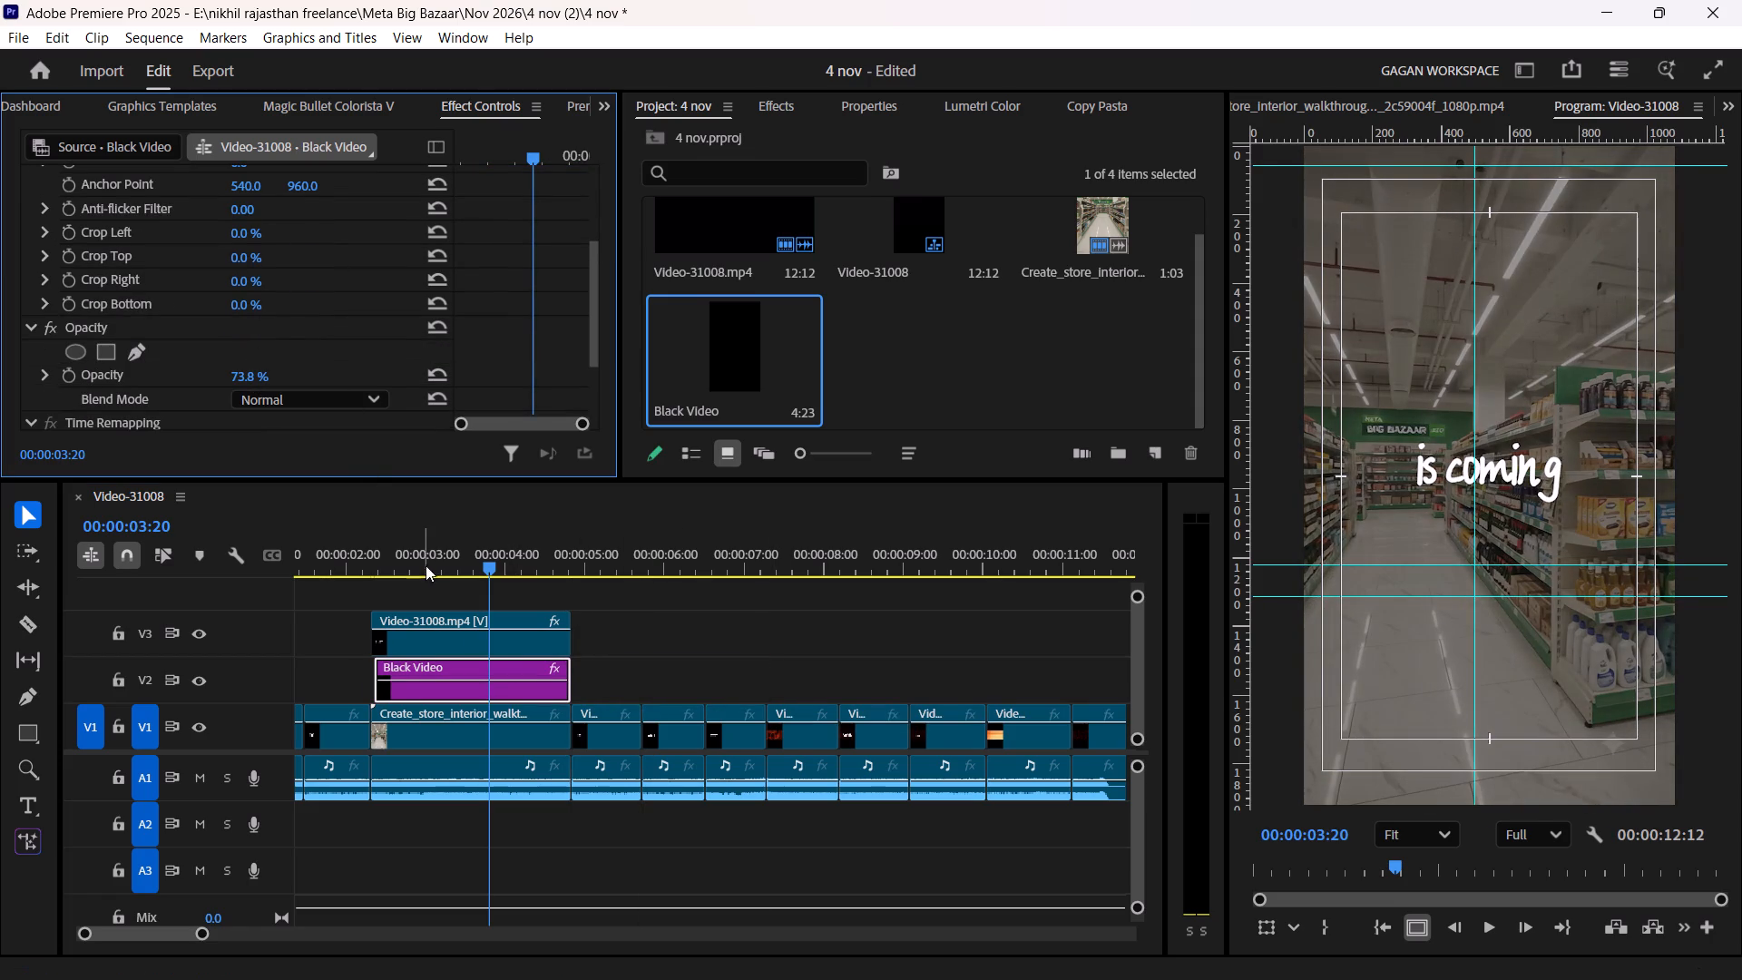
left_click_drag(422, 556, 303, 555)
key("space")
left_click(721, 651)
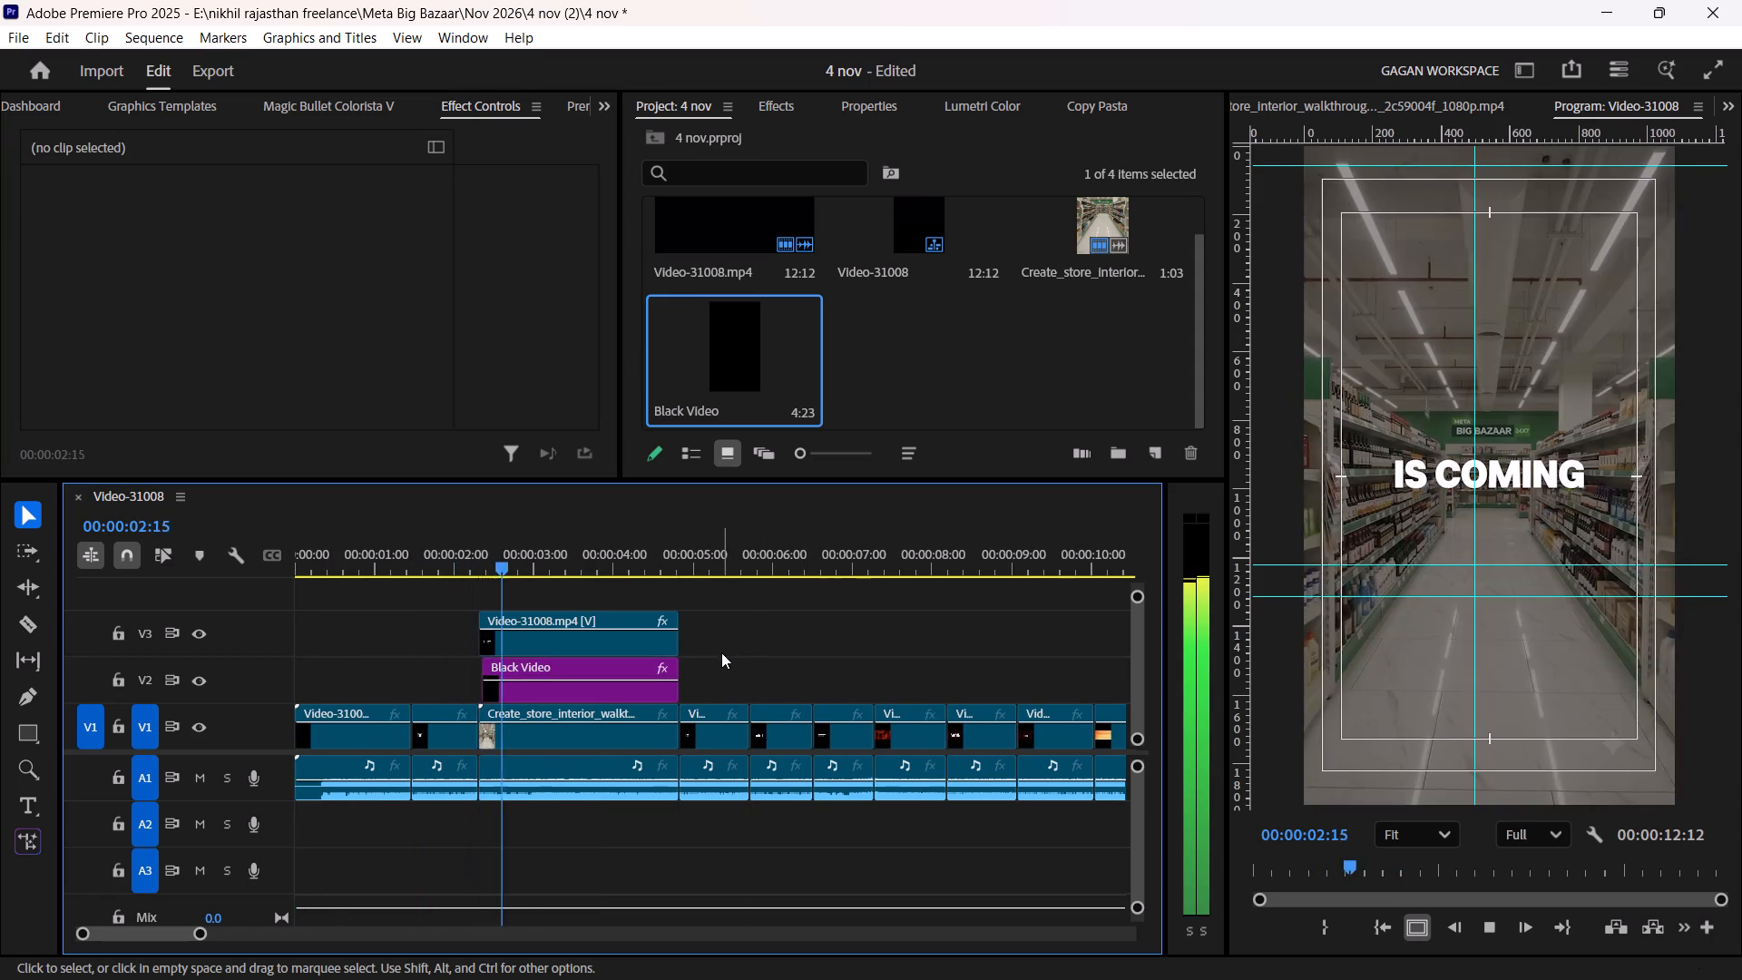
key("space")
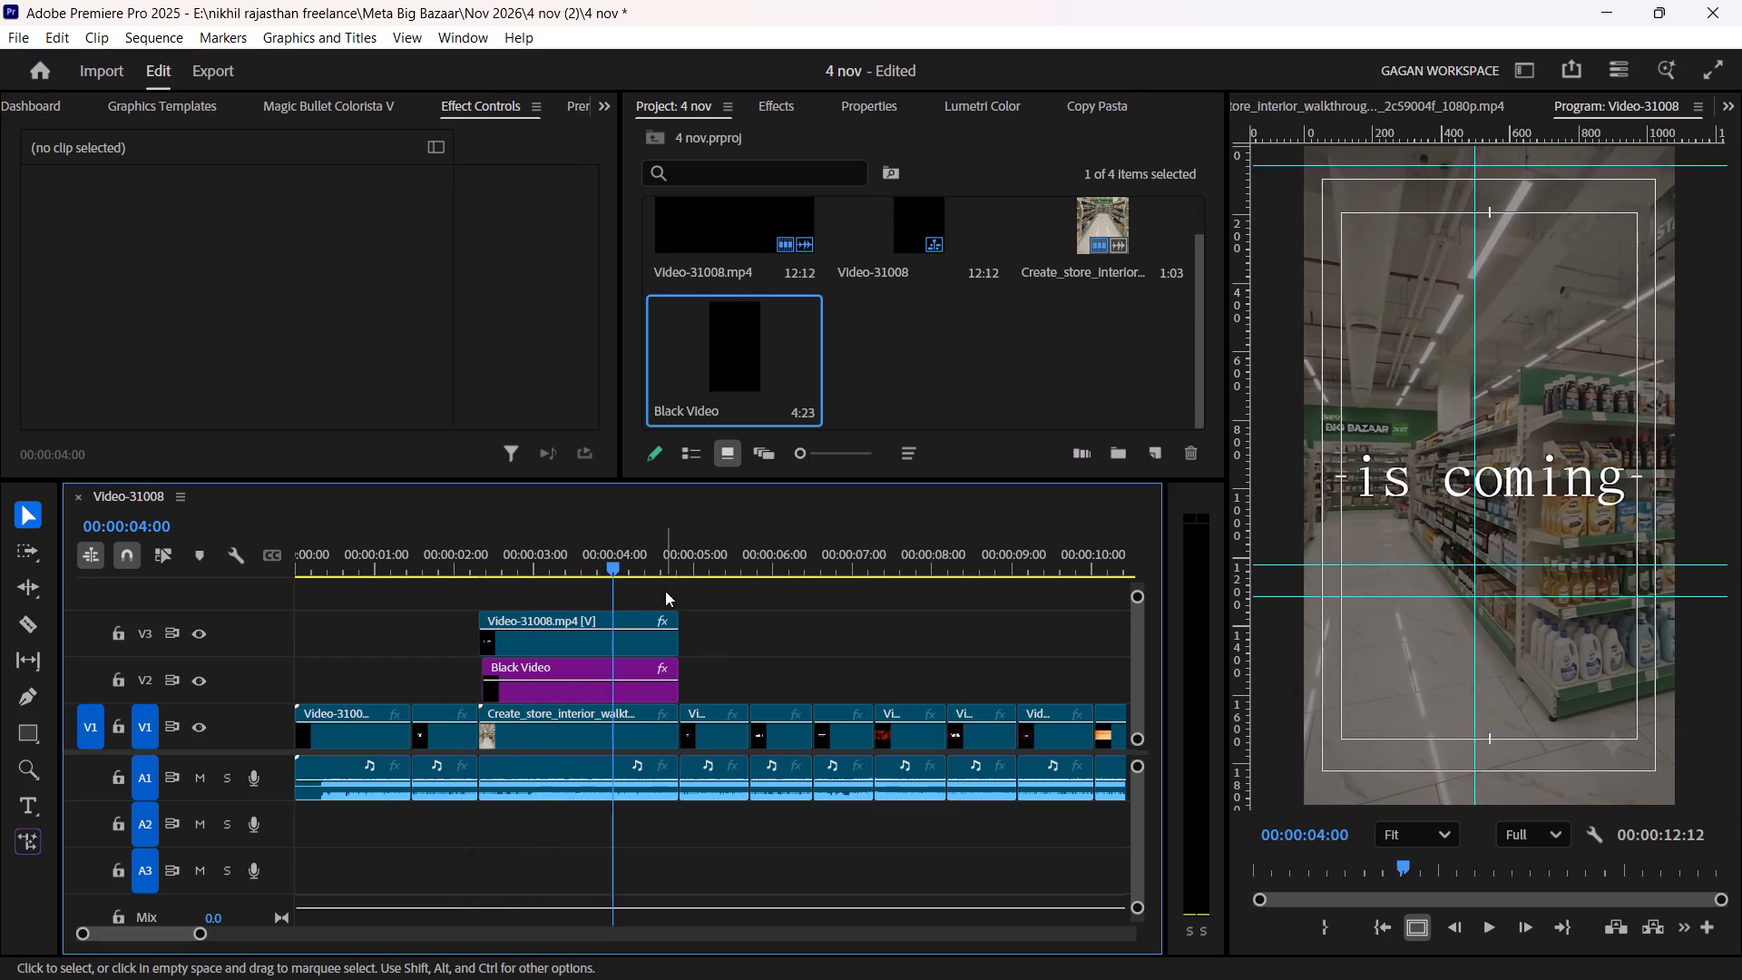
Extend the Black Video clip's start back to 00:00:02:05 and apply the default Cross Dissolve transition there.
left_click_drag(481, 669, 467, 667)
right_click(470, 681)
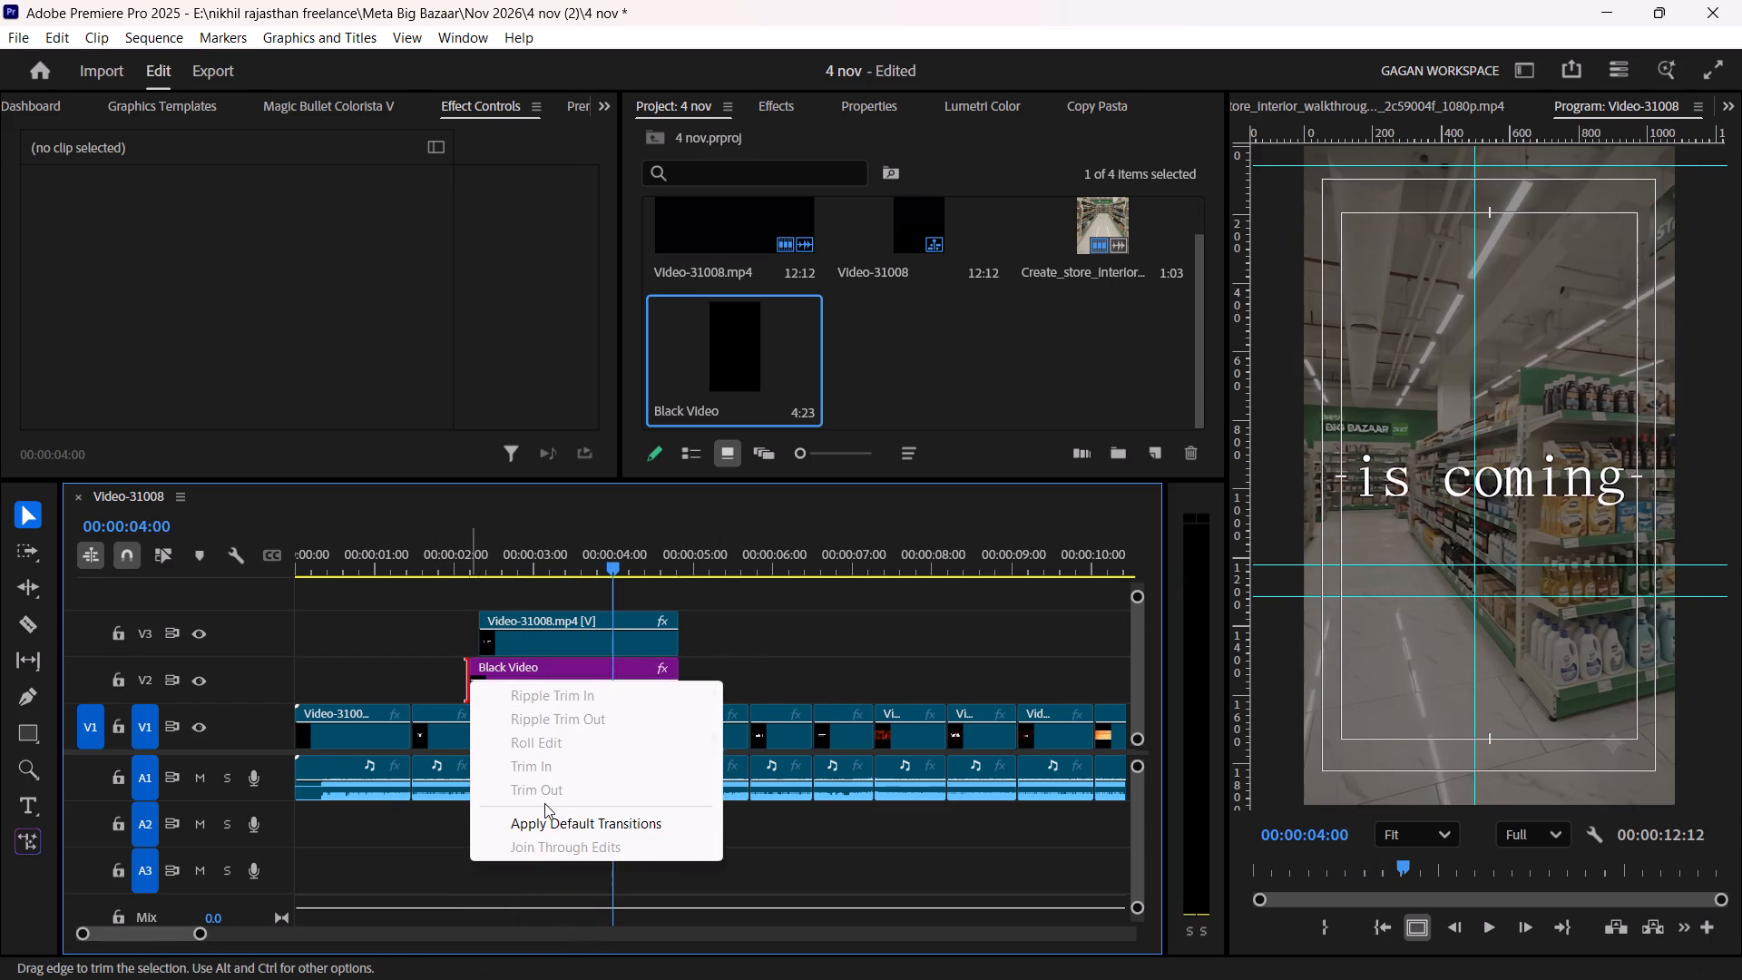
left_click_drag(549, 821, 552, 830)
Play the "IS COMING" section to check how the black overlay fades in over the interior footage.
left_click_drag(506, 544, 380, 544)
key("space")
left_click(798, 667)
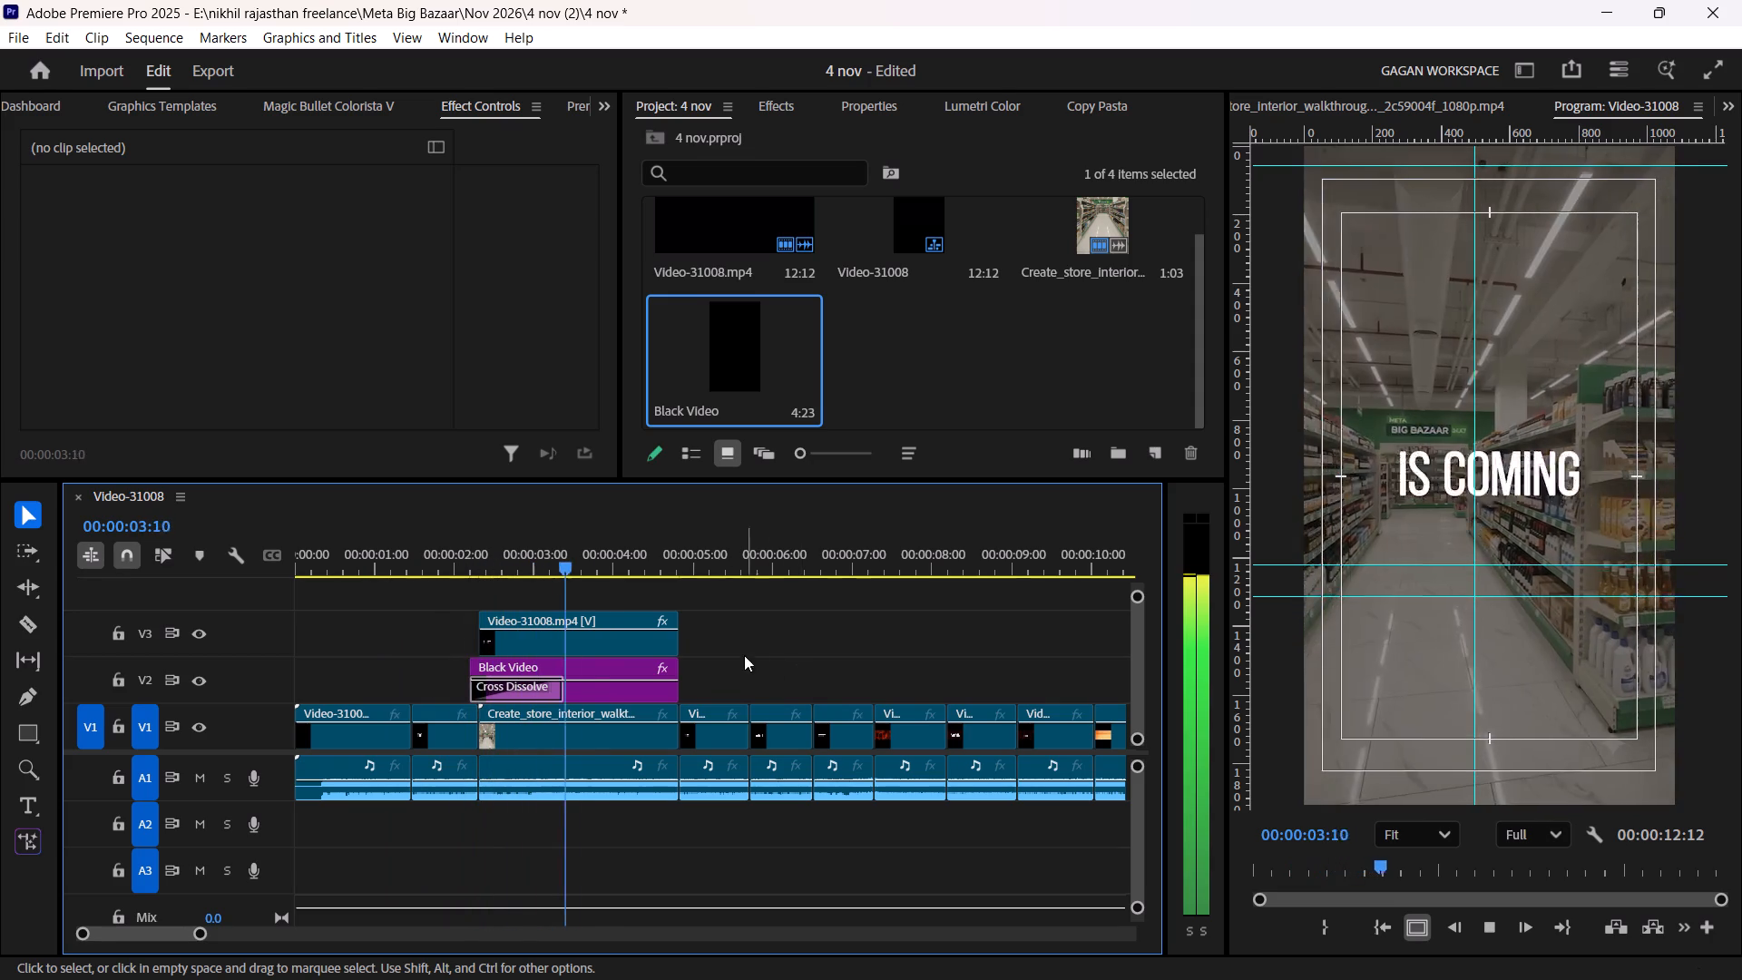
key("space")
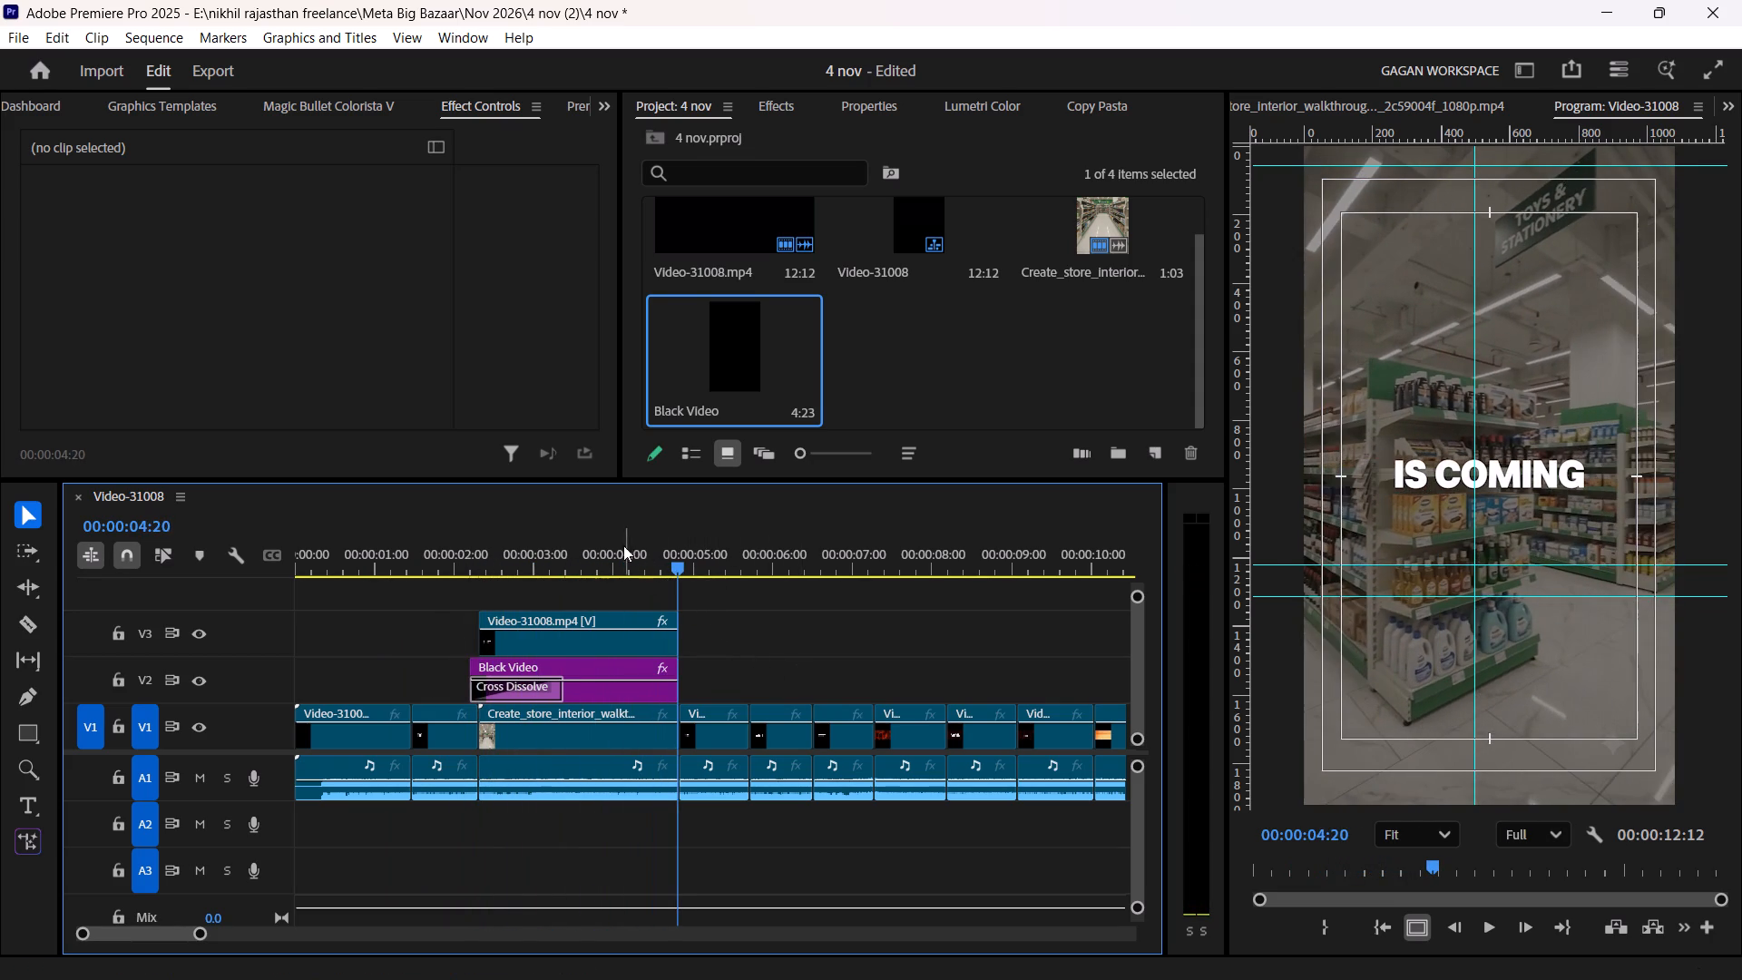
left_click_drag(622, 543, 486, 558)
key("space")
scroll(579, 652, "up", 7, "alt")
key("space")
key("space")
key("space")
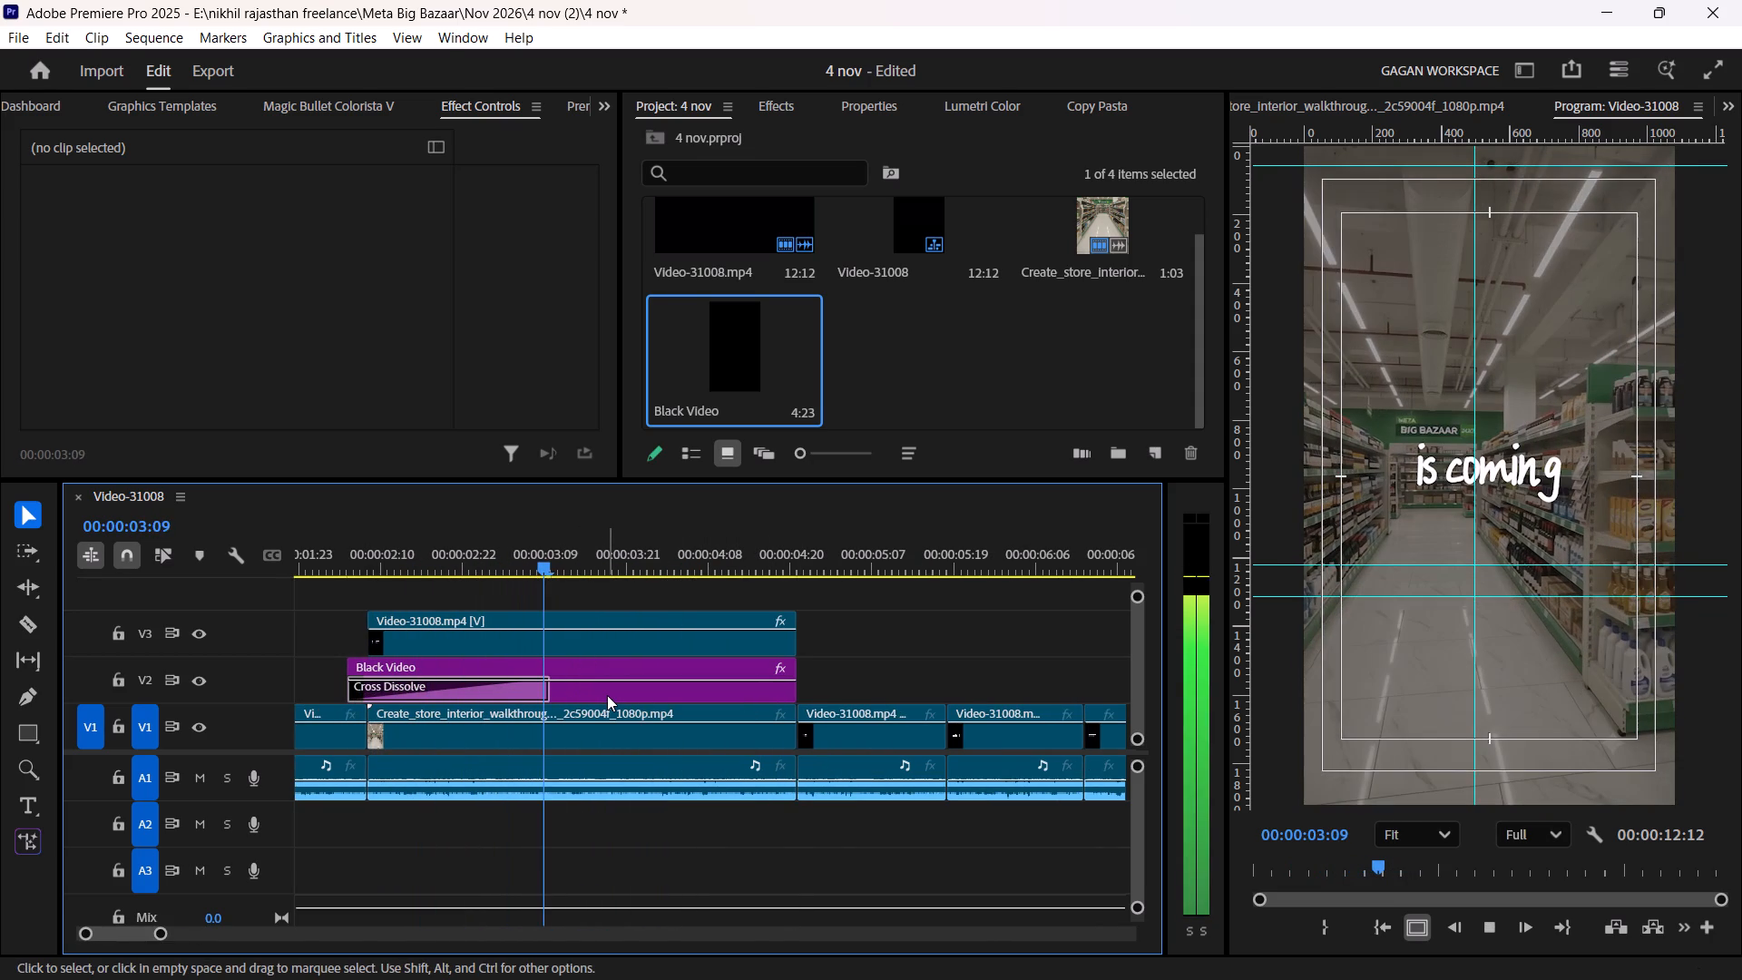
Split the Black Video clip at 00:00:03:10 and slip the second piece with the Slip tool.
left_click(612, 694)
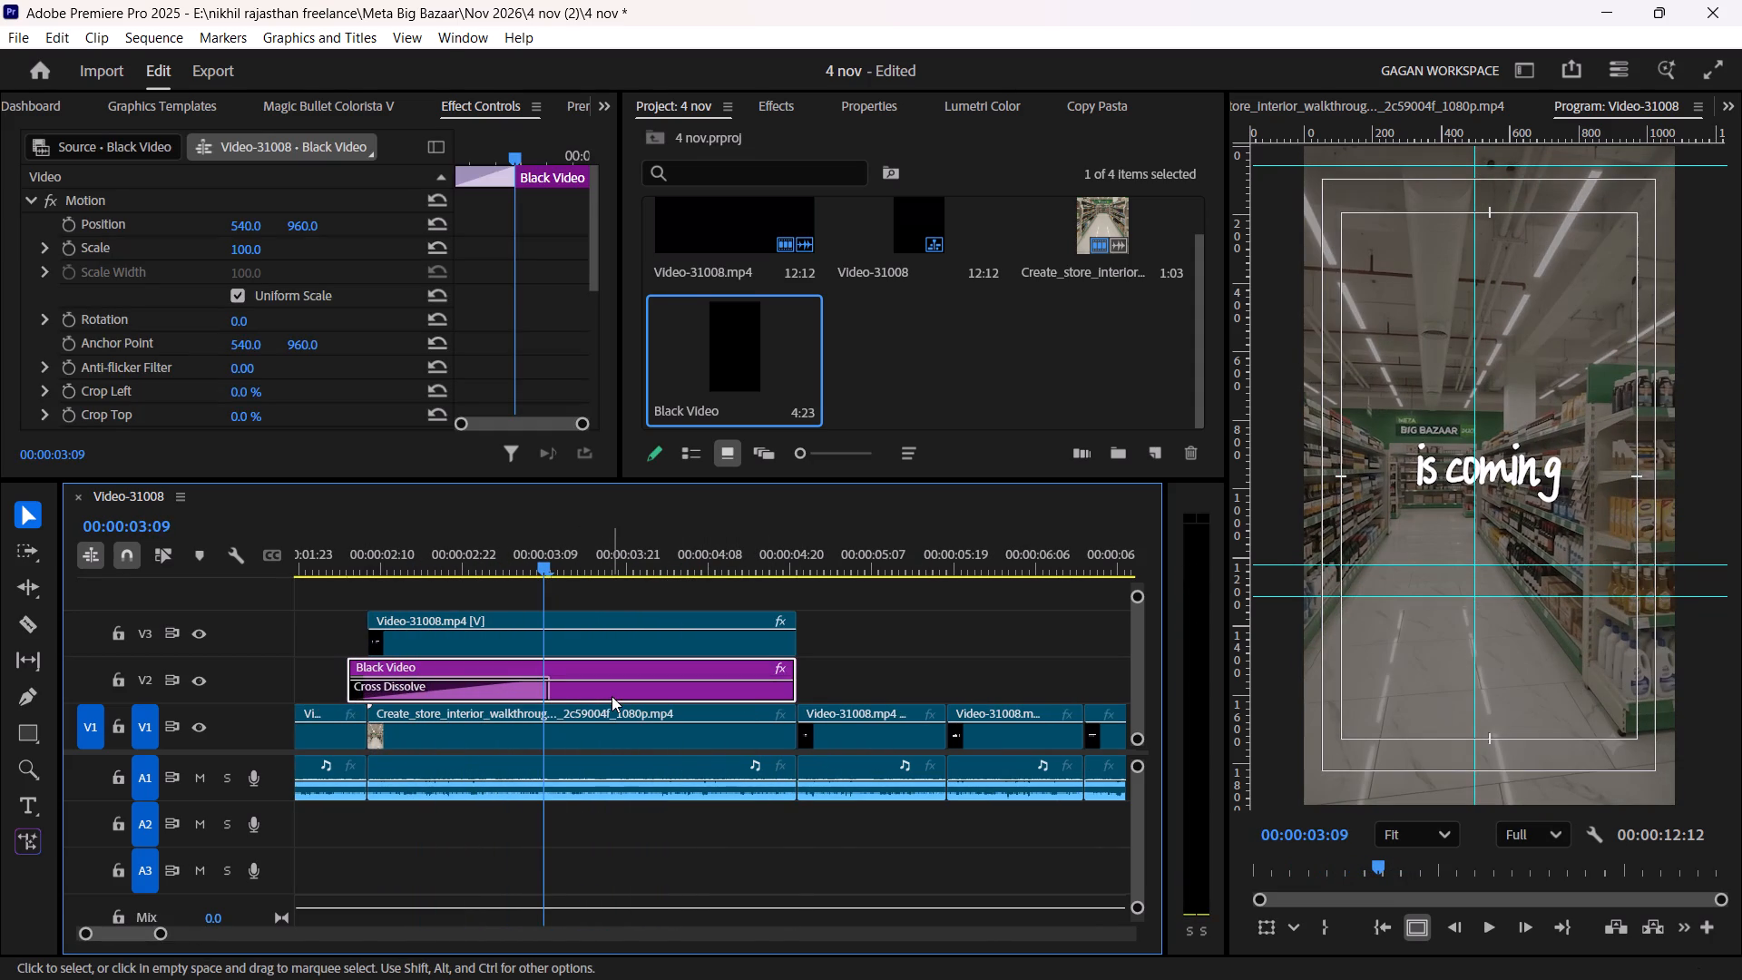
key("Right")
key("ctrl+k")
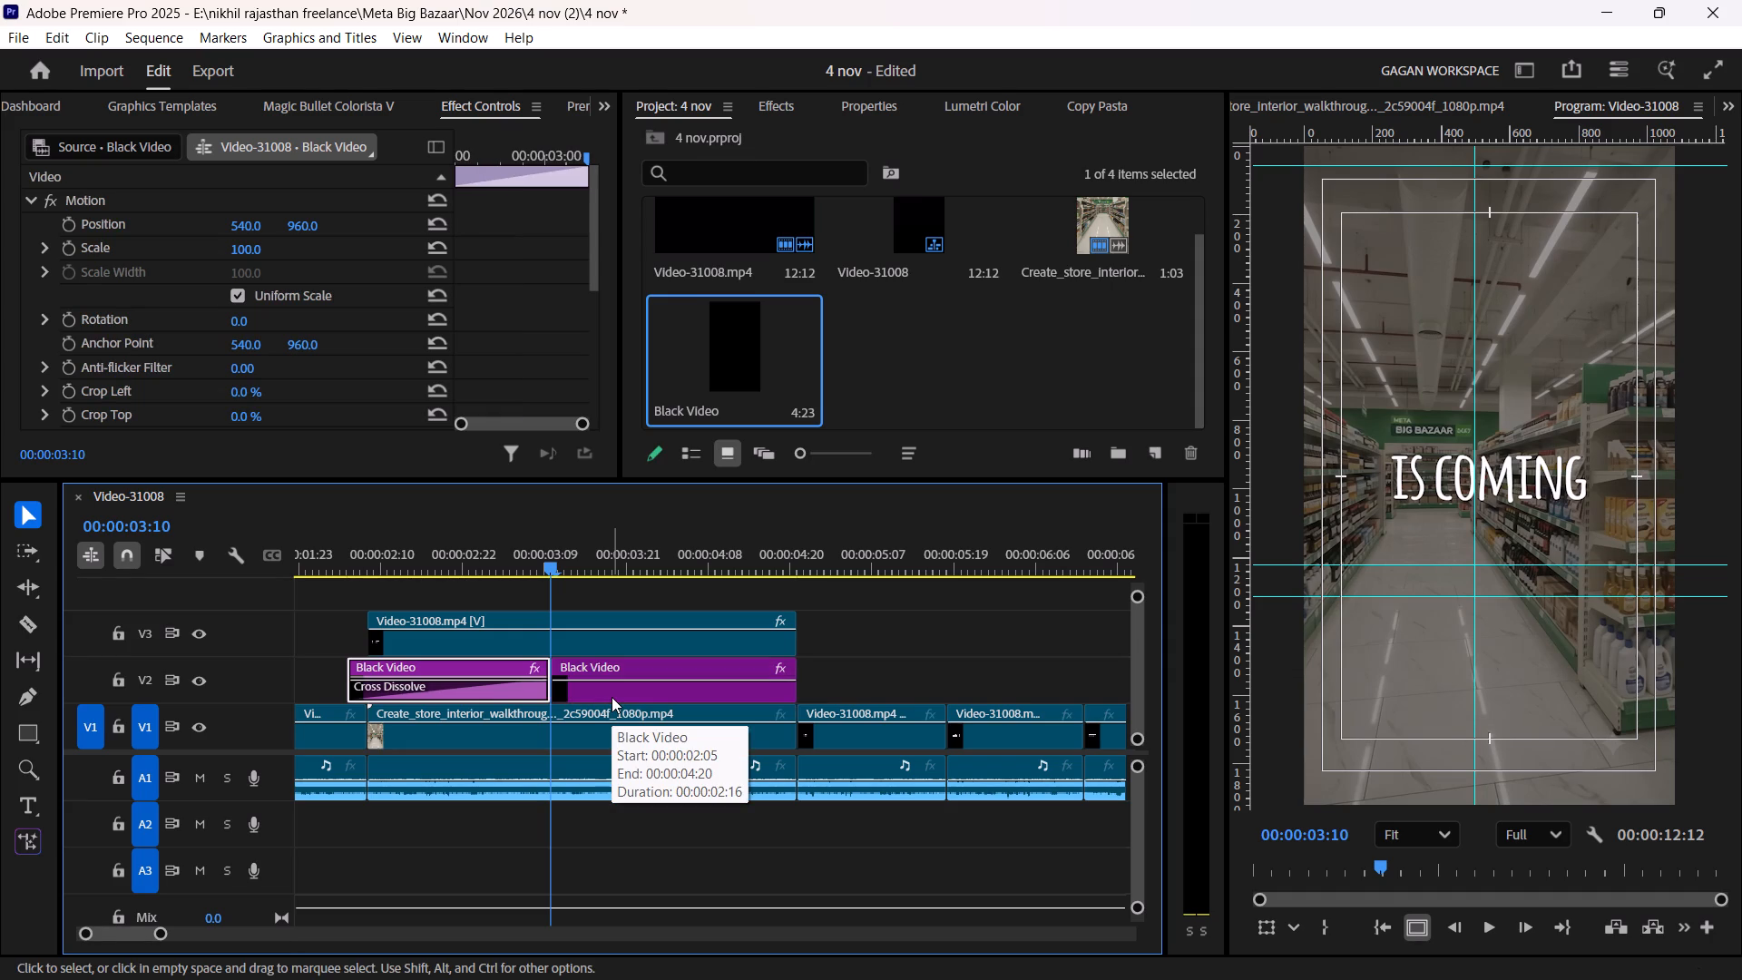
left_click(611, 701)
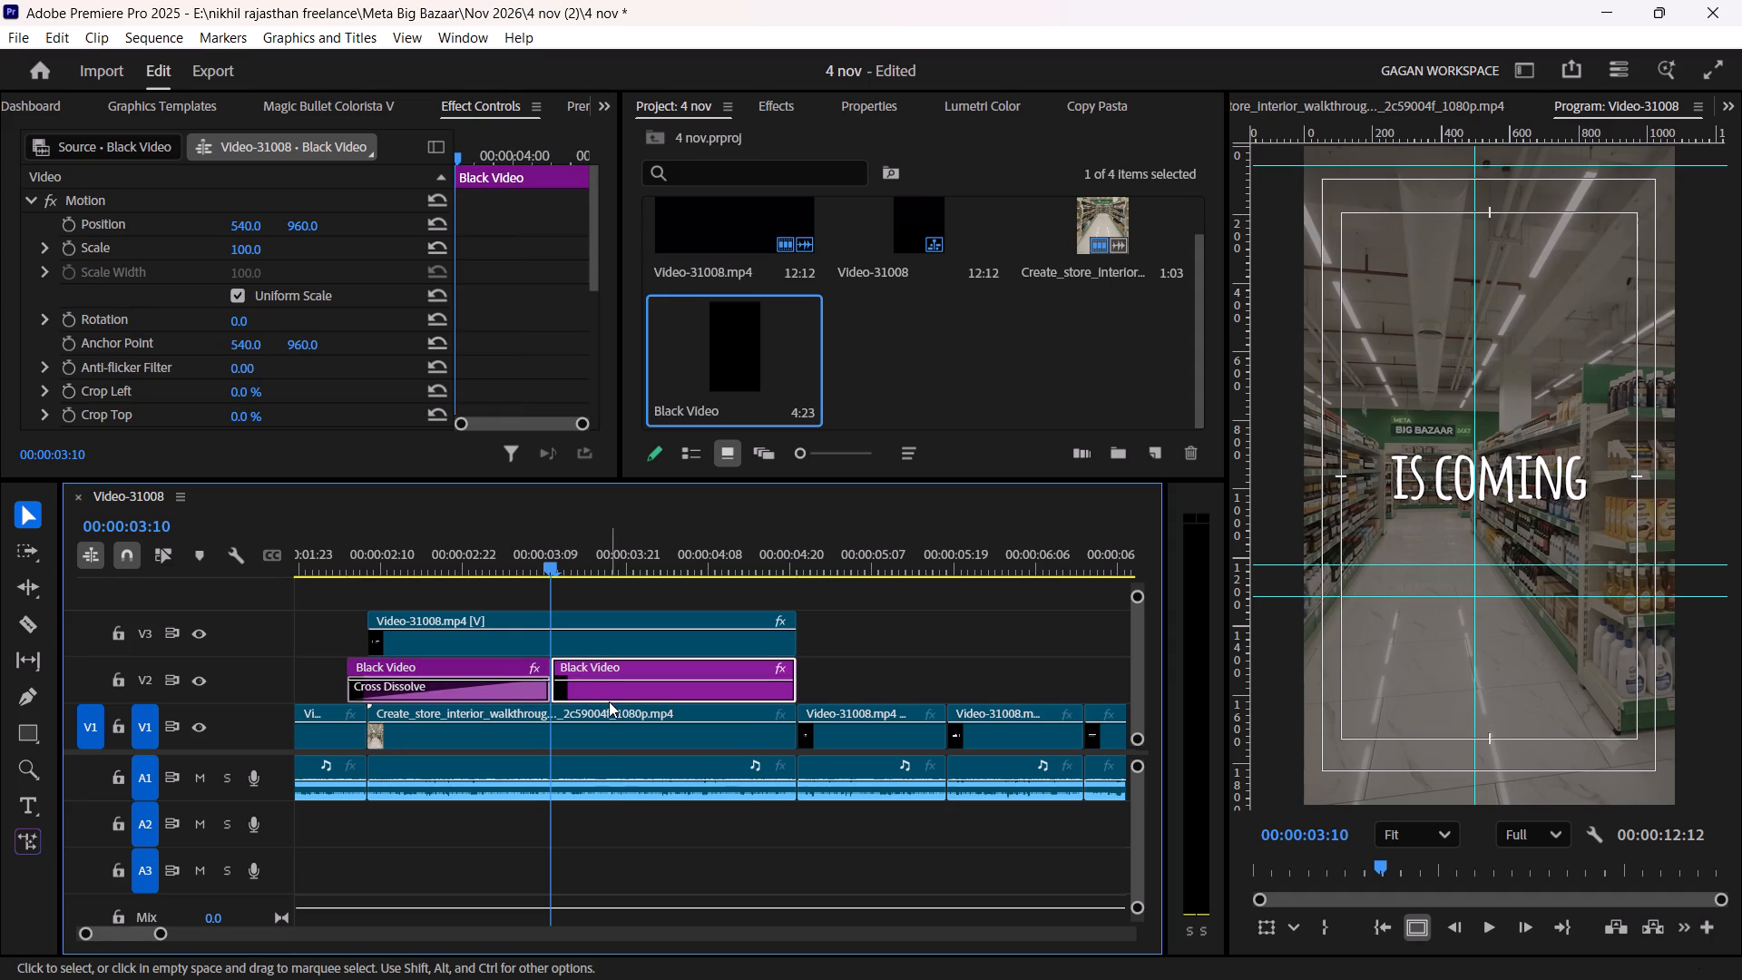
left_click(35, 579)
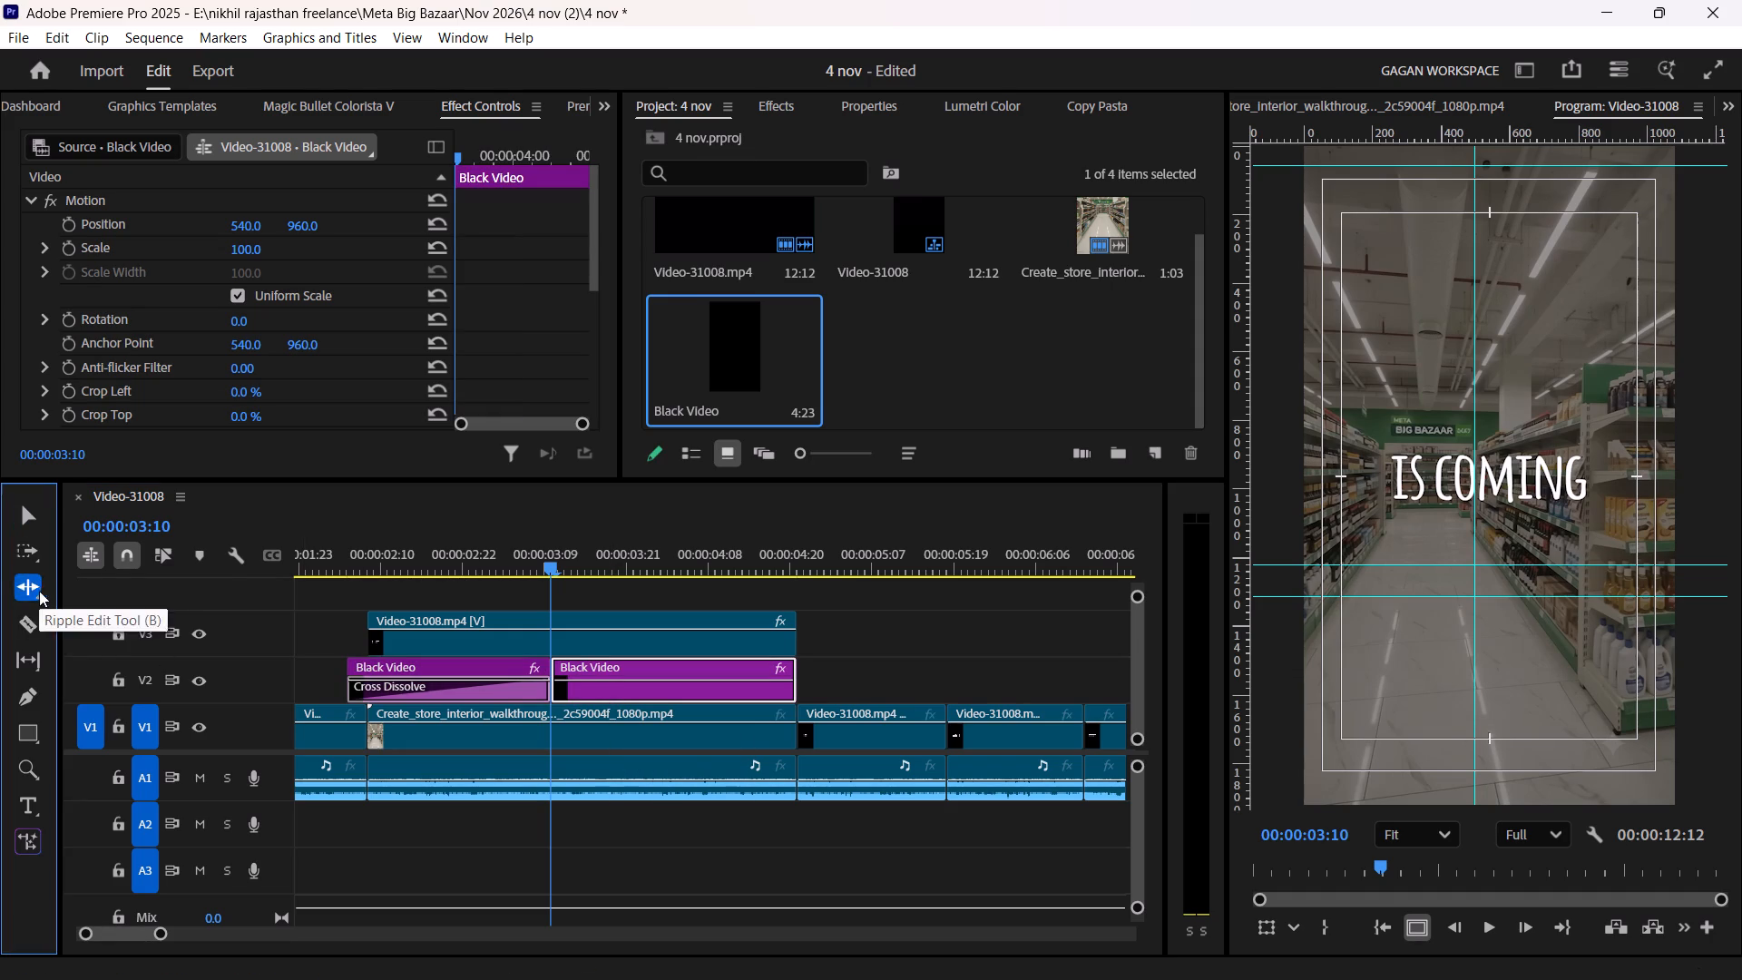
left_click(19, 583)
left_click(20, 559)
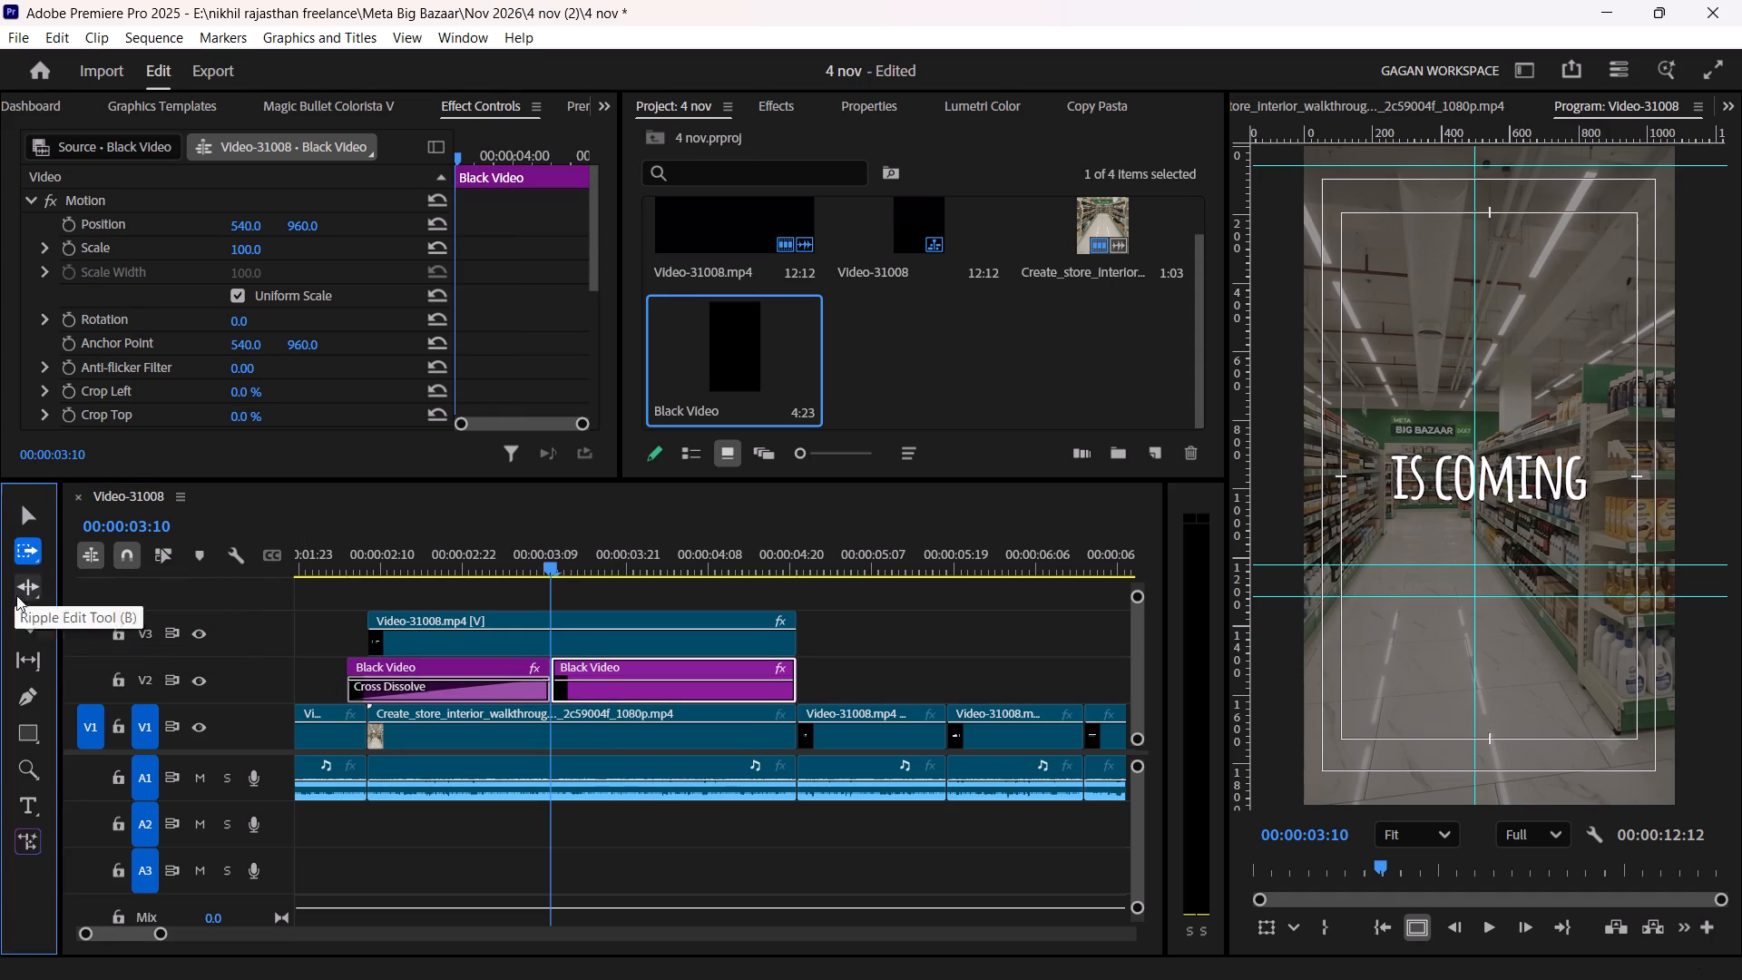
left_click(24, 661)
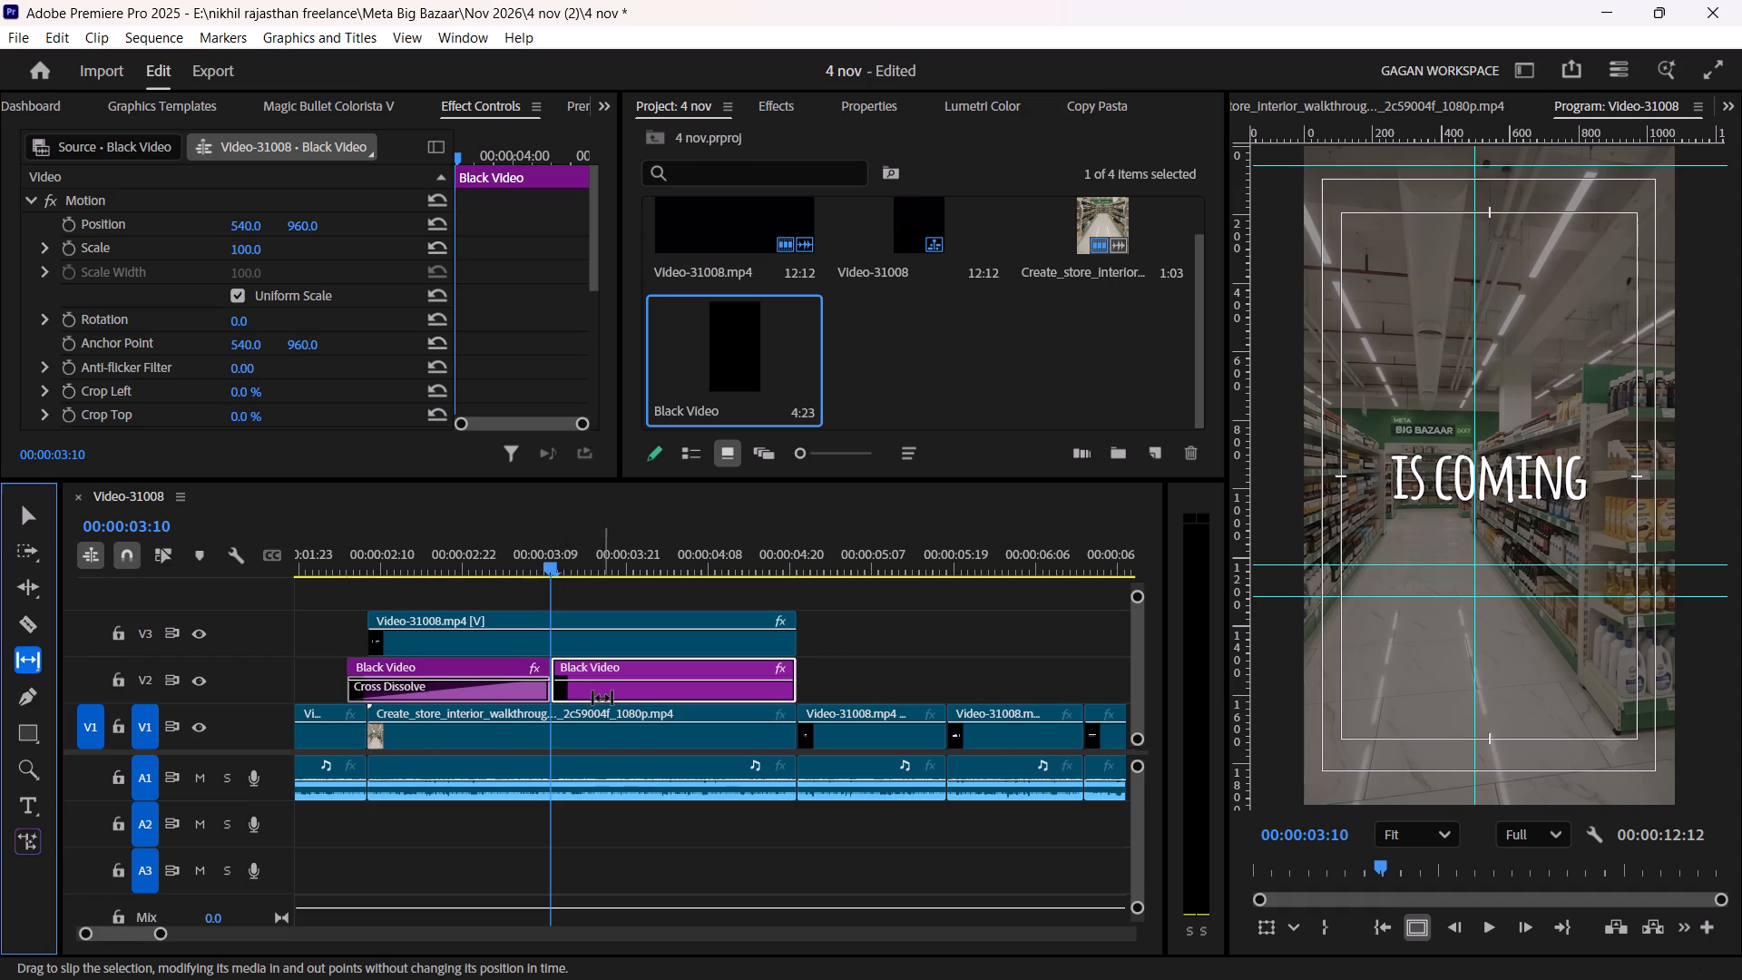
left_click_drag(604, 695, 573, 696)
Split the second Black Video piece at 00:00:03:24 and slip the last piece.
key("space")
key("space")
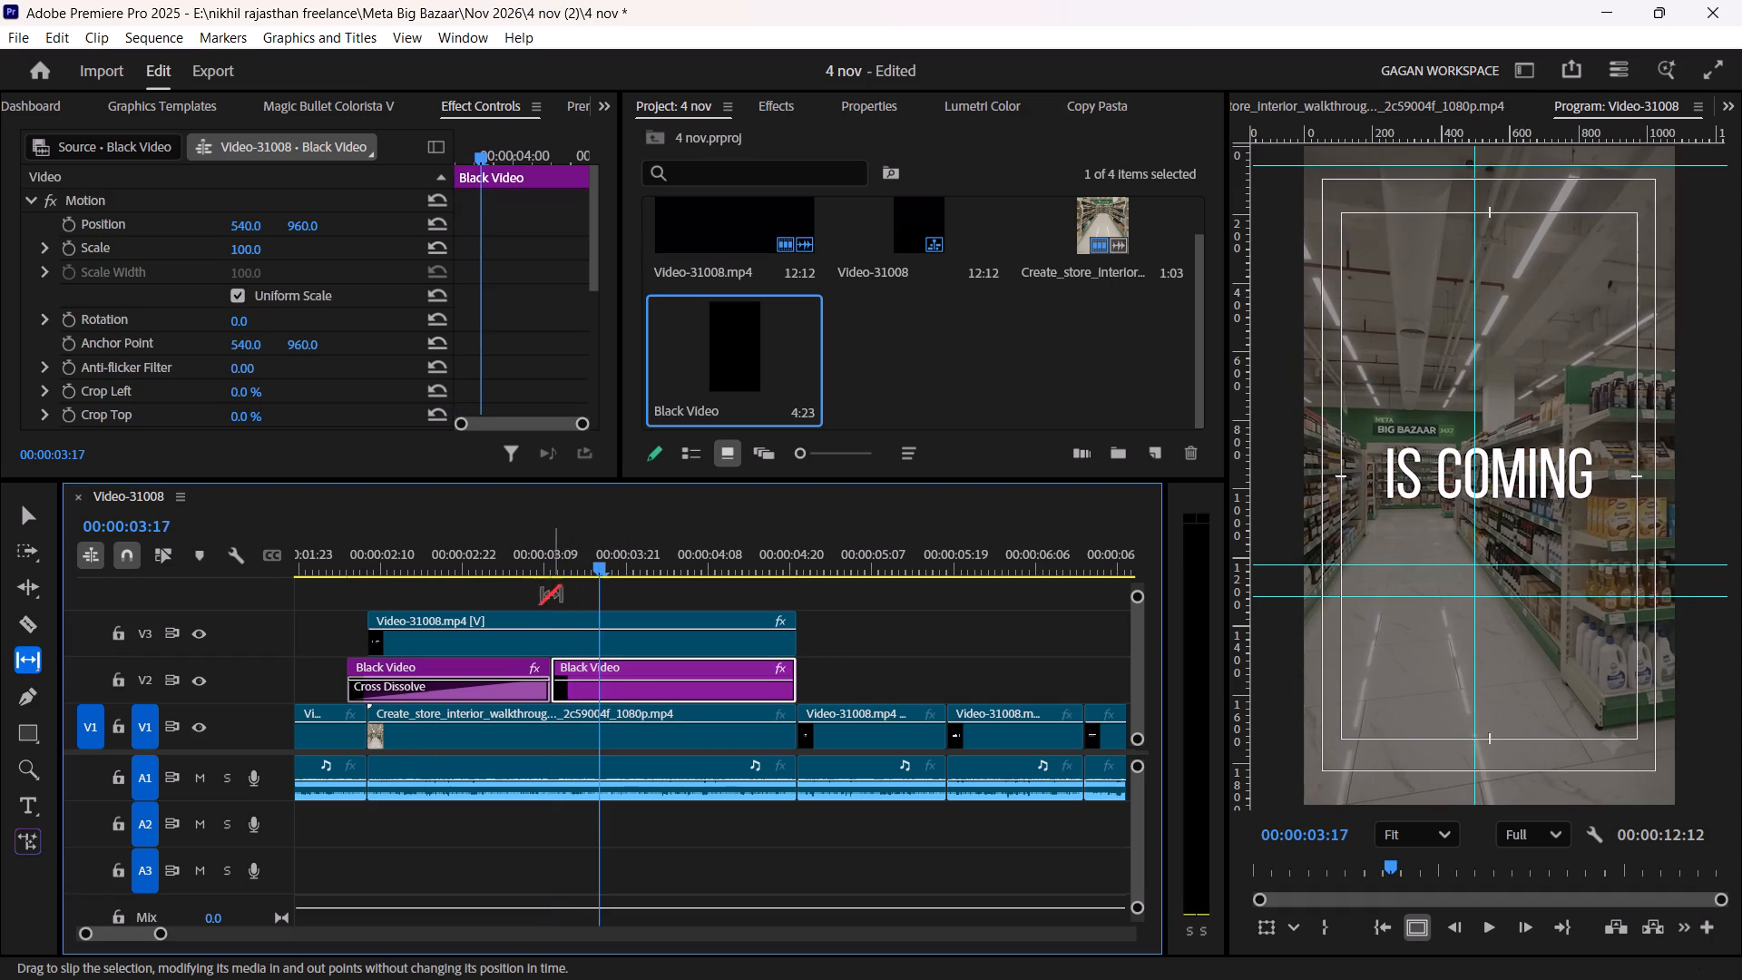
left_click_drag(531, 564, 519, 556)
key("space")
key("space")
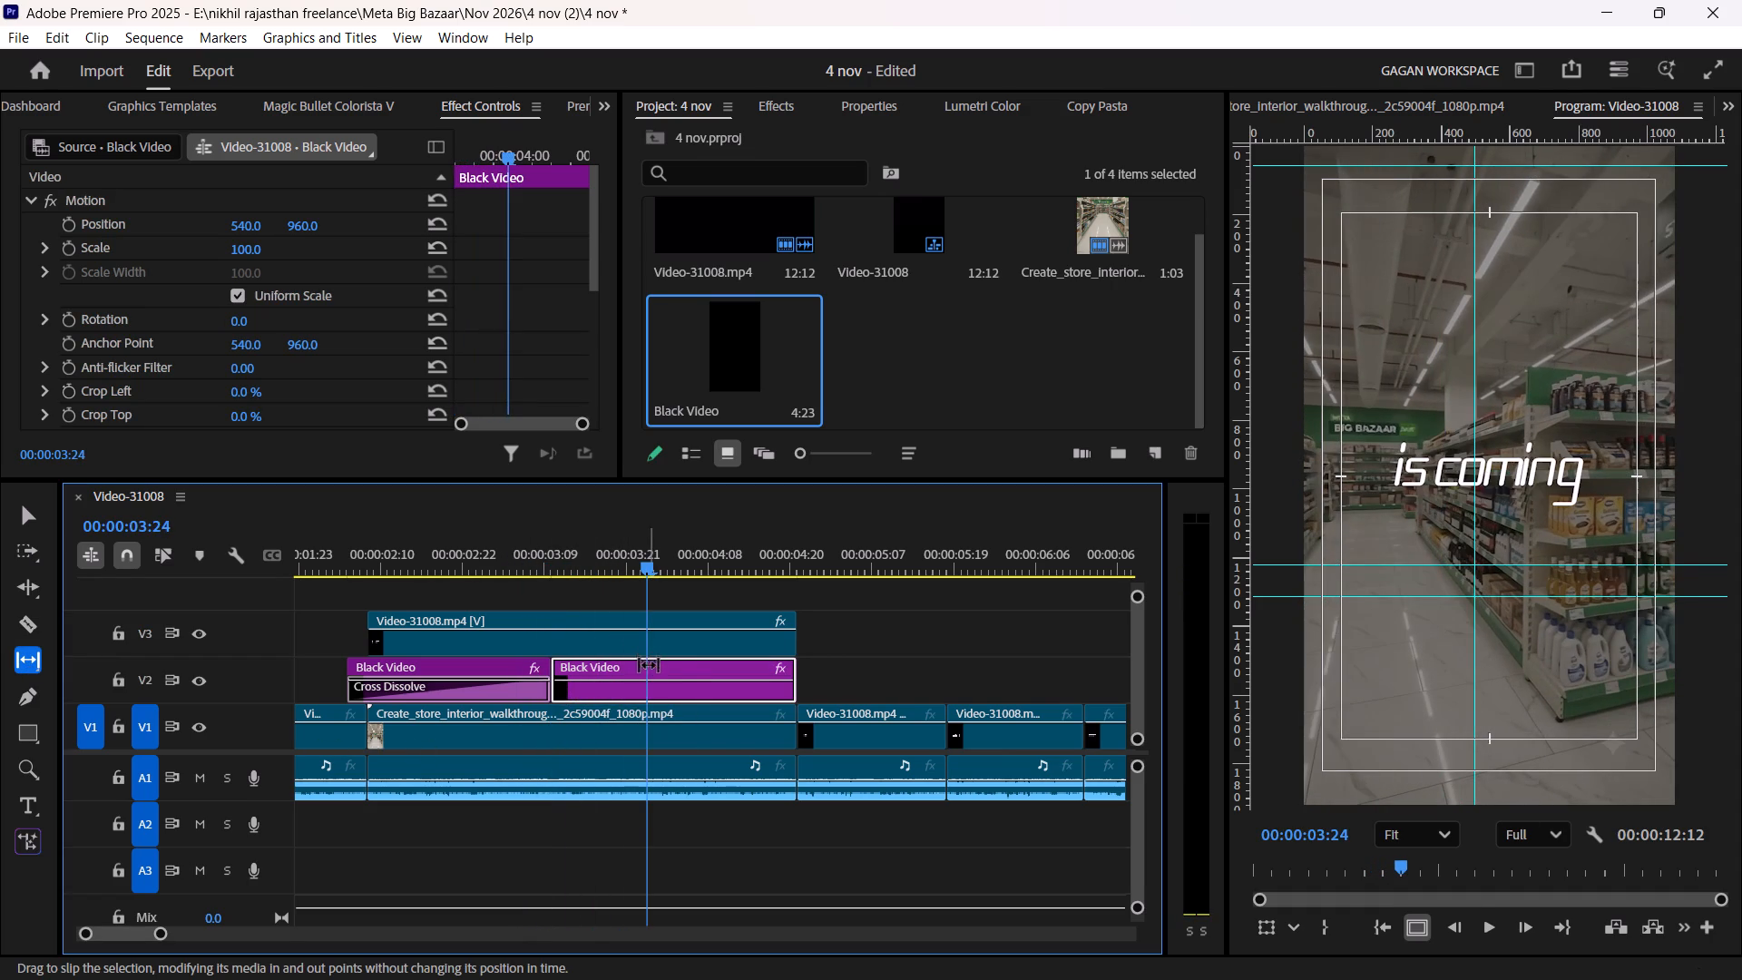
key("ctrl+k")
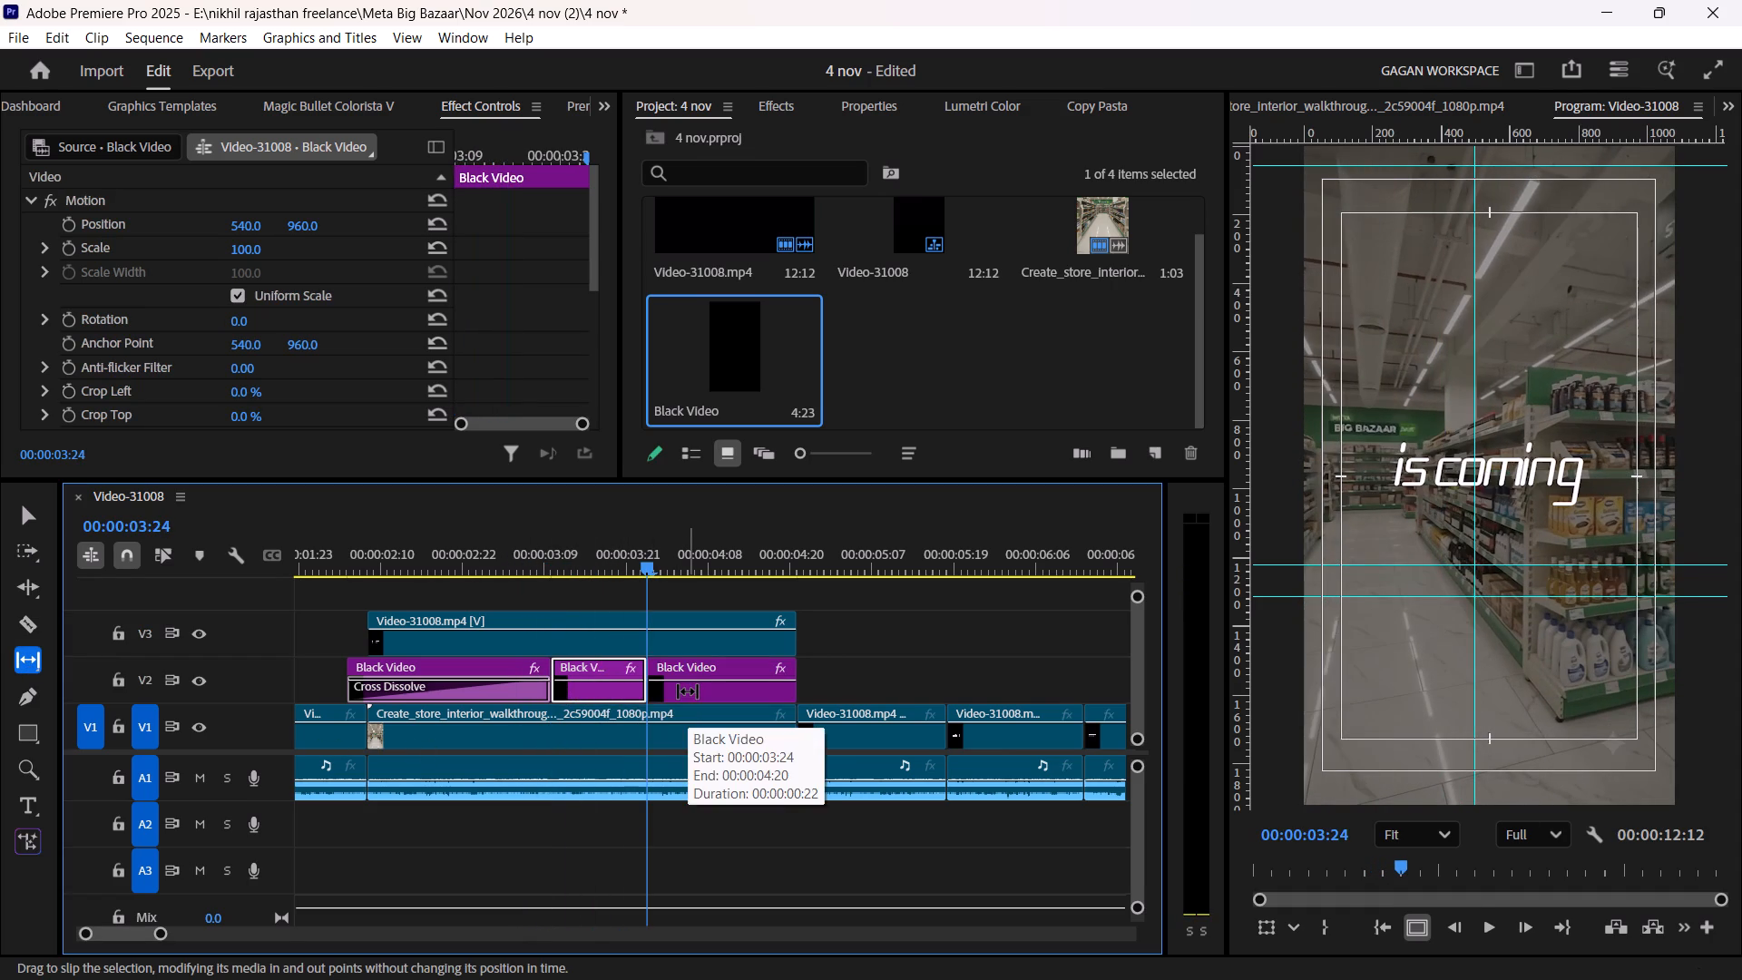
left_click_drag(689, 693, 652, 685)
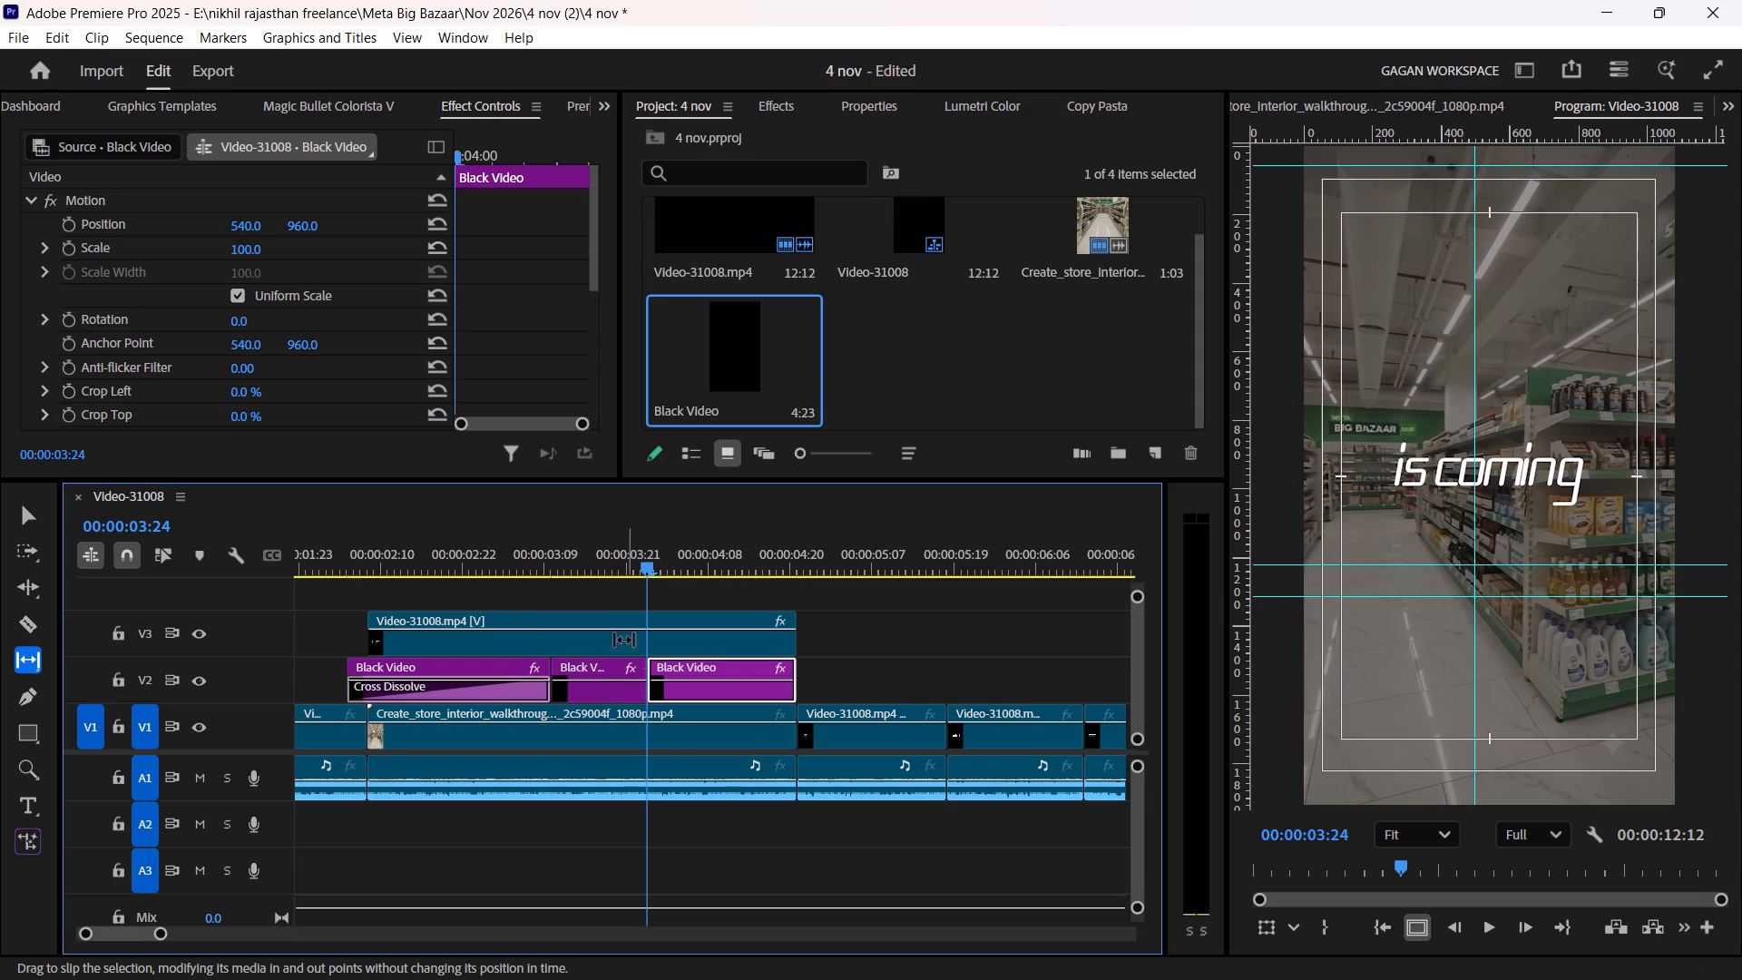
Play the "IS COMING" section to check the overlay across the two cuts.
left_click_drag(600, 560, 538, 560)
key("space")
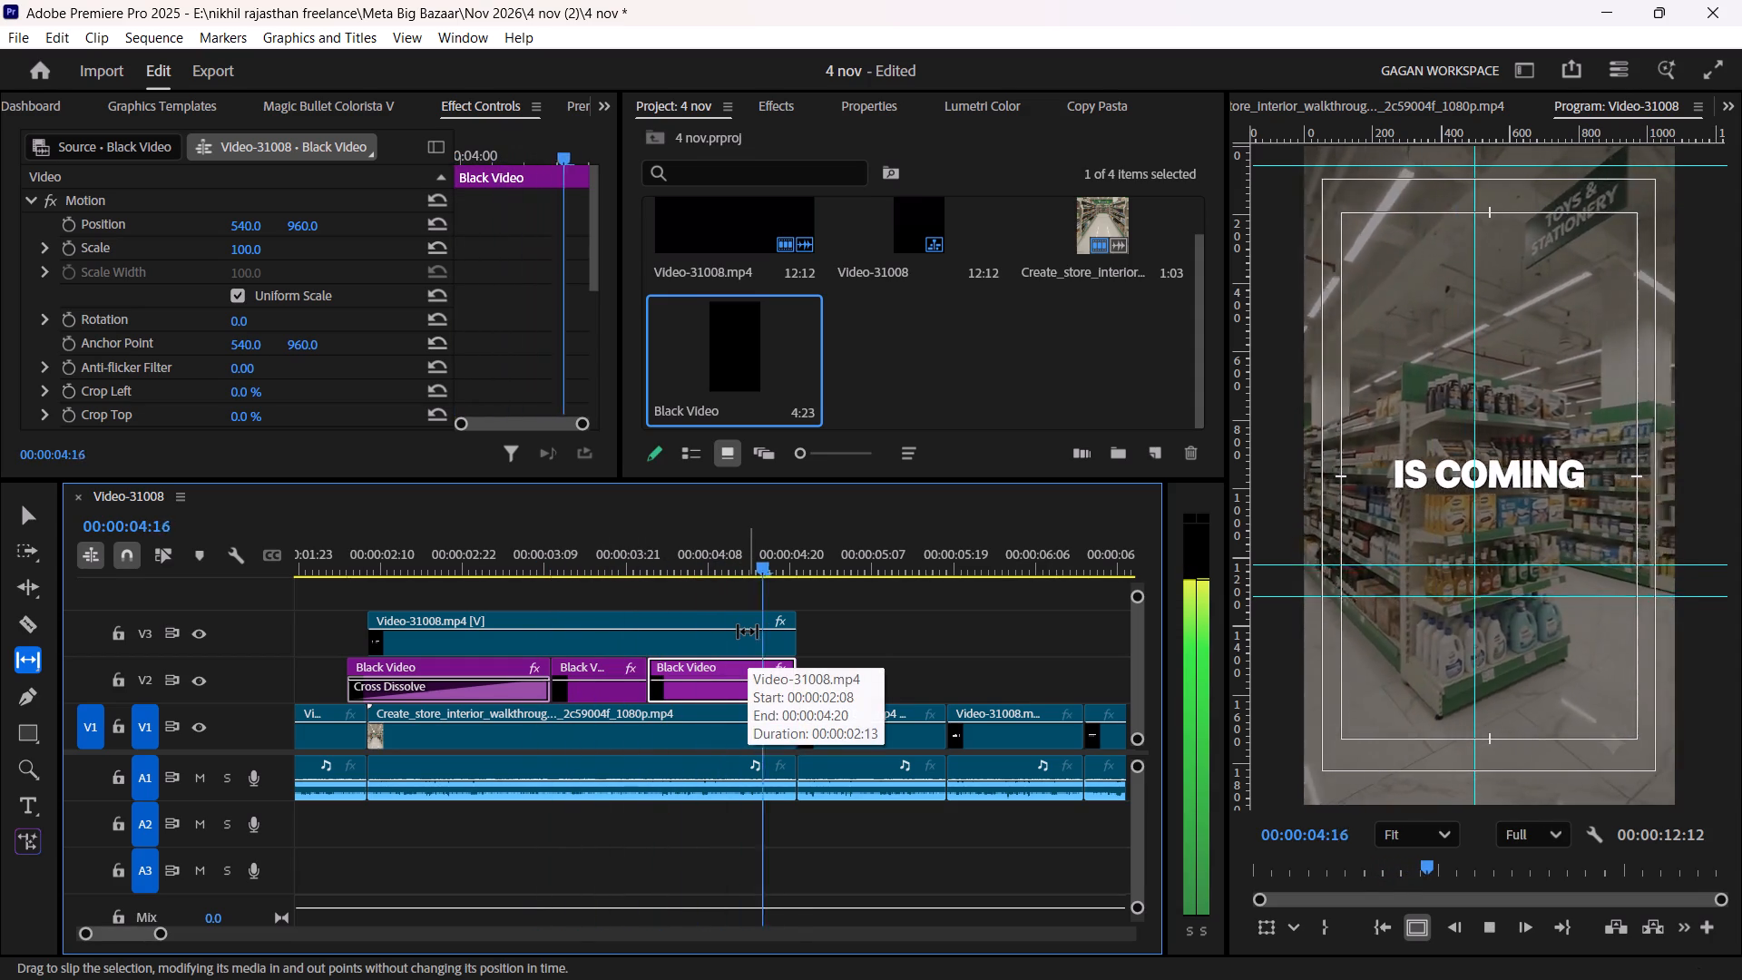
key("space")
left_click_drag(580, 556, 370, 555)
key("space")
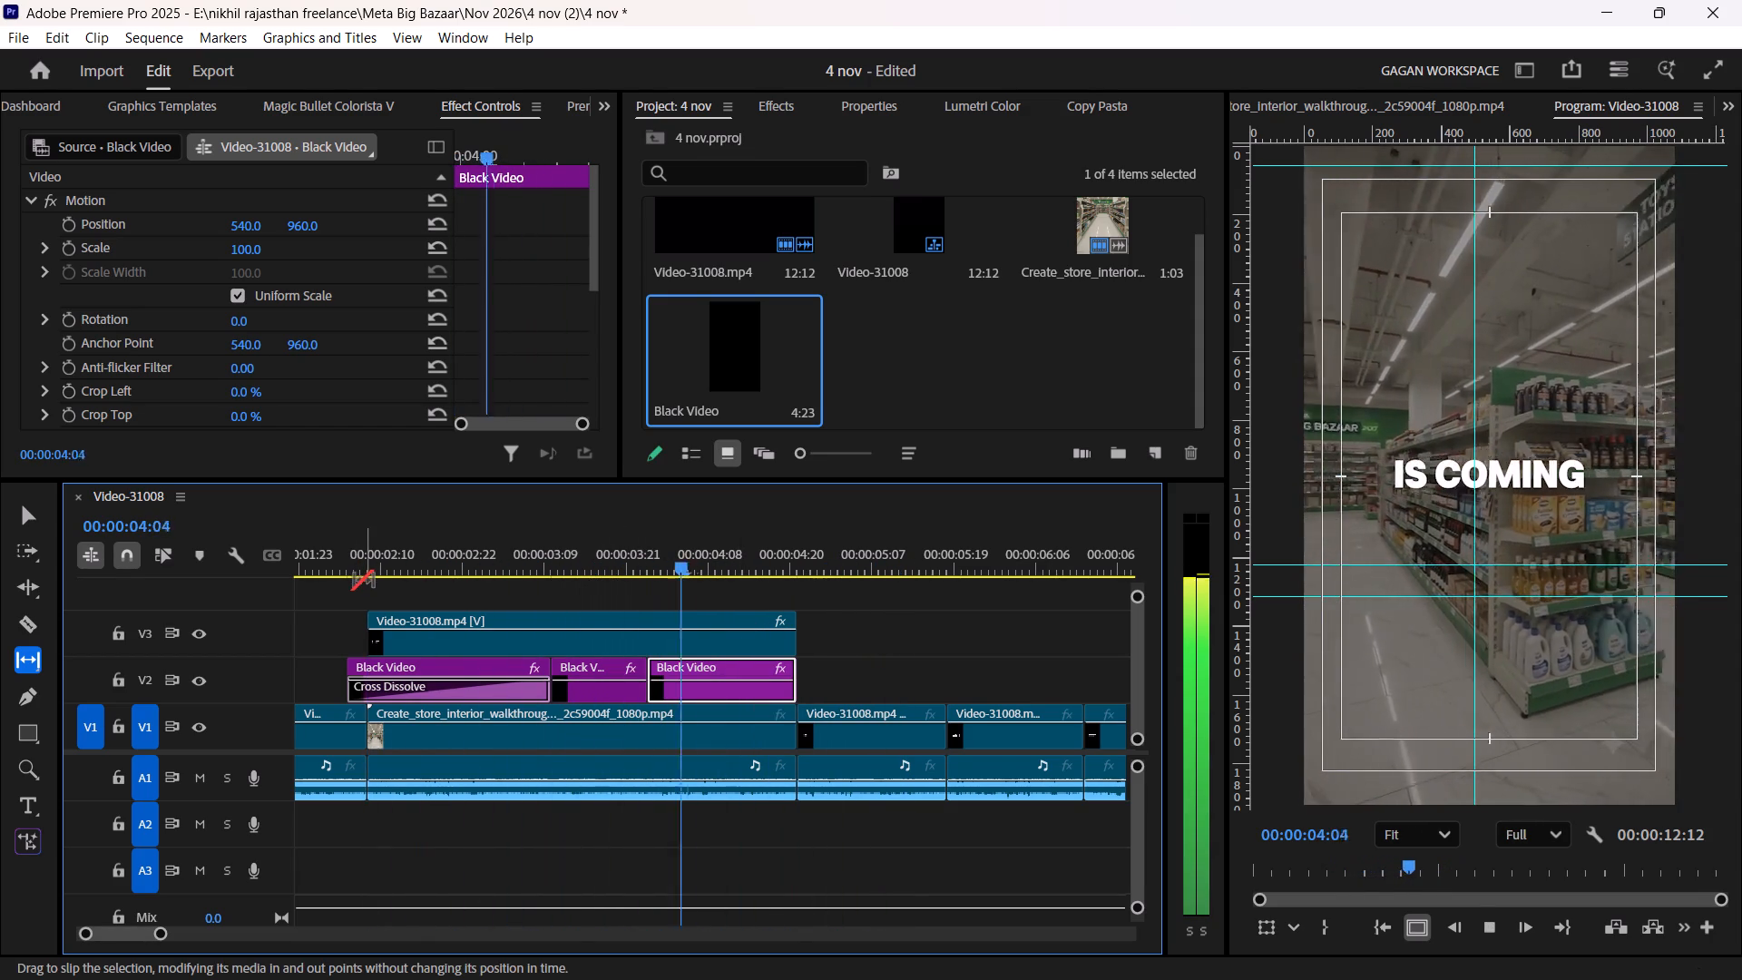
key("space")
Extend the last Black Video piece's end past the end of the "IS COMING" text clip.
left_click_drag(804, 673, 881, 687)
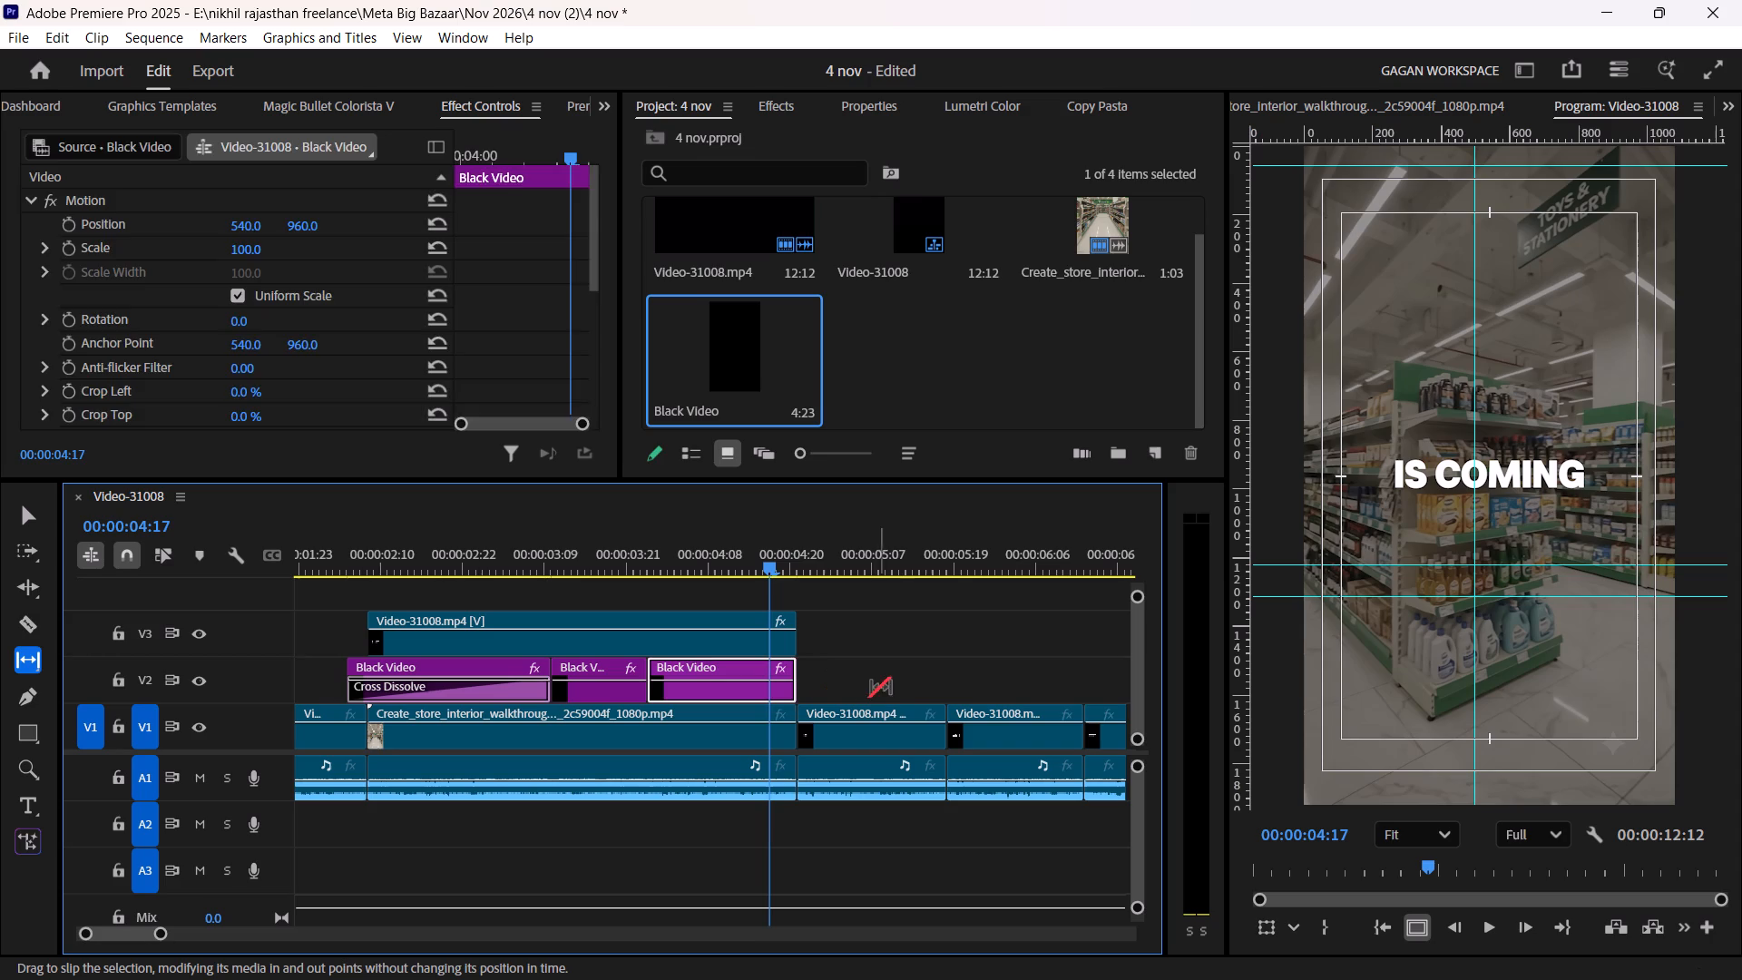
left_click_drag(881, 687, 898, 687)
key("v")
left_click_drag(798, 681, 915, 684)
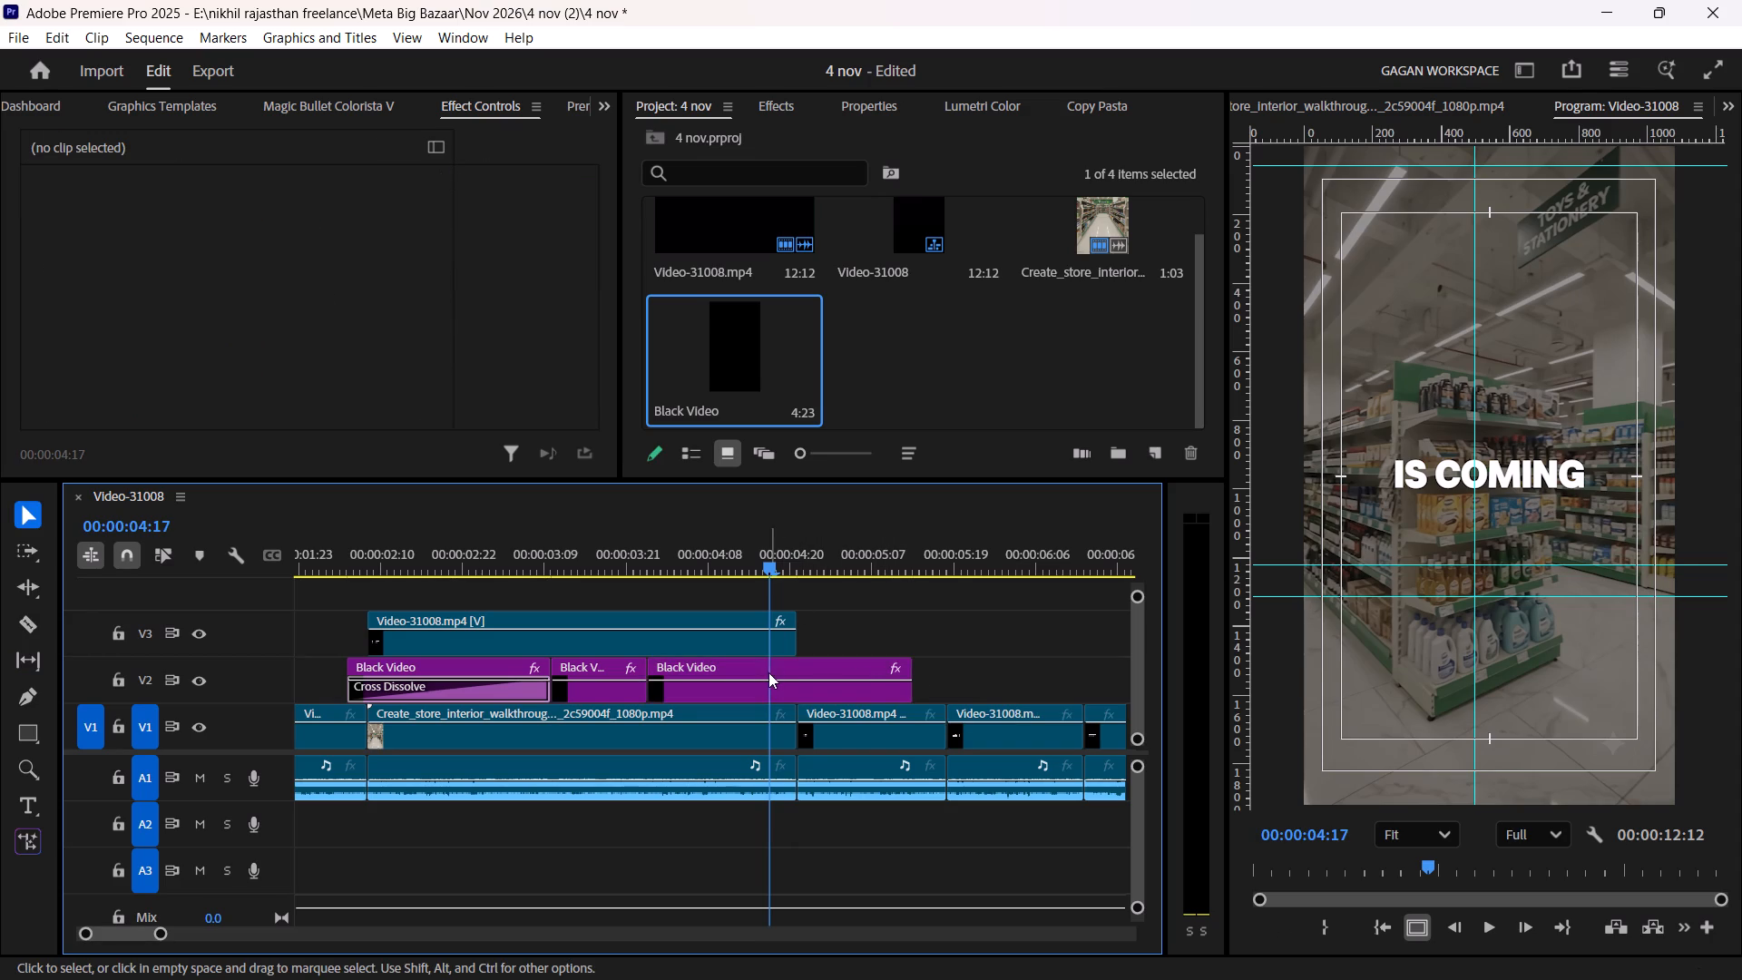
Review the split overlay pieces on V2 and play part of the "IS COMING" section.
left_click_drag(729, 532, 473, 537)
left_click_drag(996, 681, 780, 666)
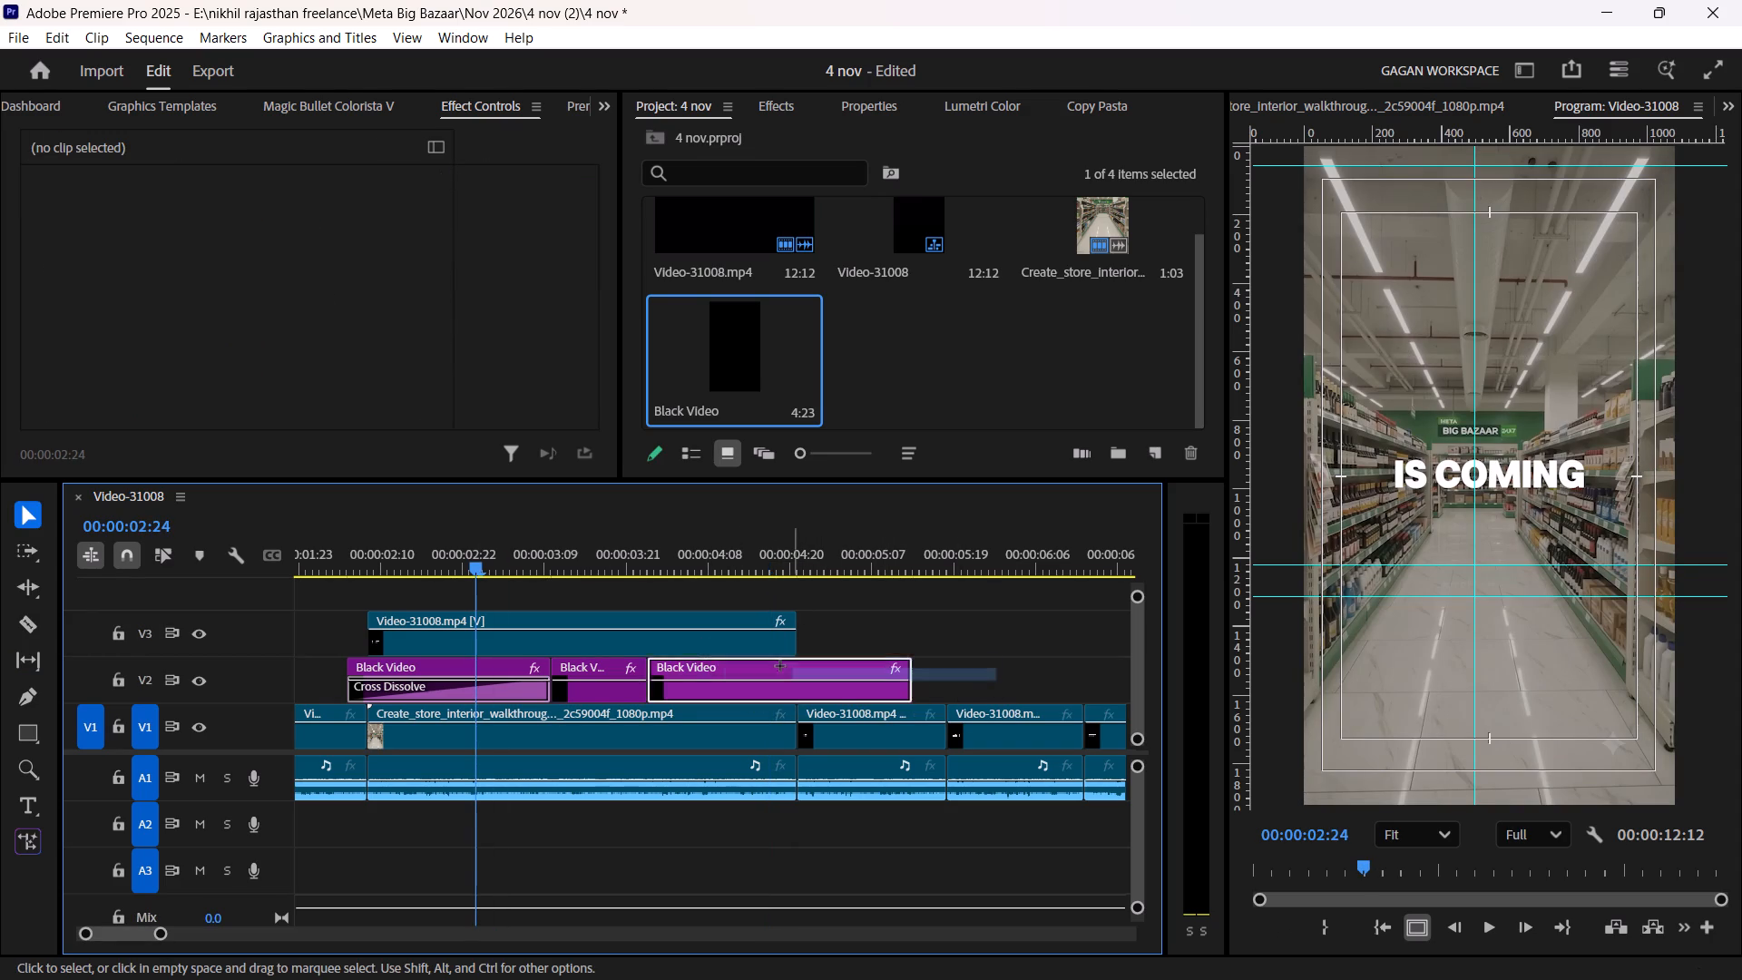
left_click_drag(780, 666, 615, 664)
left_click(912, 619)
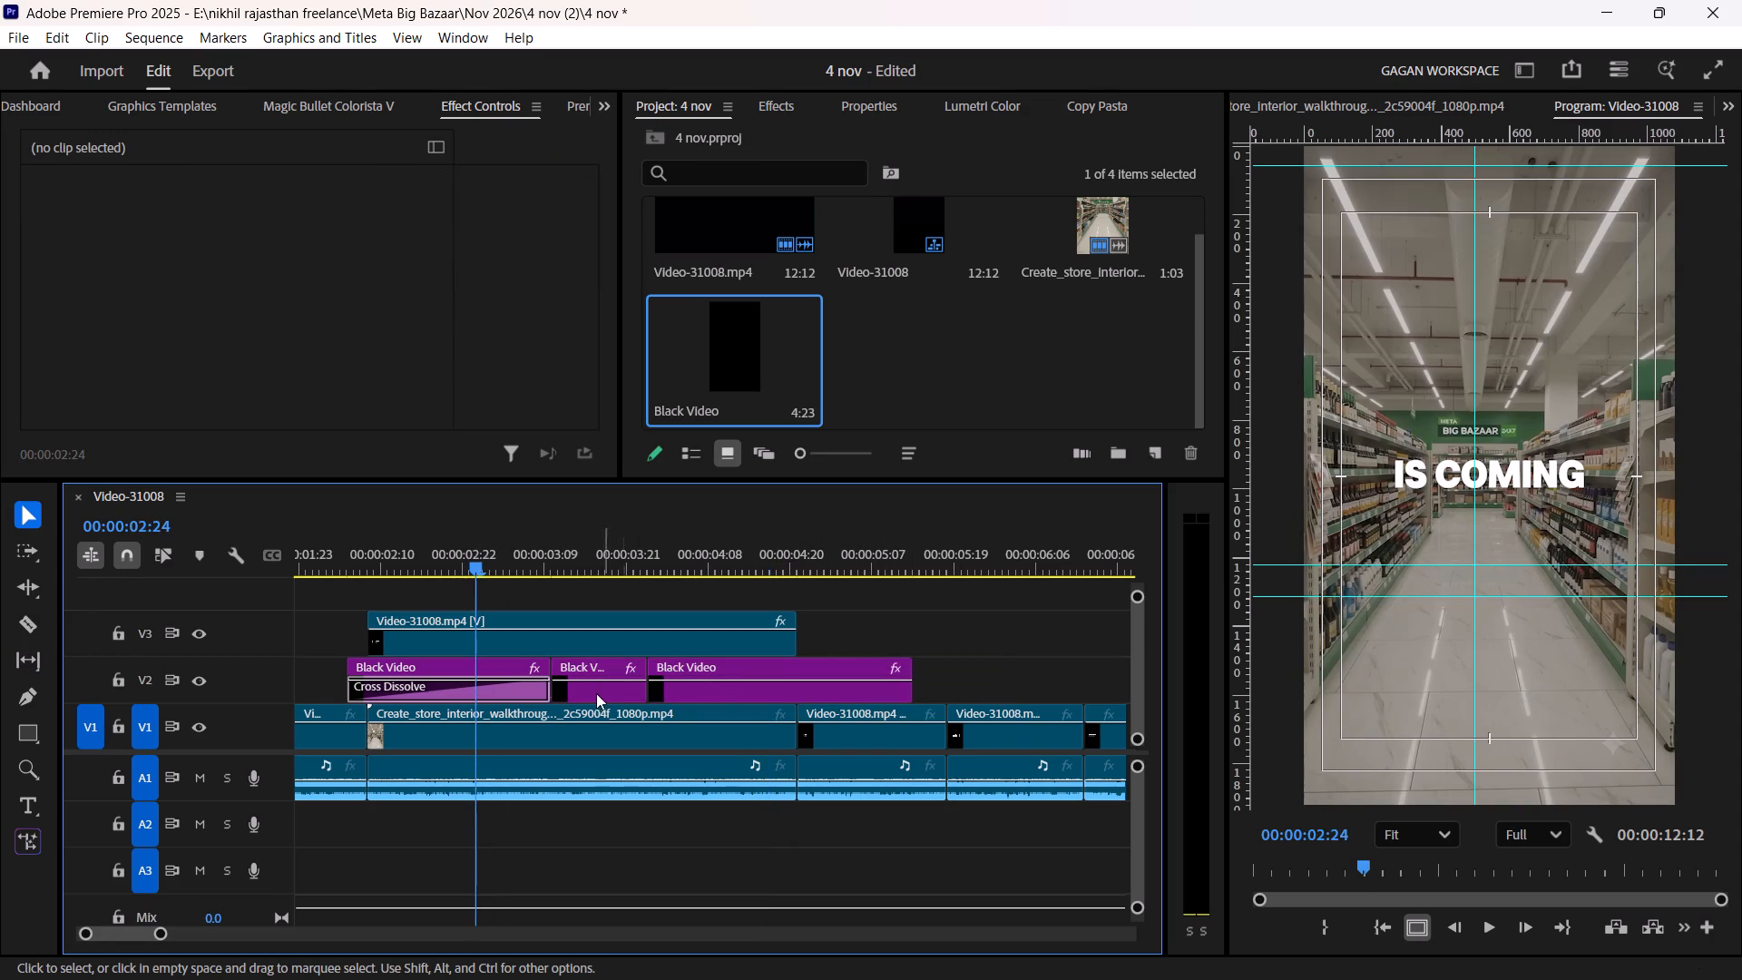
left_click(562, 724)
scroll(778, 748, "down", 7, "alt")
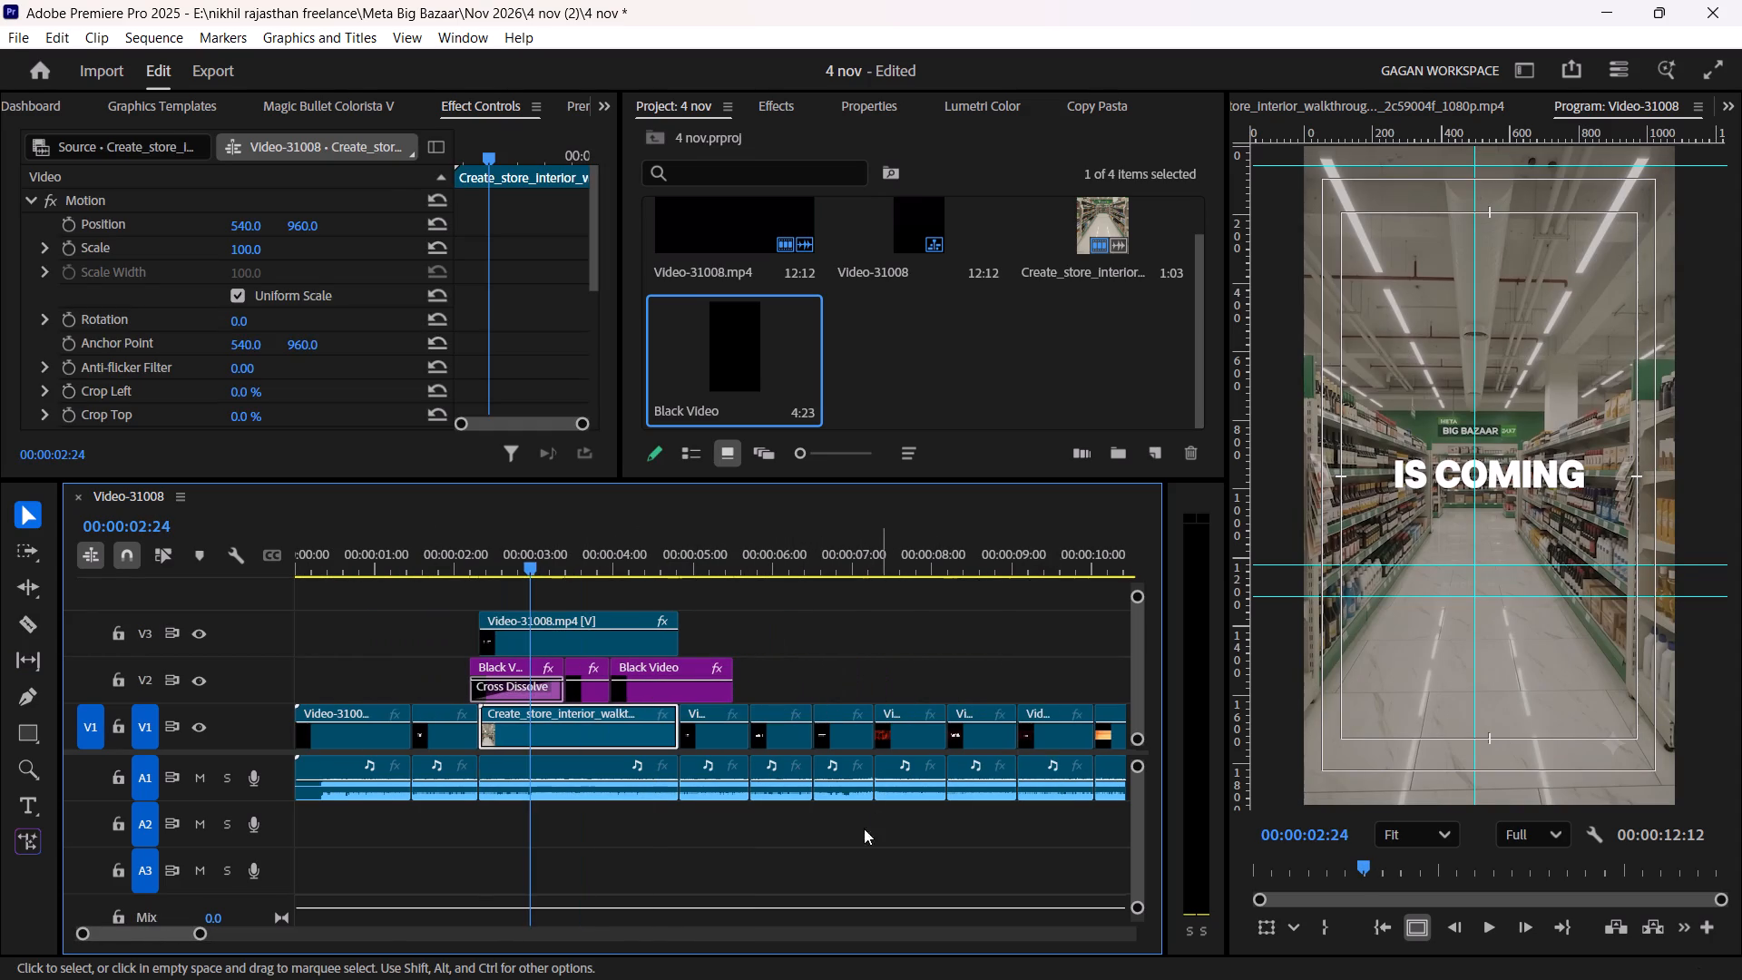
left_click(511, 568)
key("space")
scroll(518, 626, "up", 6, "alt")
key("space")
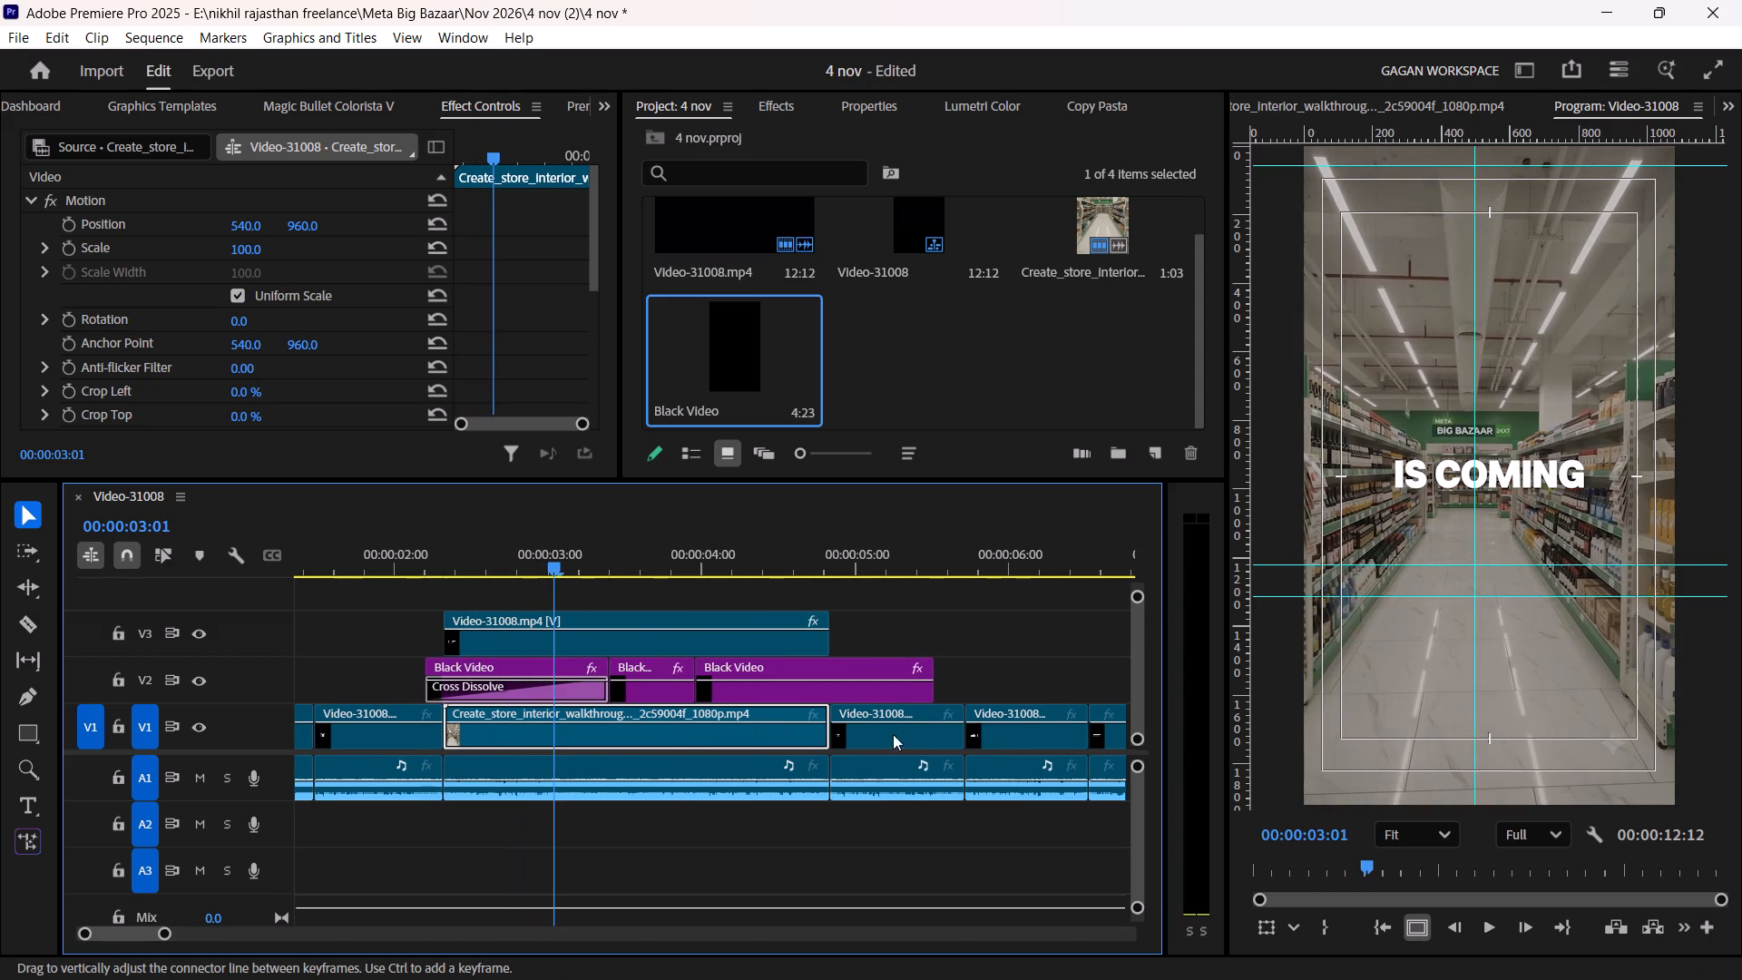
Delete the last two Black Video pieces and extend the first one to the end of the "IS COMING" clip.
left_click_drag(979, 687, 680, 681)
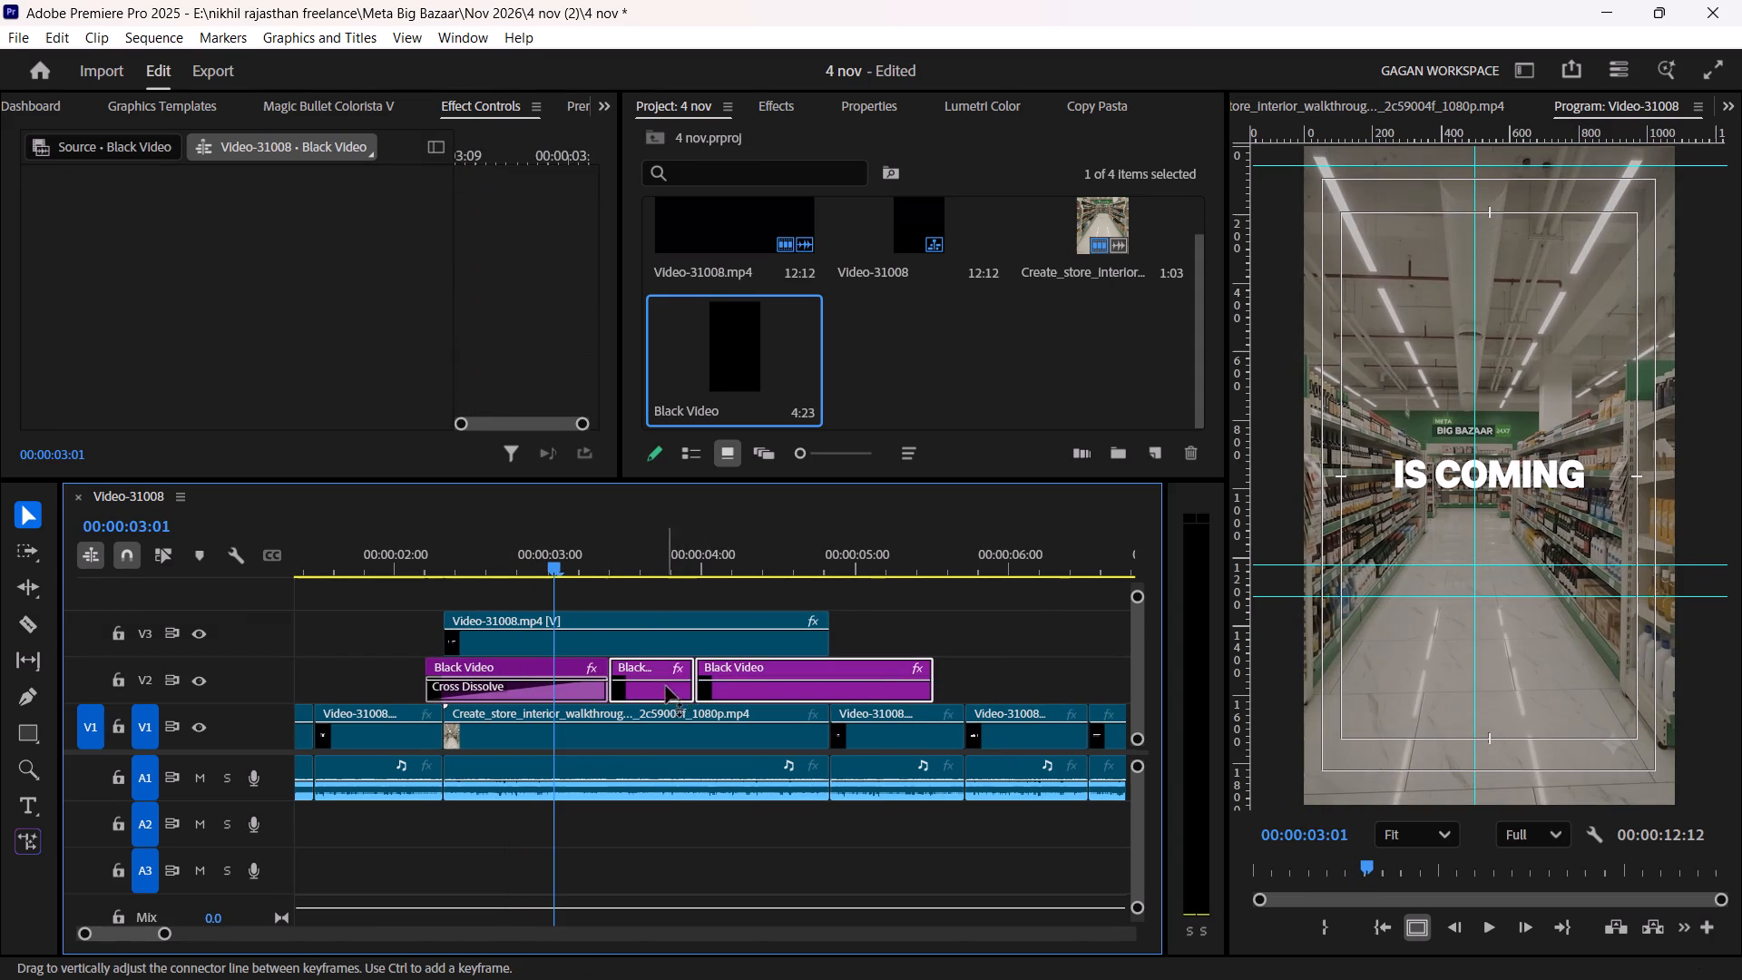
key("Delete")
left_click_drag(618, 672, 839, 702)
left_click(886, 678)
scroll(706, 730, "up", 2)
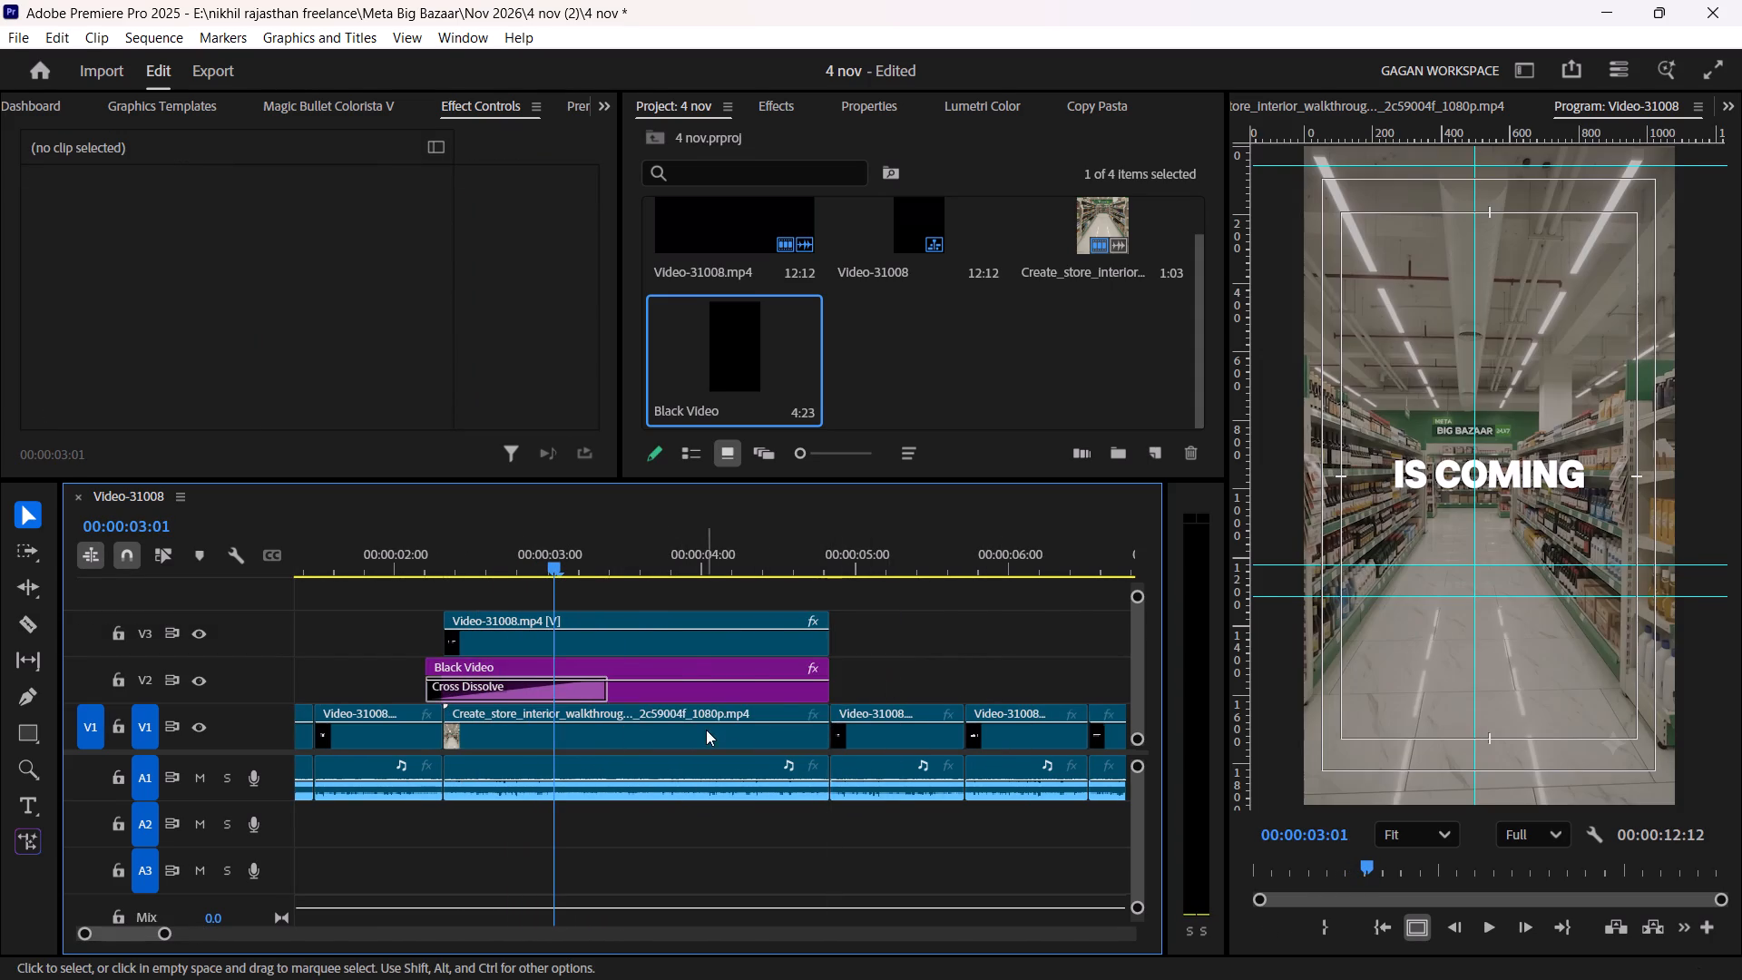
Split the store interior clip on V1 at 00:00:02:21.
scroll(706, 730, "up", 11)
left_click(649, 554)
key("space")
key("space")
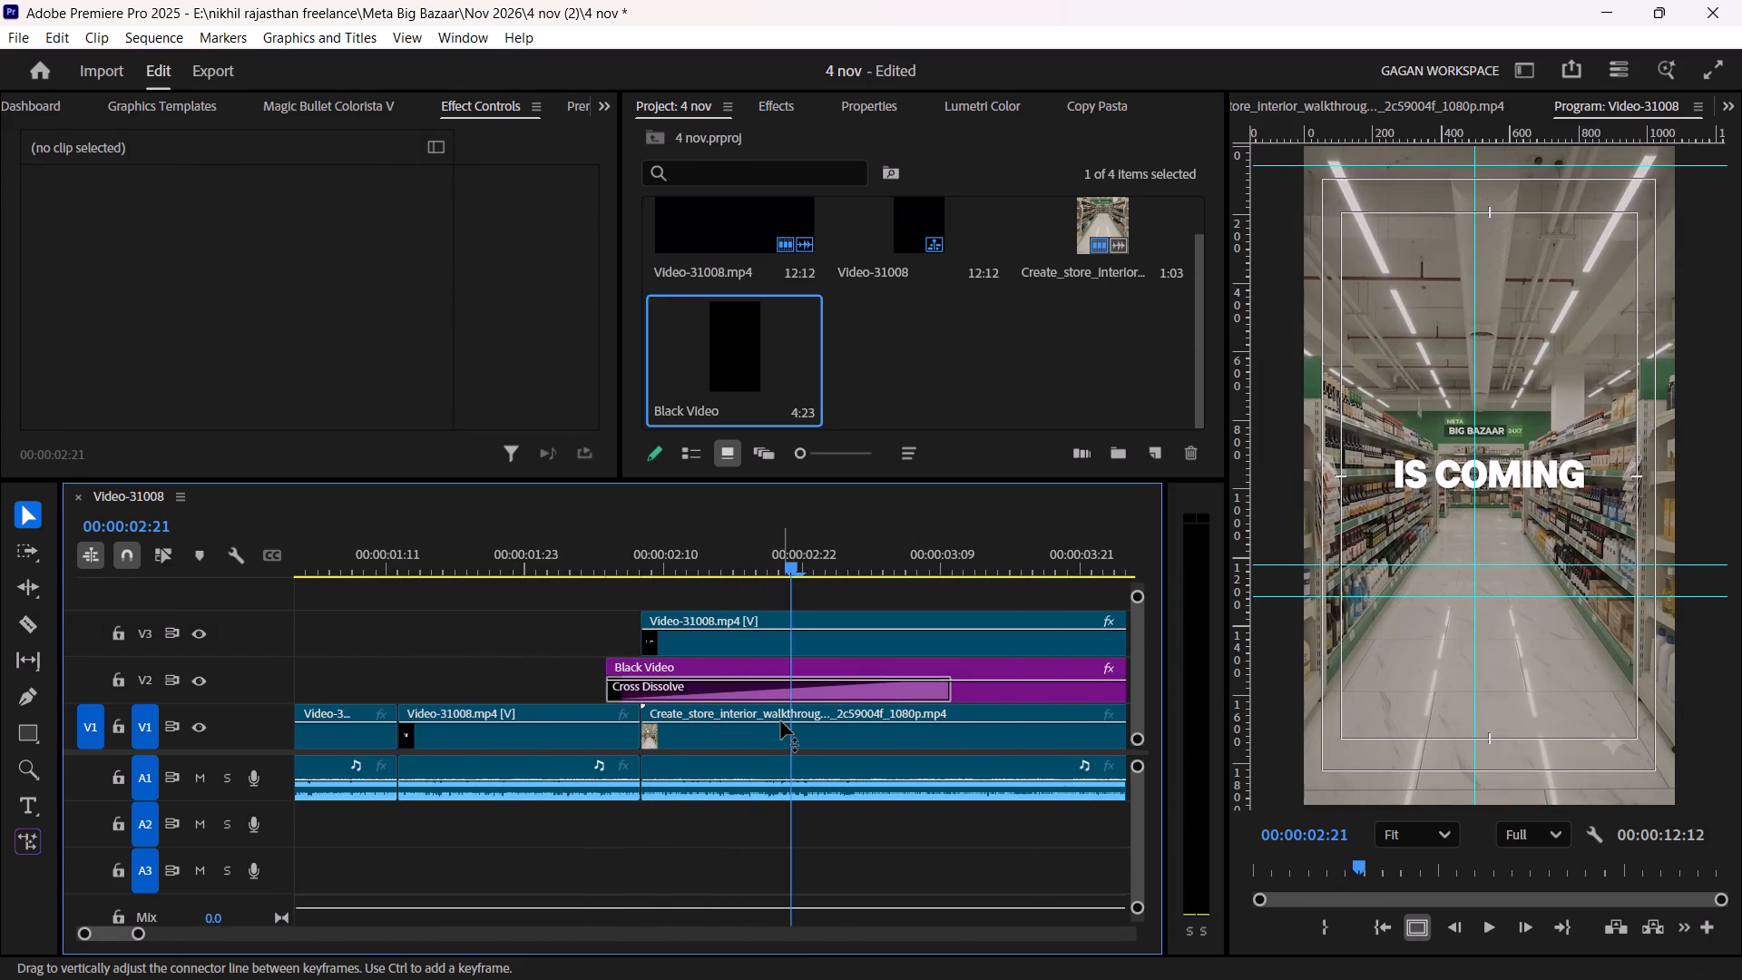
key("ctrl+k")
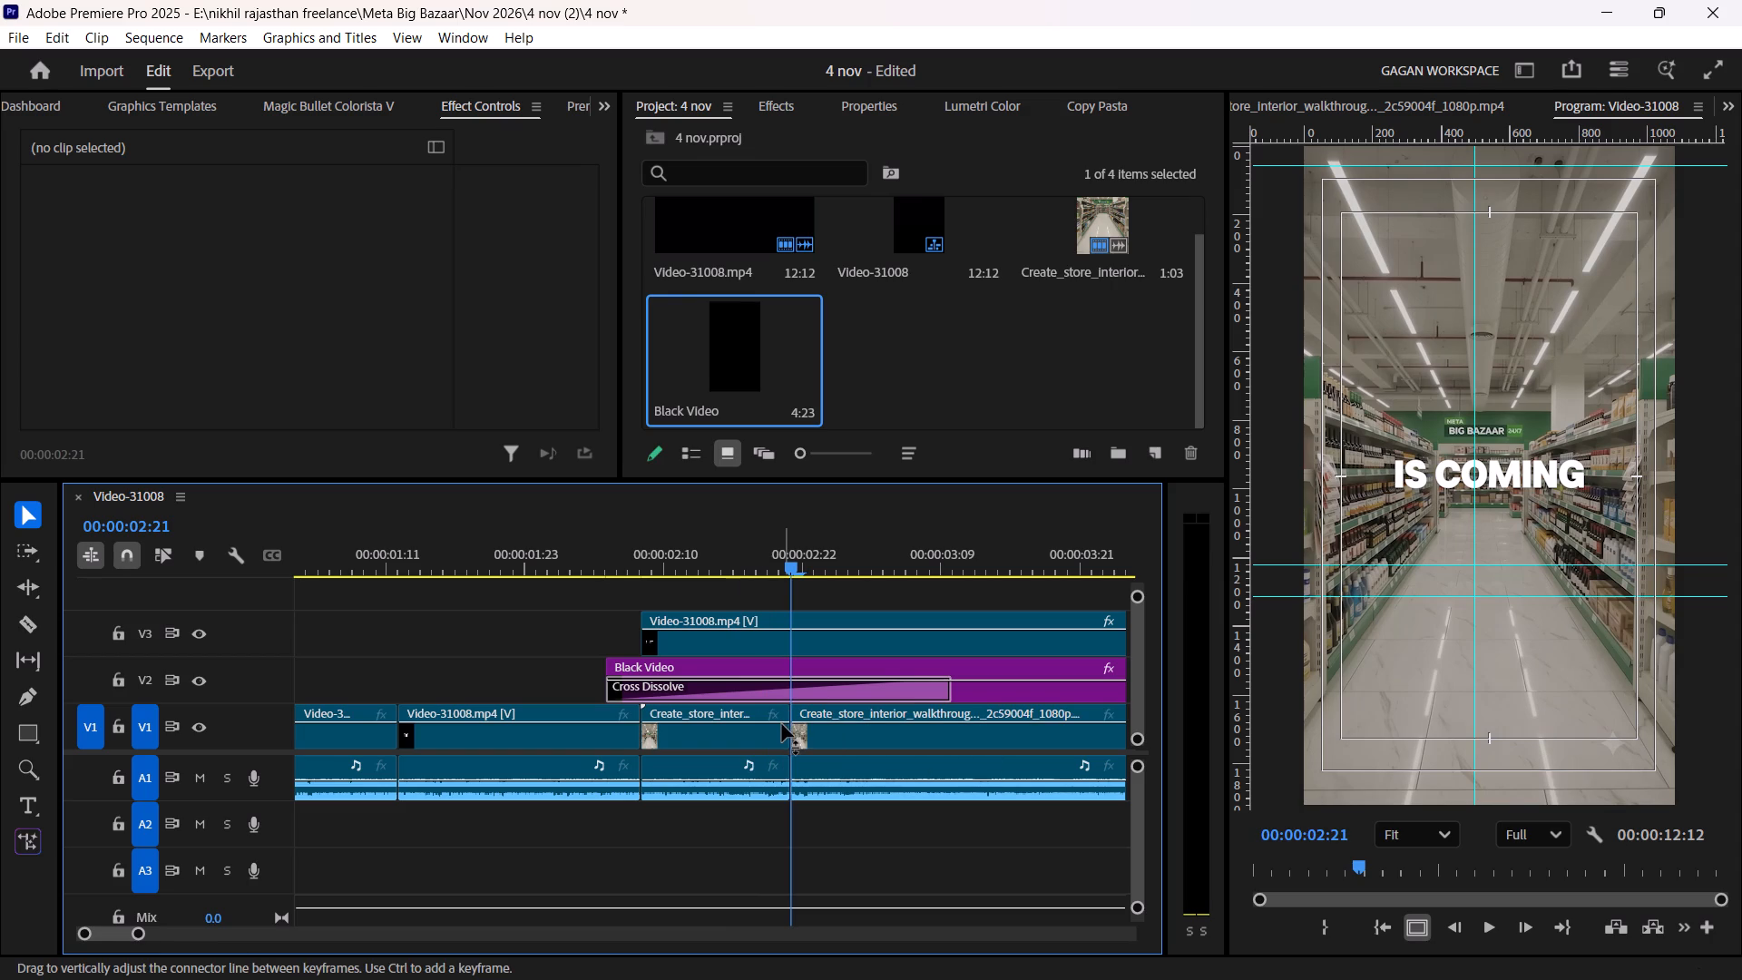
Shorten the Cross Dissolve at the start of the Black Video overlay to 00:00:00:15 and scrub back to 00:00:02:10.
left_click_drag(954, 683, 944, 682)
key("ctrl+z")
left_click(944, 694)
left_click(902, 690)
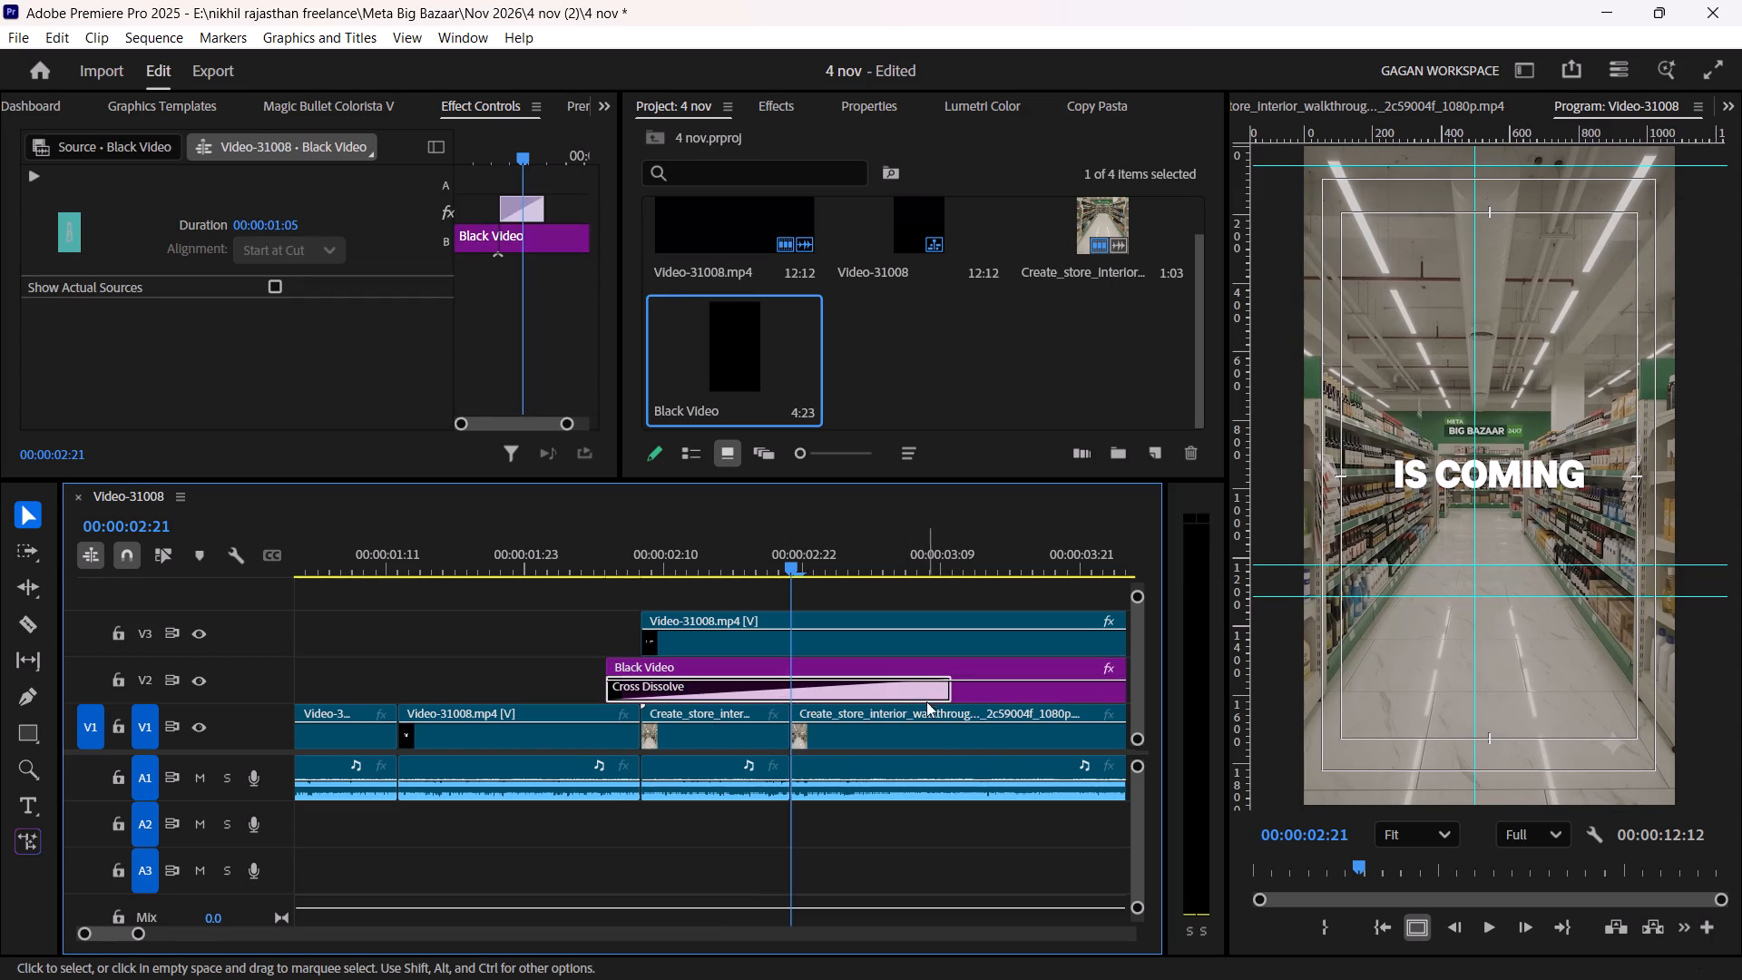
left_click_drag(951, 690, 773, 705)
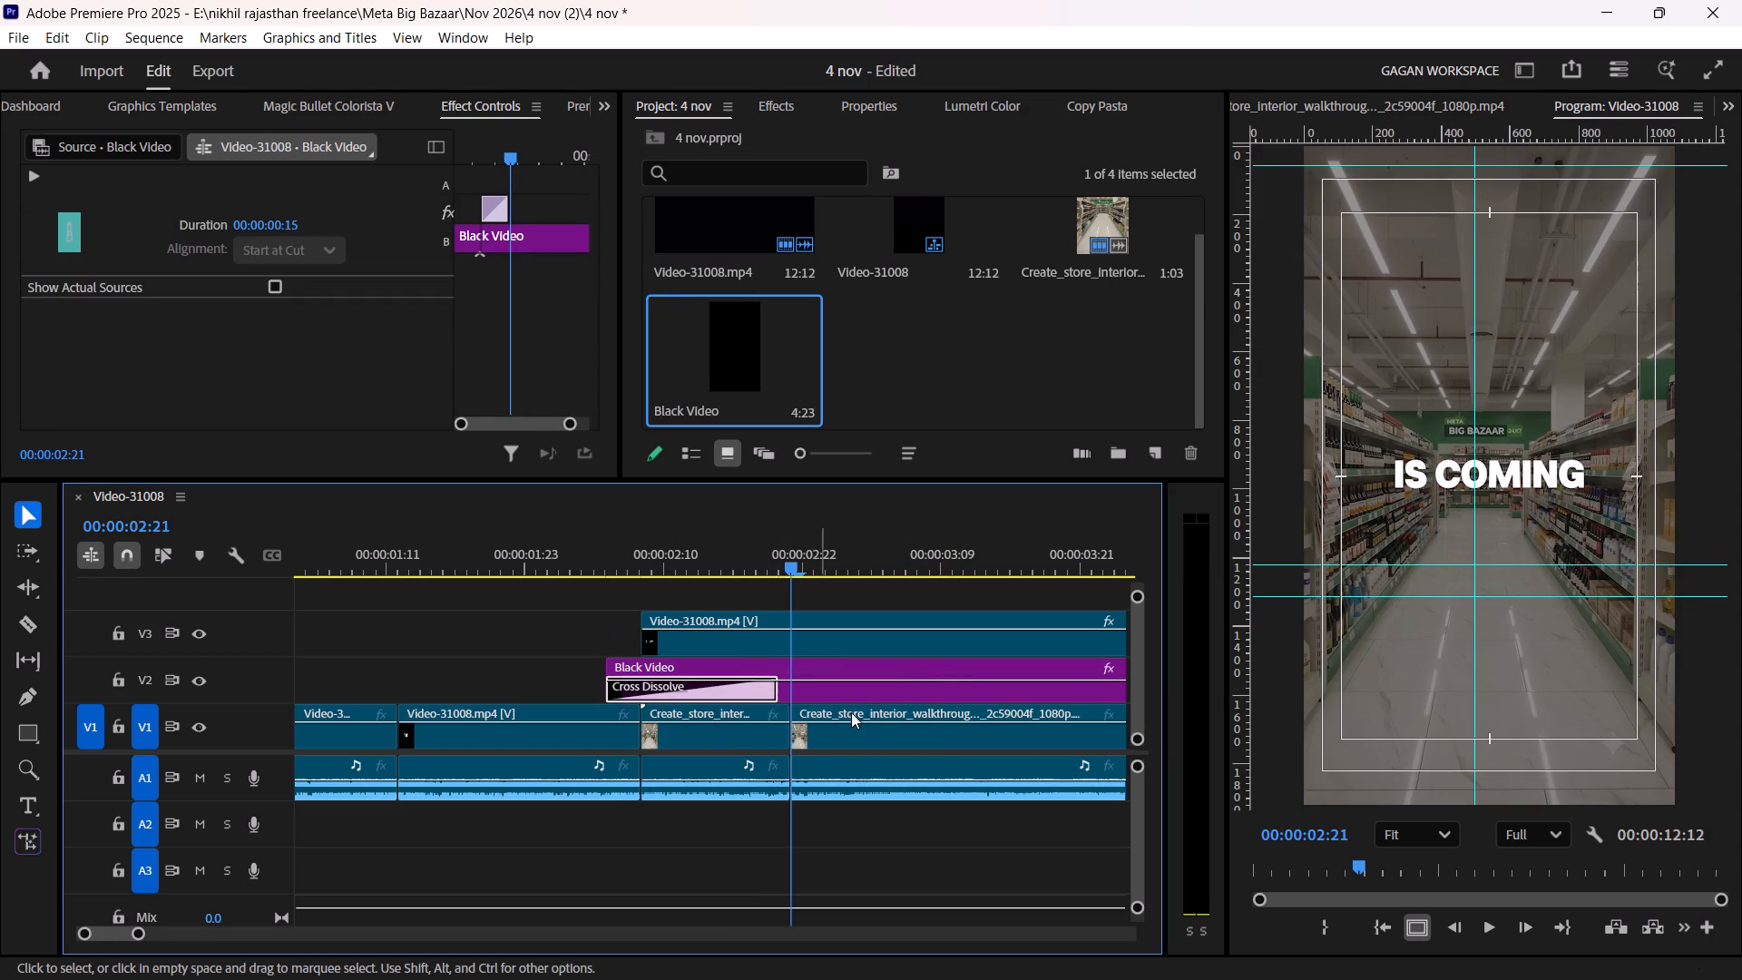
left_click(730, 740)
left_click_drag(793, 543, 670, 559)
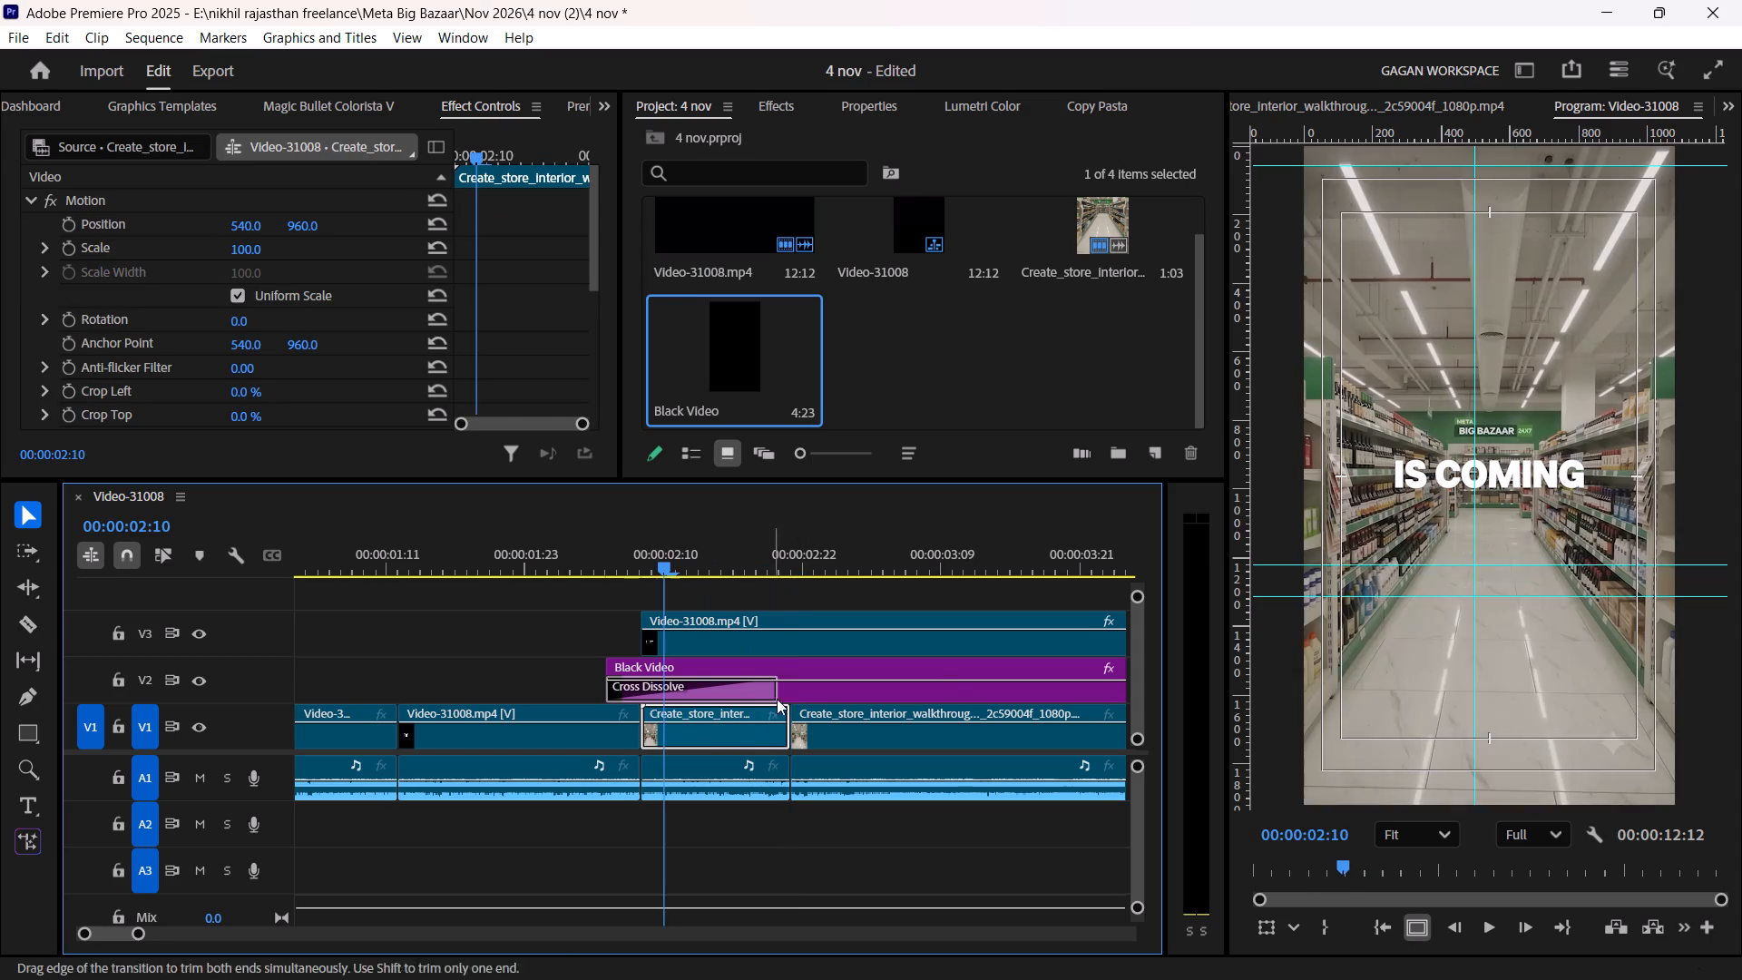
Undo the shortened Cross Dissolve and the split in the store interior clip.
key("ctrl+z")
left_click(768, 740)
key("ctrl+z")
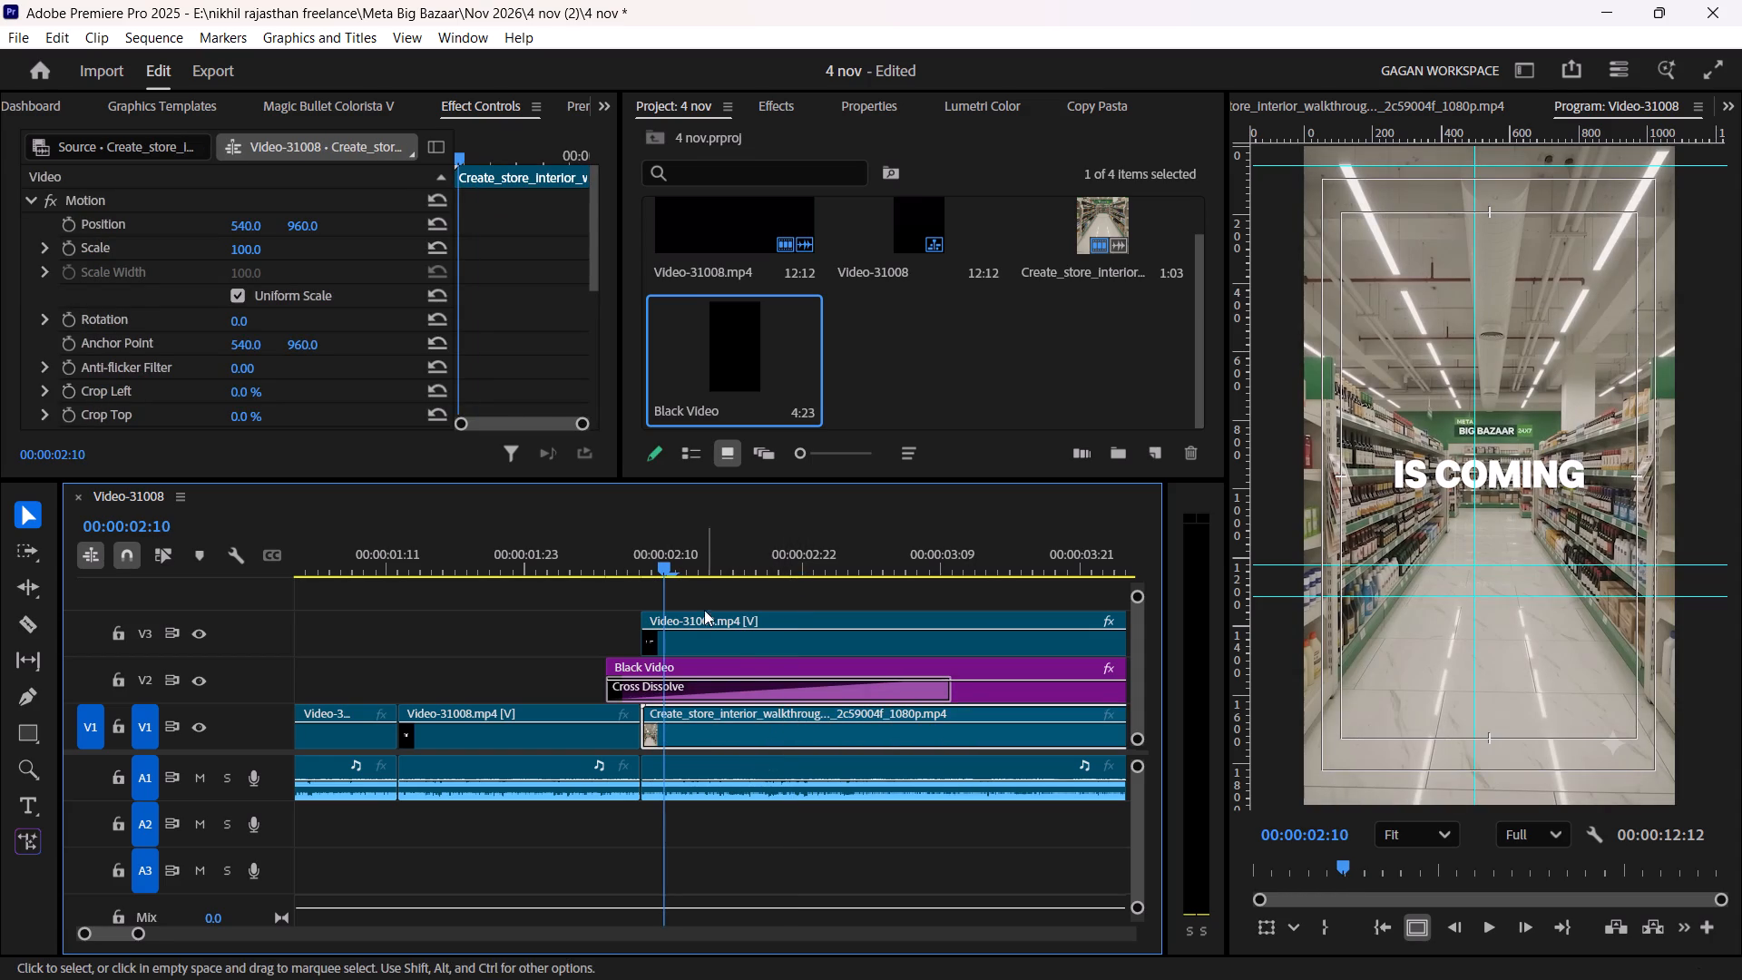
Shorten the Cross Dissolve at the start of the Black Video overlay to 00:00:00:14.
left_click(934, 689)
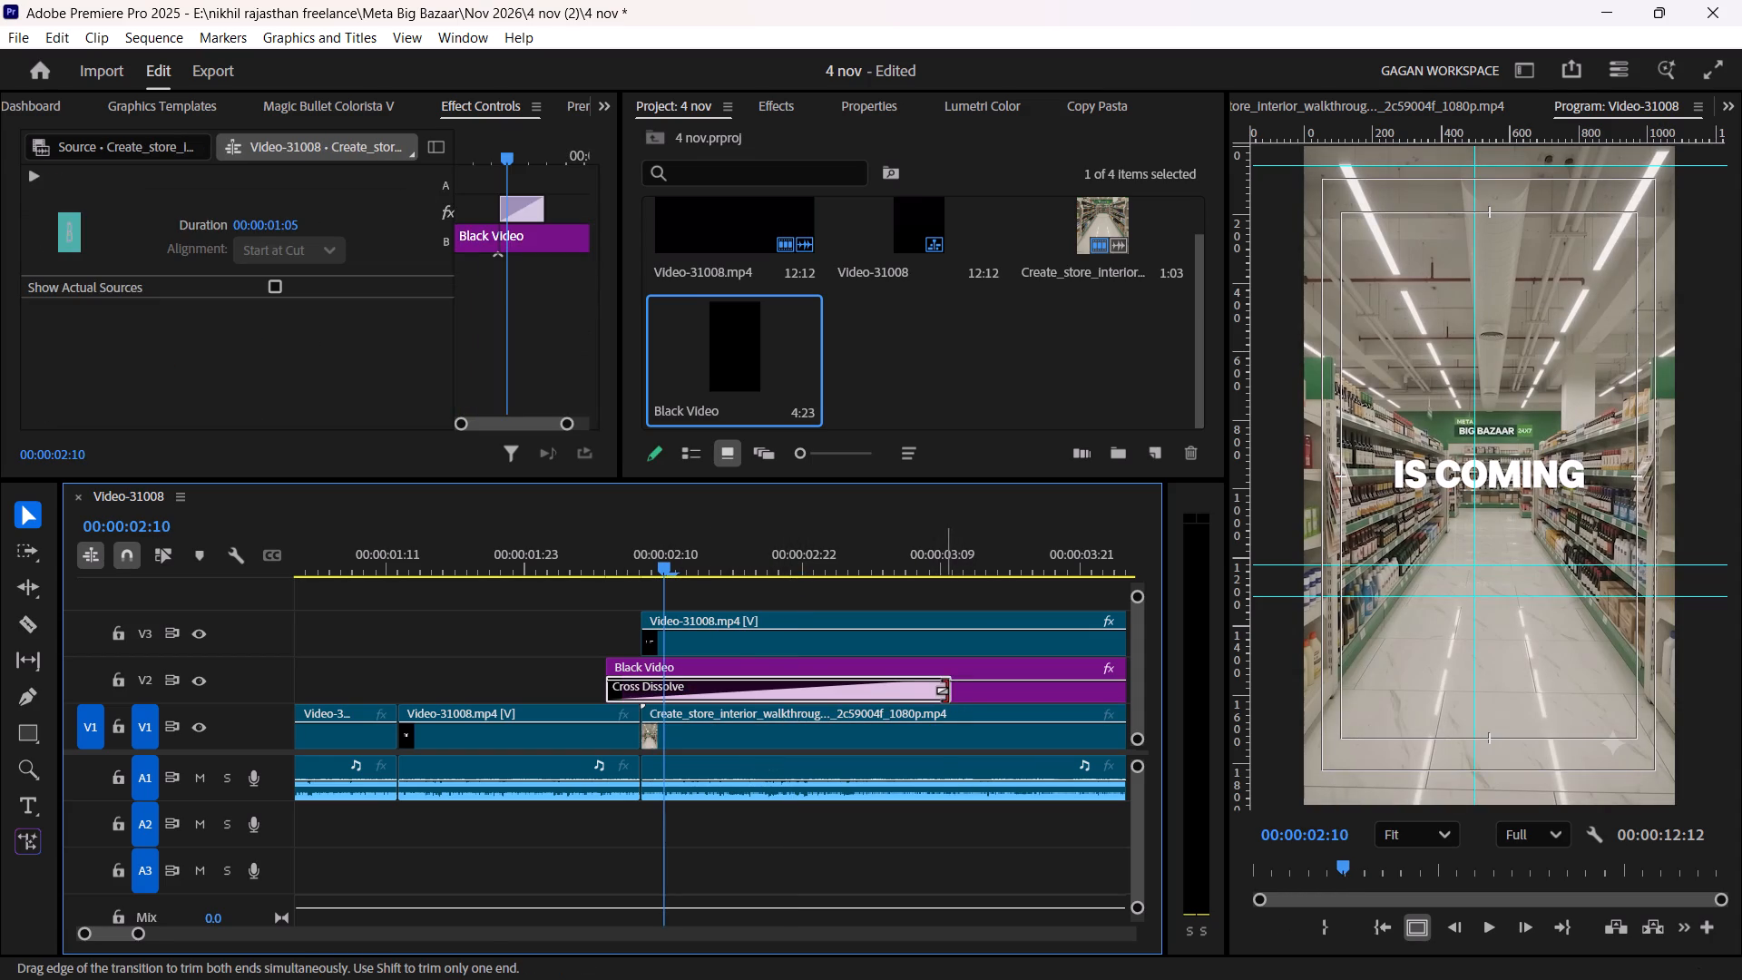
left_click_drag(944, 690, 757, 688)
Play from the "BIG" text into the "IS COMING" section and split the store interior clip on V1 at 00:00:02:24.
key("space")
key("space")
left_click_drag(665, 560, 457, 544)
key("space")
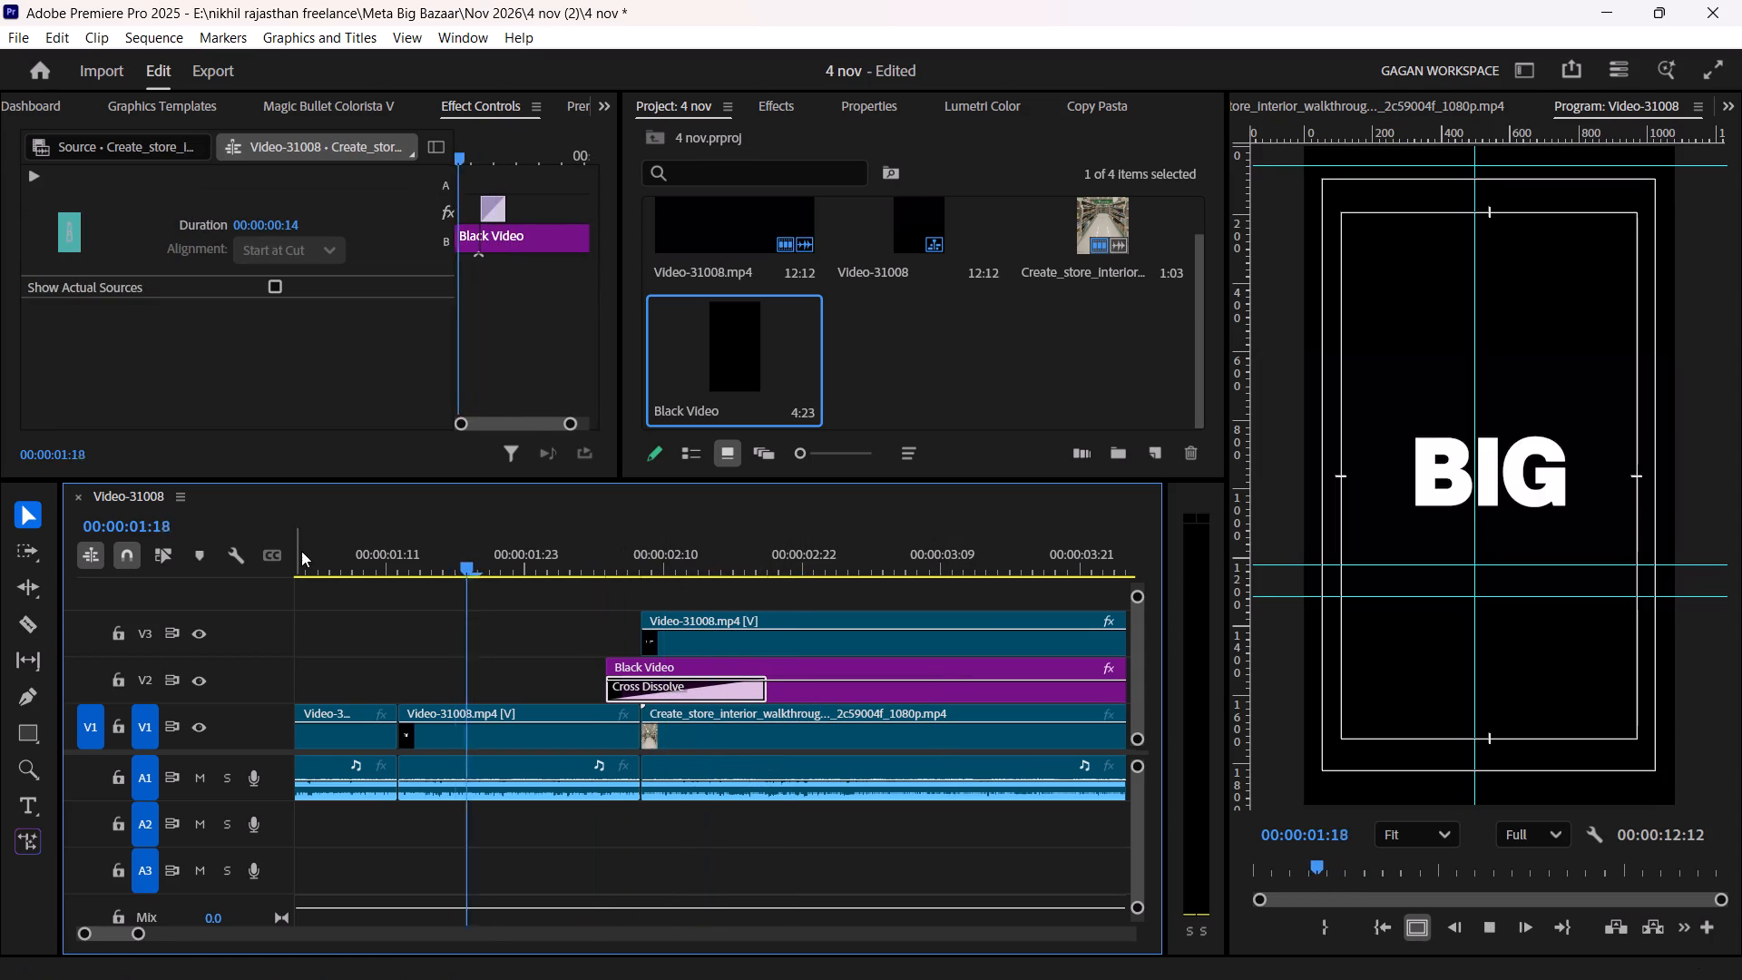
key("space")
left_click(755, 725)
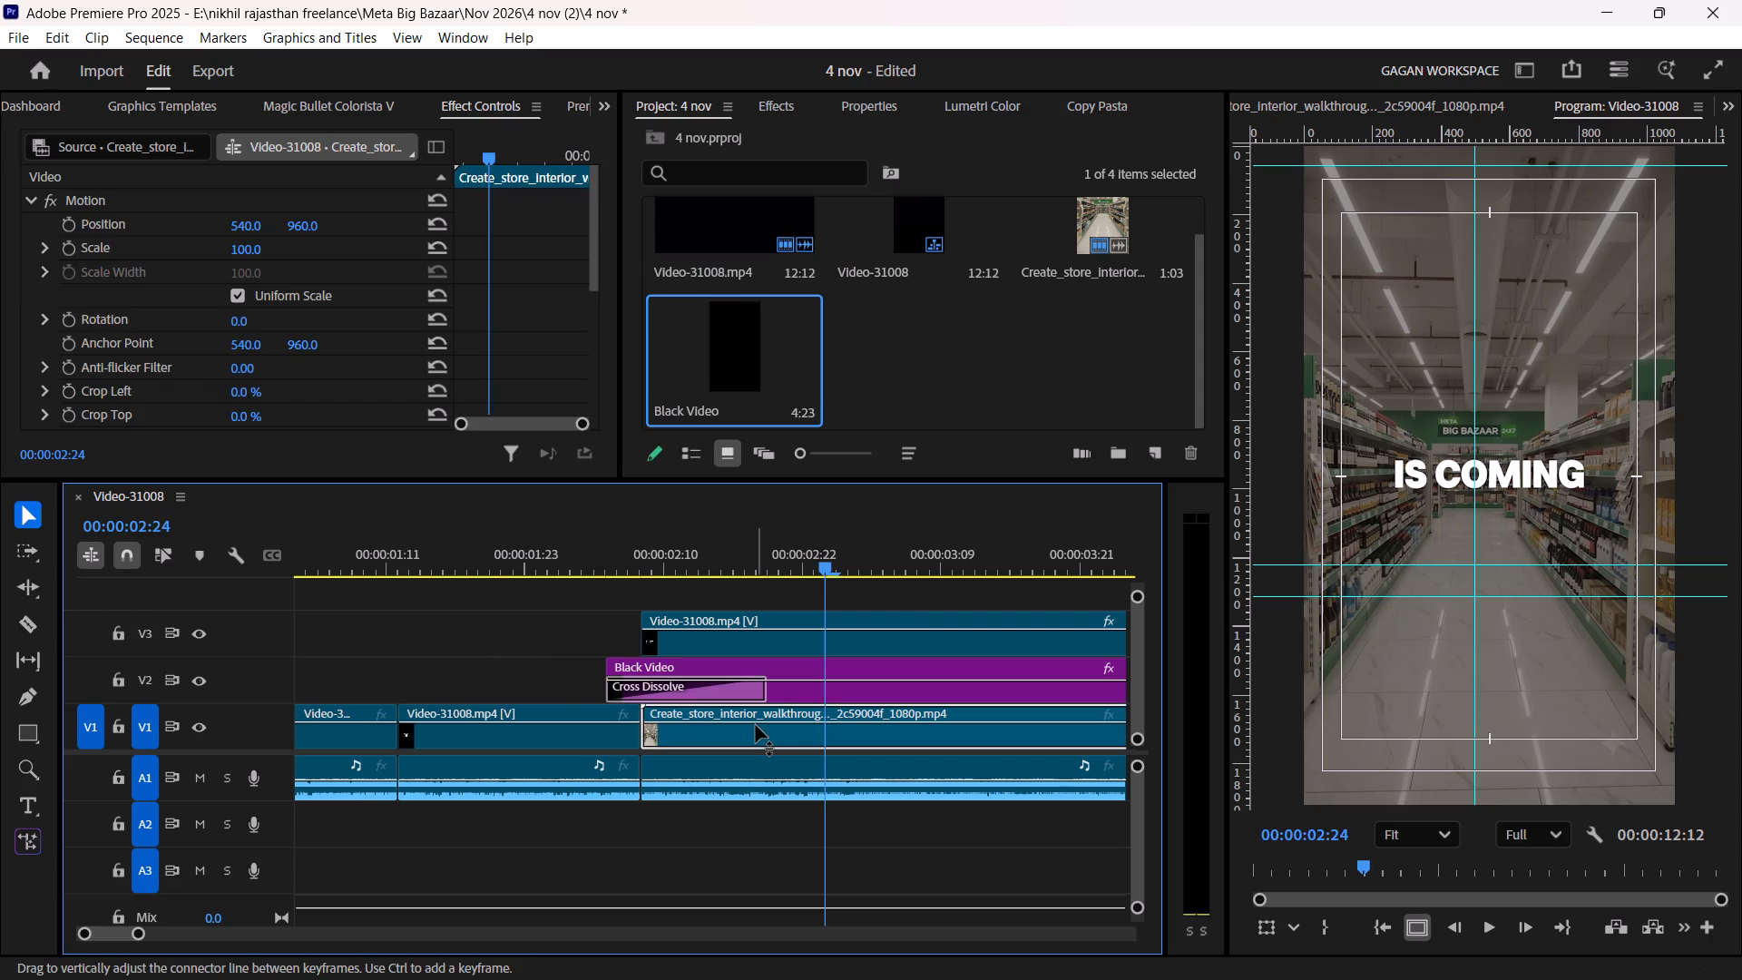
key("ctrl+k")
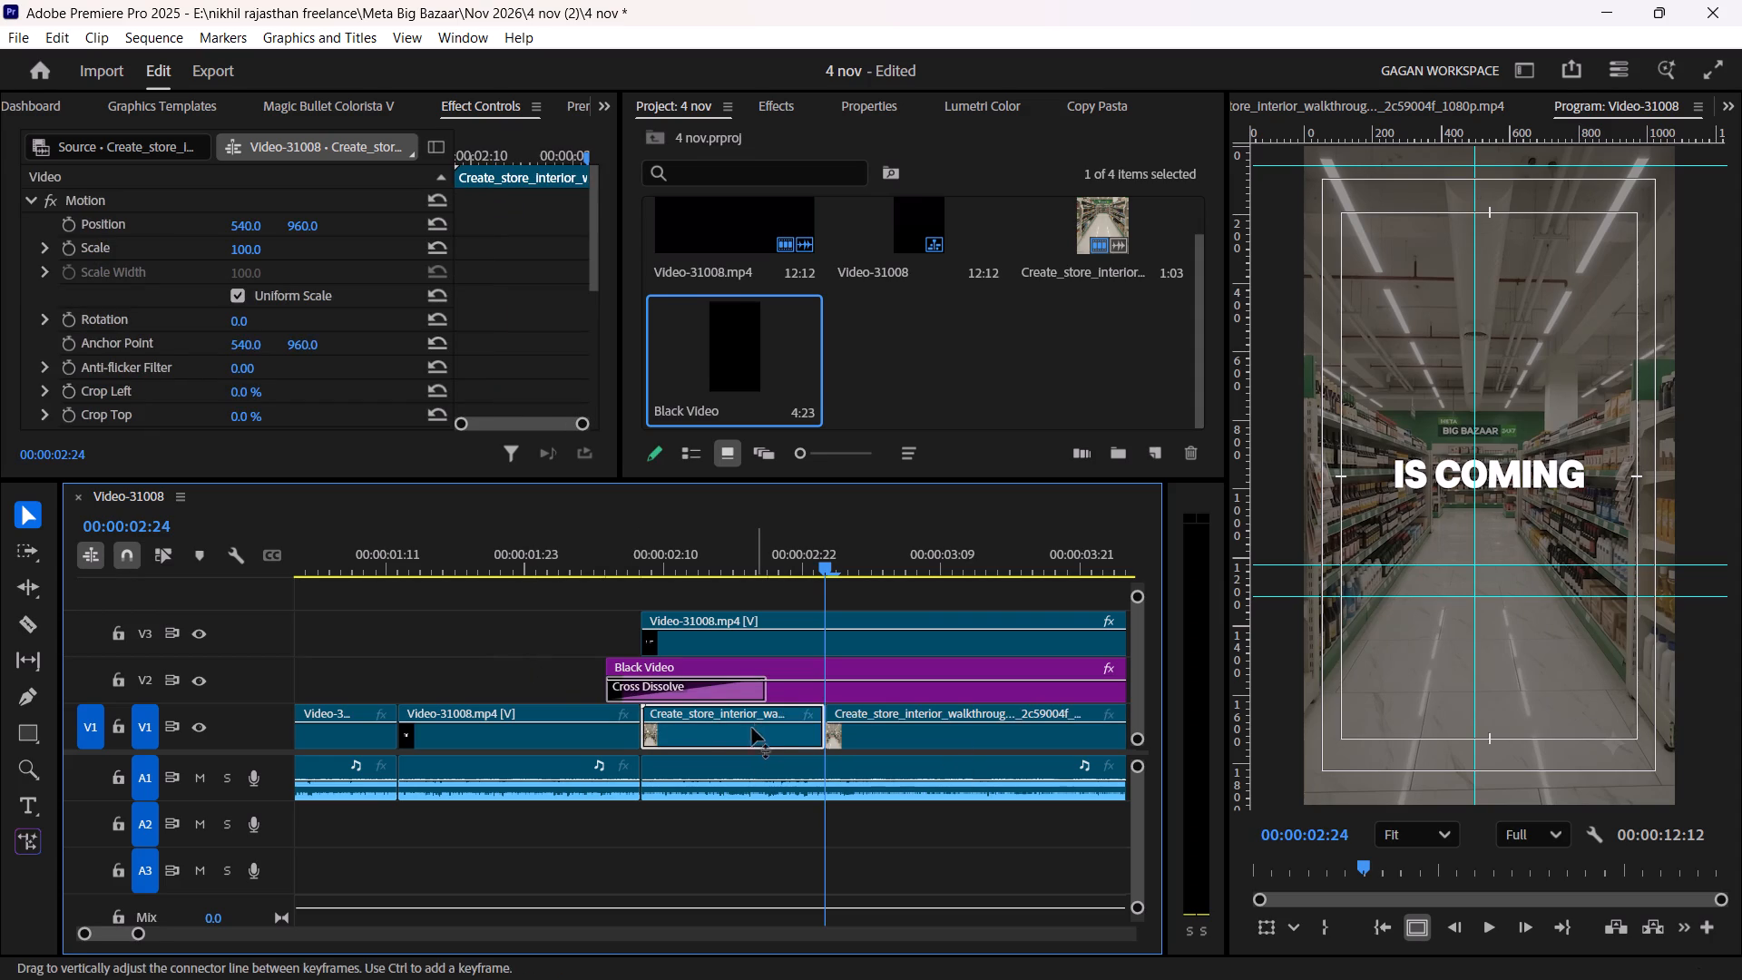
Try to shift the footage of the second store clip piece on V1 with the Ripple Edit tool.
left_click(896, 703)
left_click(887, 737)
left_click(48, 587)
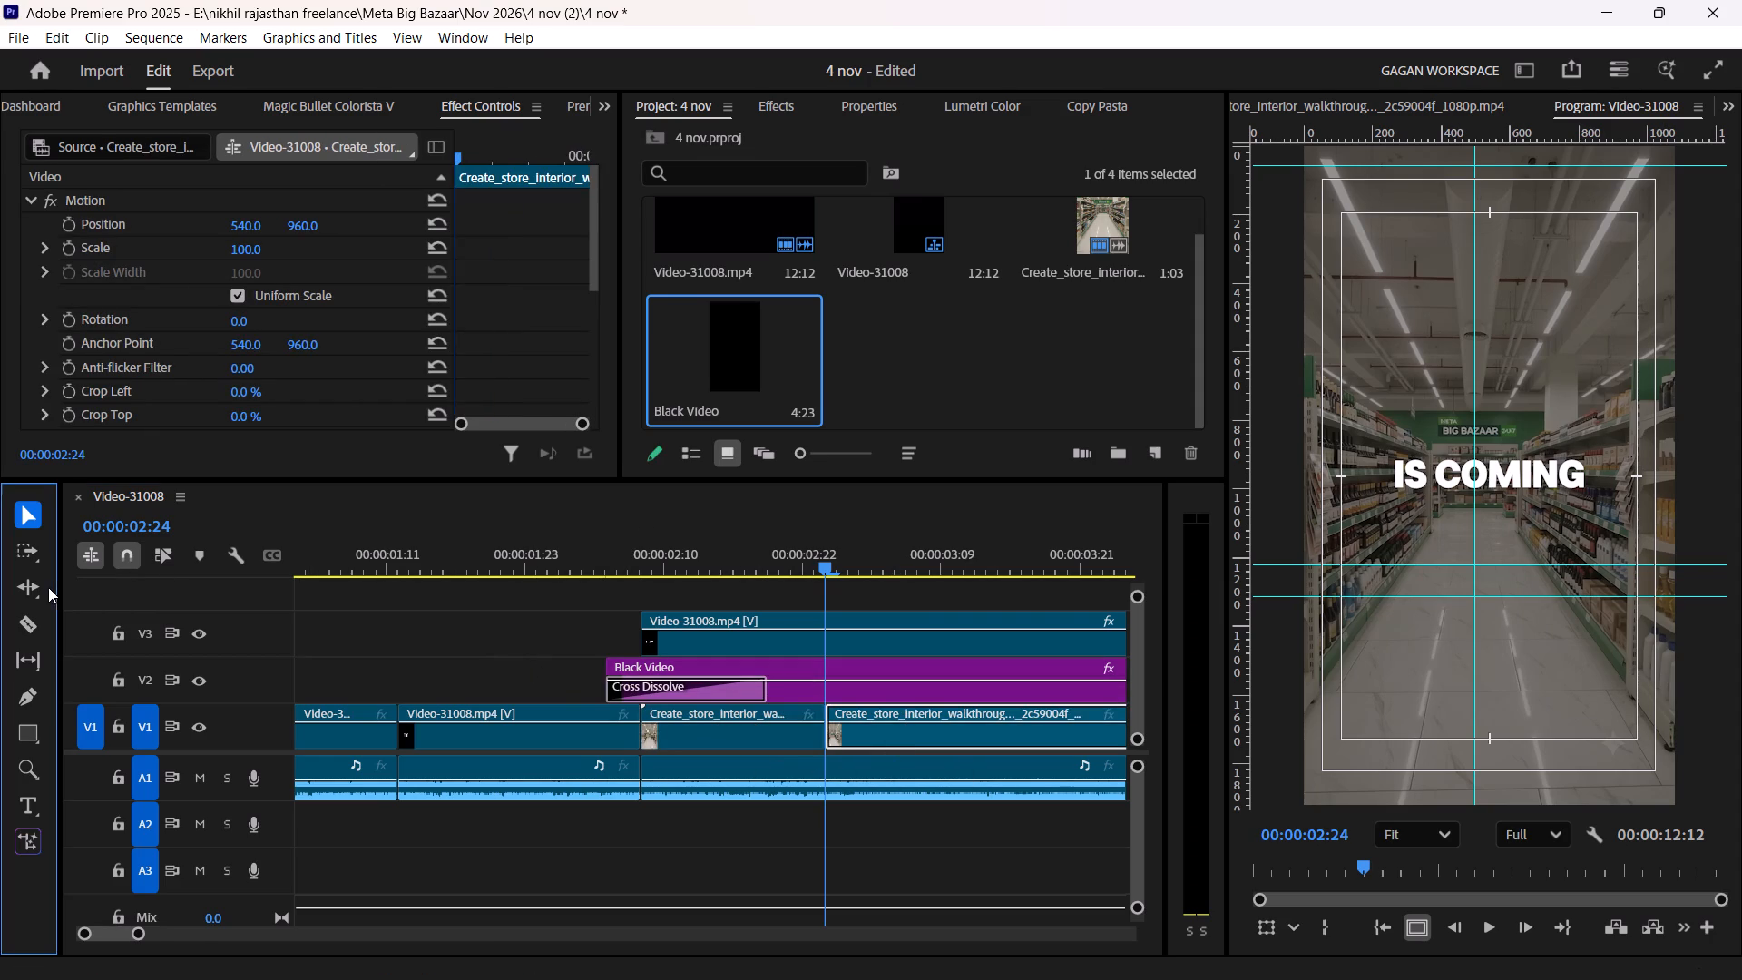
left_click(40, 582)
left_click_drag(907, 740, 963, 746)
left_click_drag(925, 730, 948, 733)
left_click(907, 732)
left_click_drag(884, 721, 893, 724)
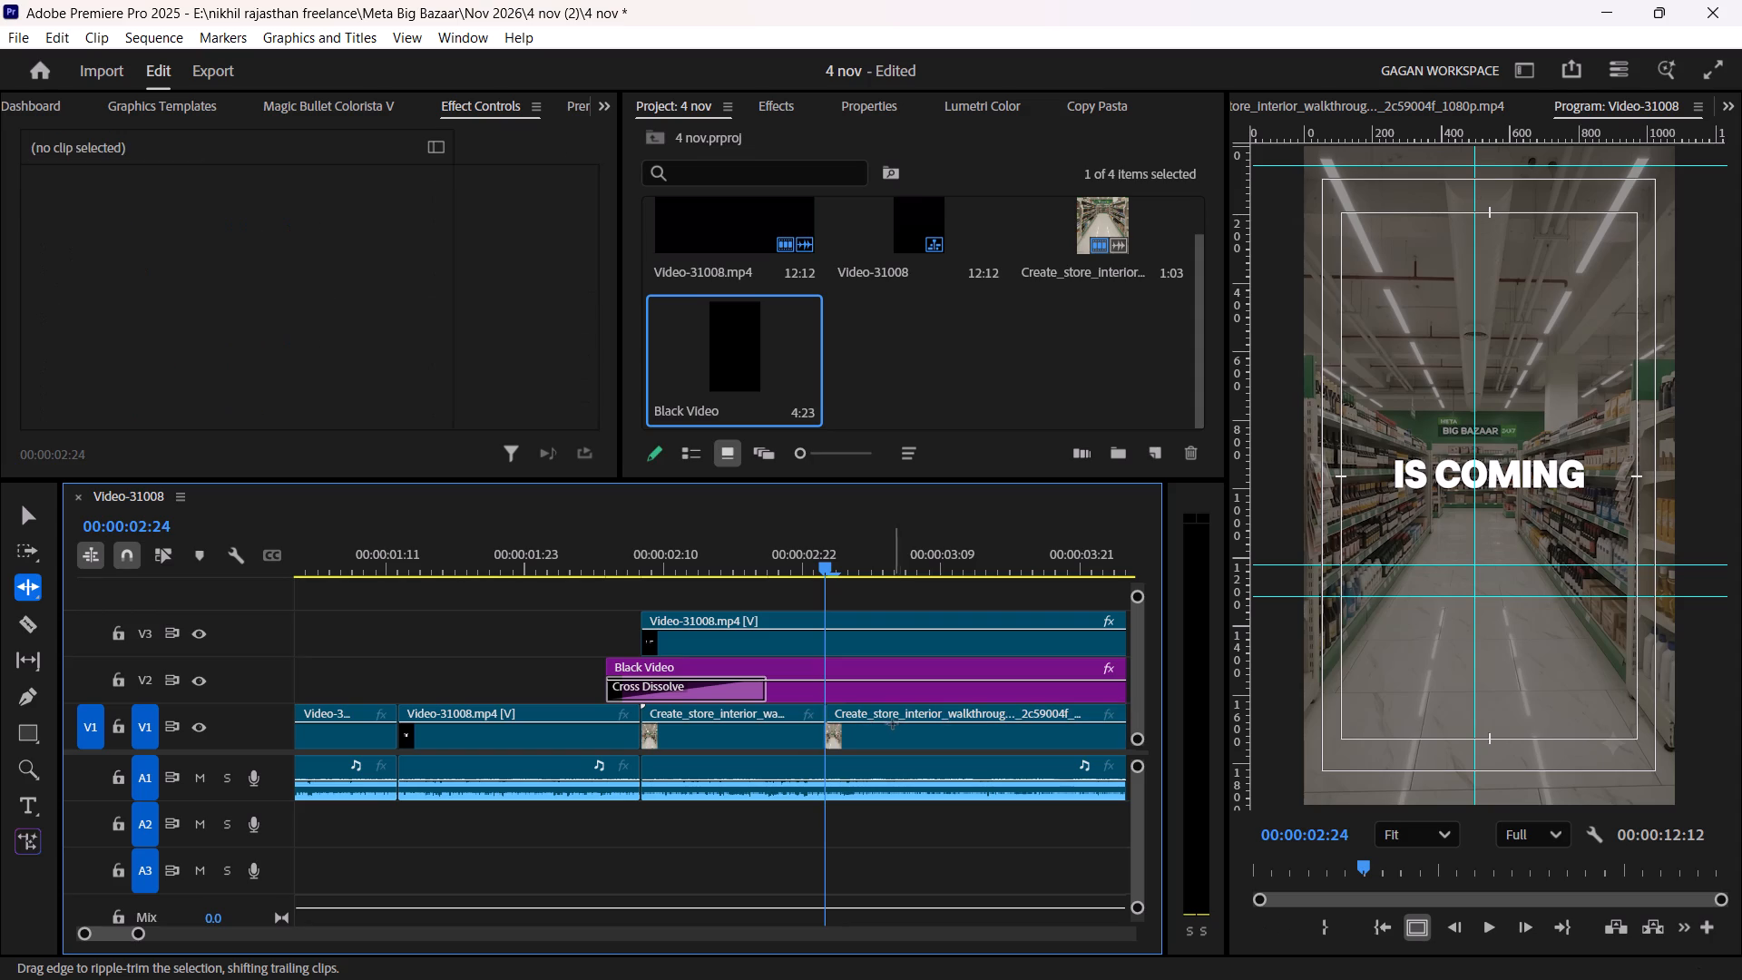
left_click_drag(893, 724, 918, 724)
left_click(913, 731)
Slip the second store clip piece on V1 to start a few frames earlier in its footage.
scroll(907, 739, "down", 7)
left_click(39, 659)
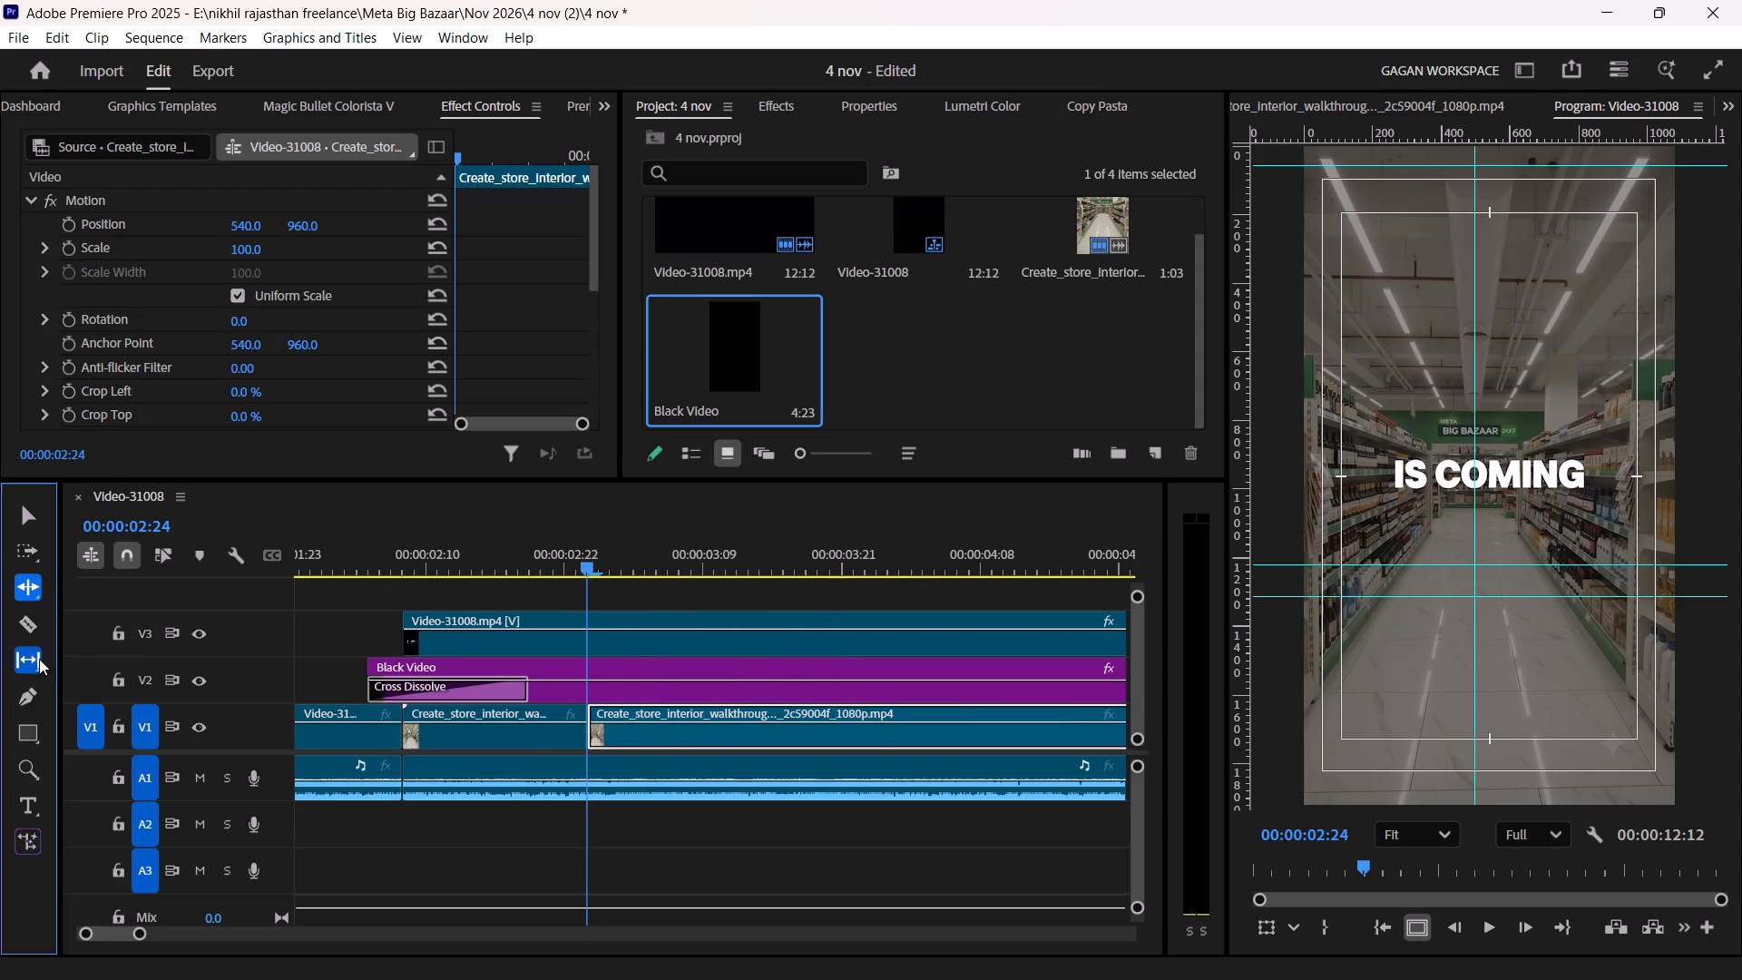
left_click_drag(645, 740, 687, 745)
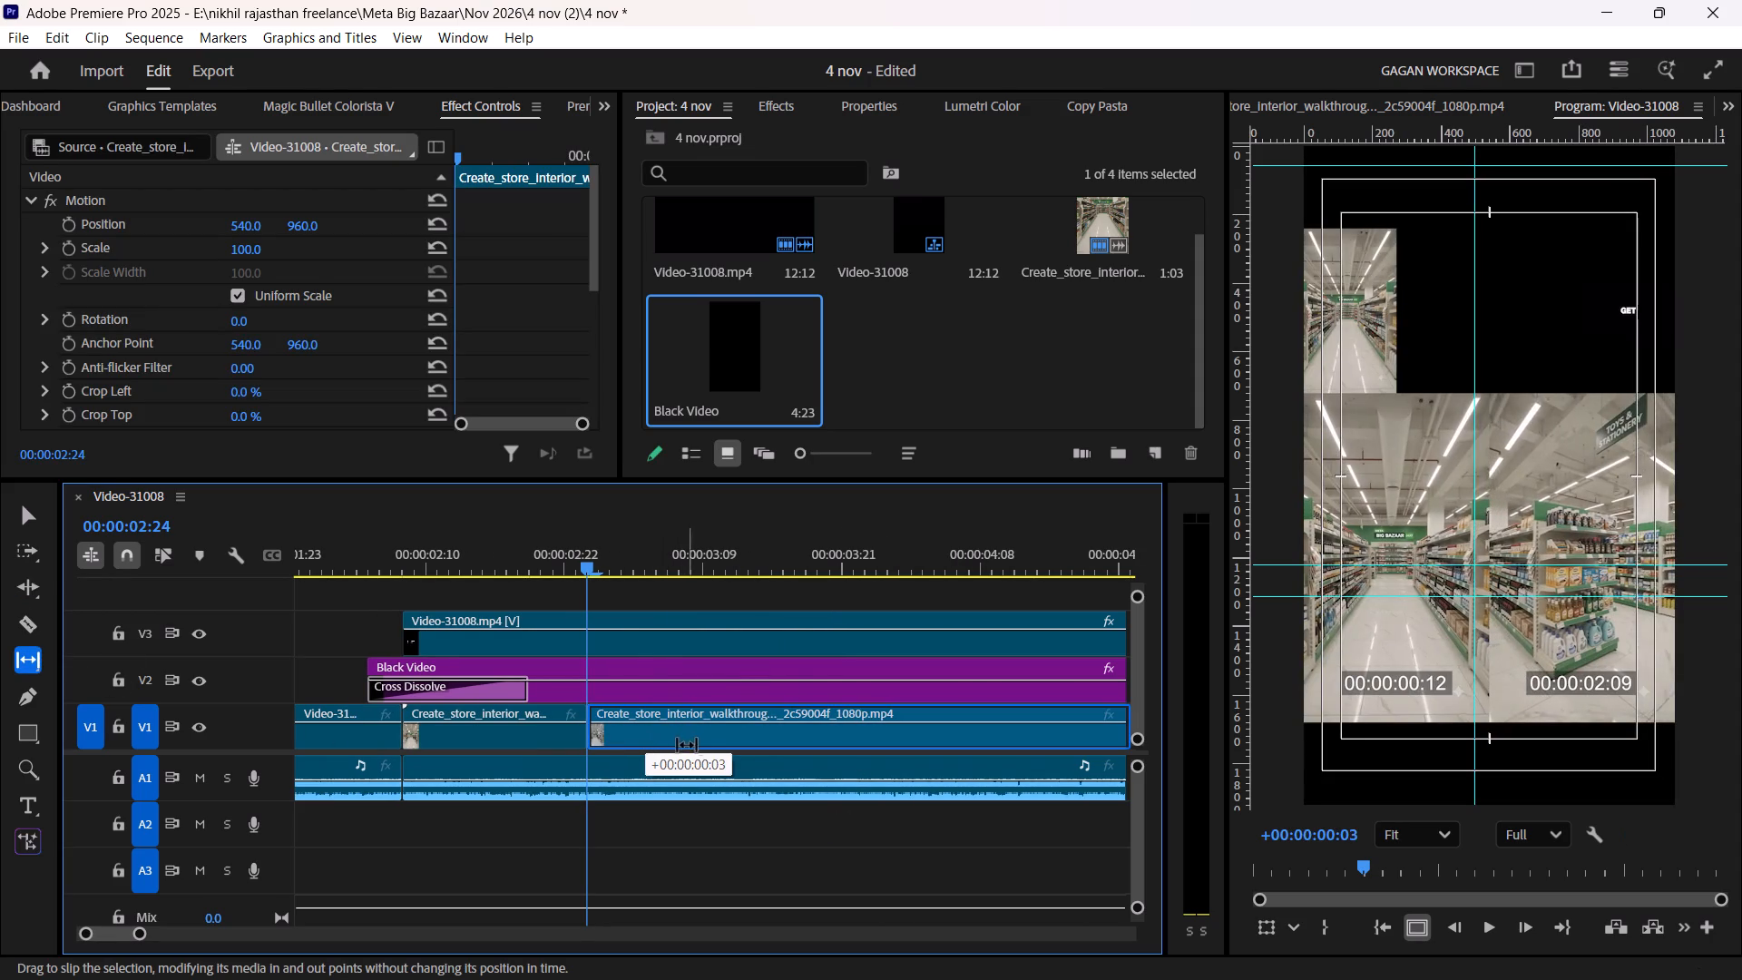
left_click_drag(687, 745, 709, 747)
Play the sequence from its start through "IS COMING" and replay the cut between the two store clip pieces.
left_click_drag(620, 563, 314, 603)
key("space")
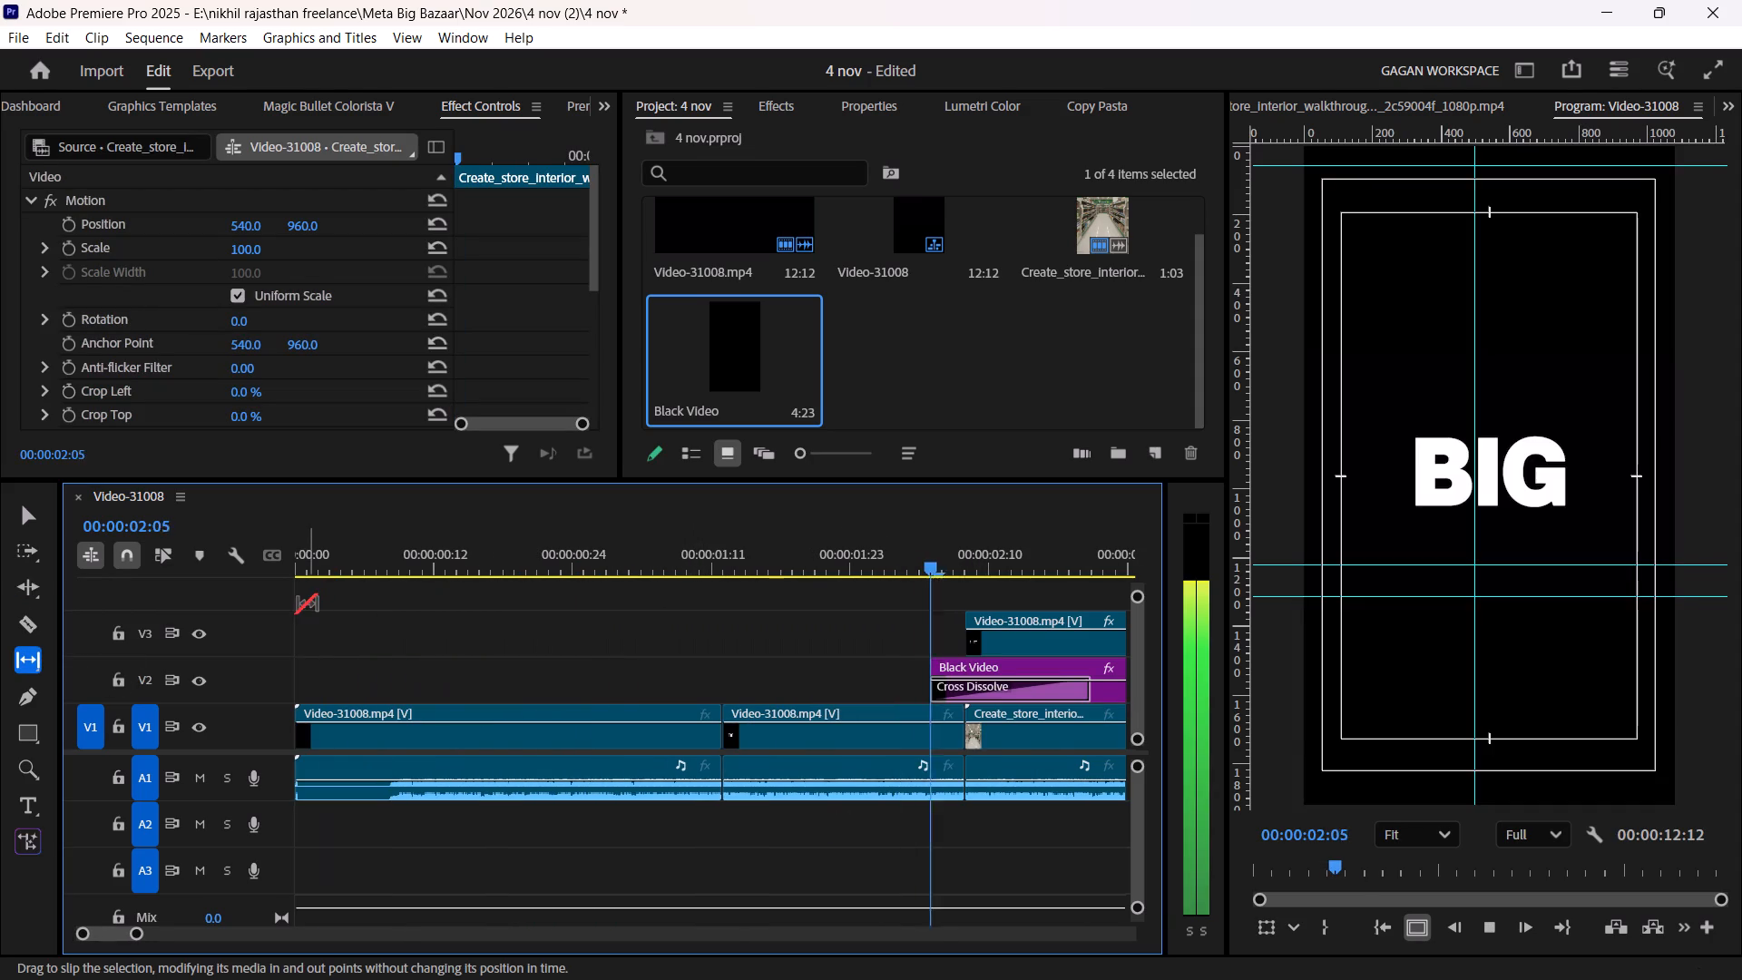
scroll(756, 745, "down", 9)
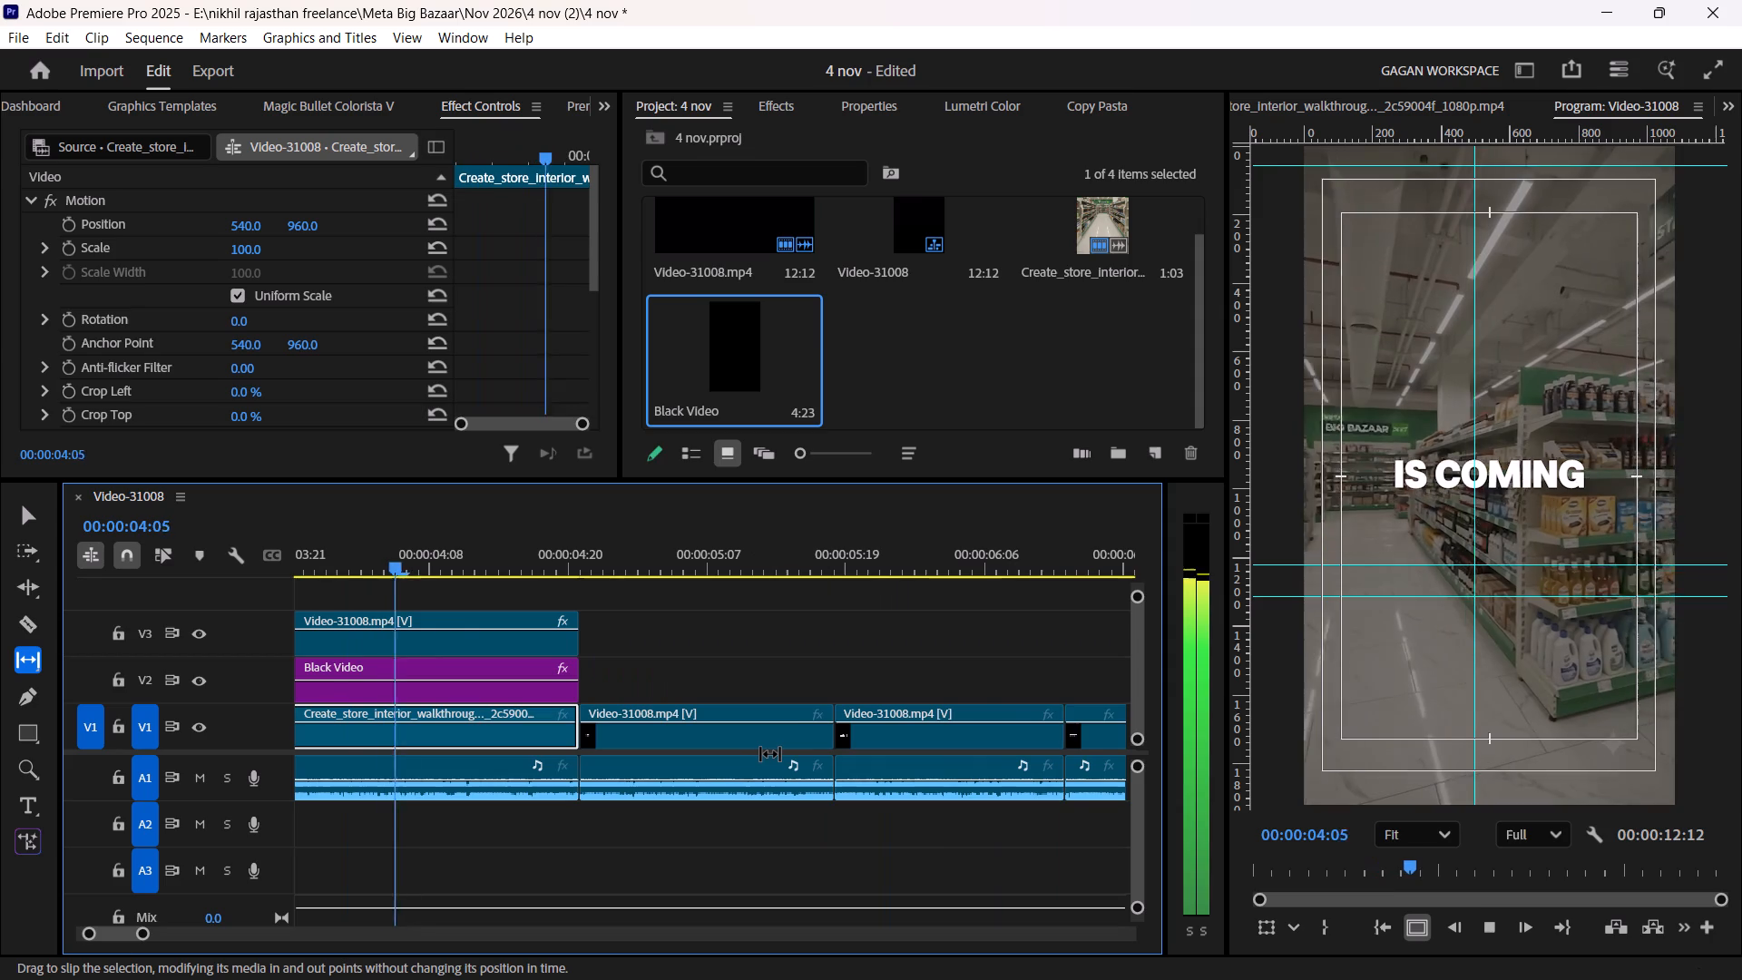
key("space")
scroll(777, 755, "down", 5, "alt")
scroll(777, 759, "up", 8)
left_click(548, 534)
key("space")
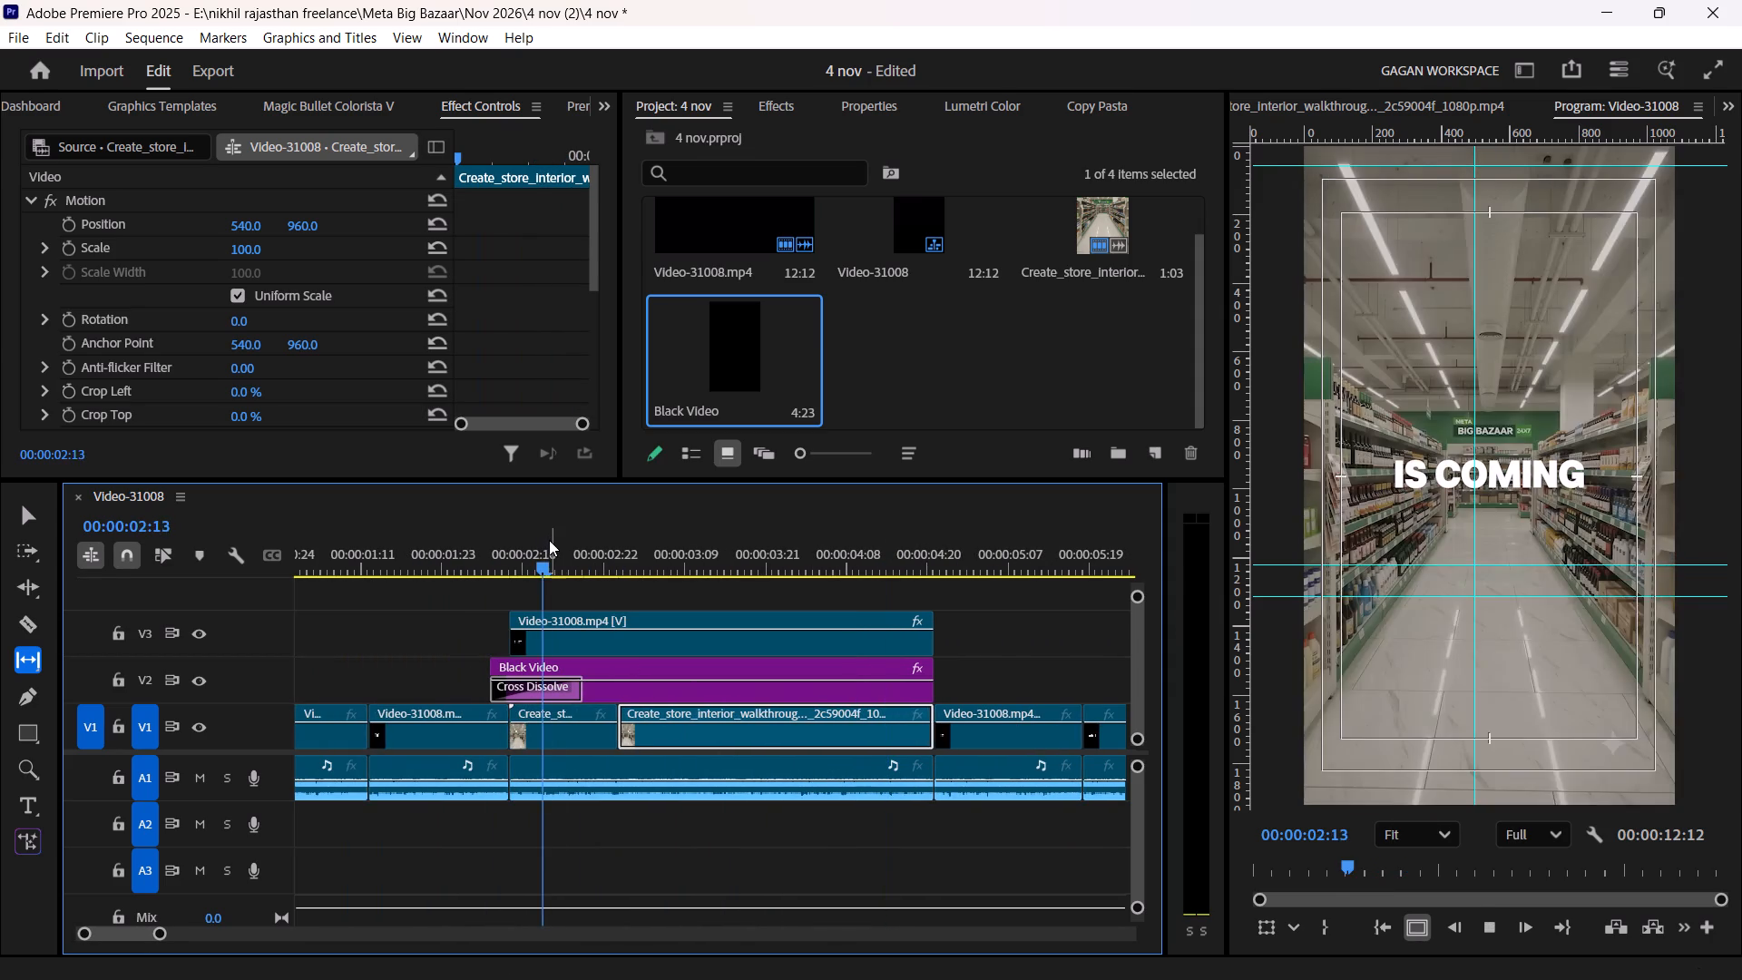
key("space")
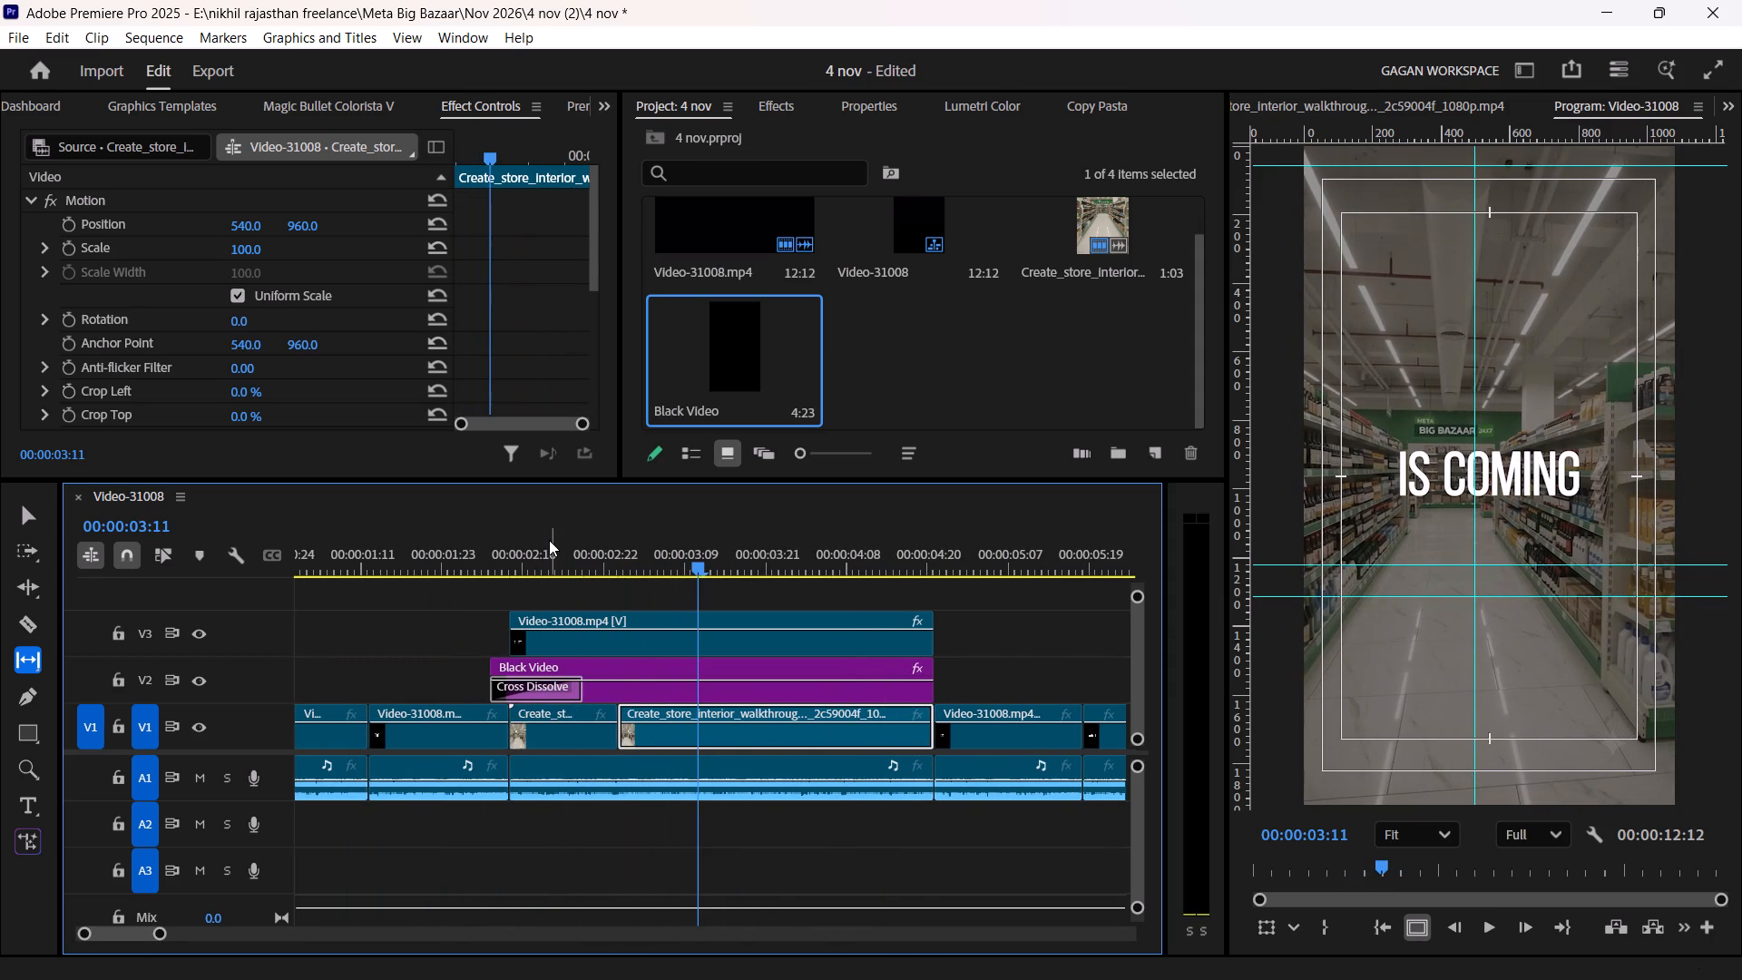
Slip the second store clip piece further towards the beginning of its footage and play across the cut.
left_click_drag(668, 738, 886, 736)
left_click_drag(699, 554, 528, 584)
key("space")
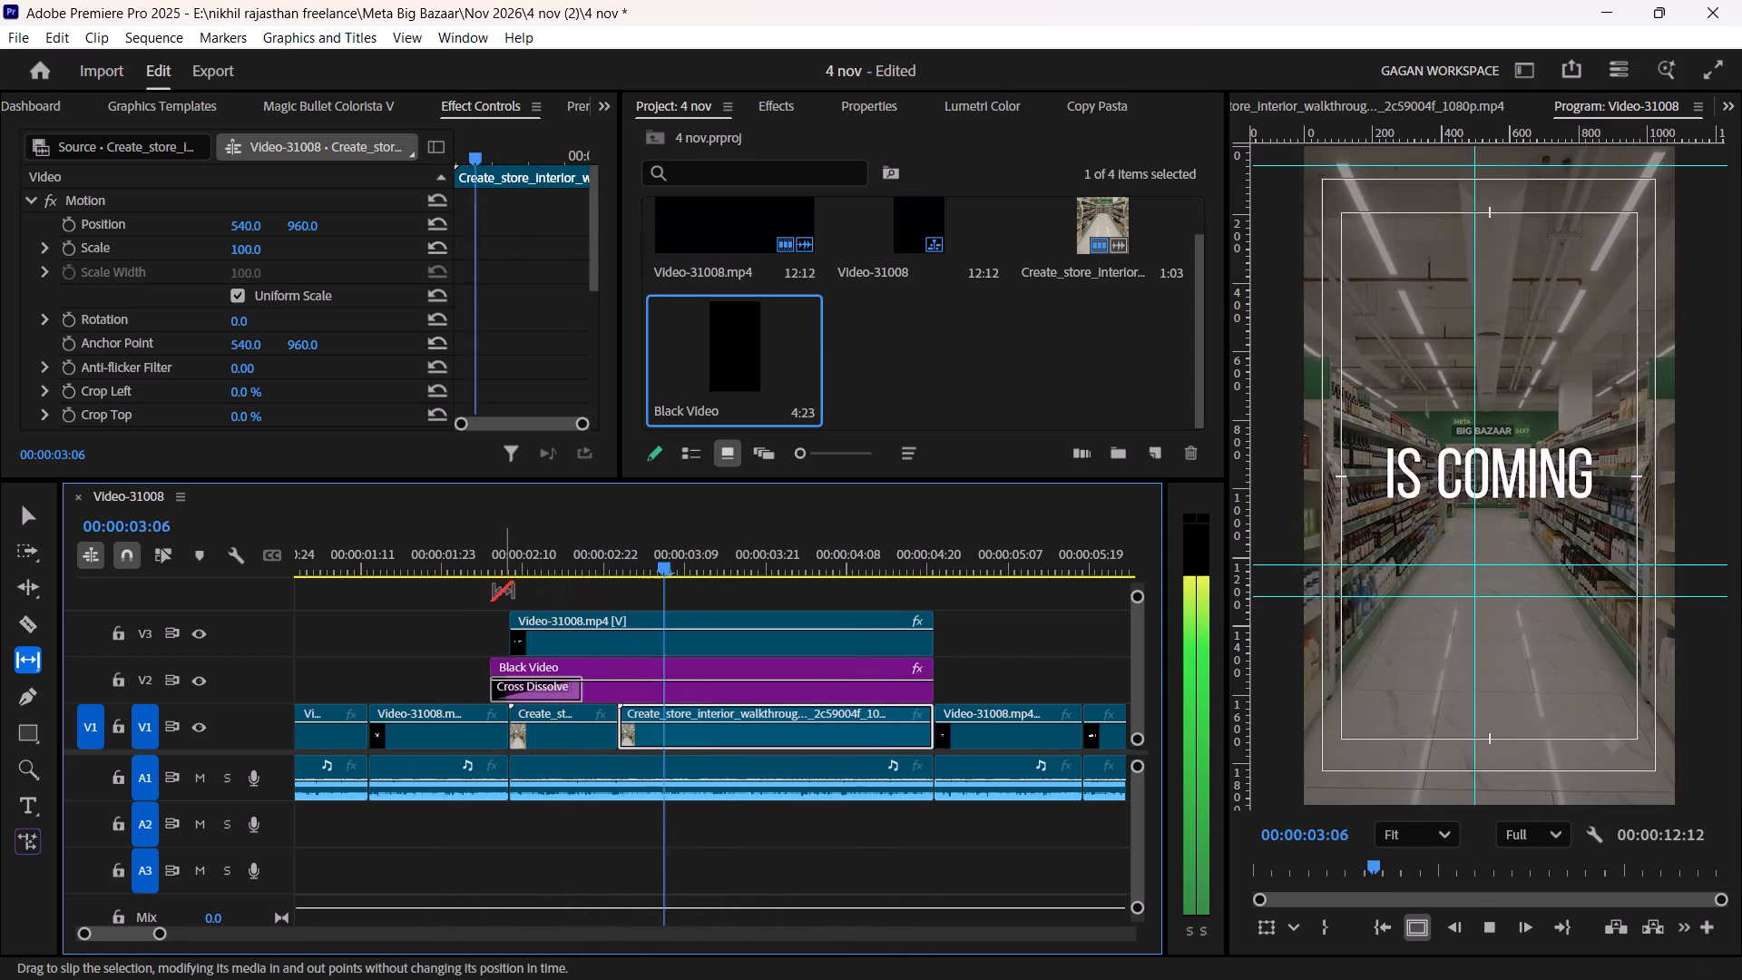
key("space")
Slip the second store clip piece forward to a later part of its footage and replay the cut.
left_click_drag(758, 740, 638, 750)
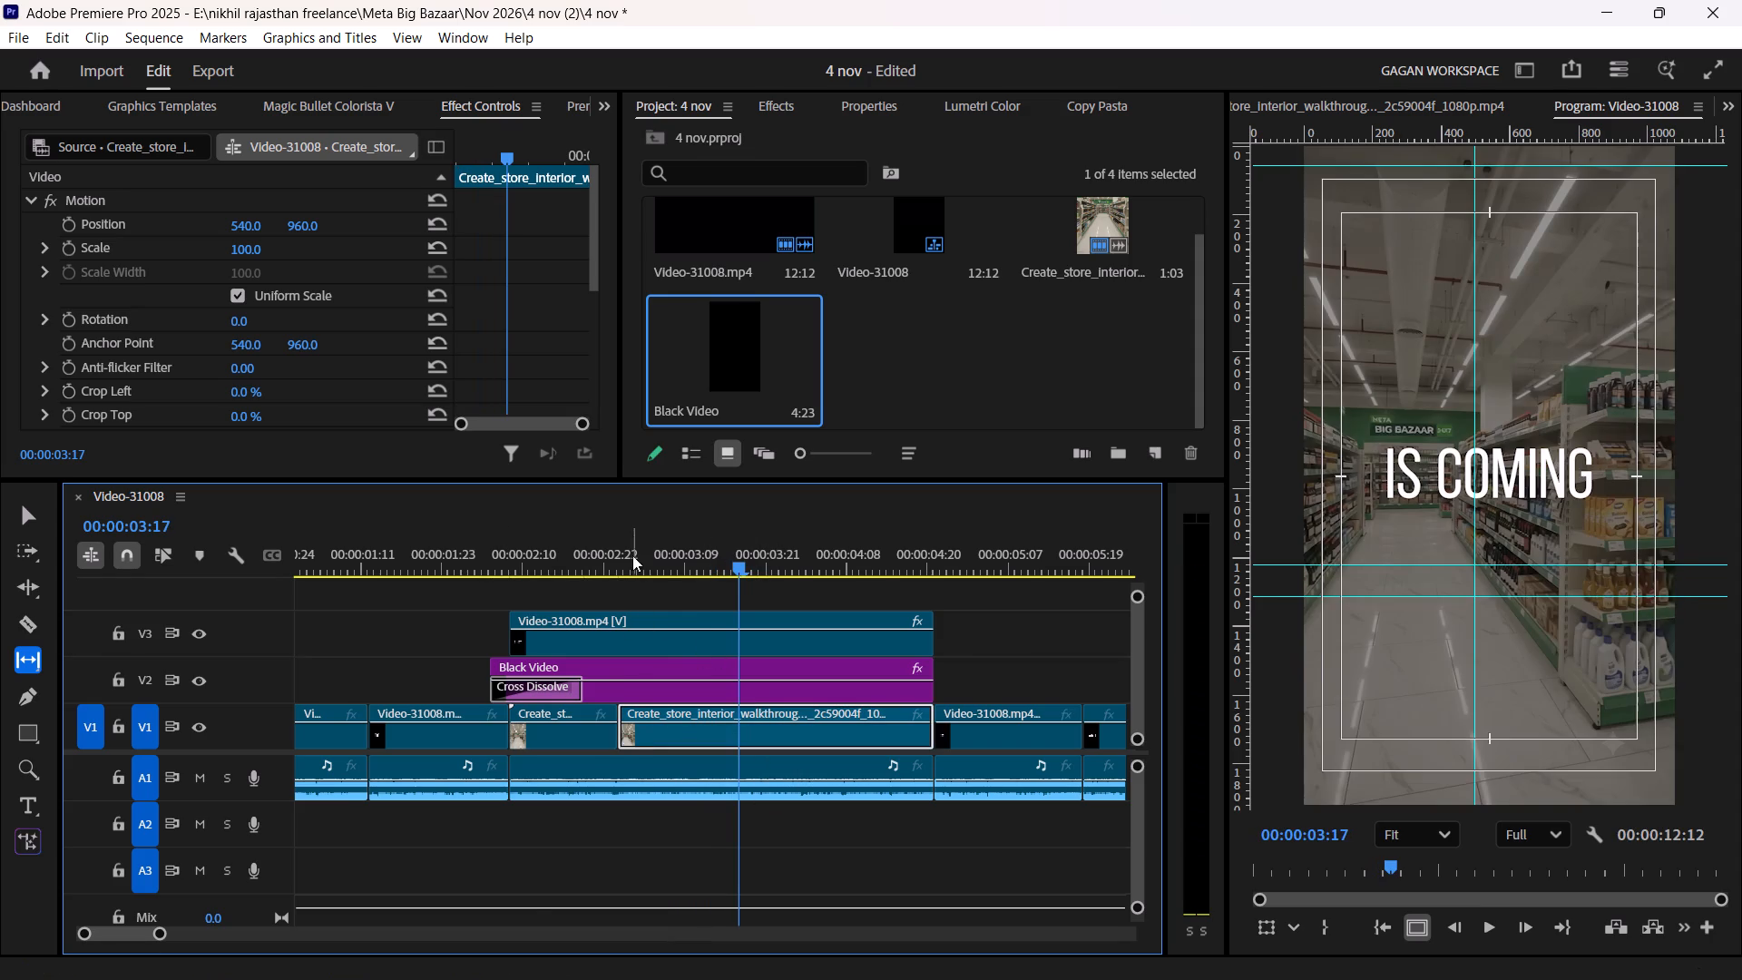
left_click_drag(632, 519, 543, 538)
left_click(541, 538)
key("space")
key("space")
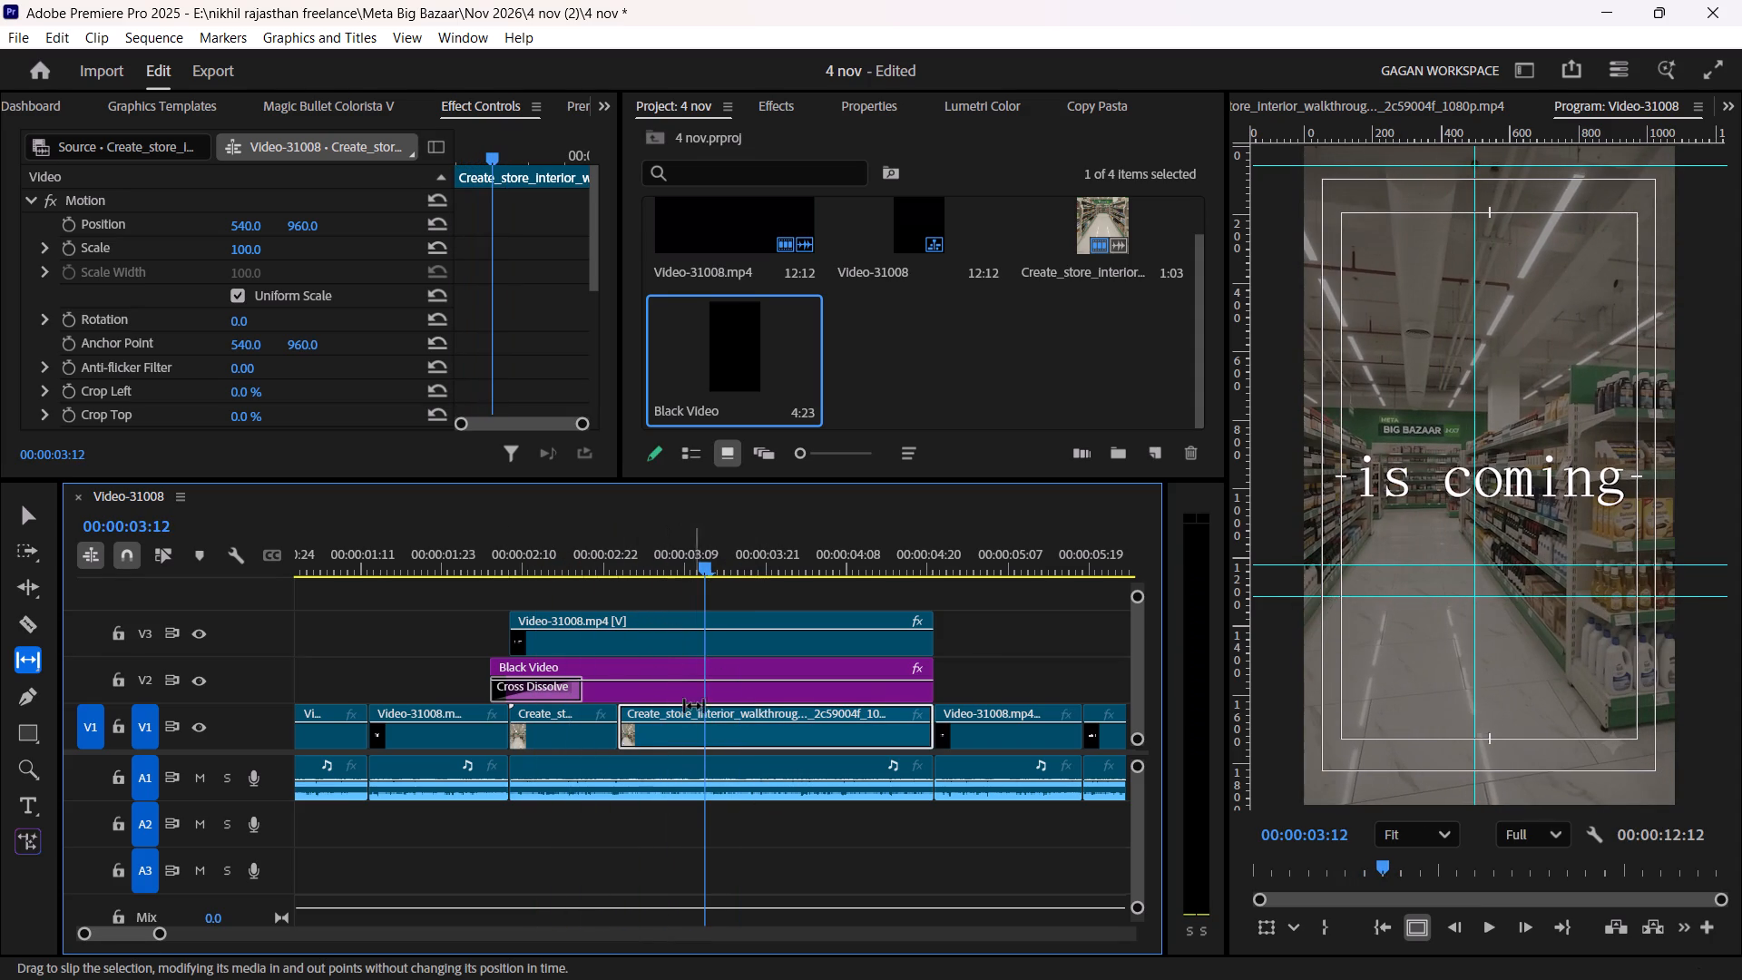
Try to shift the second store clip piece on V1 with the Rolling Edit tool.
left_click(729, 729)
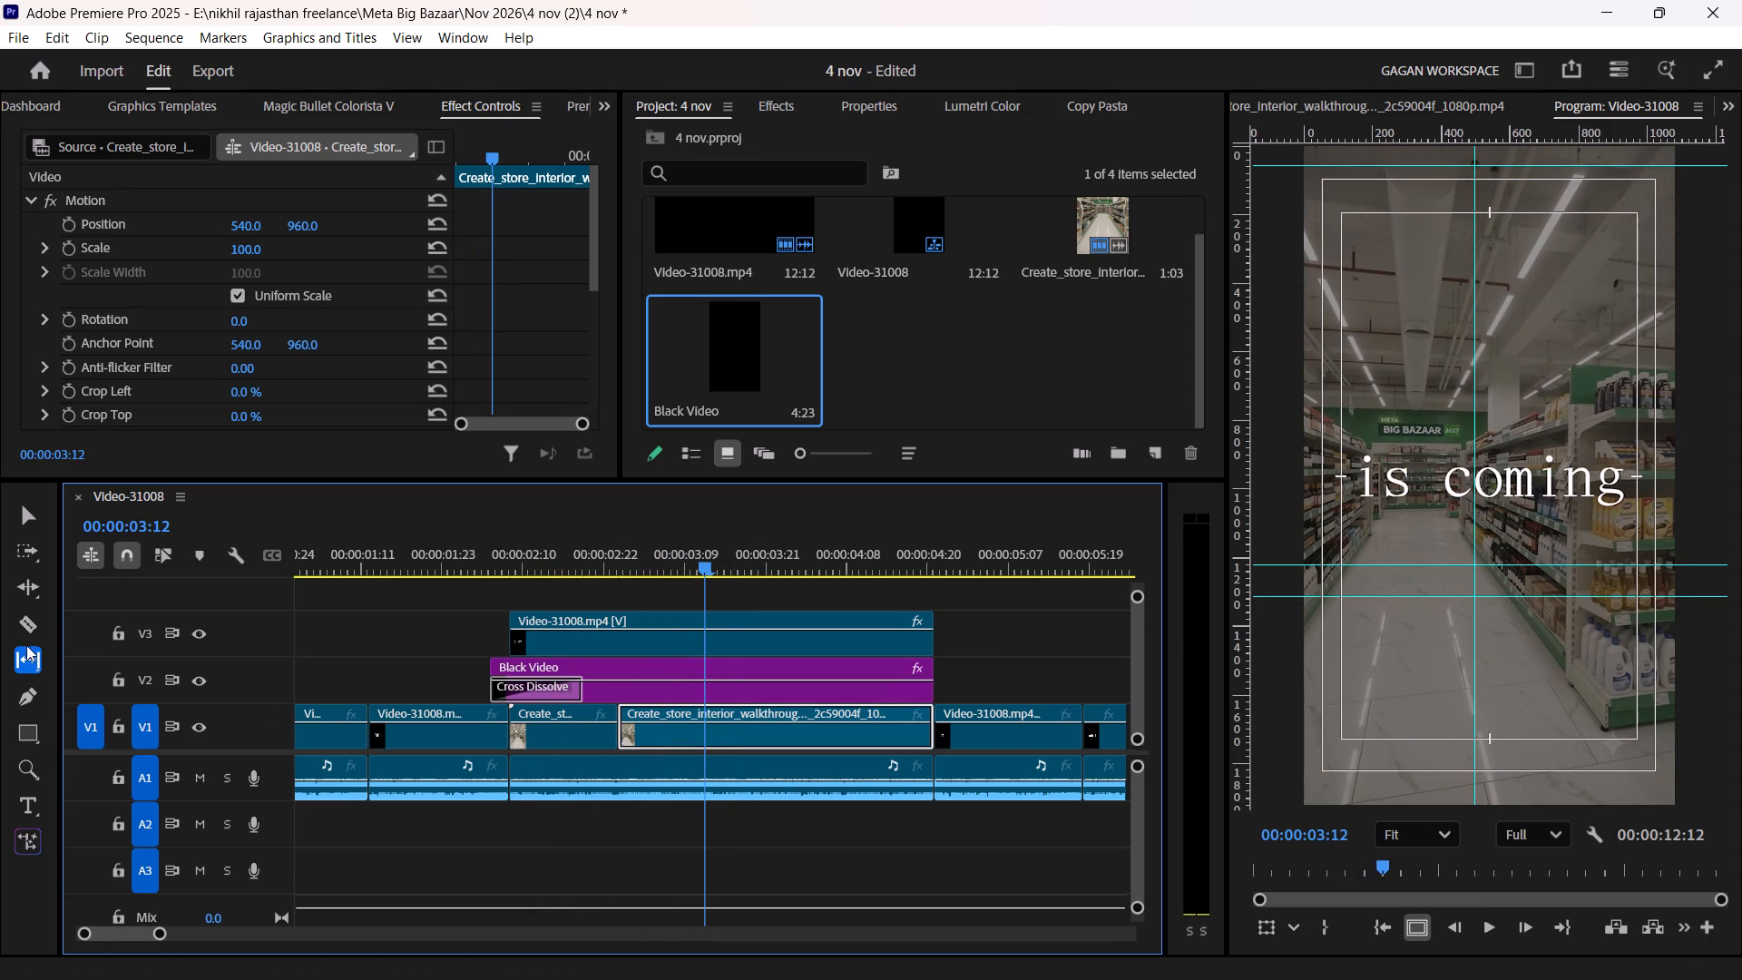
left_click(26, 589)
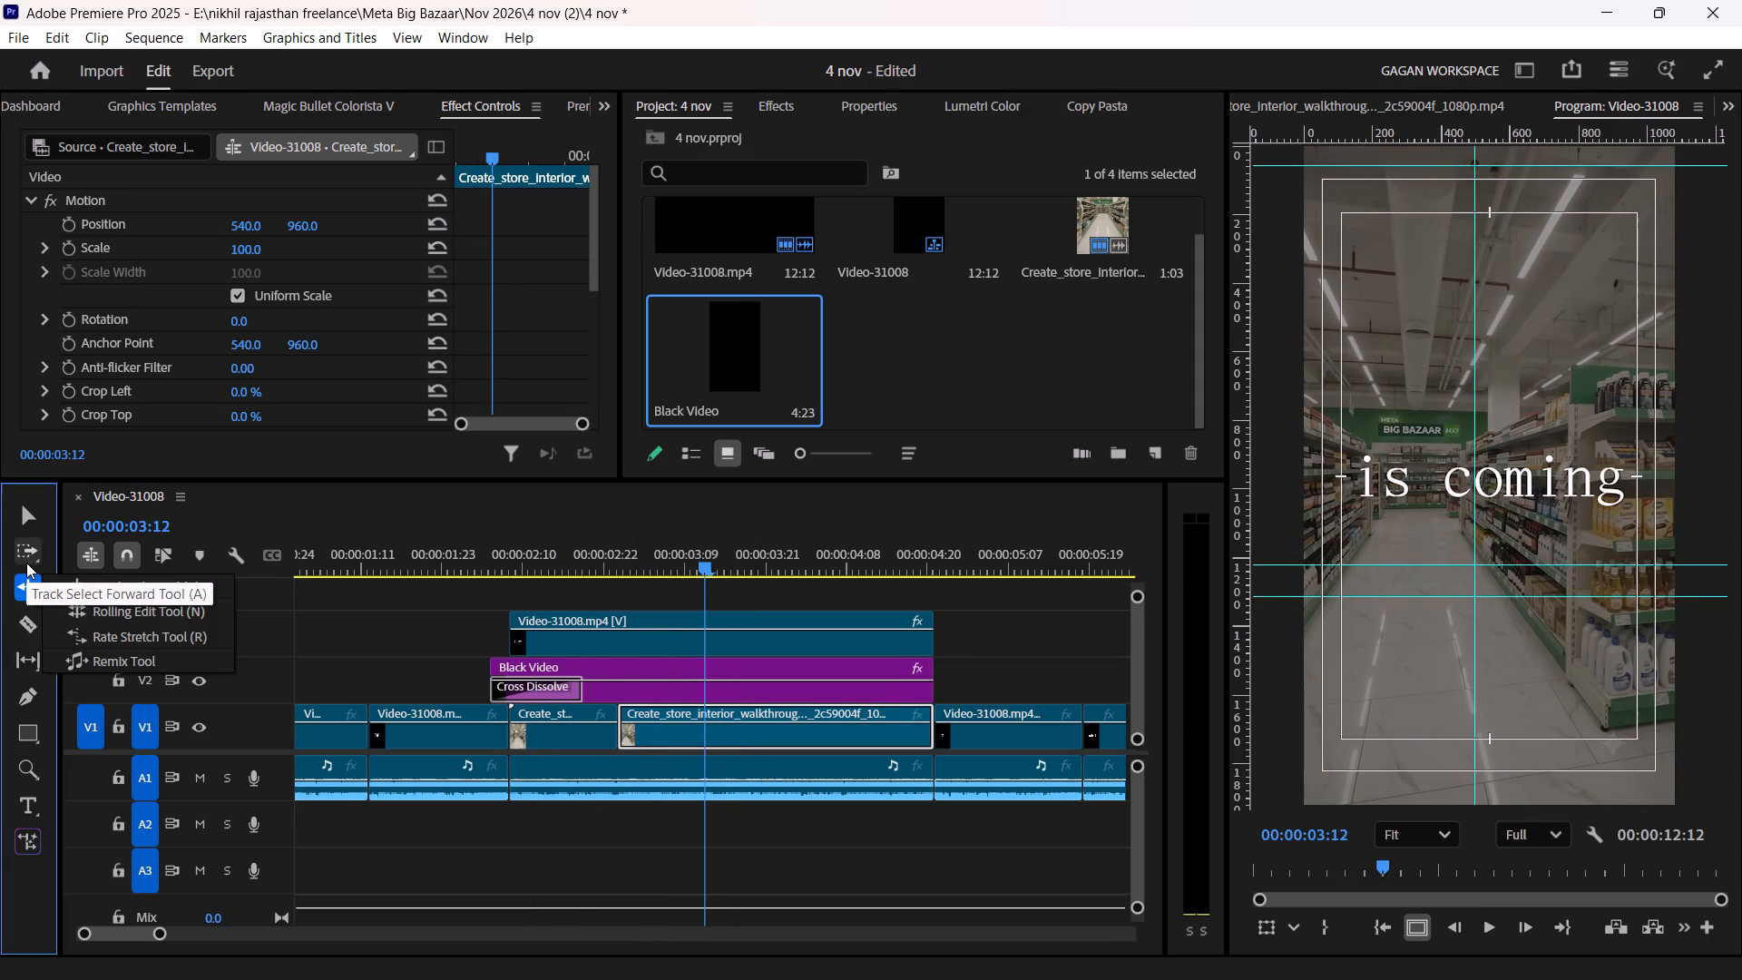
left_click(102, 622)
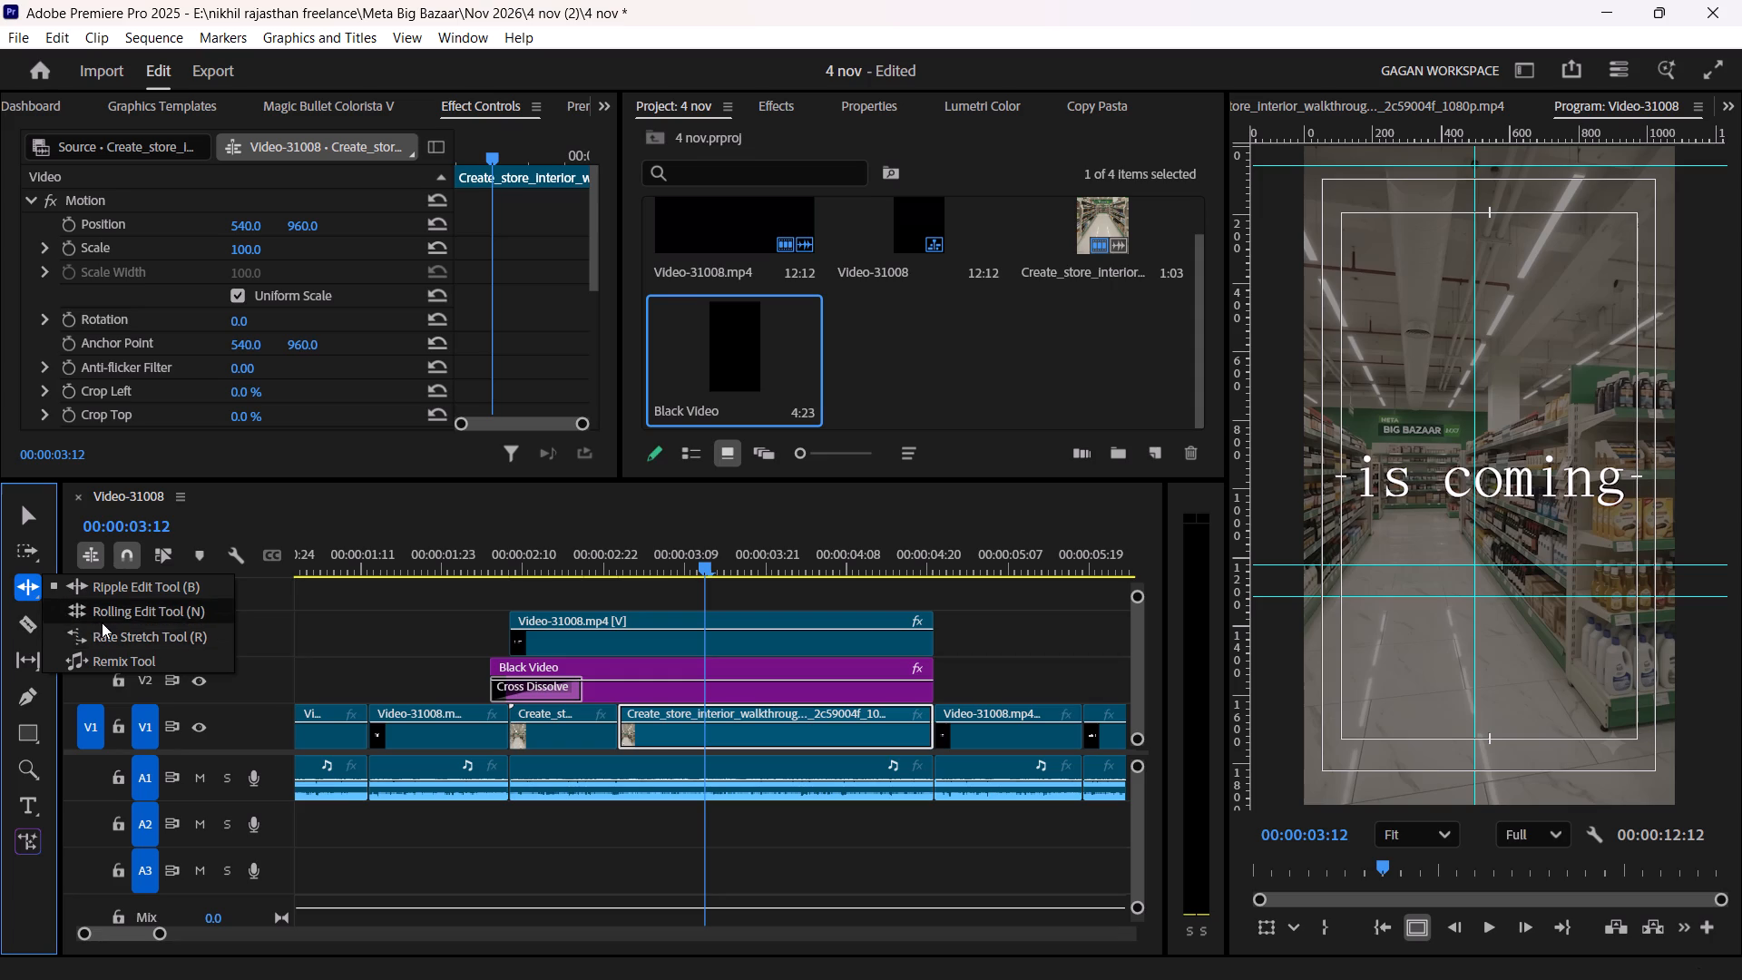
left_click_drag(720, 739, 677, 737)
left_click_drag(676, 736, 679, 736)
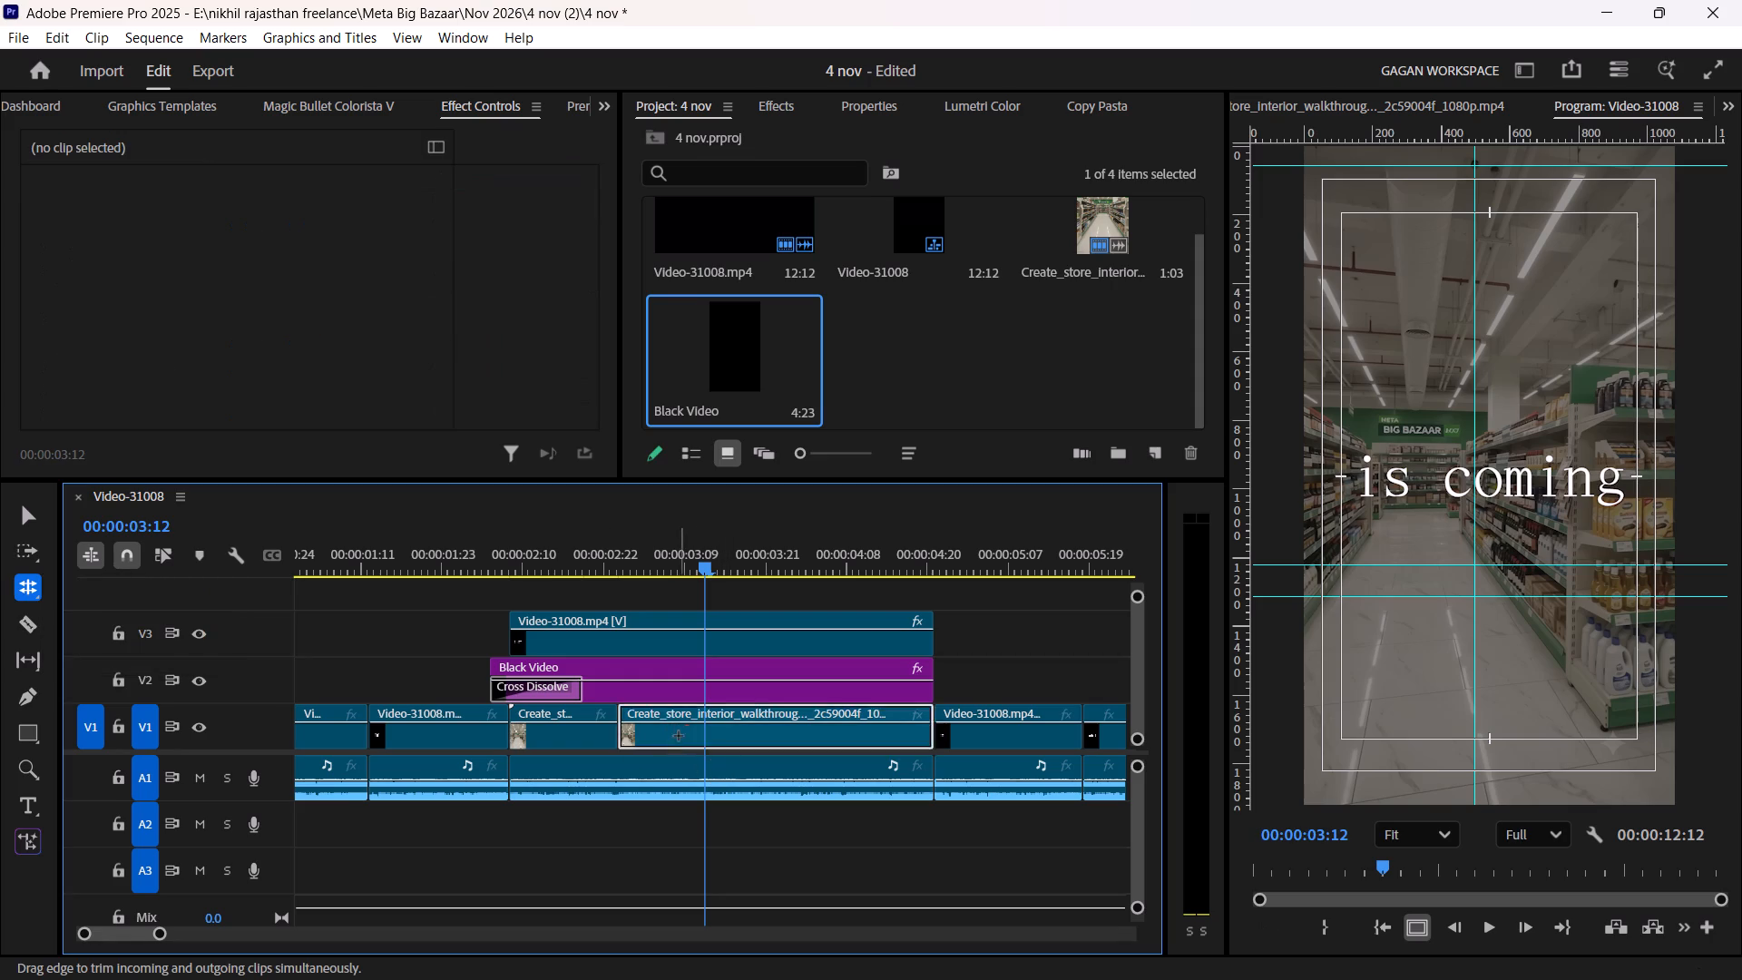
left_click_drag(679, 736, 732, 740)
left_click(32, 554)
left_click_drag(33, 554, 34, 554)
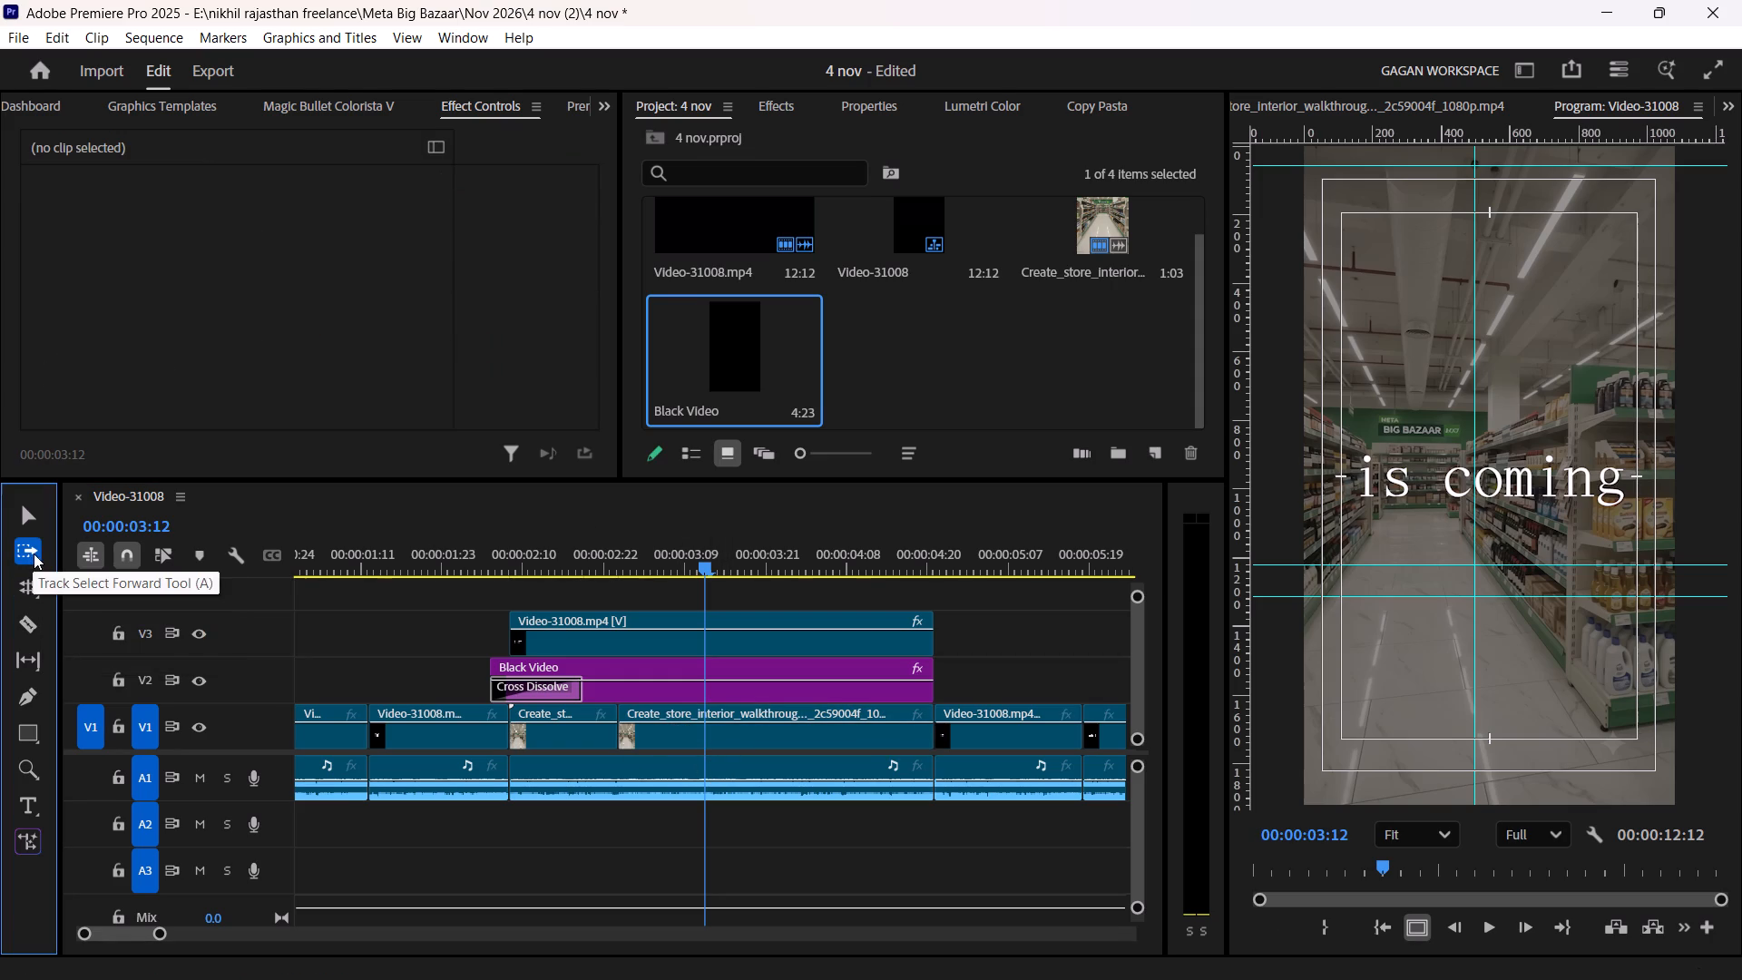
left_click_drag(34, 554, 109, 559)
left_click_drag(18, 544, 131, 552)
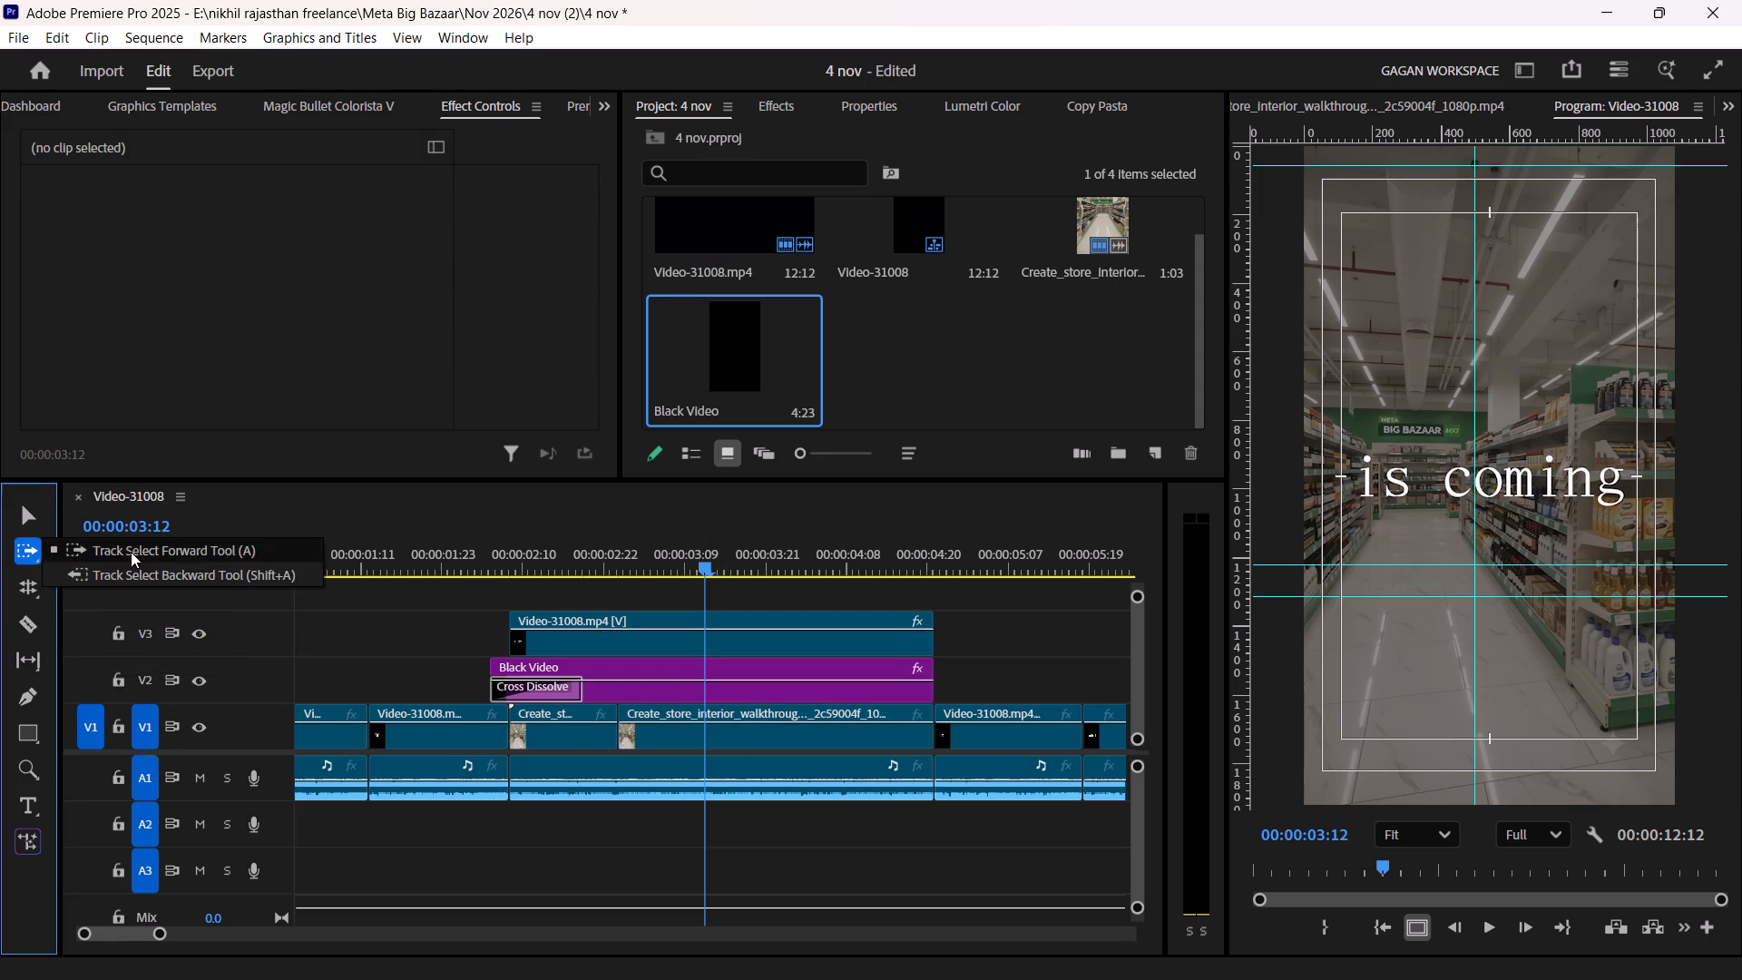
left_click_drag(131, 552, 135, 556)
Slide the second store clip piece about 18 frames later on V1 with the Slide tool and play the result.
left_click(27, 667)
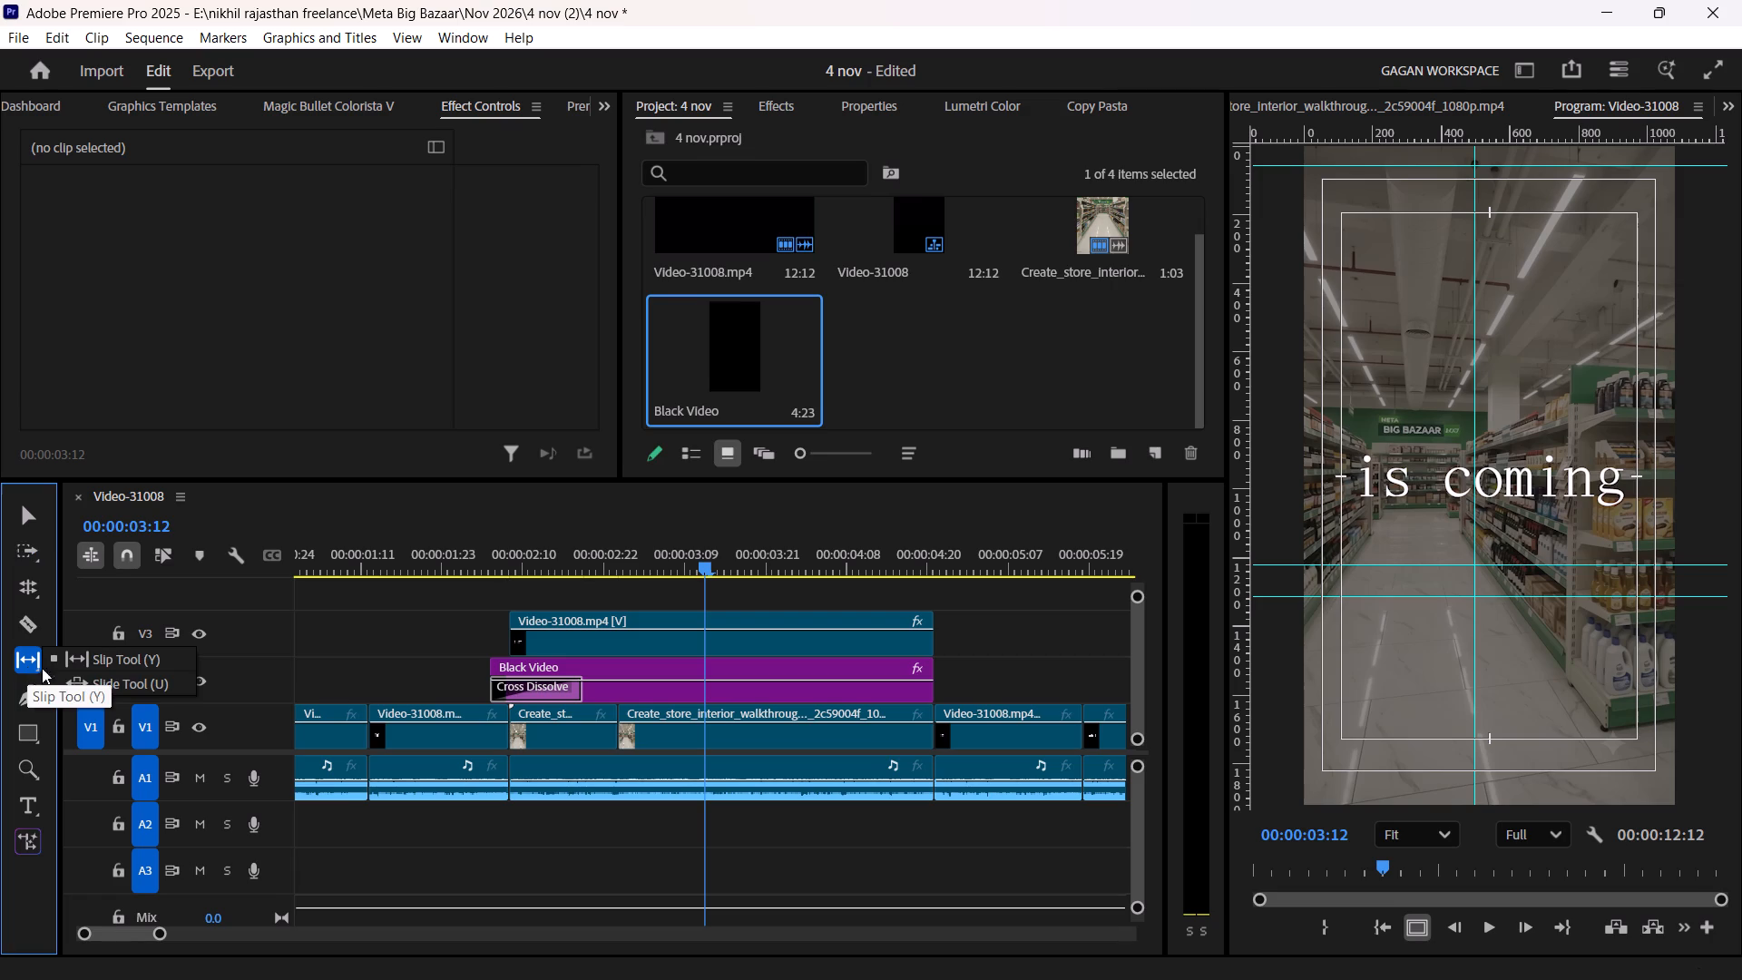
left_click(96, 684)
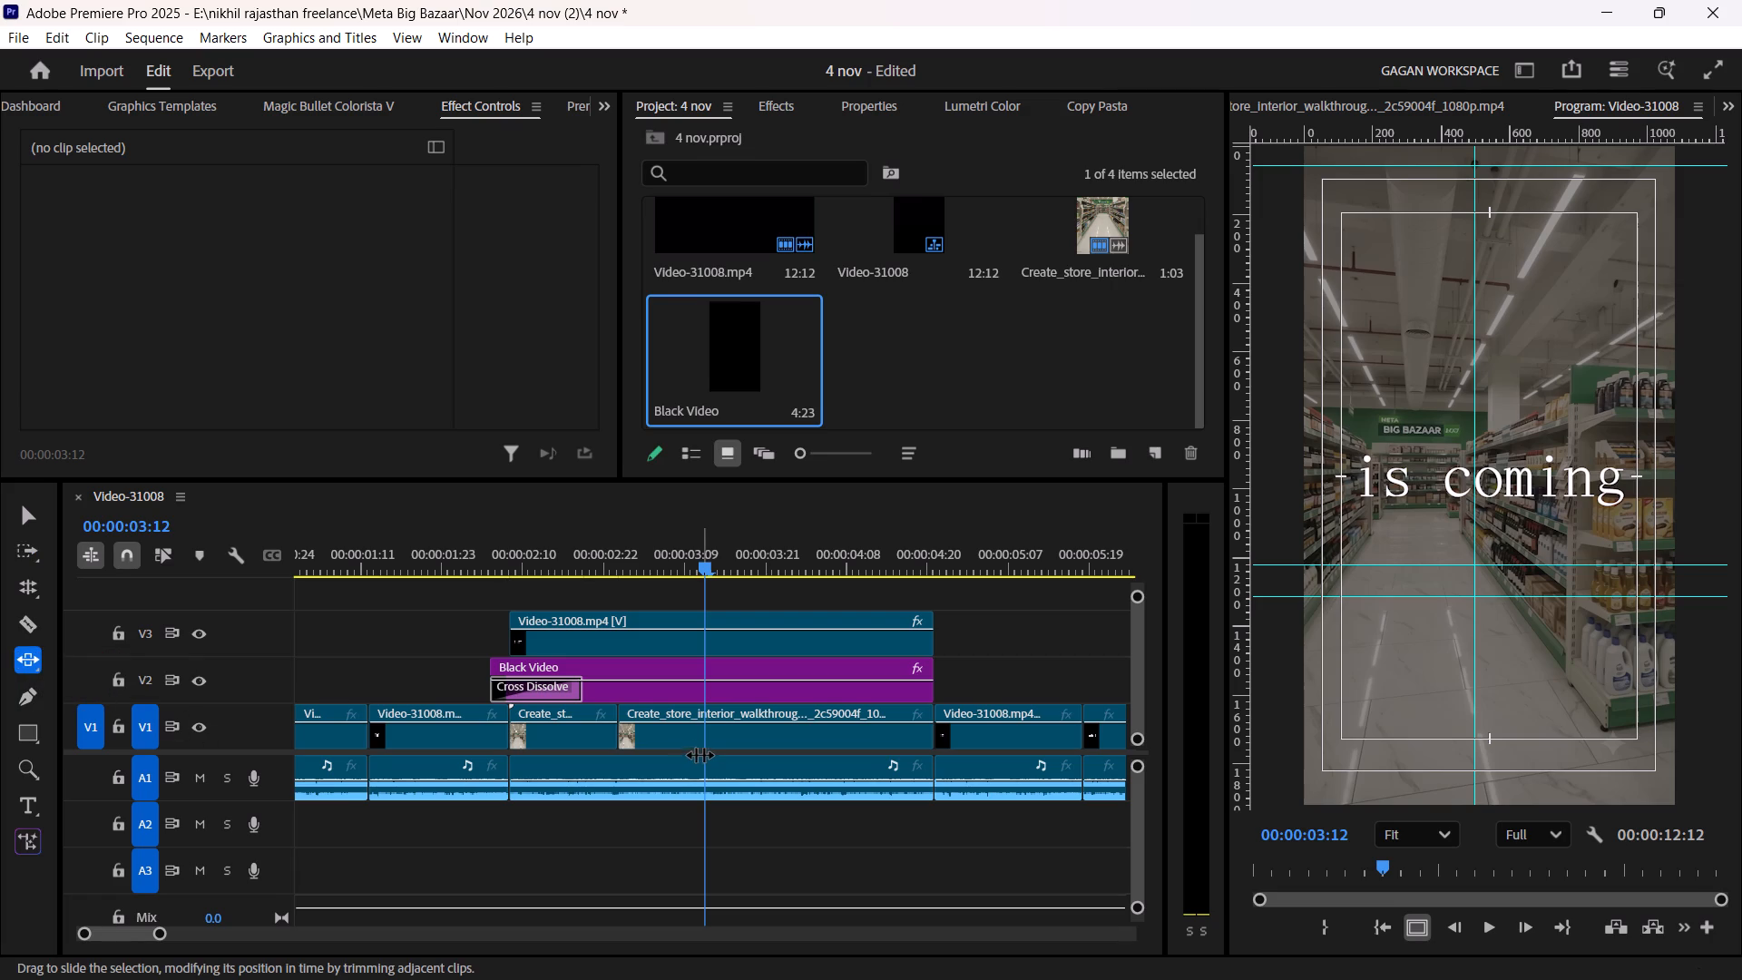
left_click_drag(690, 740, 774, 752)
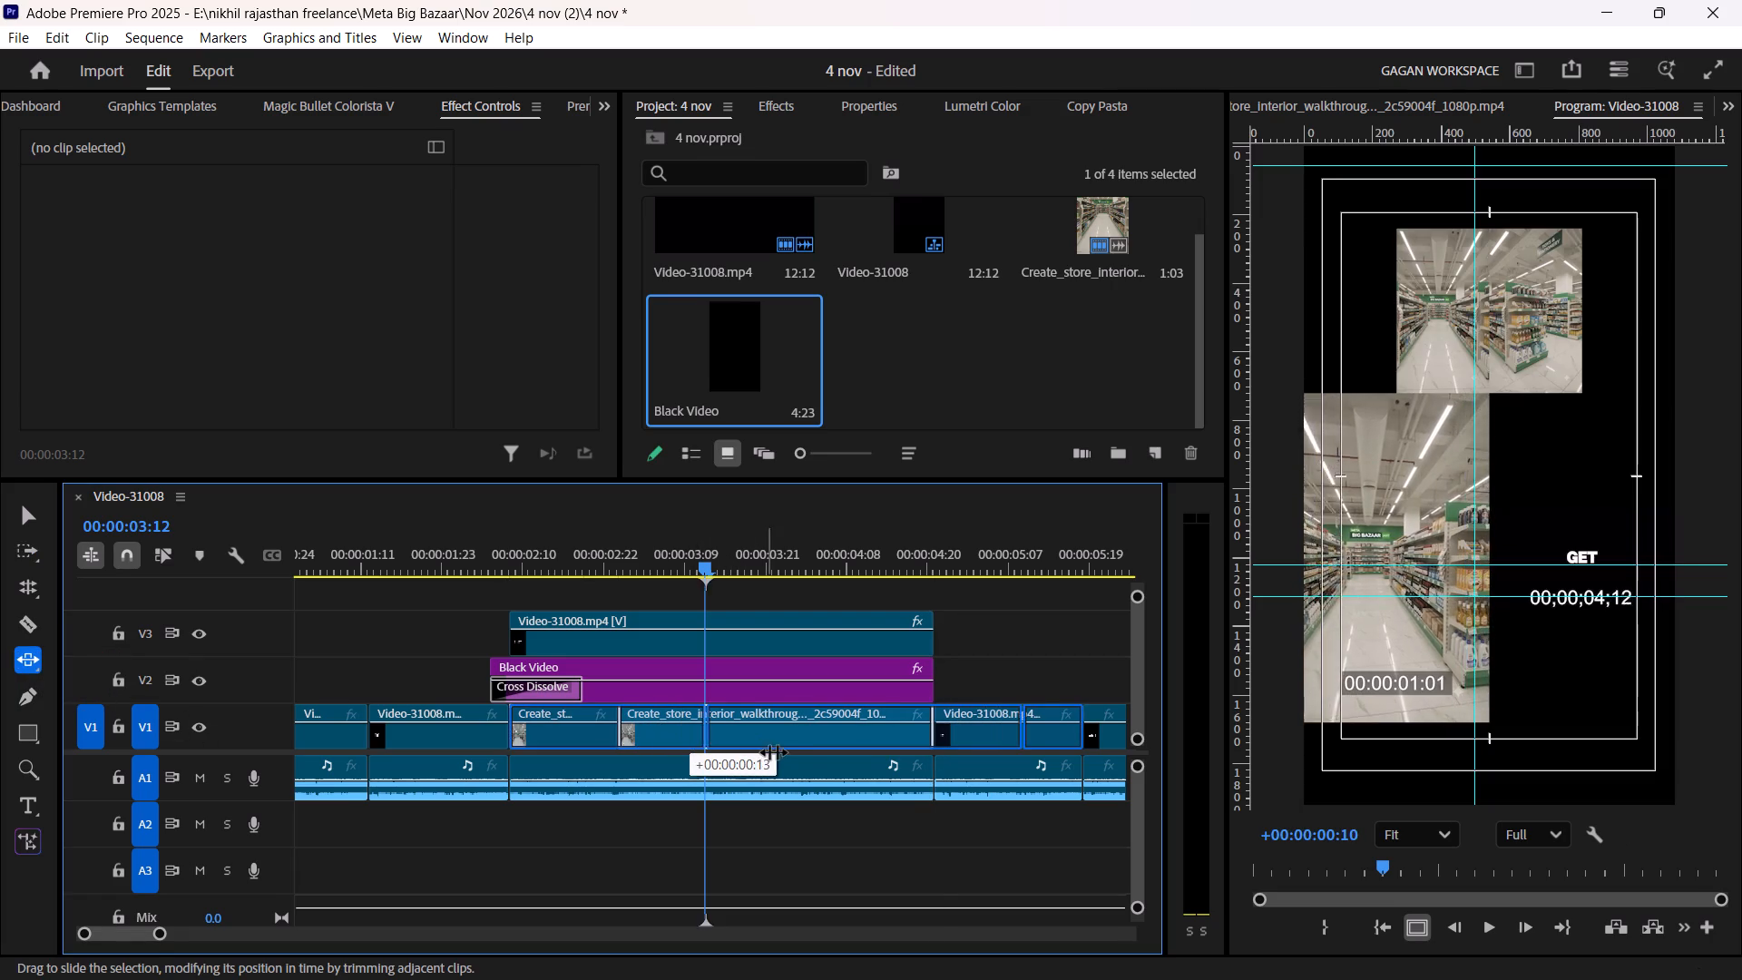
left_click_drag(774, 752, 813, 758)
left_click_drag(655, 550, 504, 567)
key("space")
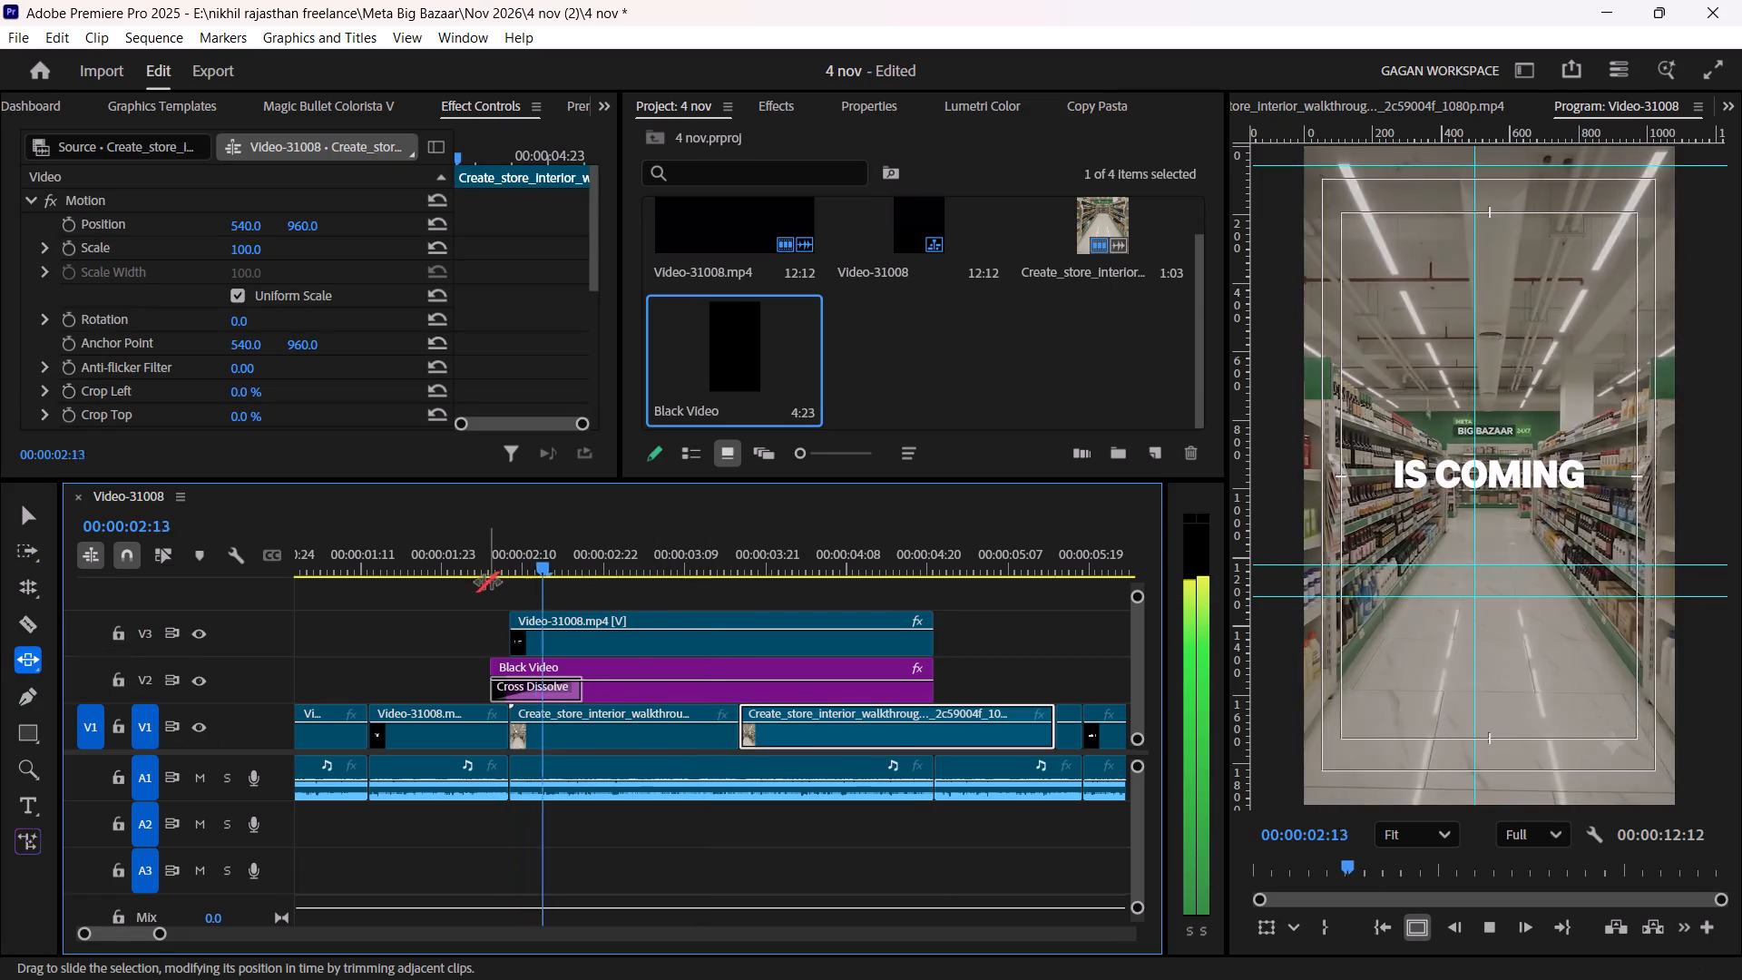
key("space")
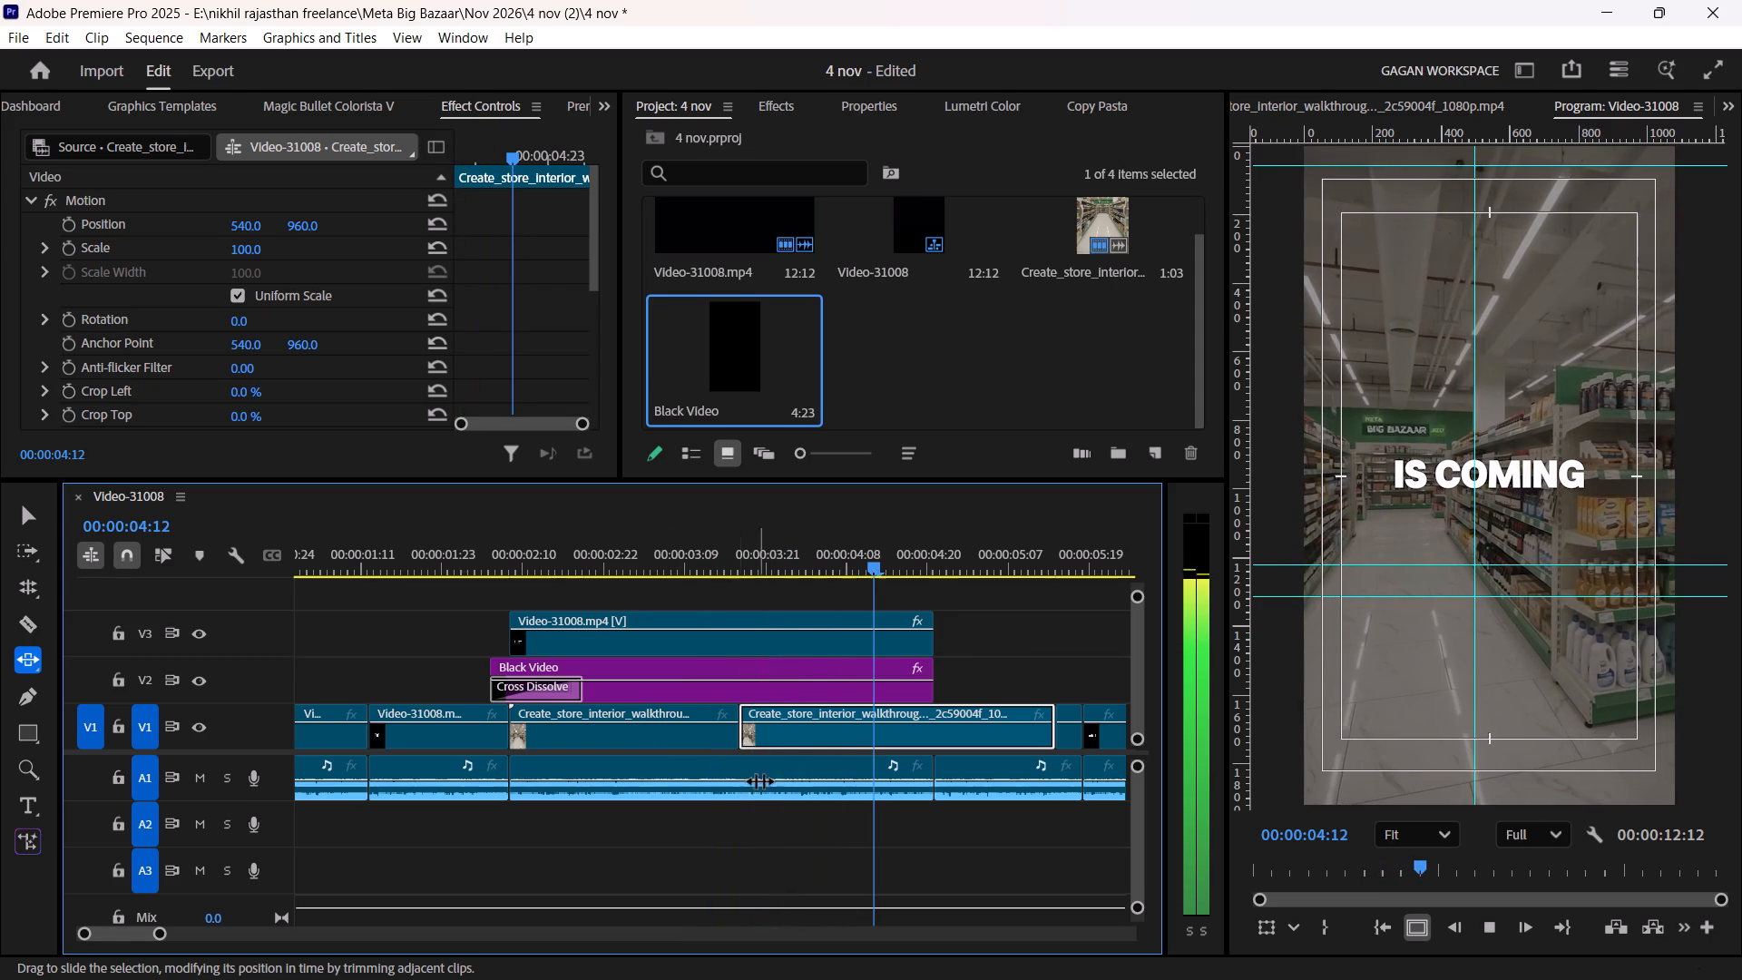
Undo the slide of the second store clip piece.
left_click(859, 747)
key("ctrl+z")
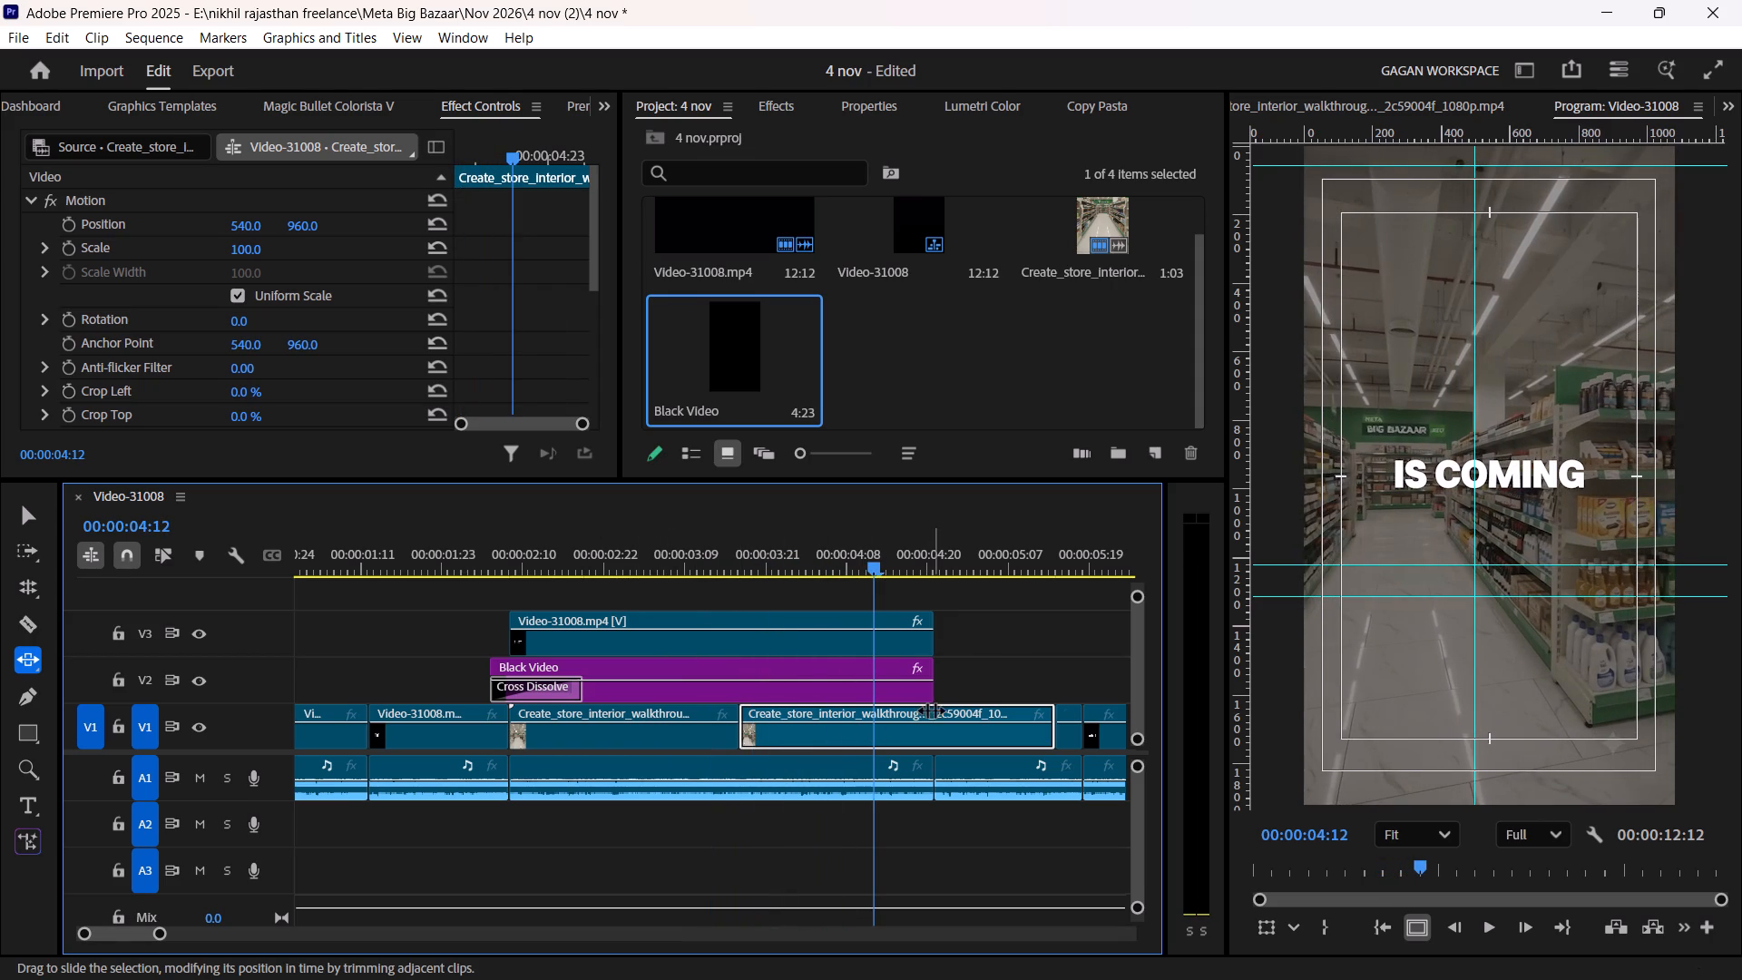
Slip the second store clip piece on V1 about 21 frames to later footage with the Slip tool and replay the cut.
left_click_drag(37, 669, 38, 670)
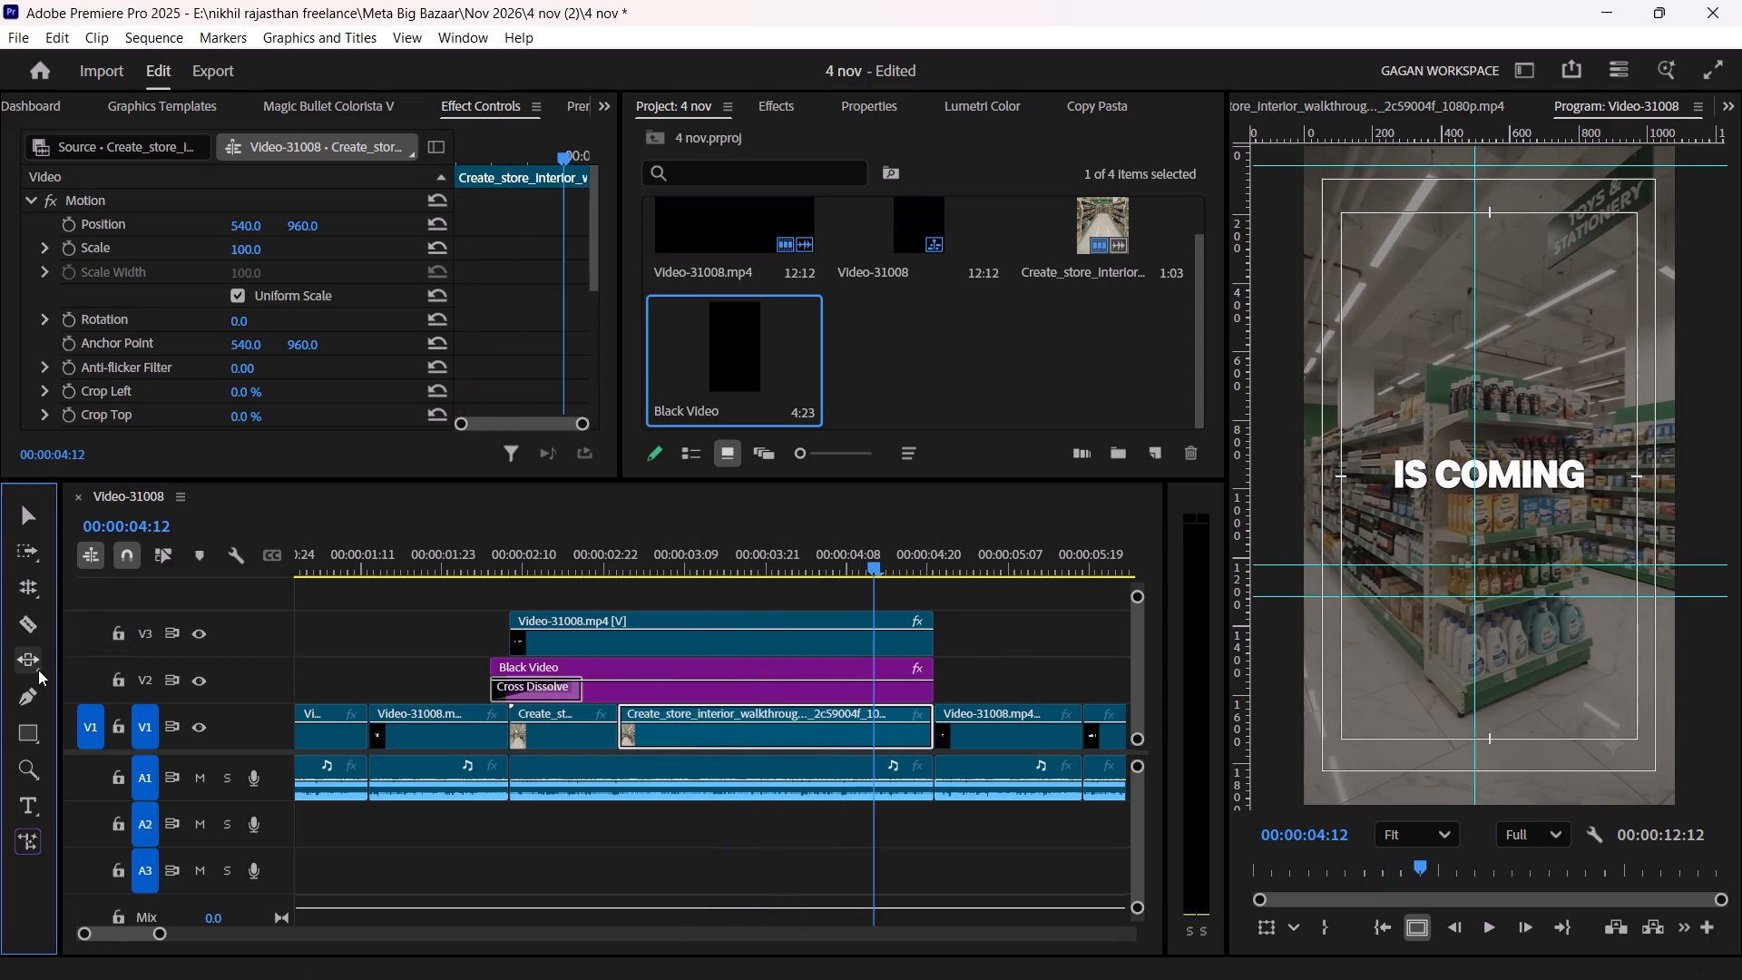
left_click_drag(38, 670, 94, 666)
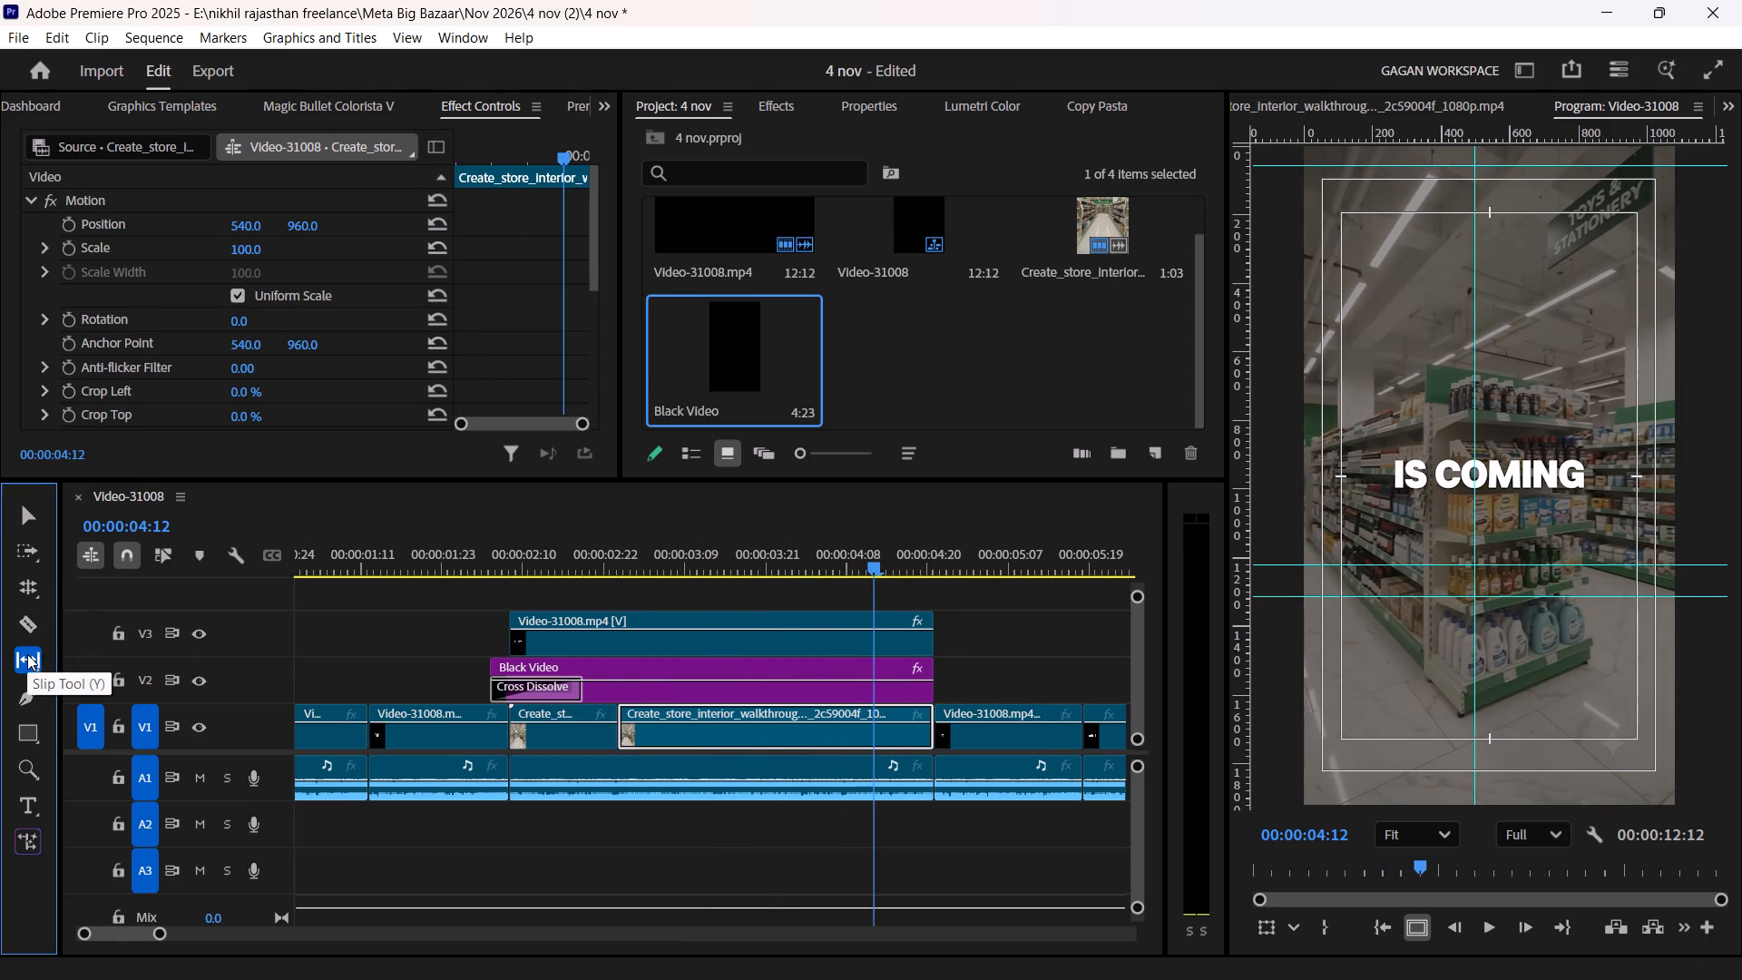
left_click_drag(605, 551, 602, 551)
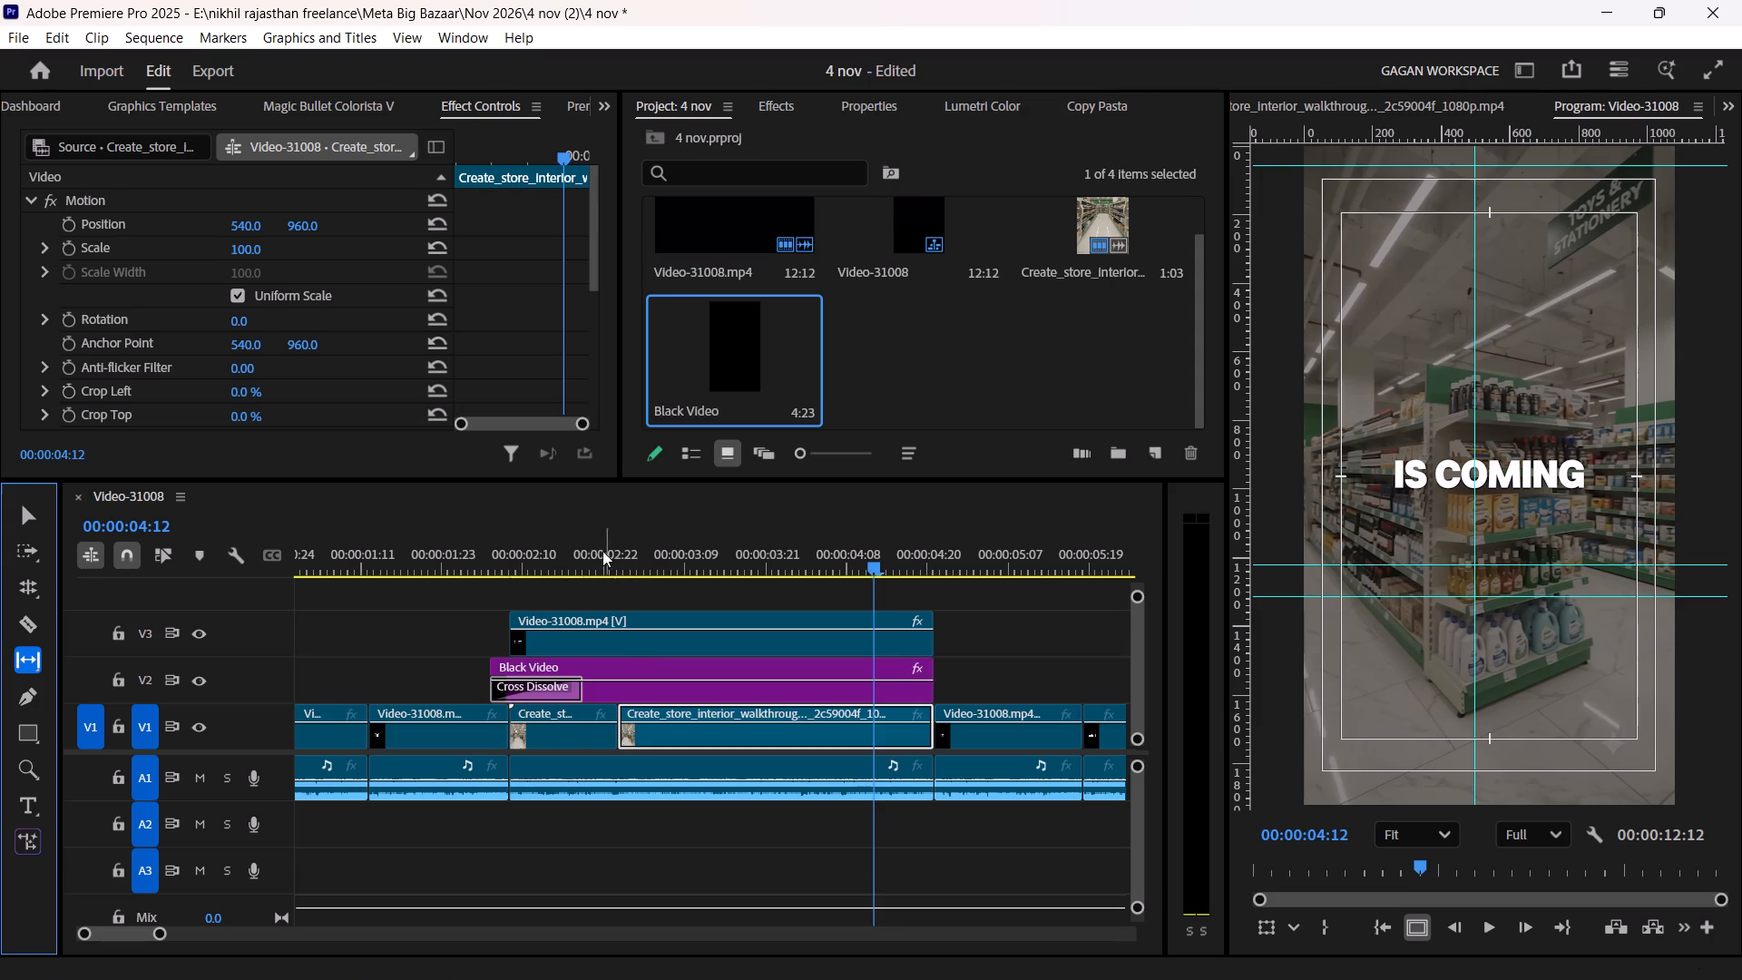
left_click_drag(602, 551, 492, 551)
key("space")
key("space")
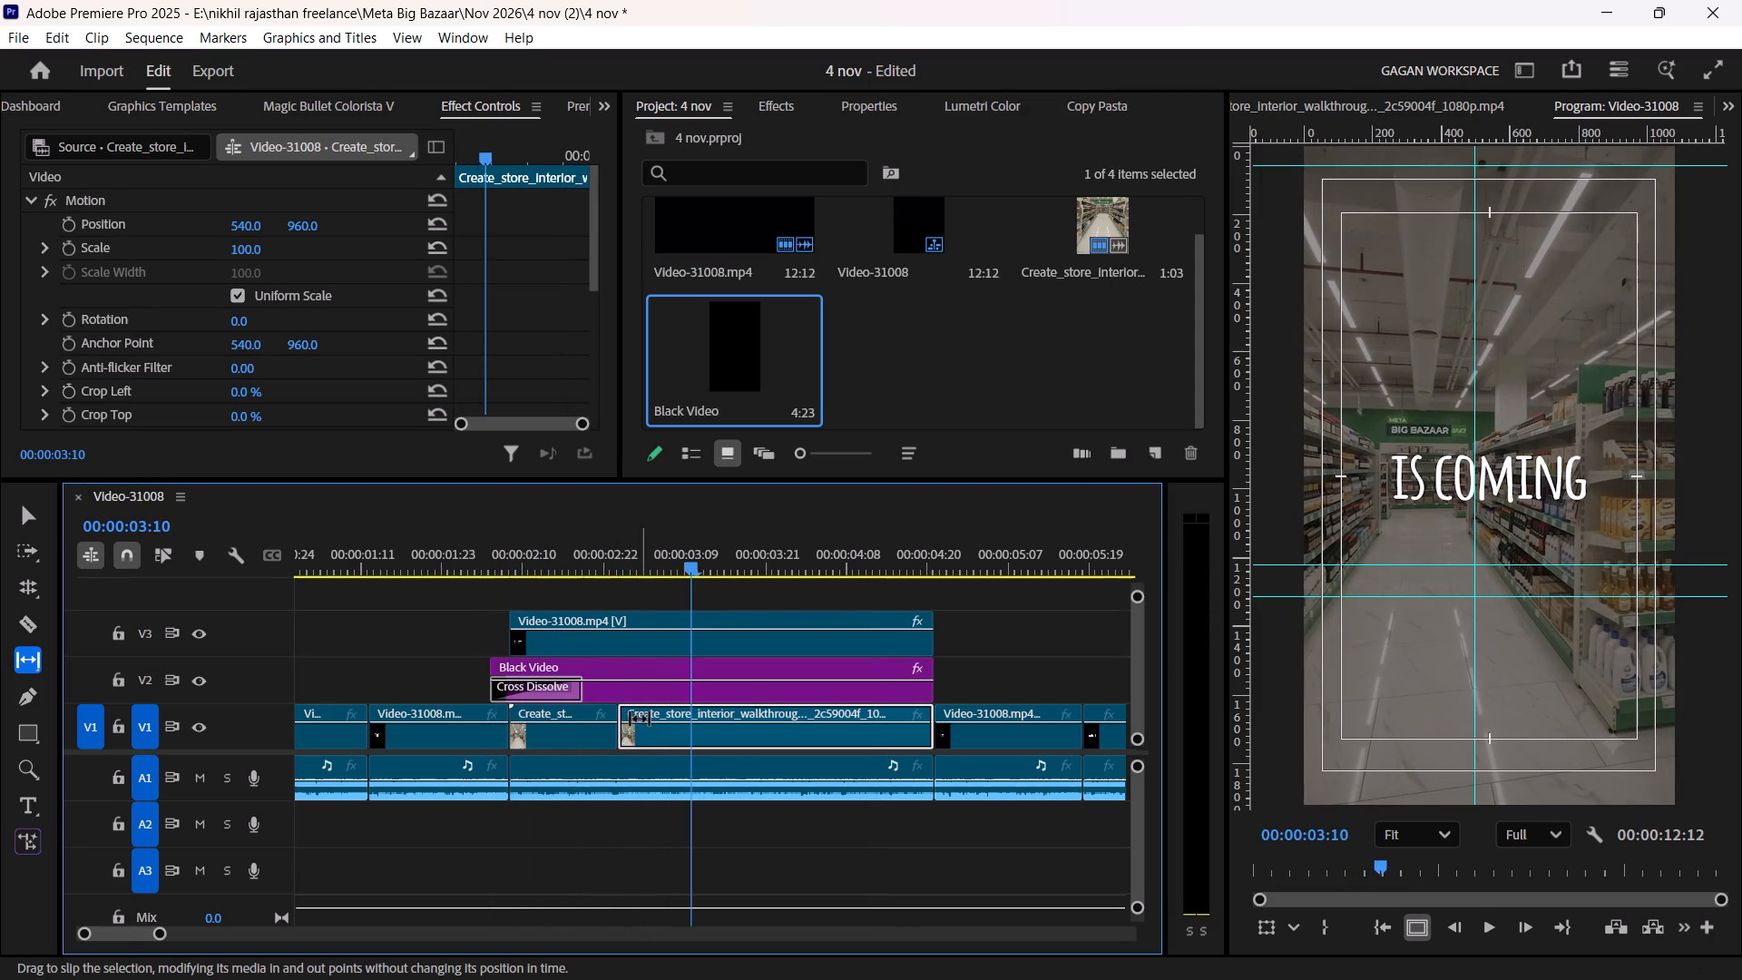
left_click_drag(651, 730, 739, 750)
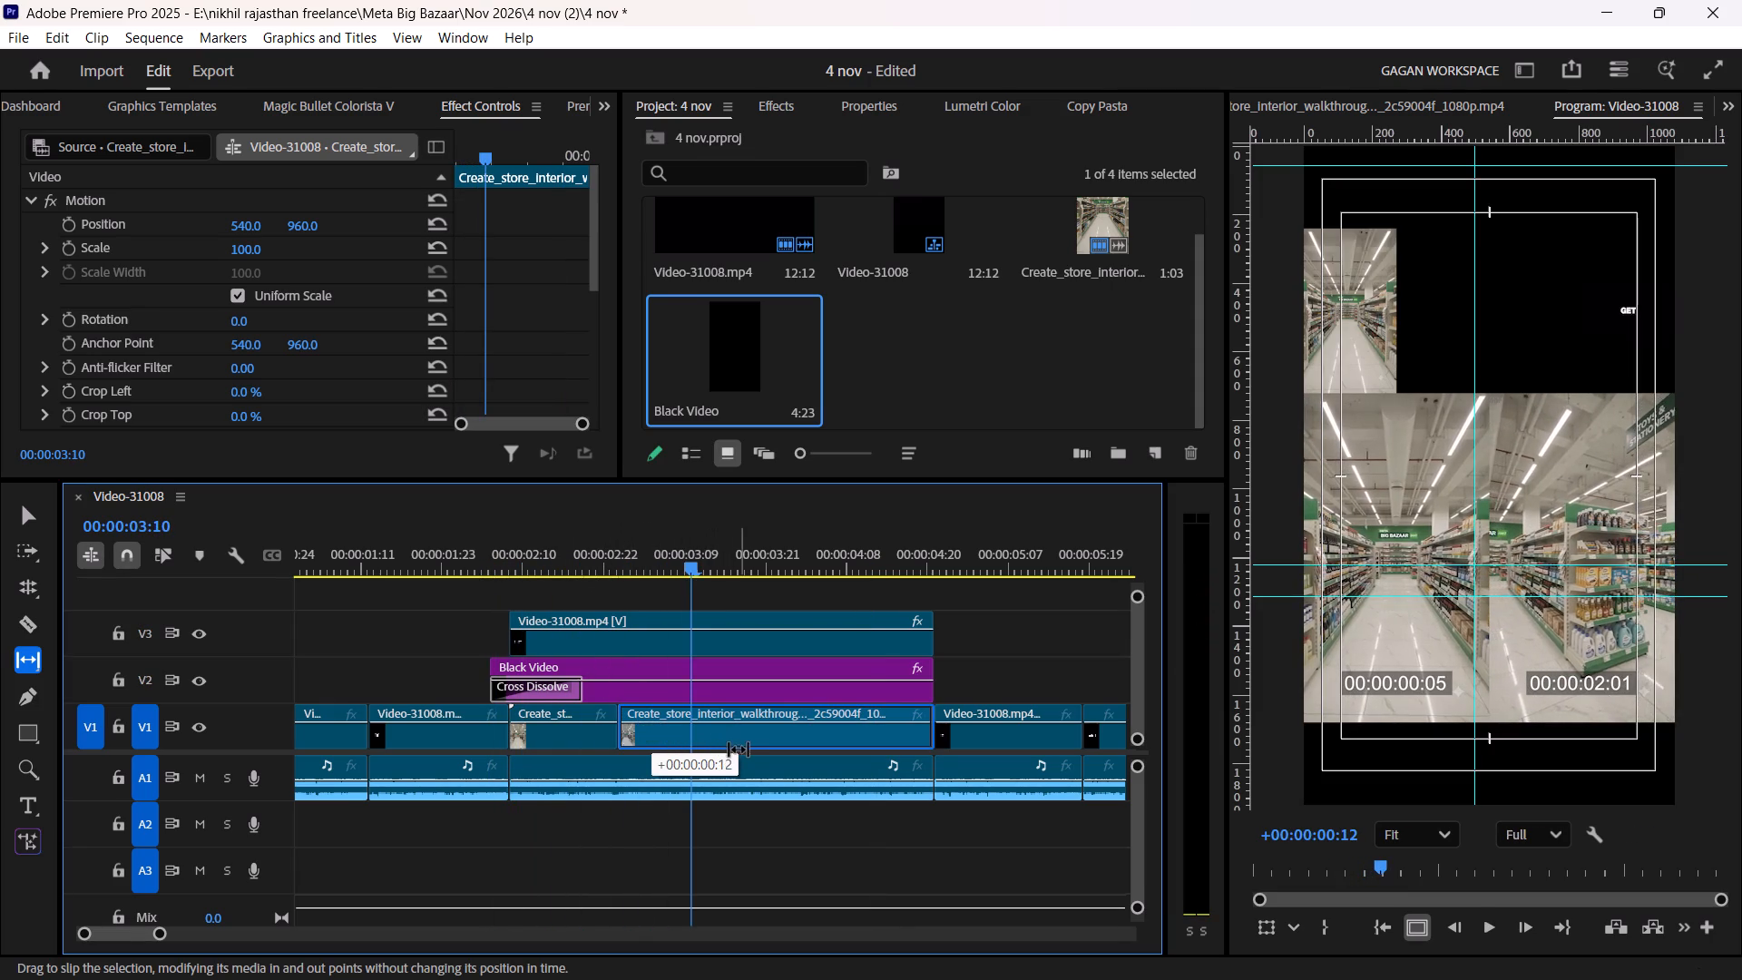
left_click_drag(739, 750, 508, 740)
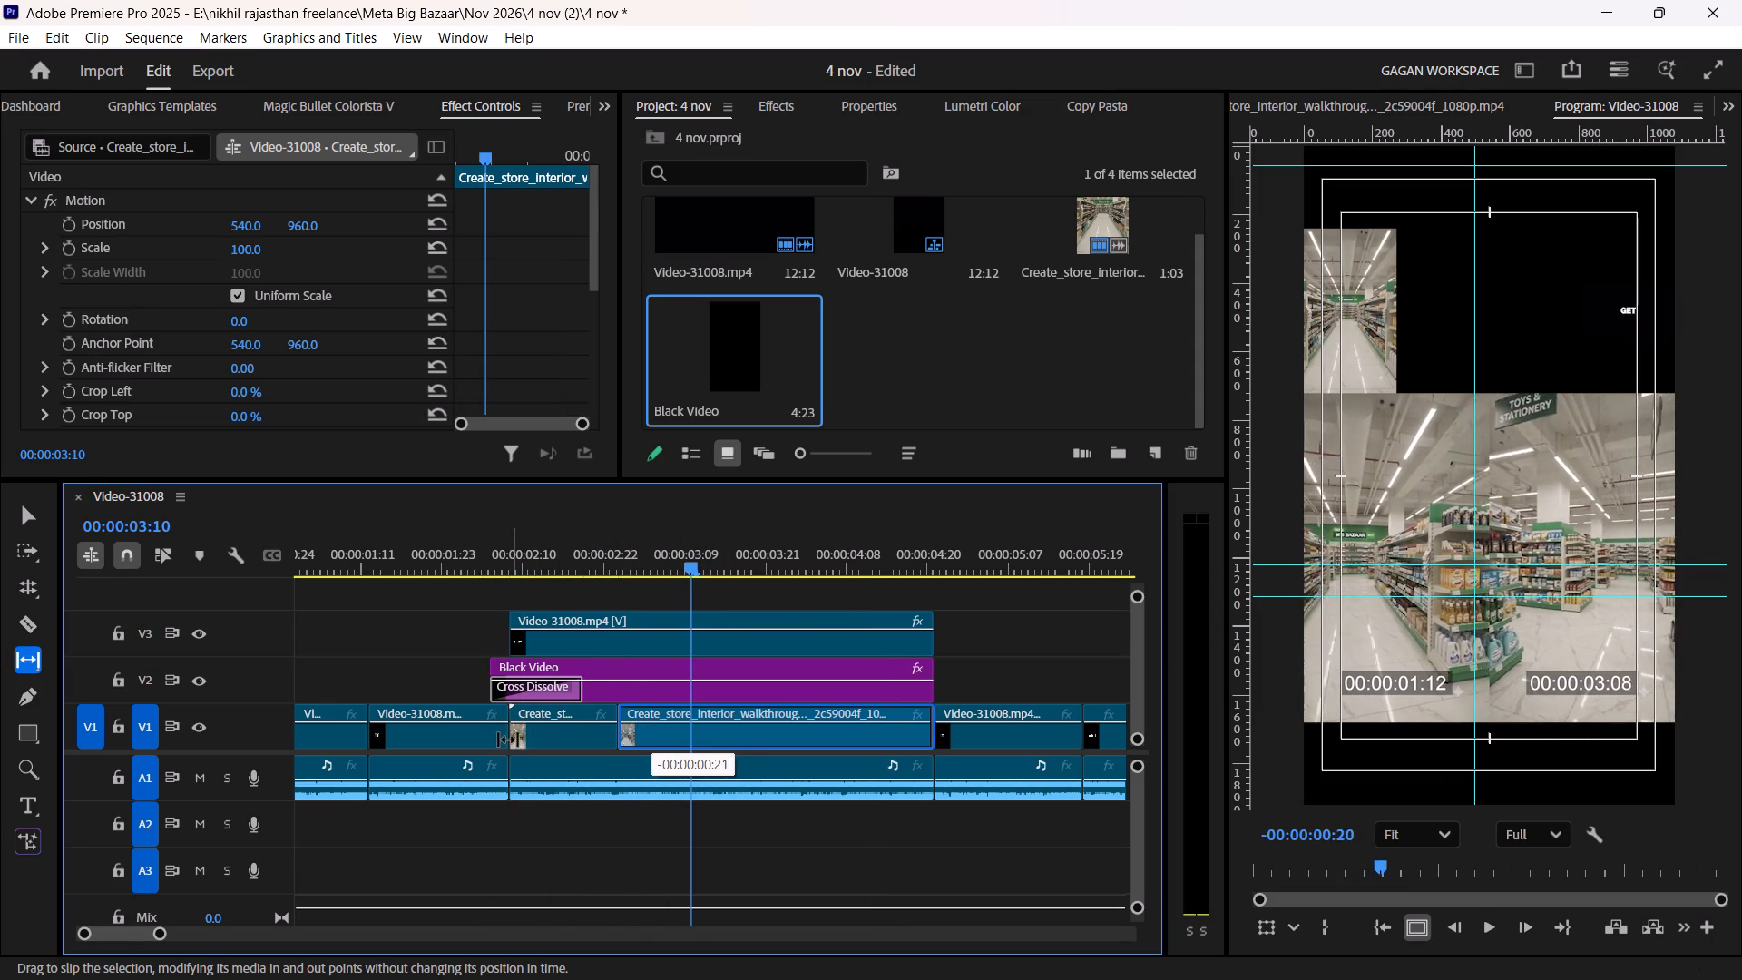
left_click_drag(508, 740, 494, 740)
left_click_drag(468, 557, 491, 555)
key("space")
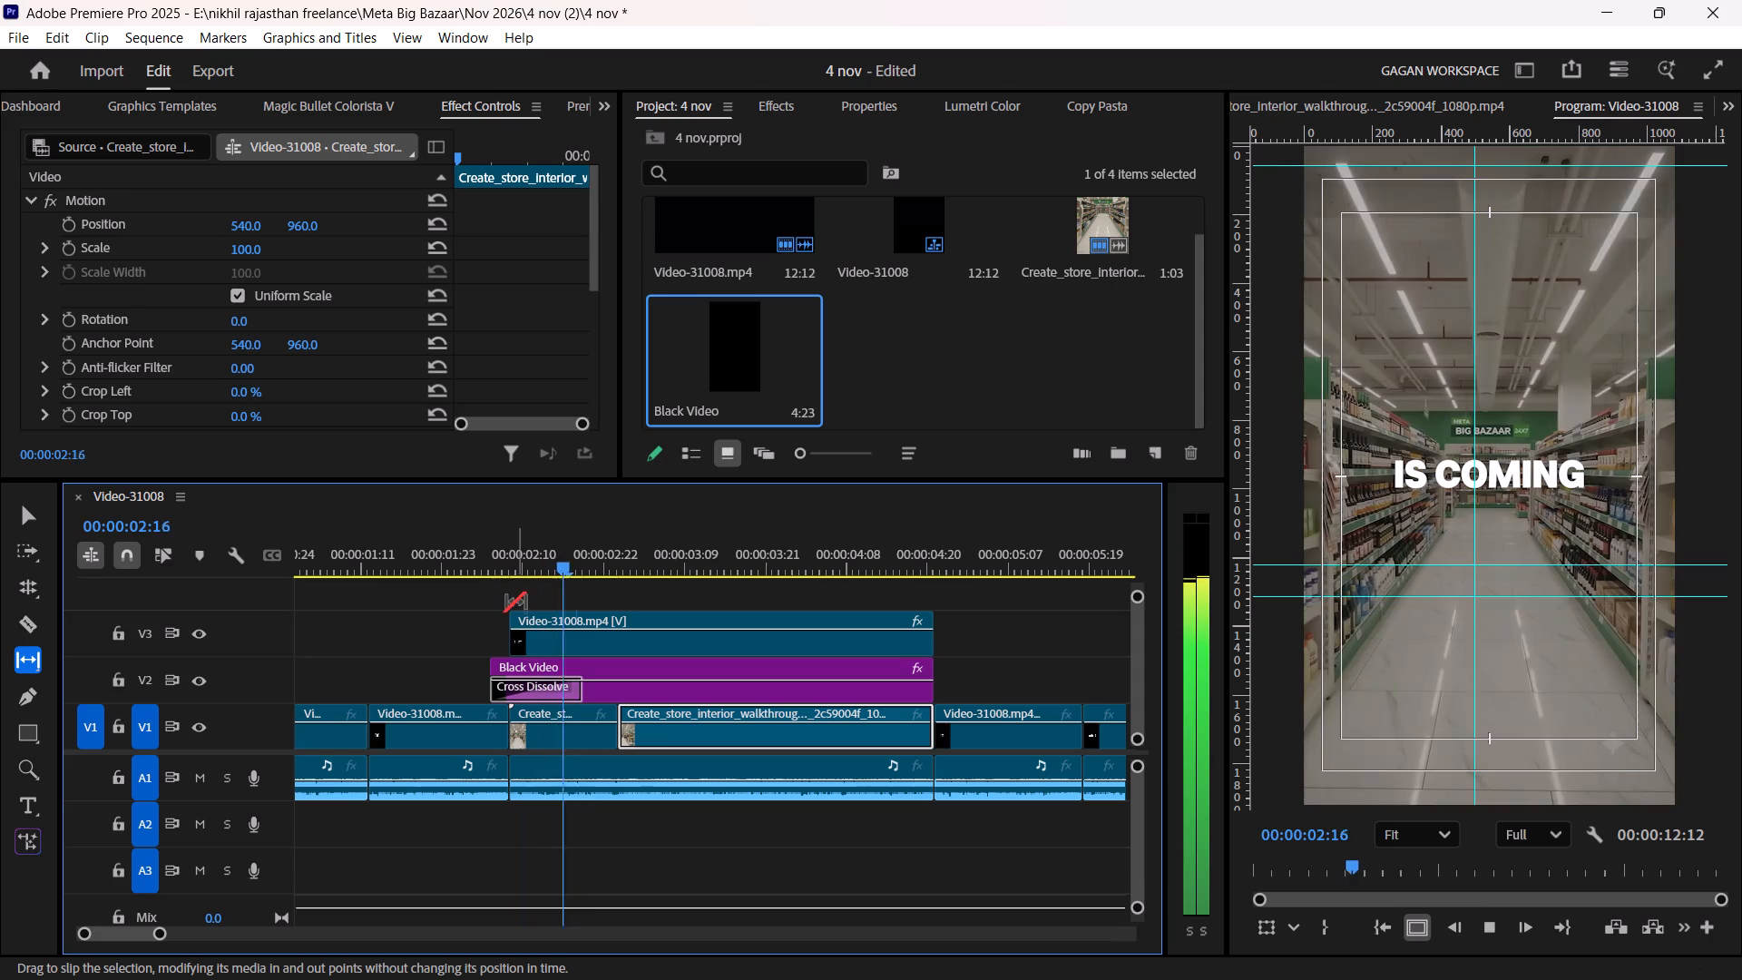
key("space")
key("space")
key("space")
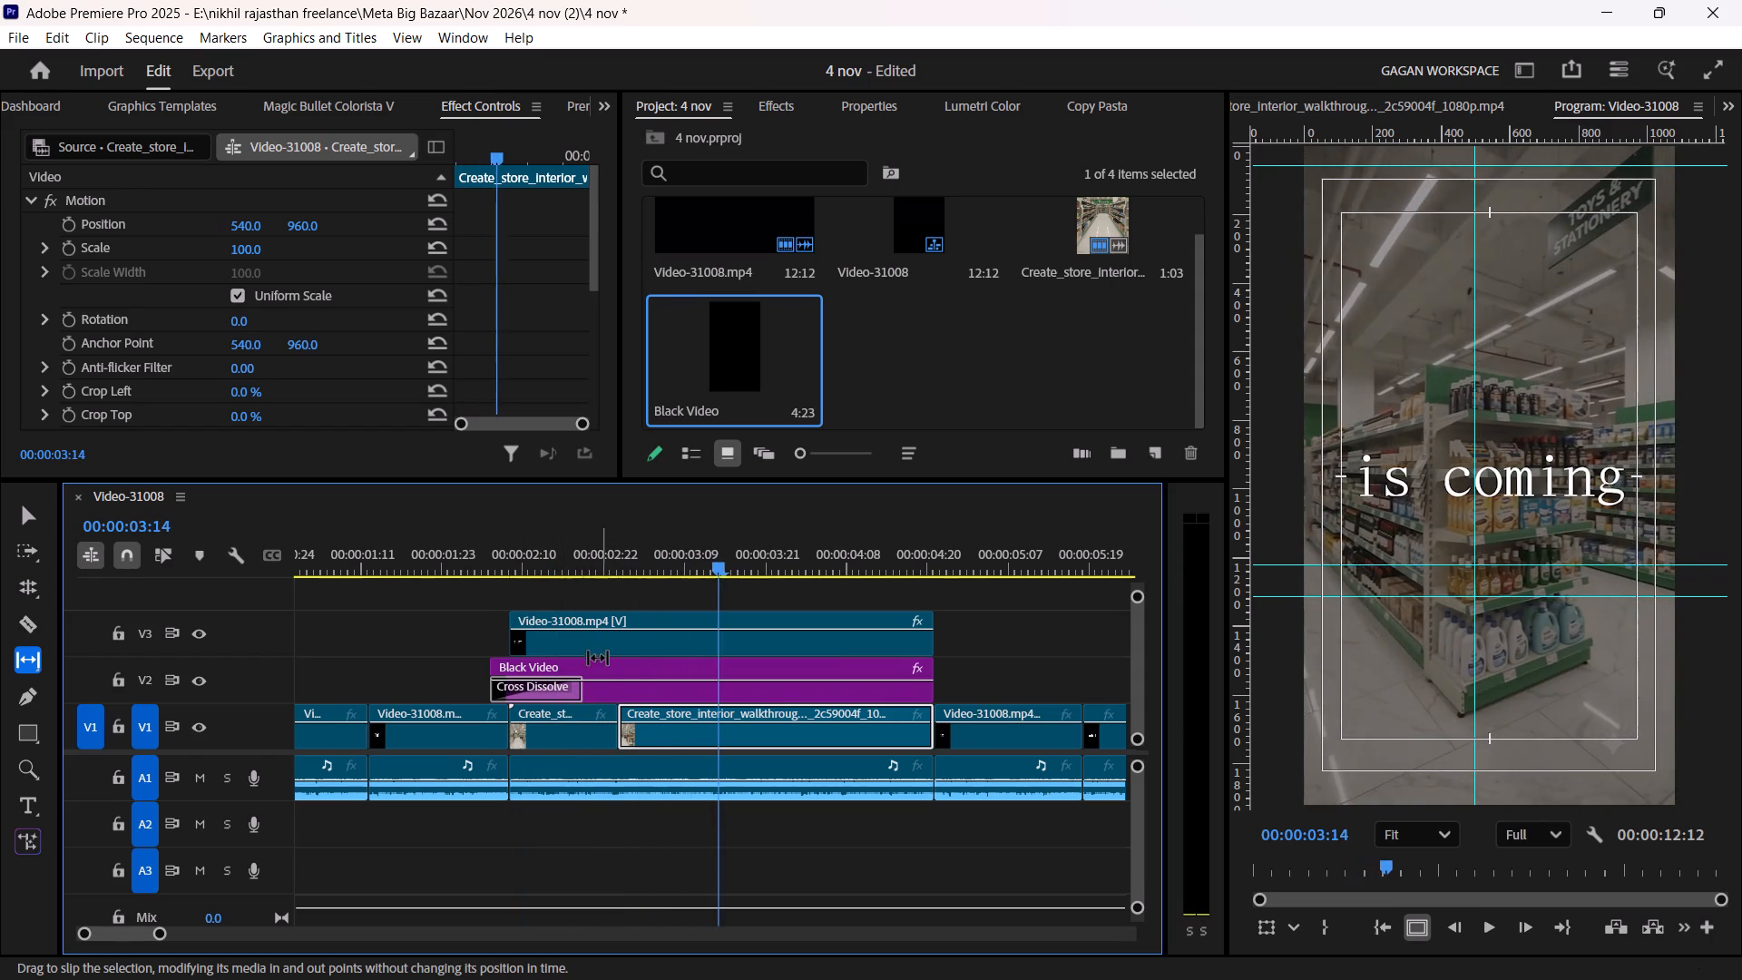
left_click(555, 558)
key("space")
key("space")
Open the store interior walkthrough clip from the project in the Source Monitor to examine its full footage.
left_click(572, 741)
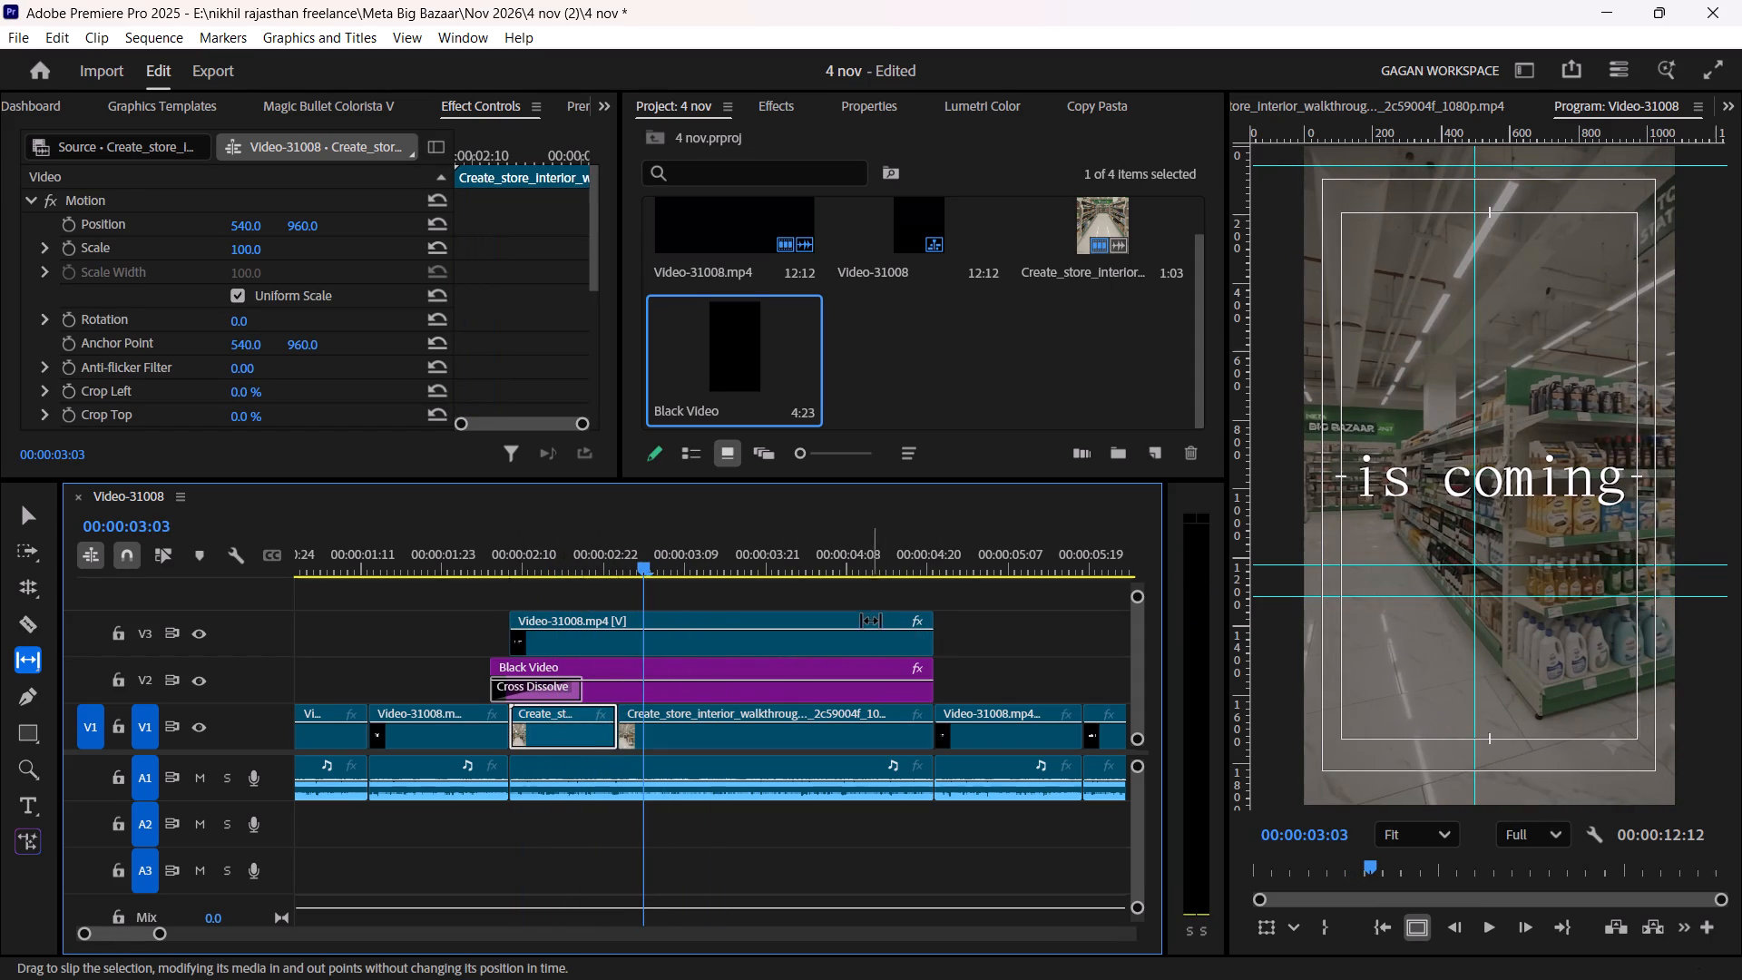
double_click(1093, 228)
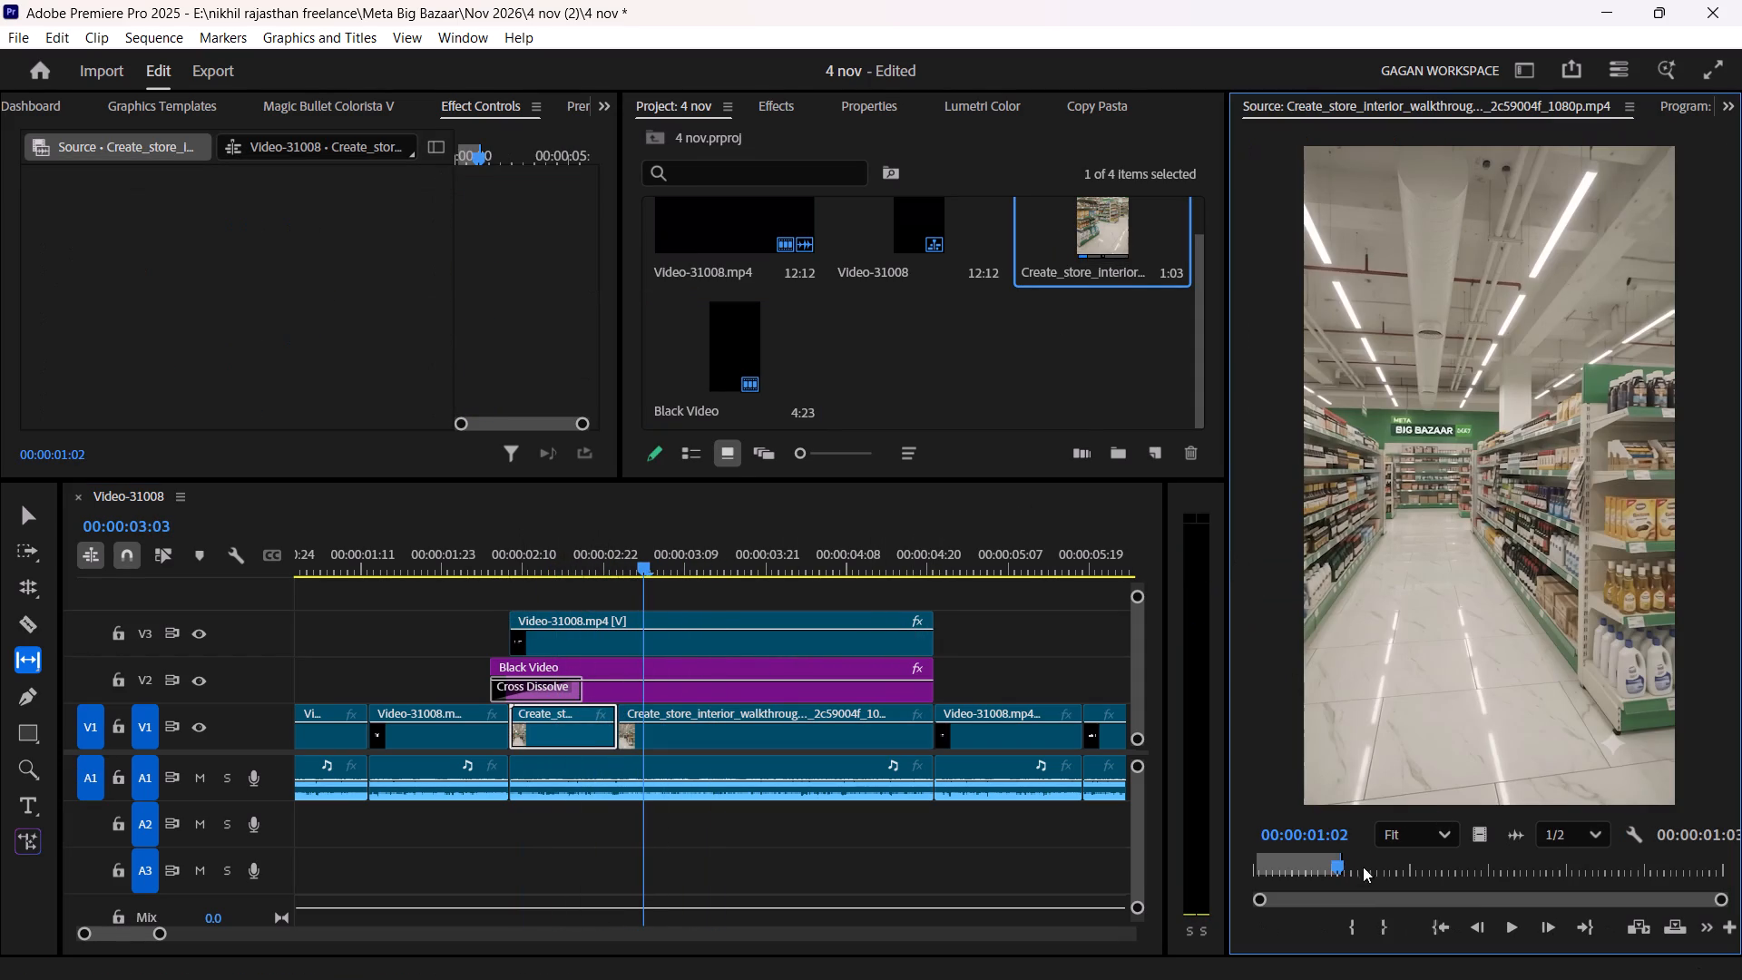
left_click_drag(1476, 826, 1431, 815)
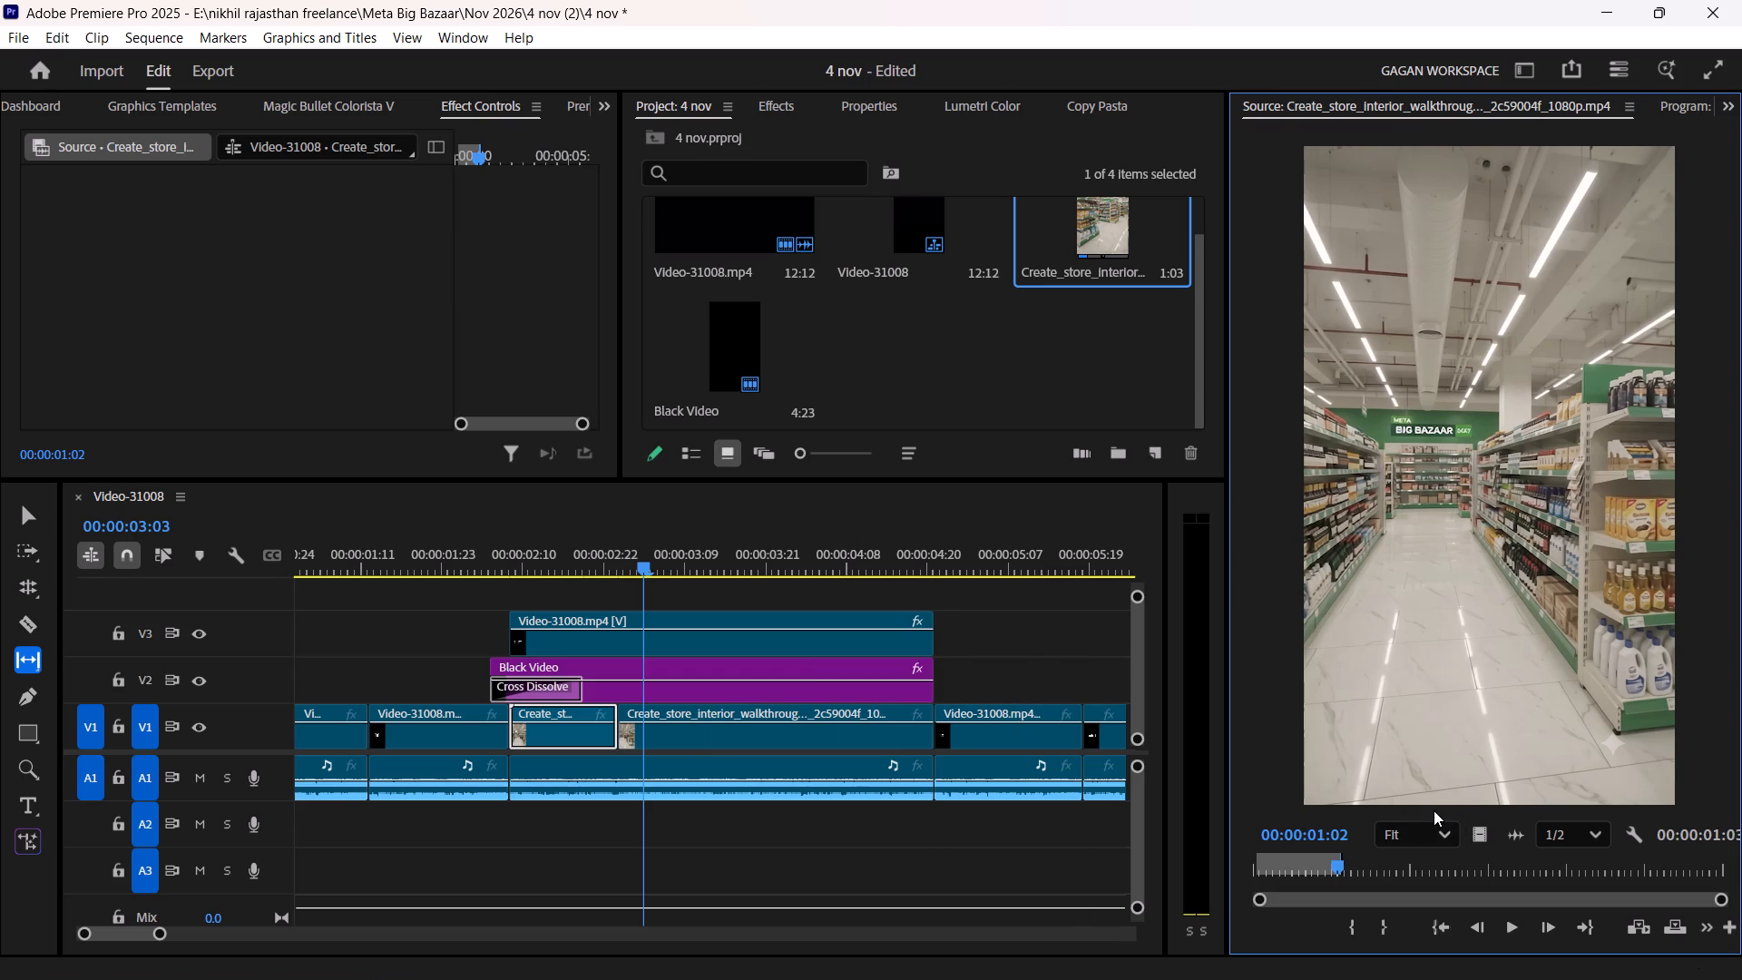
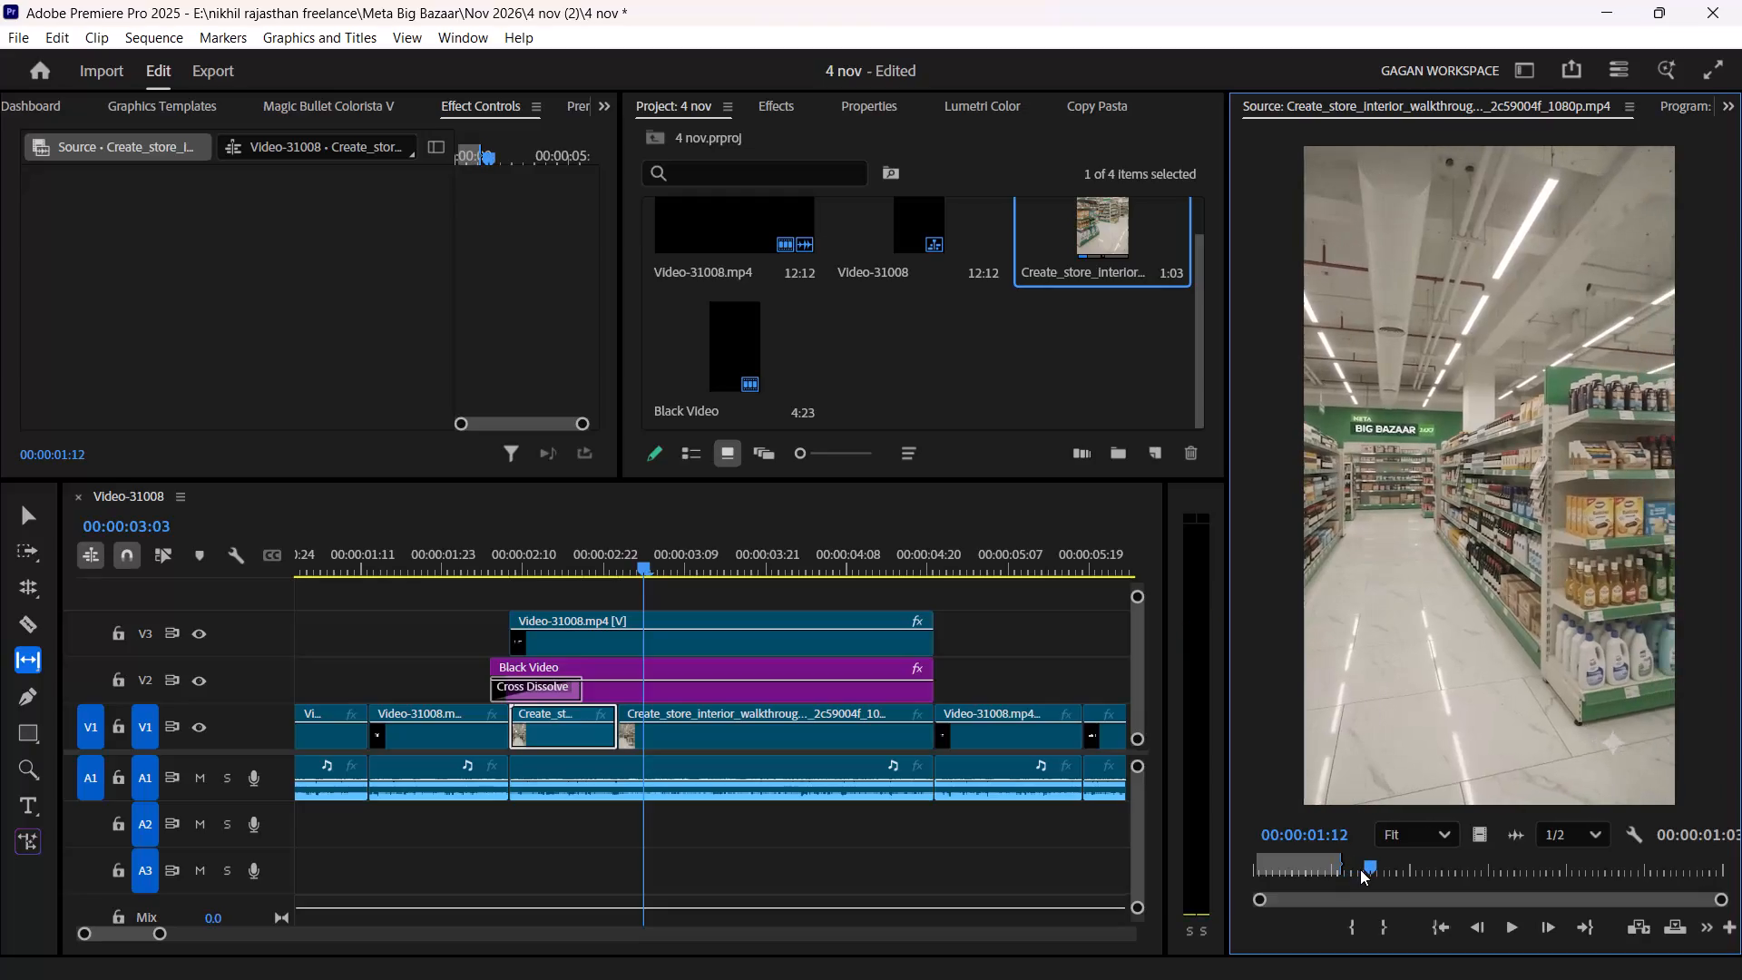
Play the store interior walkthrough source up to about 00:00:02:00 and select its longer piece on V1 with the Selection tool.
key("space")
key("space")
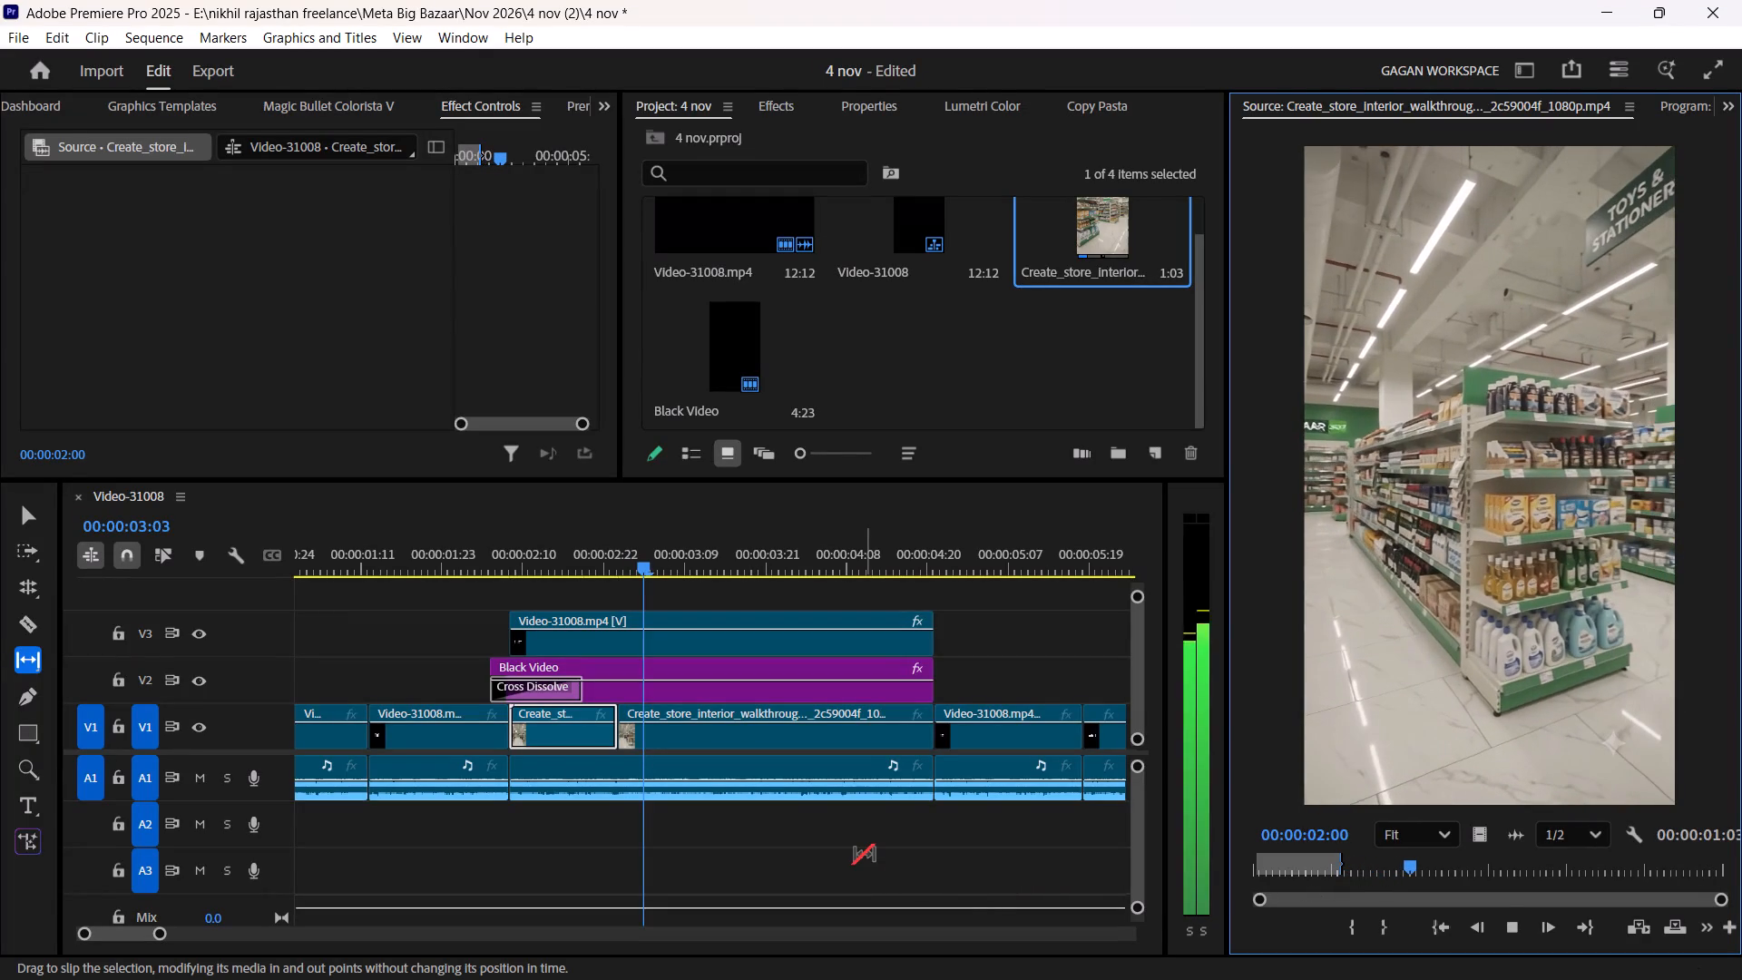
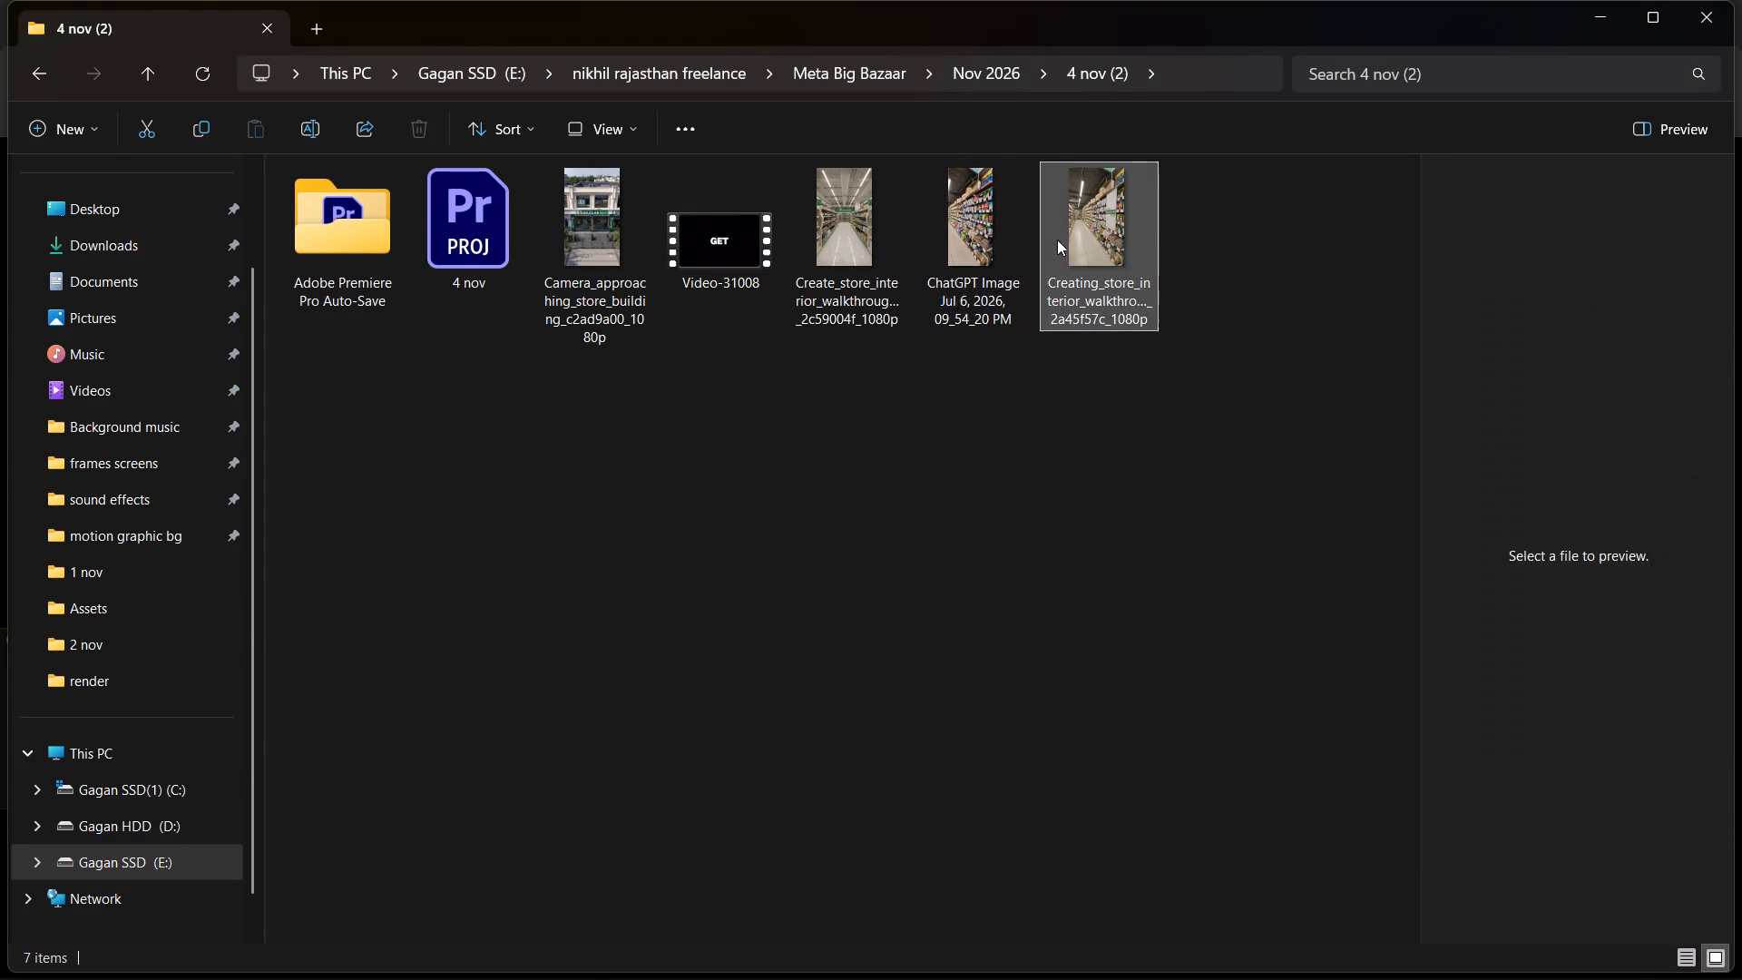
left_click(801, 240)
key("alt+Tab")
key("alt+Tab")
left_click(1098, 250)
left_click_drag(1100, 260, 1185, 534)
key("alt+Tab")
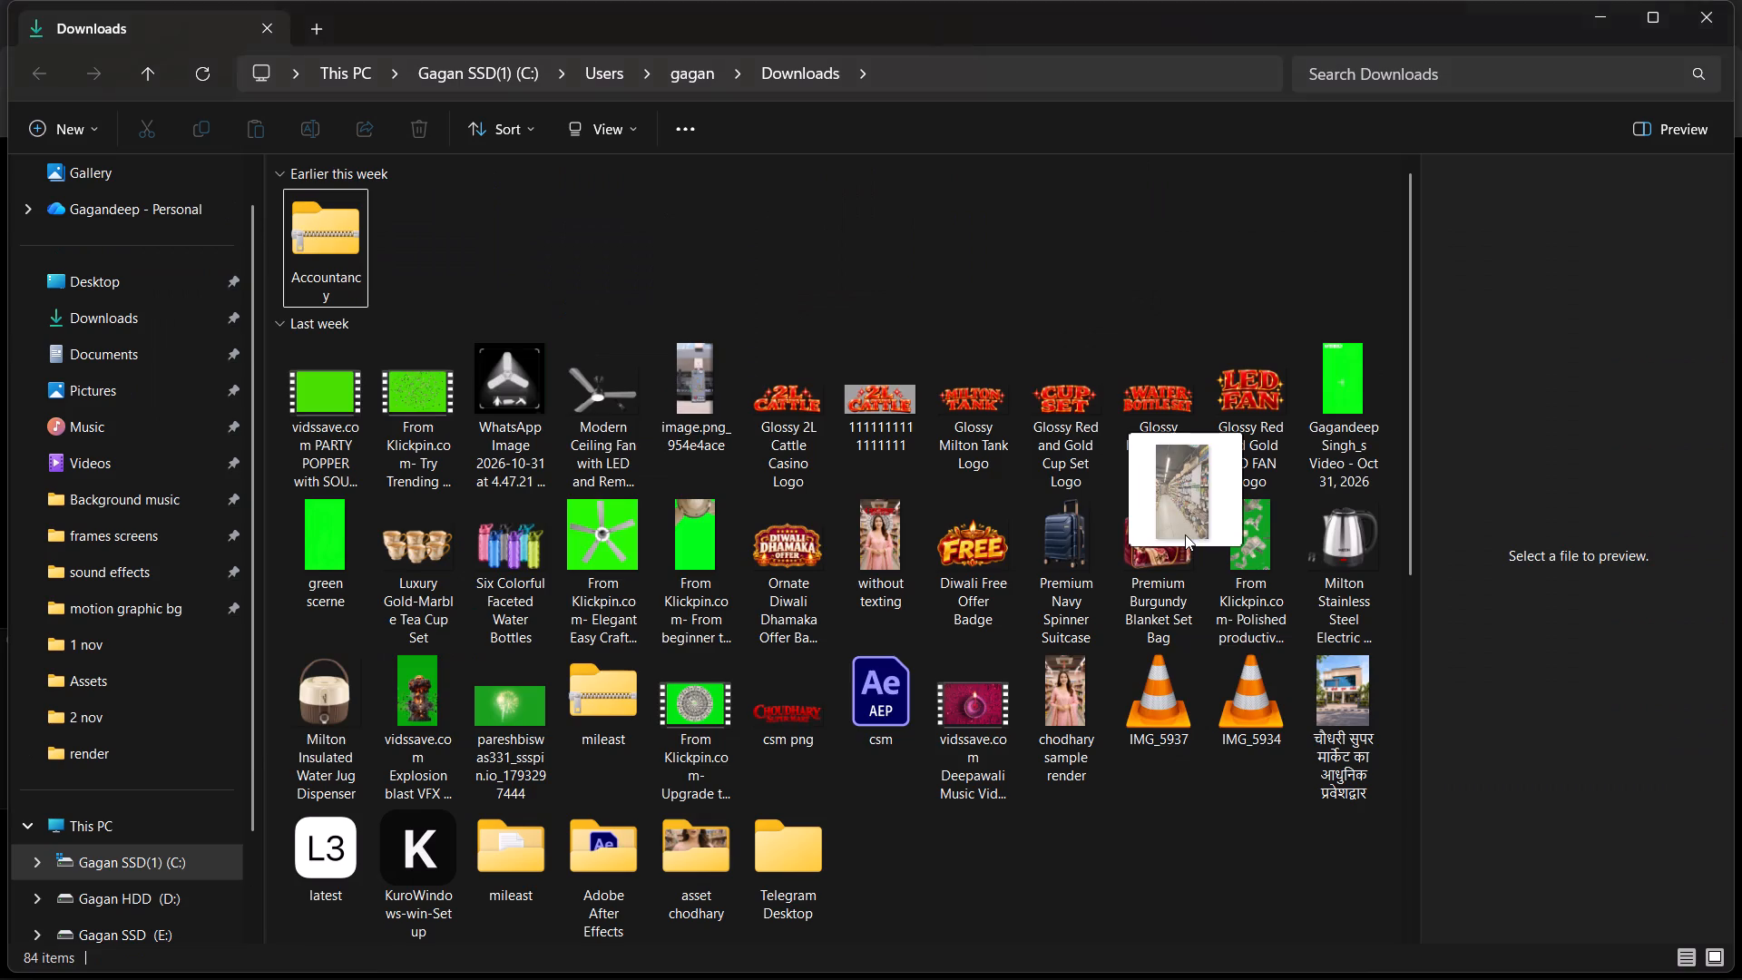
left_click_drag(1185, 534, 1126, 373)
key("alt+Tab")
key("alt+Tab")
key("alt+Tab")
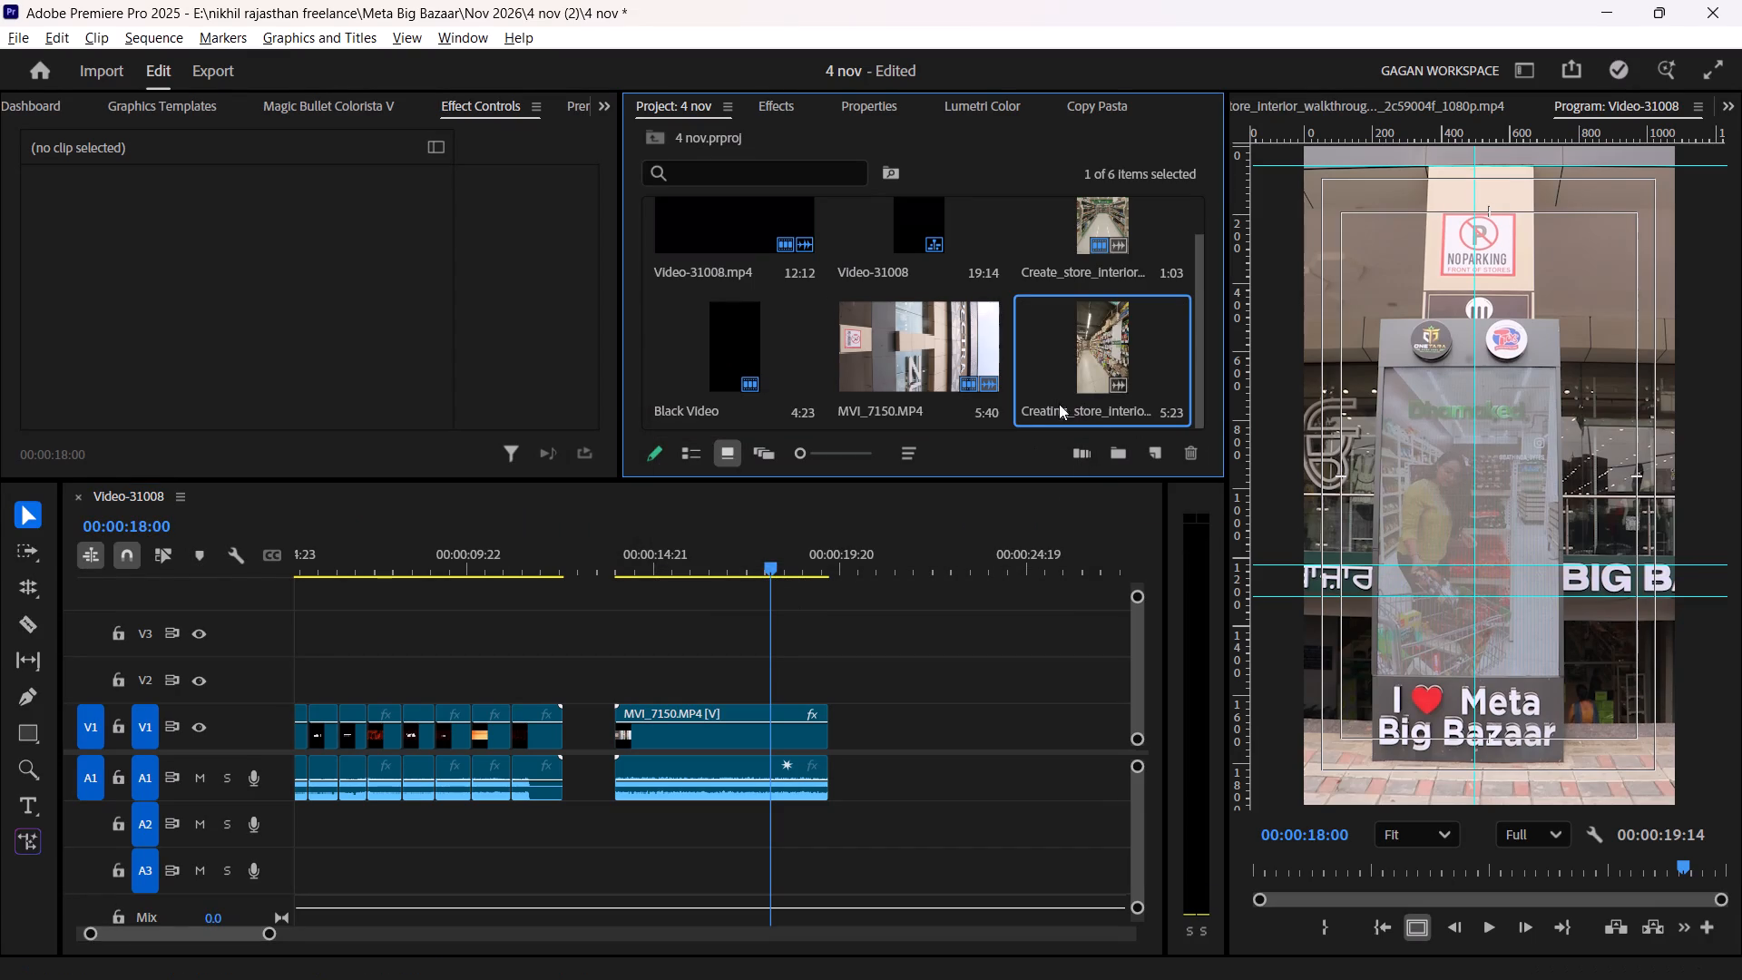
left_click_drag(1111, 314, 866, 724)
Play the sequence briefly from the start of the MVI_7150 clip.
left_click(610, 560)
key("space")
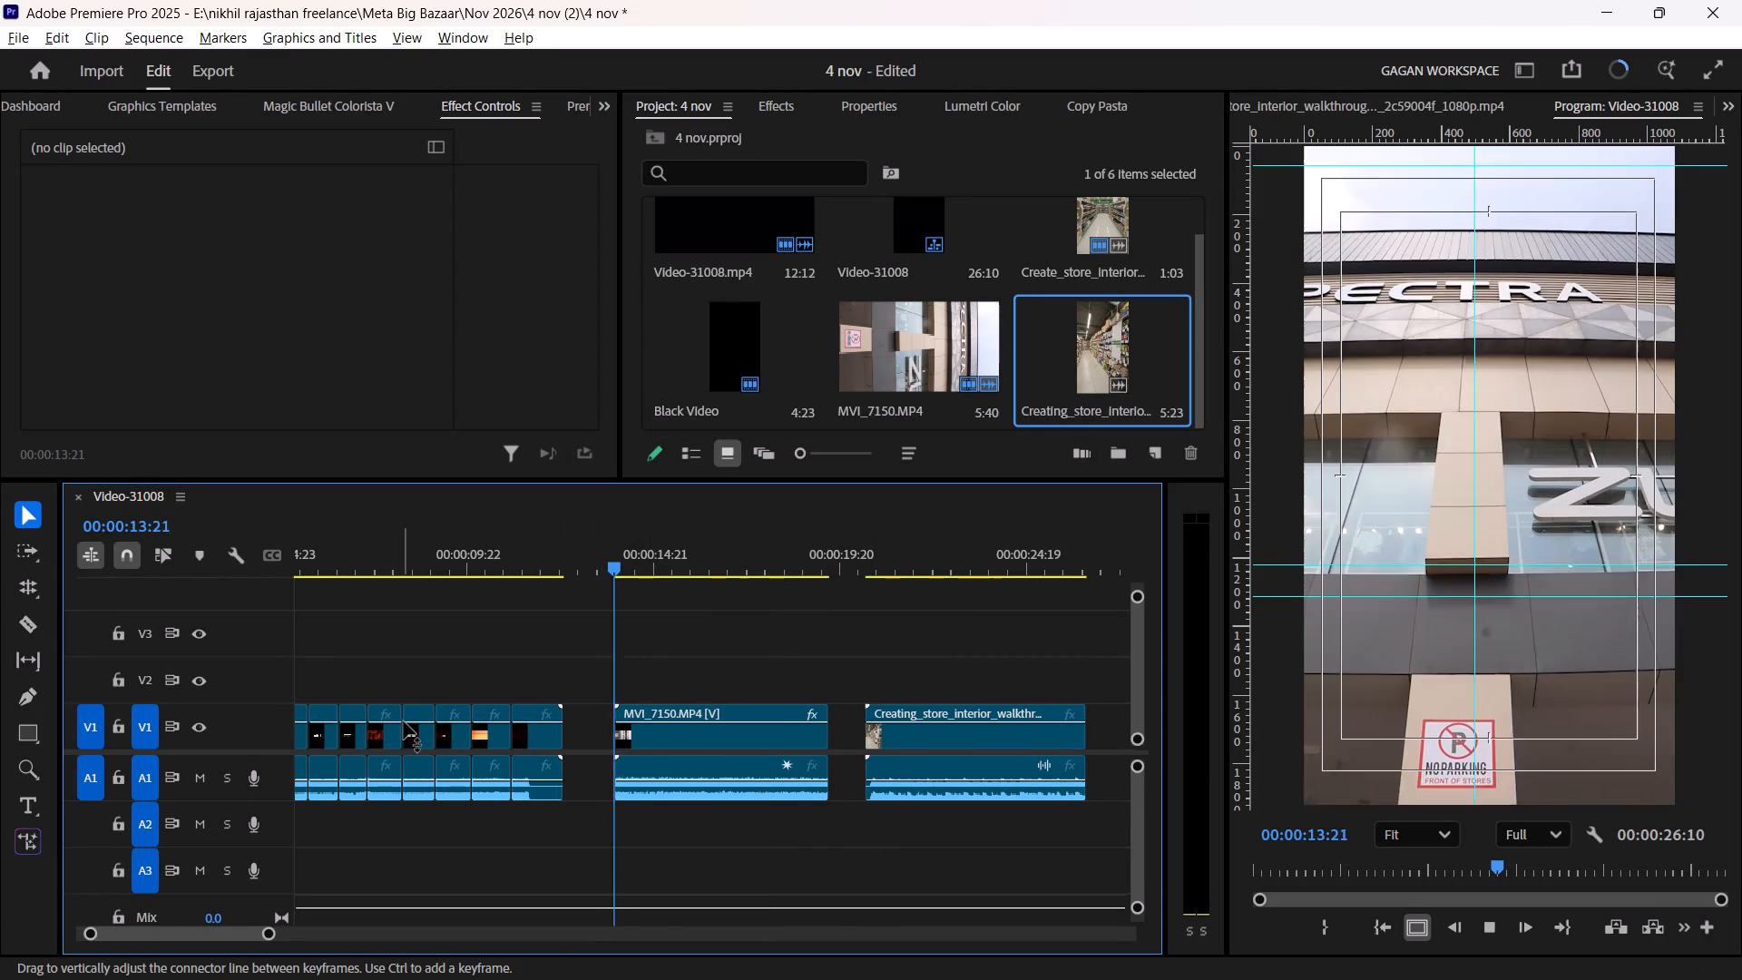
scroll(425, 720, "up", 7)
key("space")
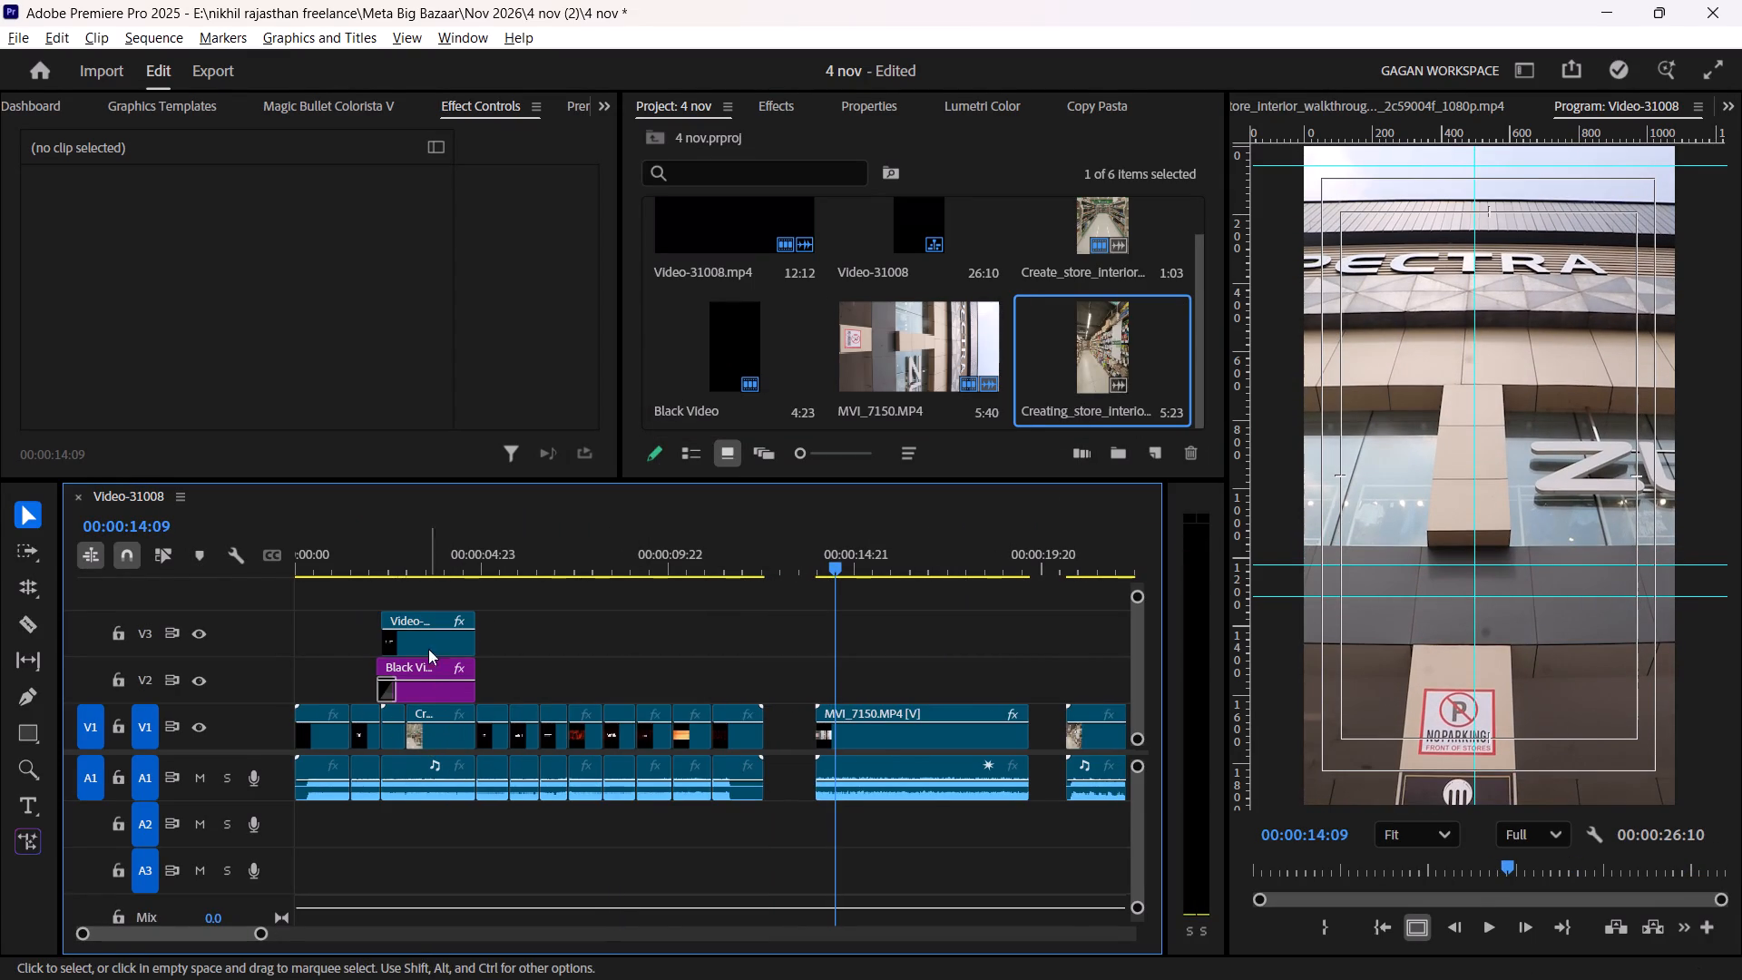
Delete the two video clips on V1 beneath the Black Video layer.
left_click_drag(540, 602, 501, 622)
left_click_drag(524, 670, 434, 683)
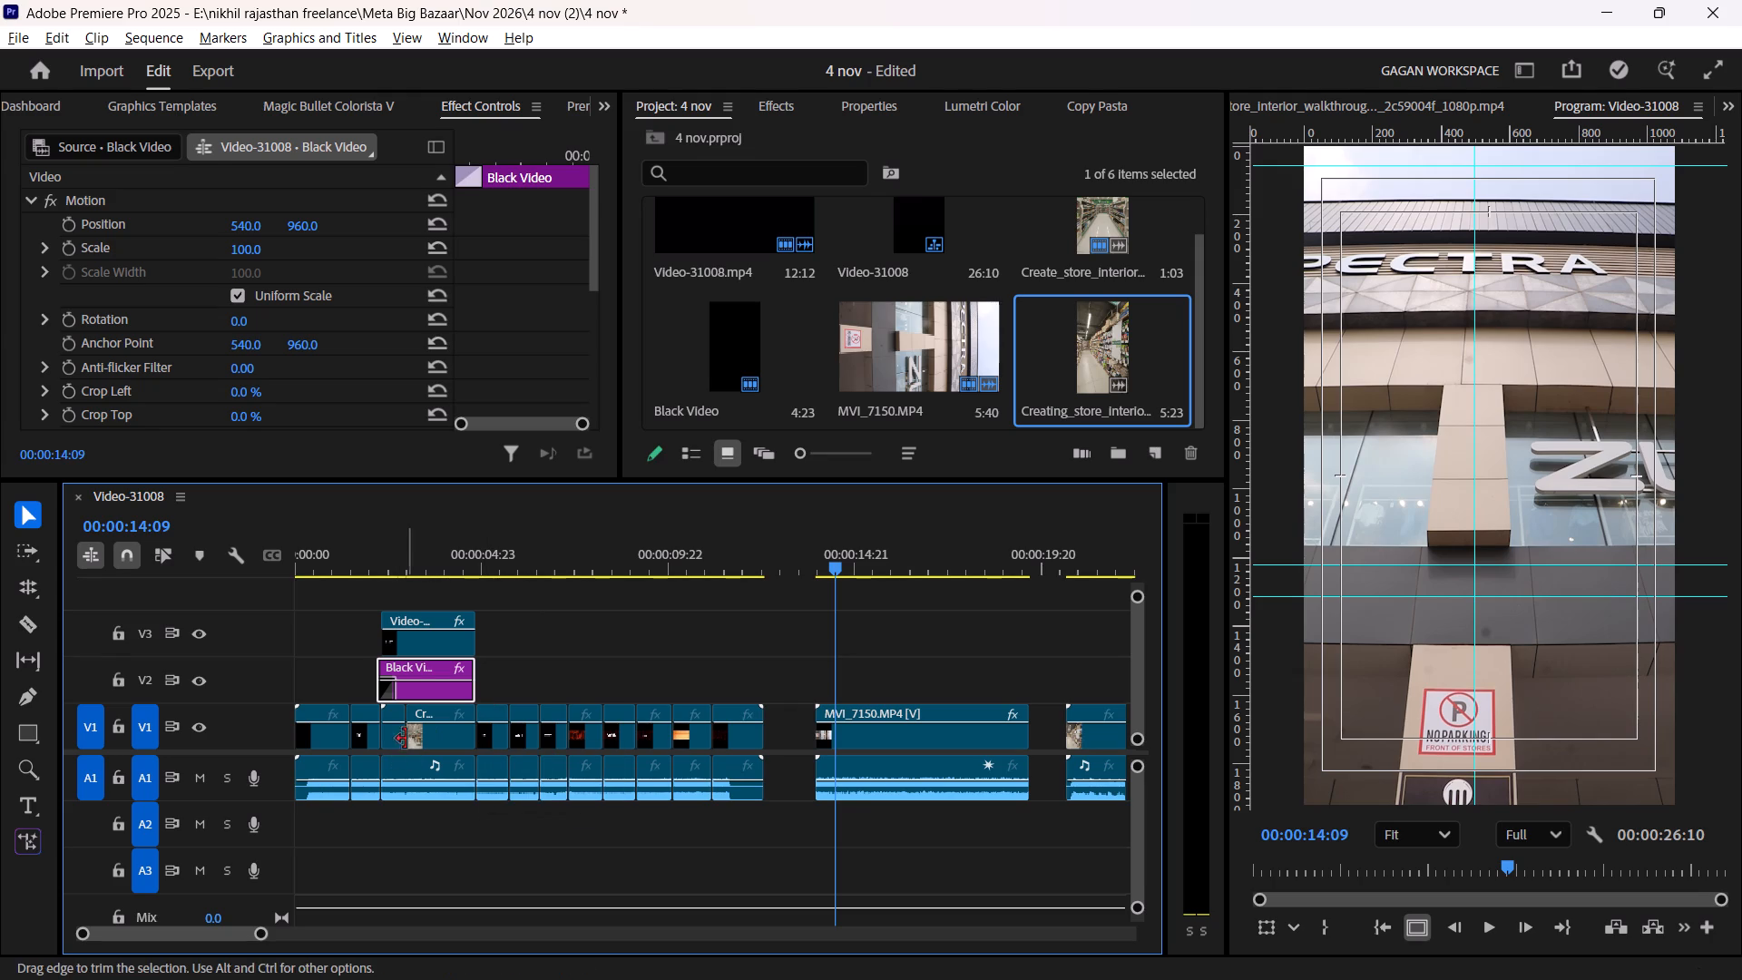
left_click(444, 726)
key("Delete")
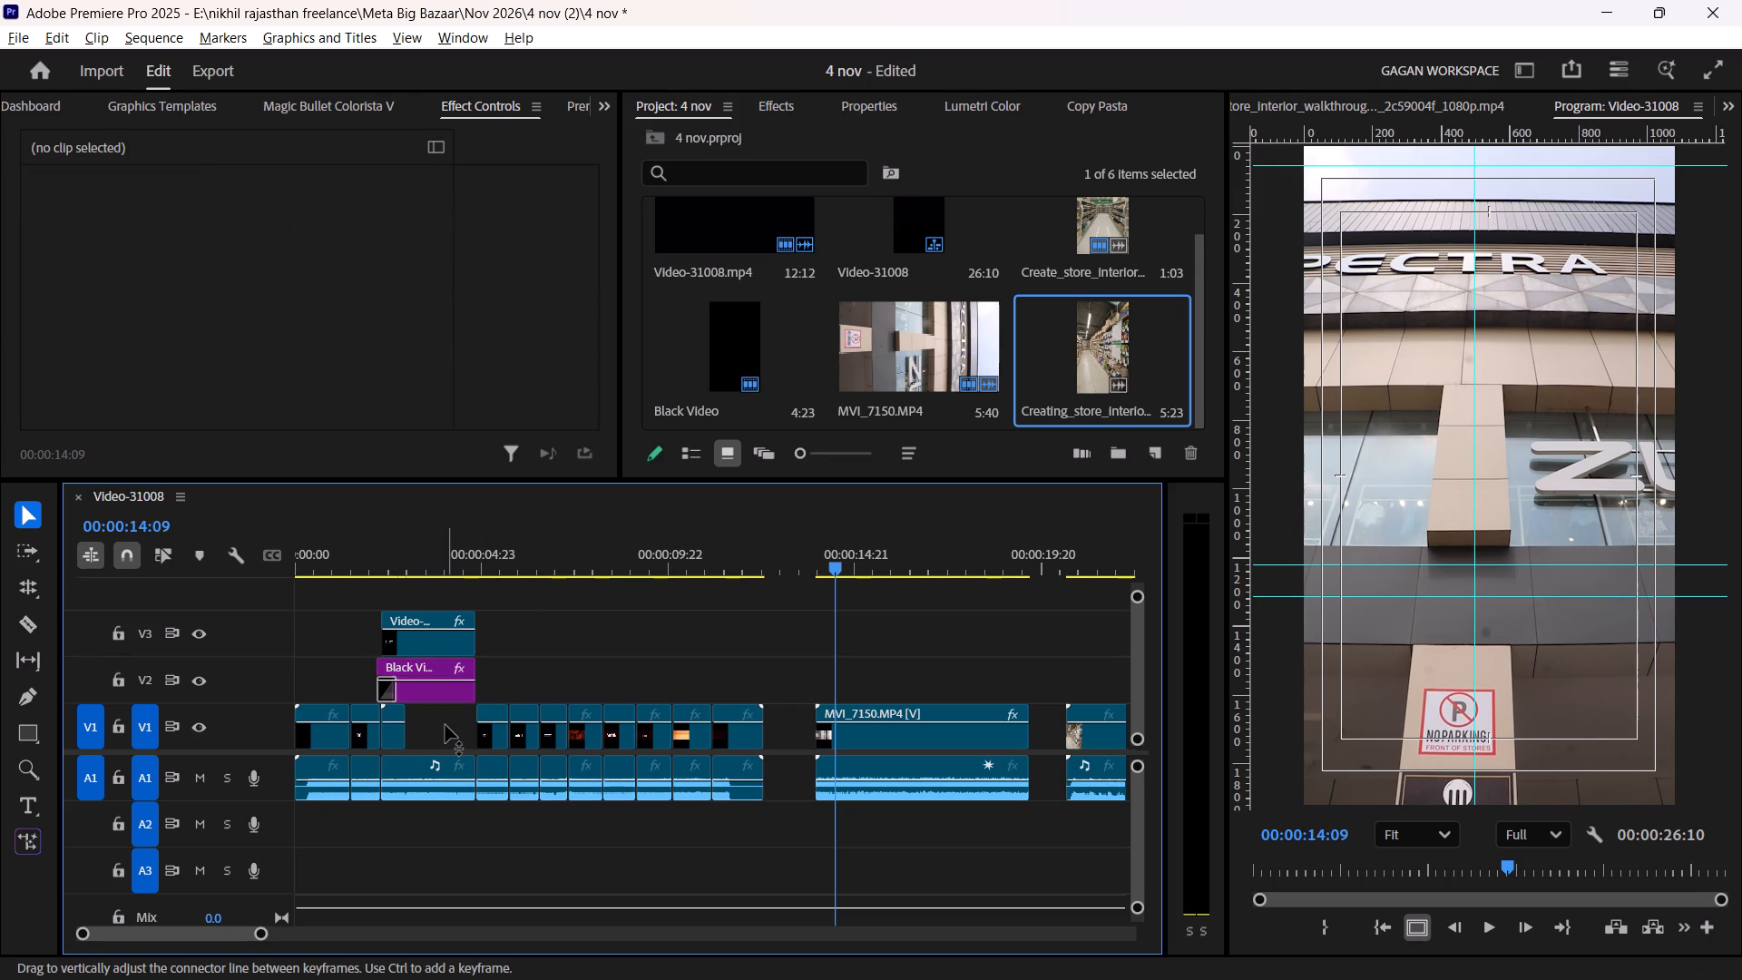
left_click(393, 735)
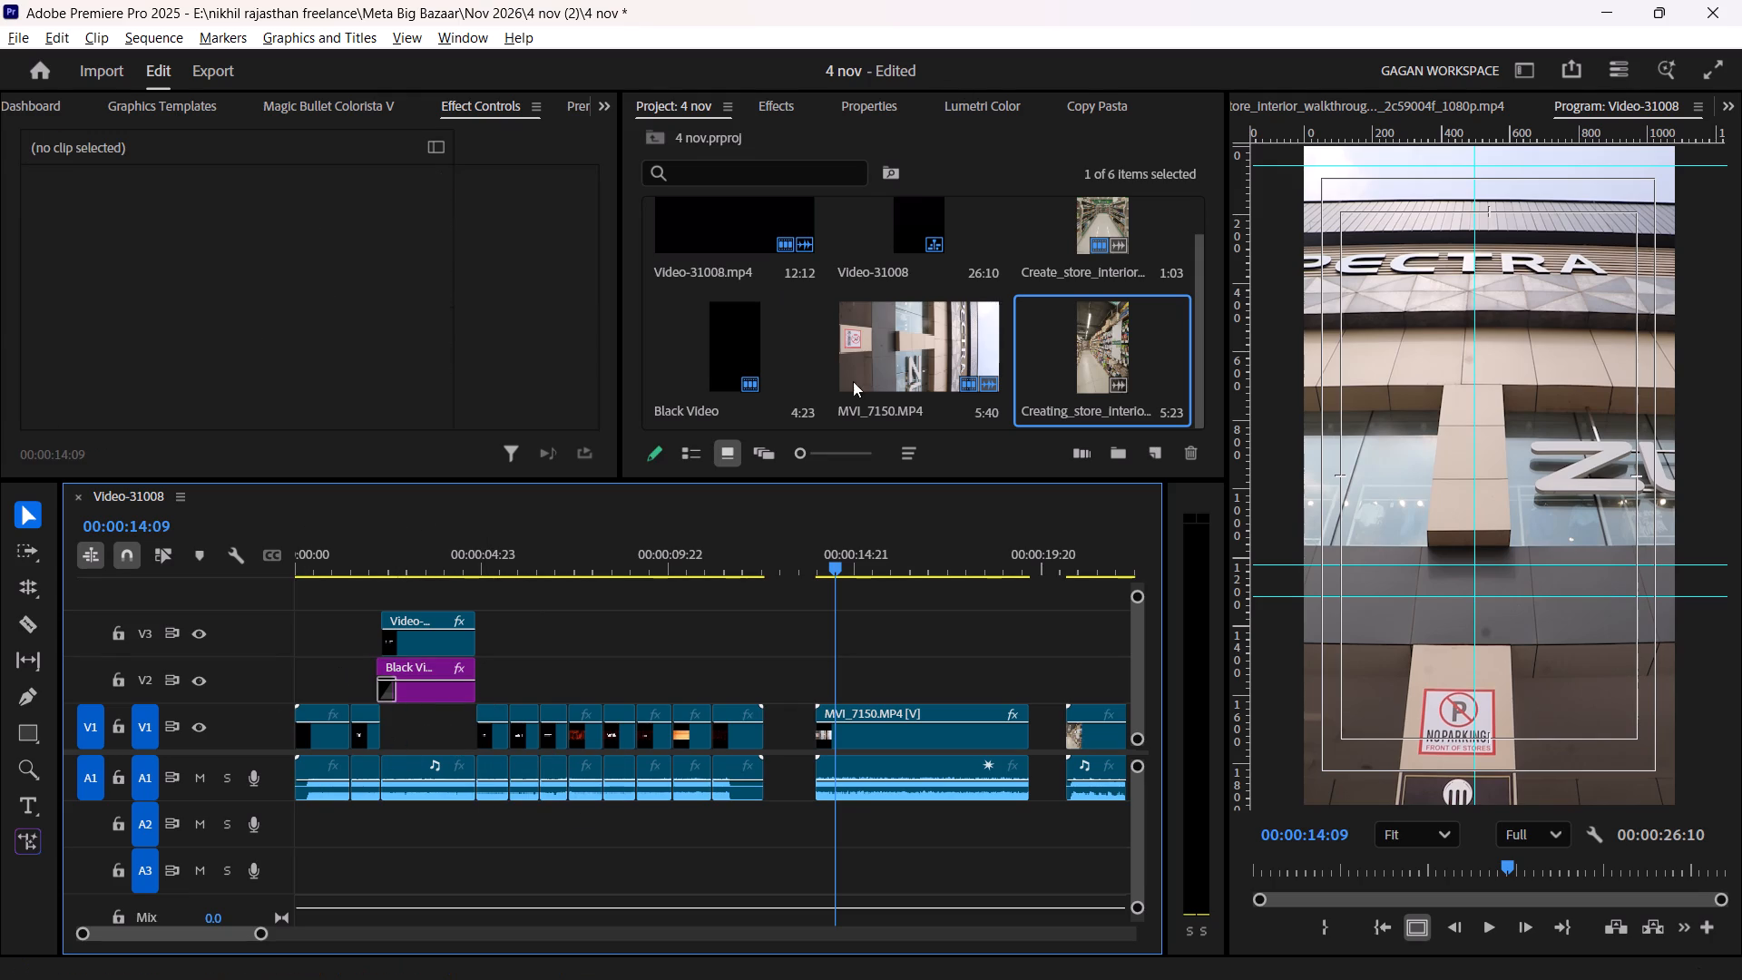
Delete the MVI_7150 clip and its audio from the sequence.
scroll(416, 724, "up", 8)
scroll(626, 691, "down", 5, "alt")
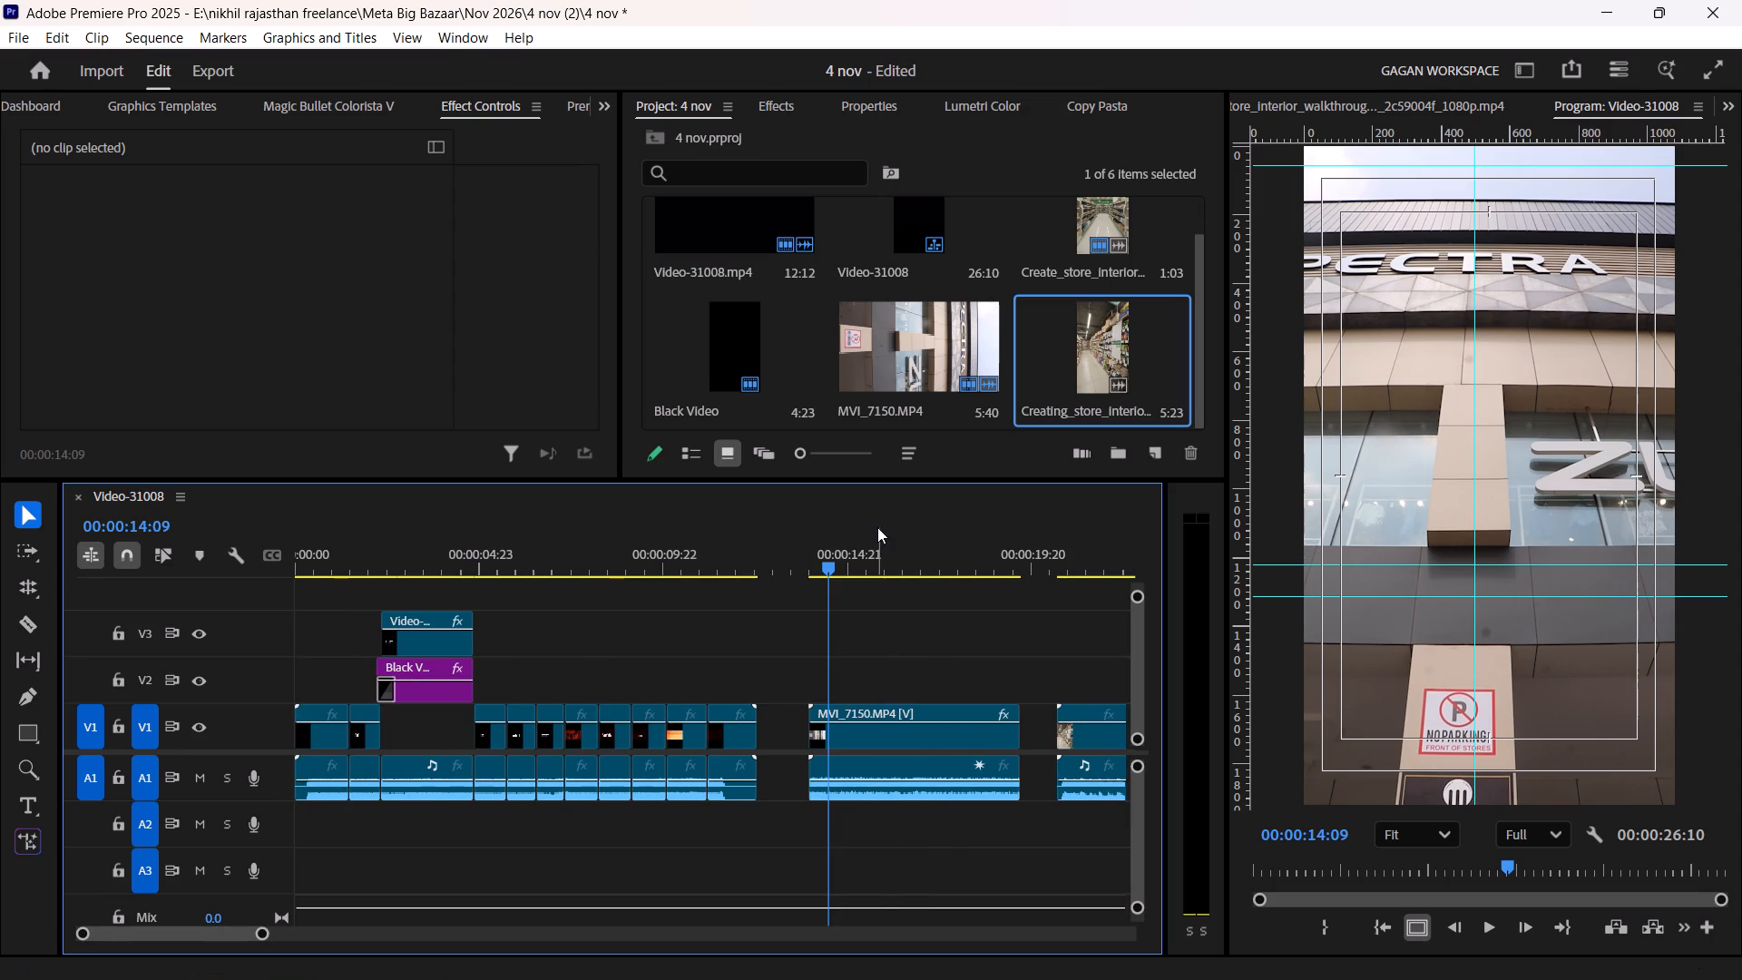
left_click(886, 717)
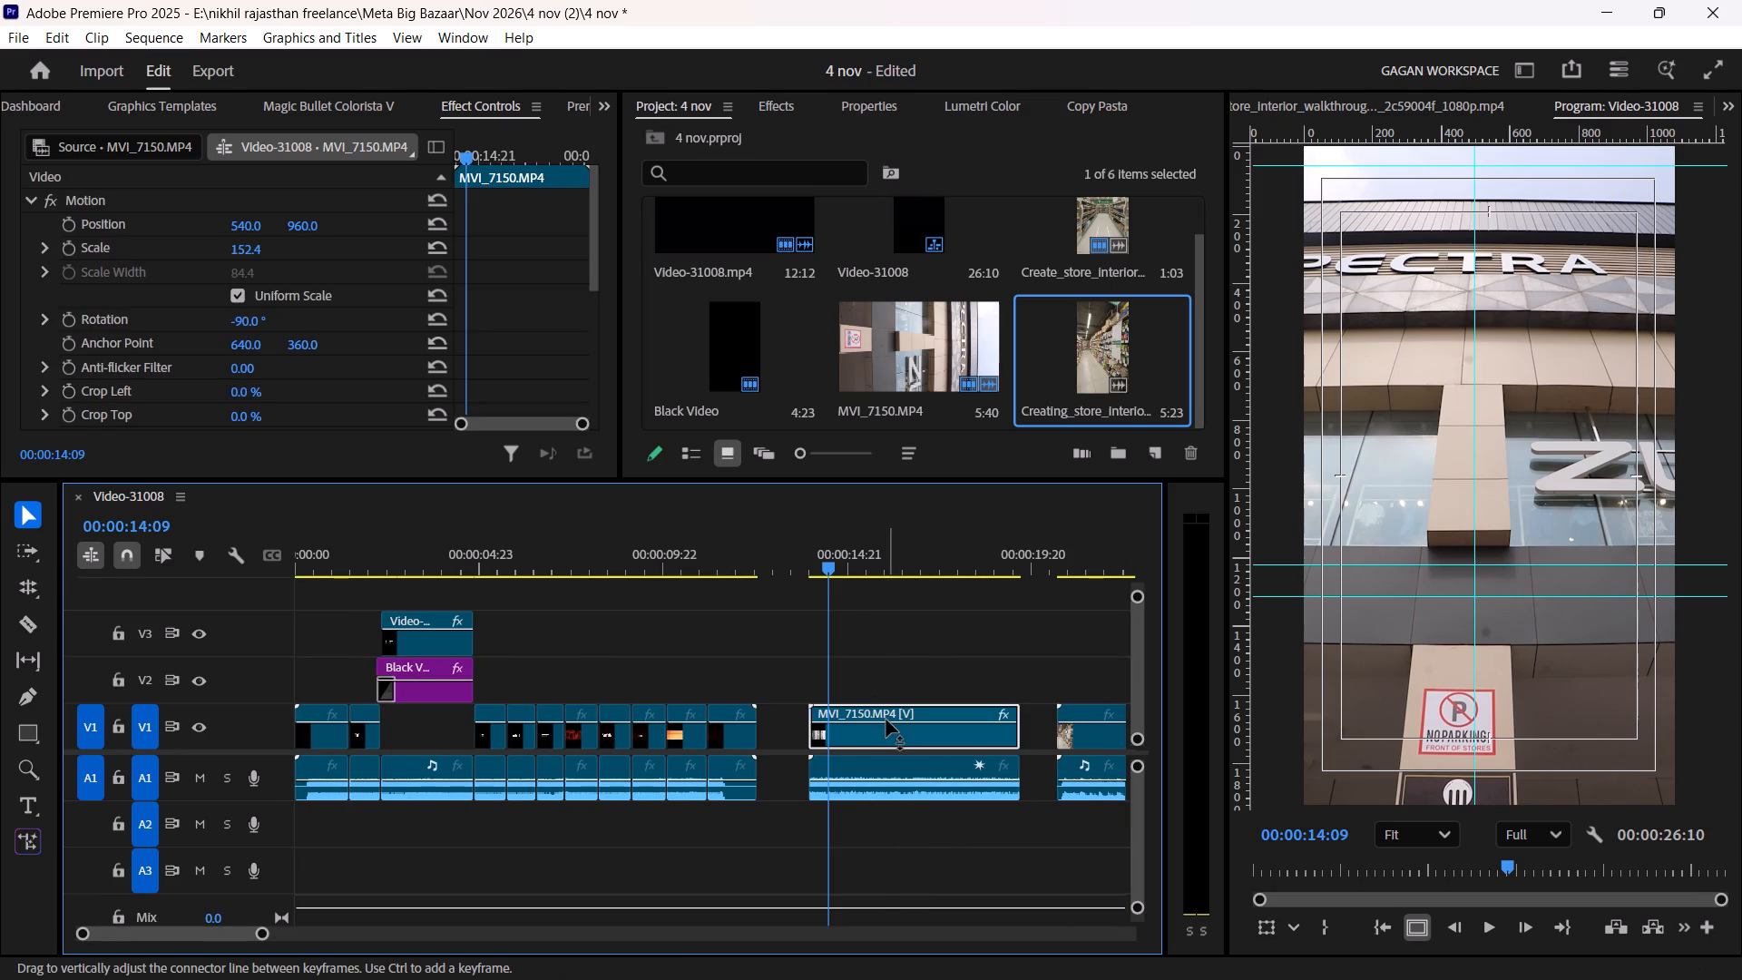
left_click_drag(881, 612, 859, 903)
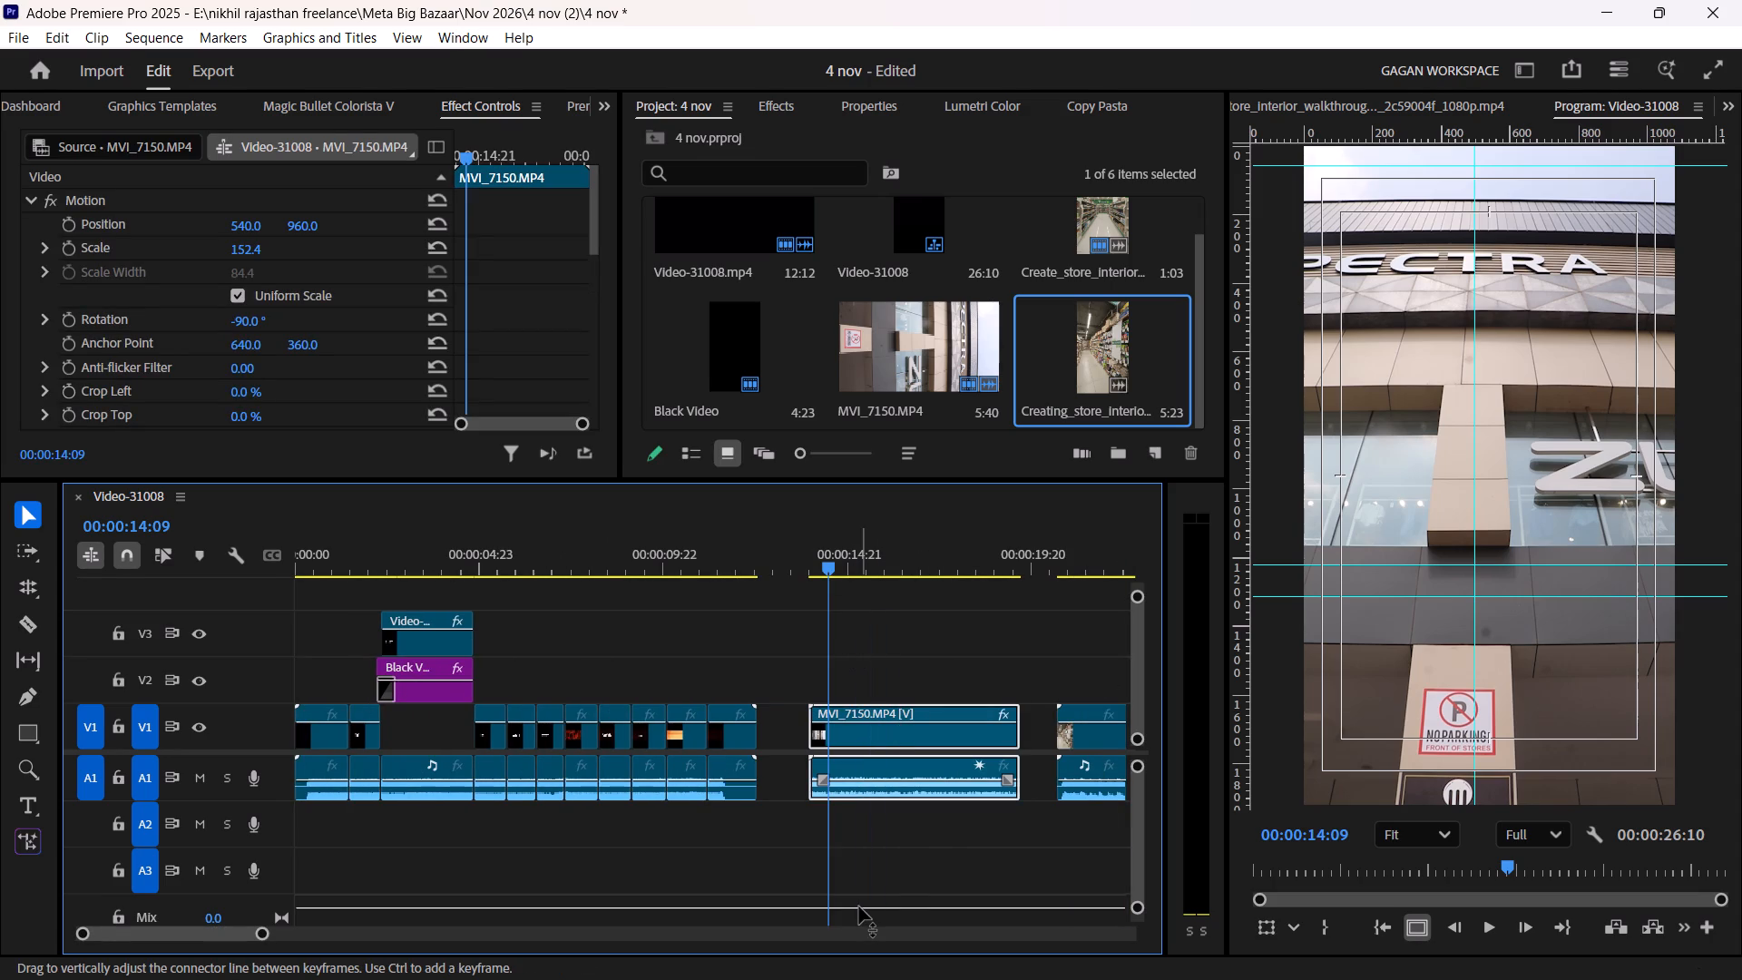
key("Delete")
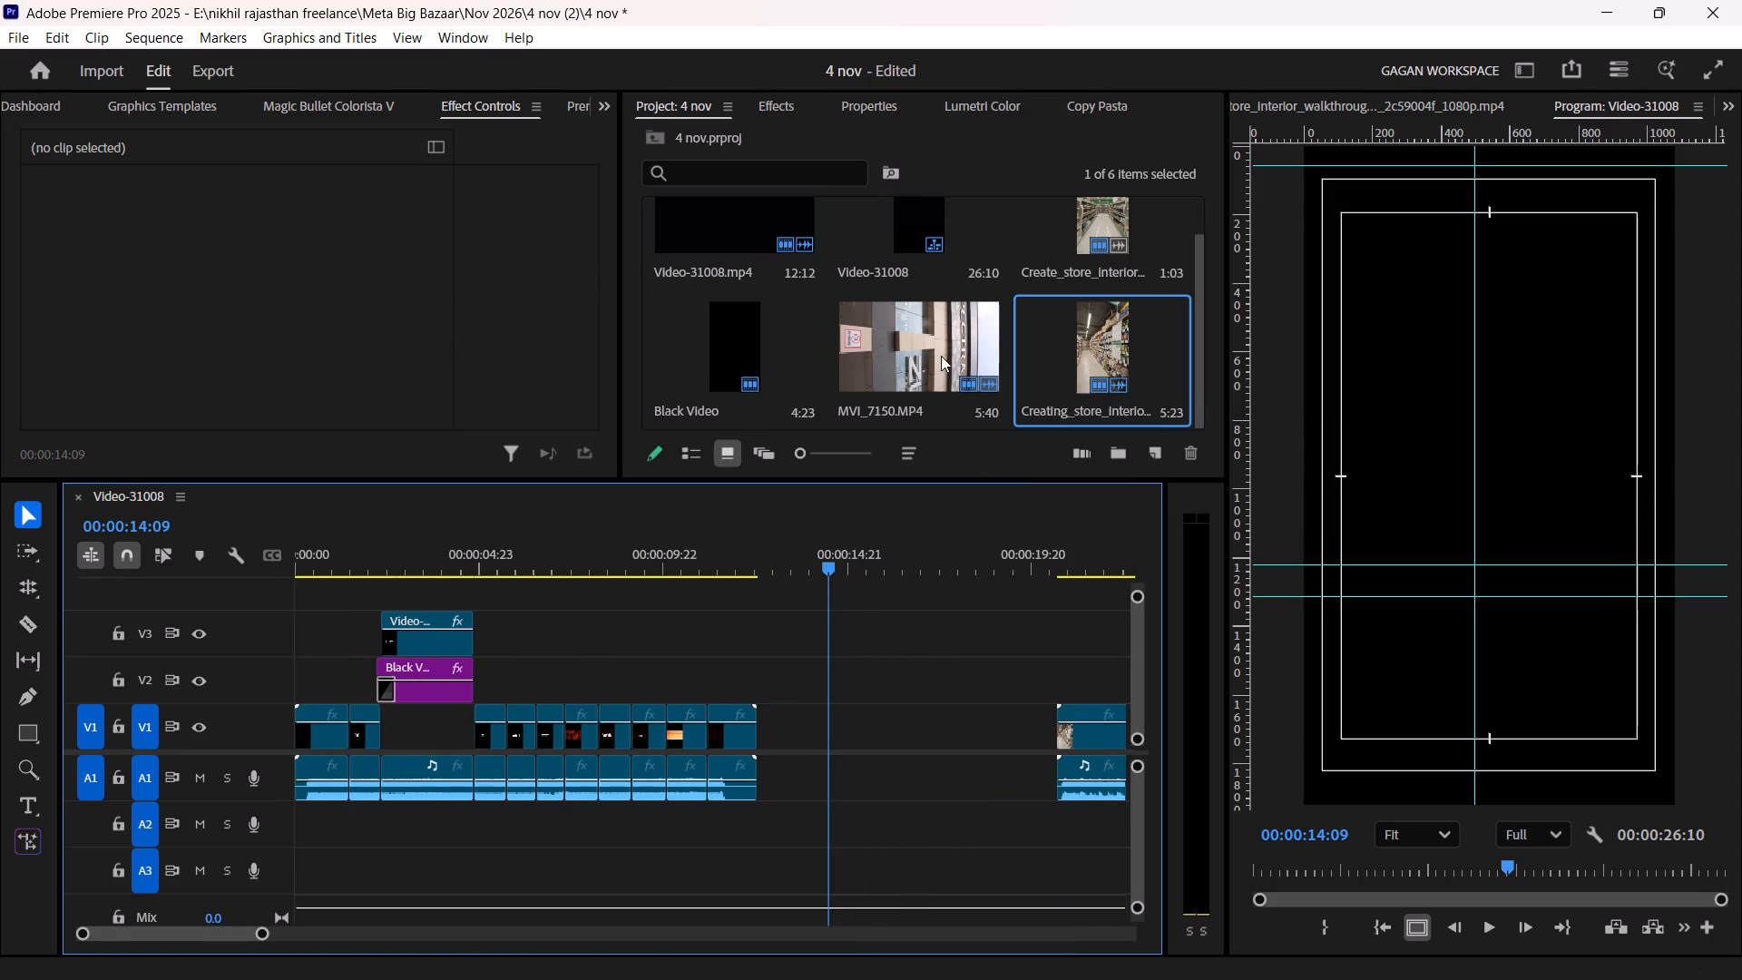
Open the Create_store_interior walkthrough clip in the source monitor and place its marked section, video only, on V1 at 00:00:14:09.
scroll(941, 355, "up", 6)
left_click(1138, 251)
double_click(1092, 250)
key("space")
key("space")
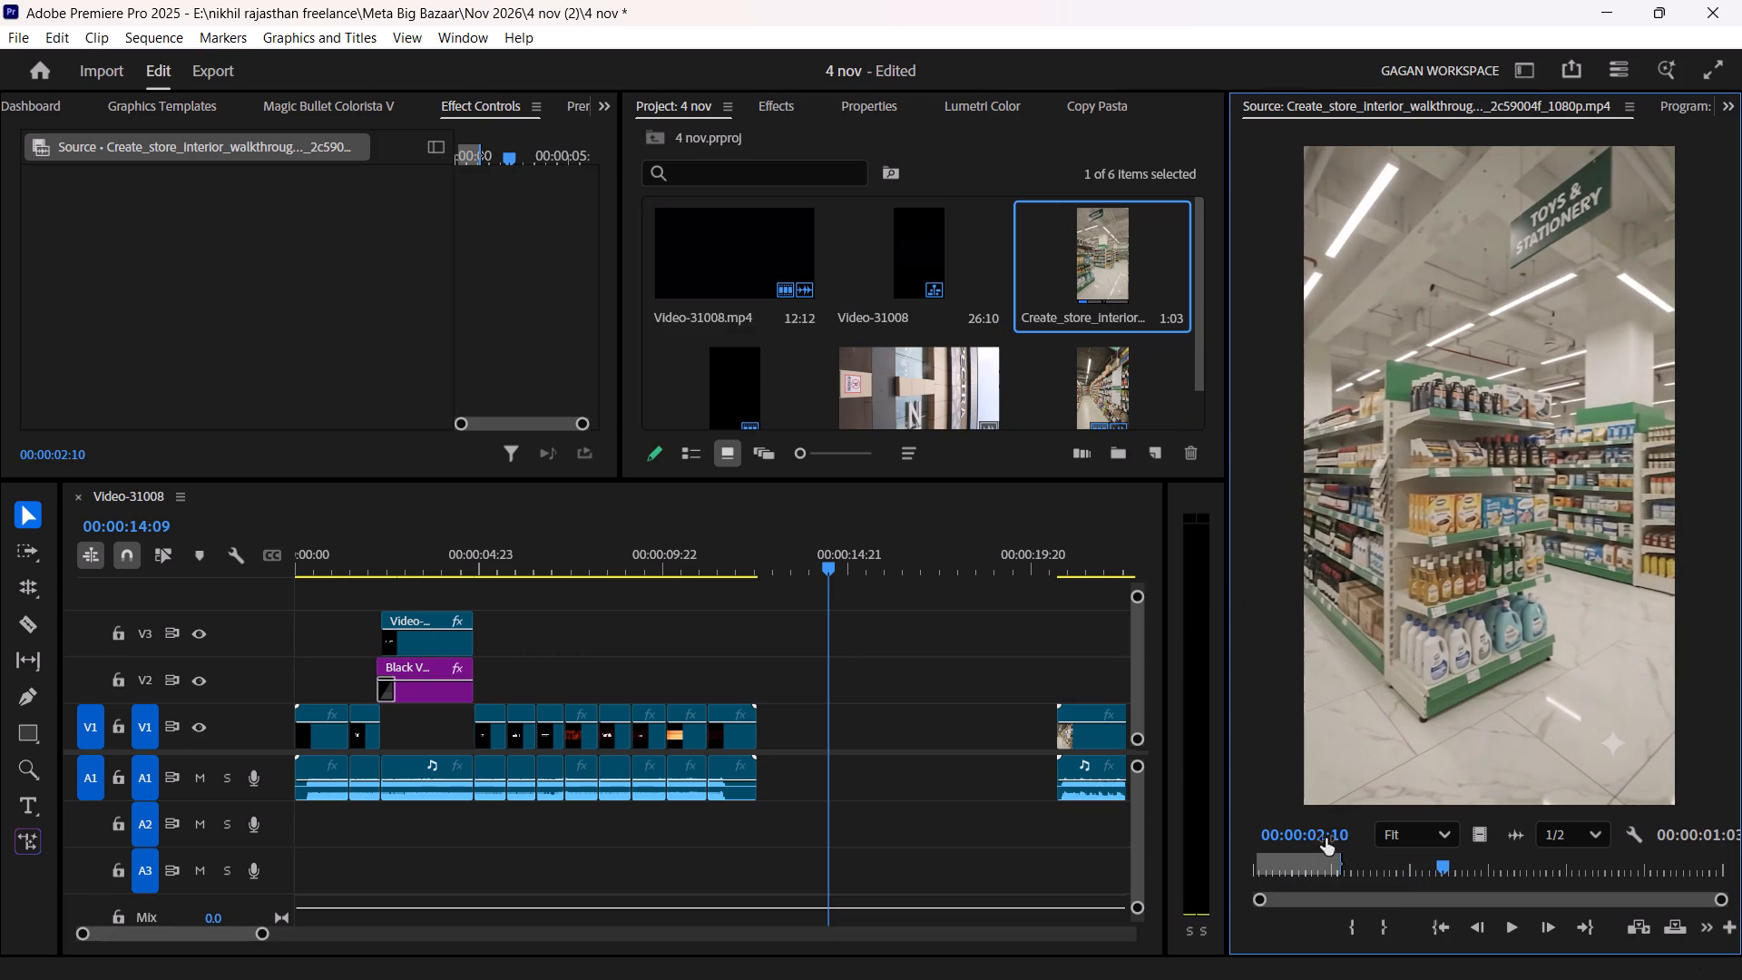
left_click_drag(1477, 835, 820, 743)
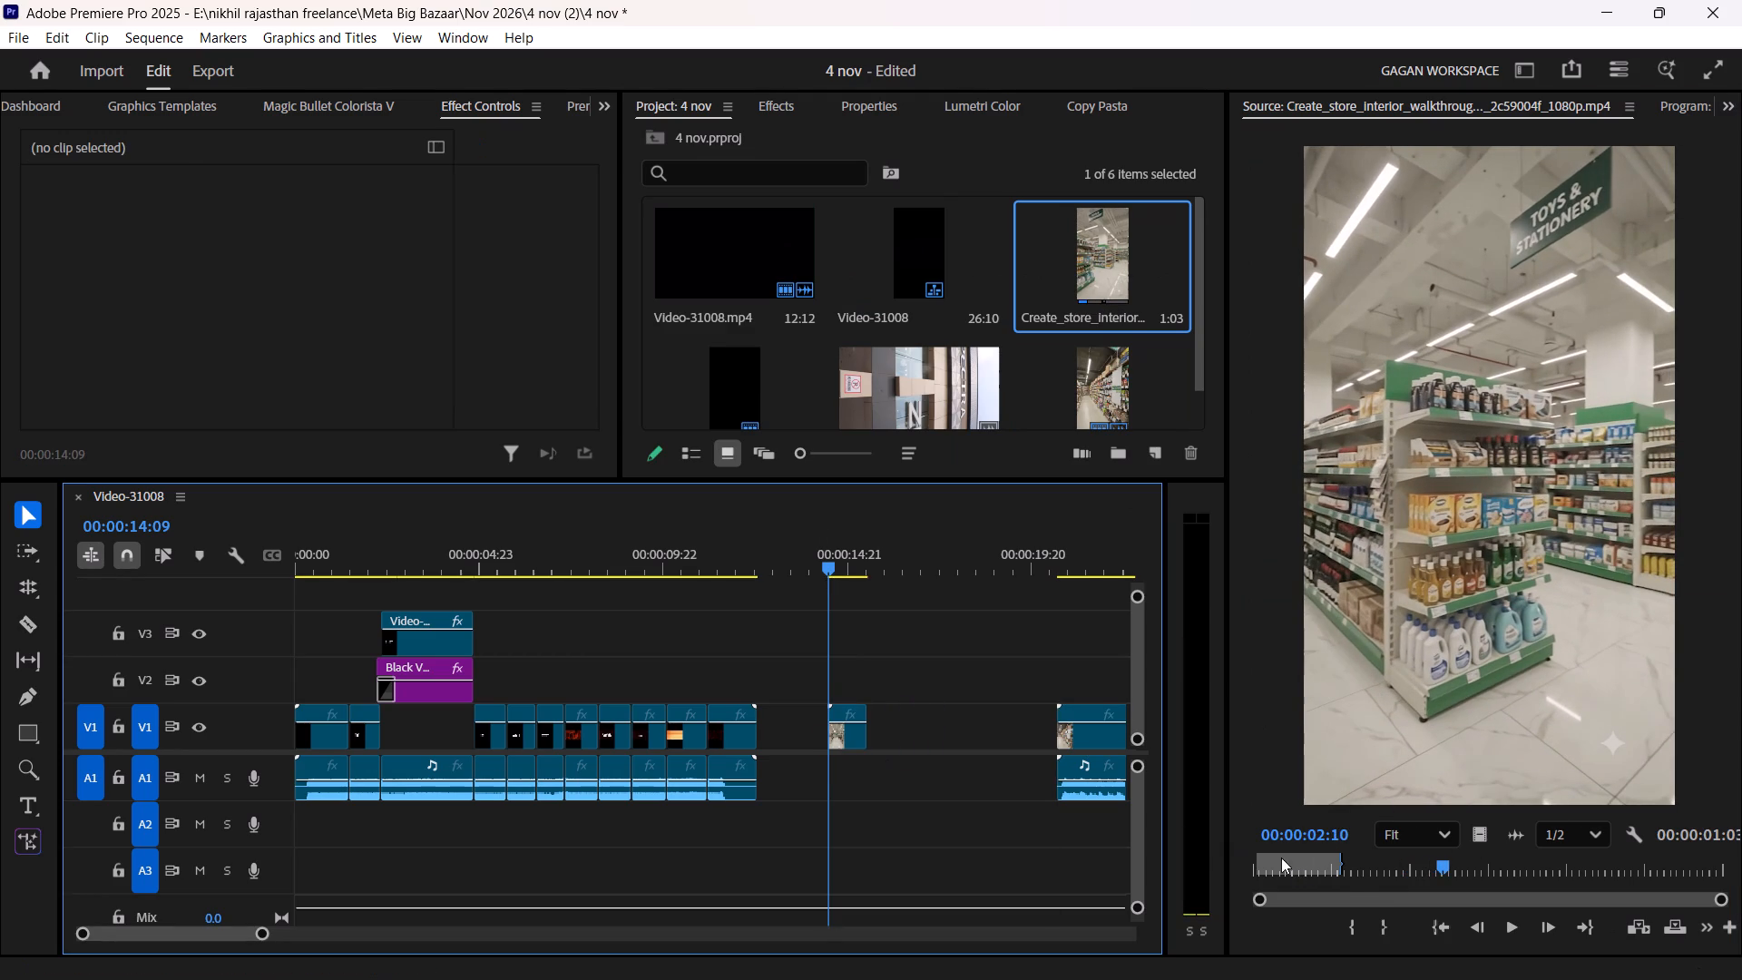
Mark the walkthrough source from 00:00:01:11 to 00:00:02:03 and place that section, video only, directly after the first excerpt on V1.
left_click_drag(1356, 866, 1370, 867)
key("i")
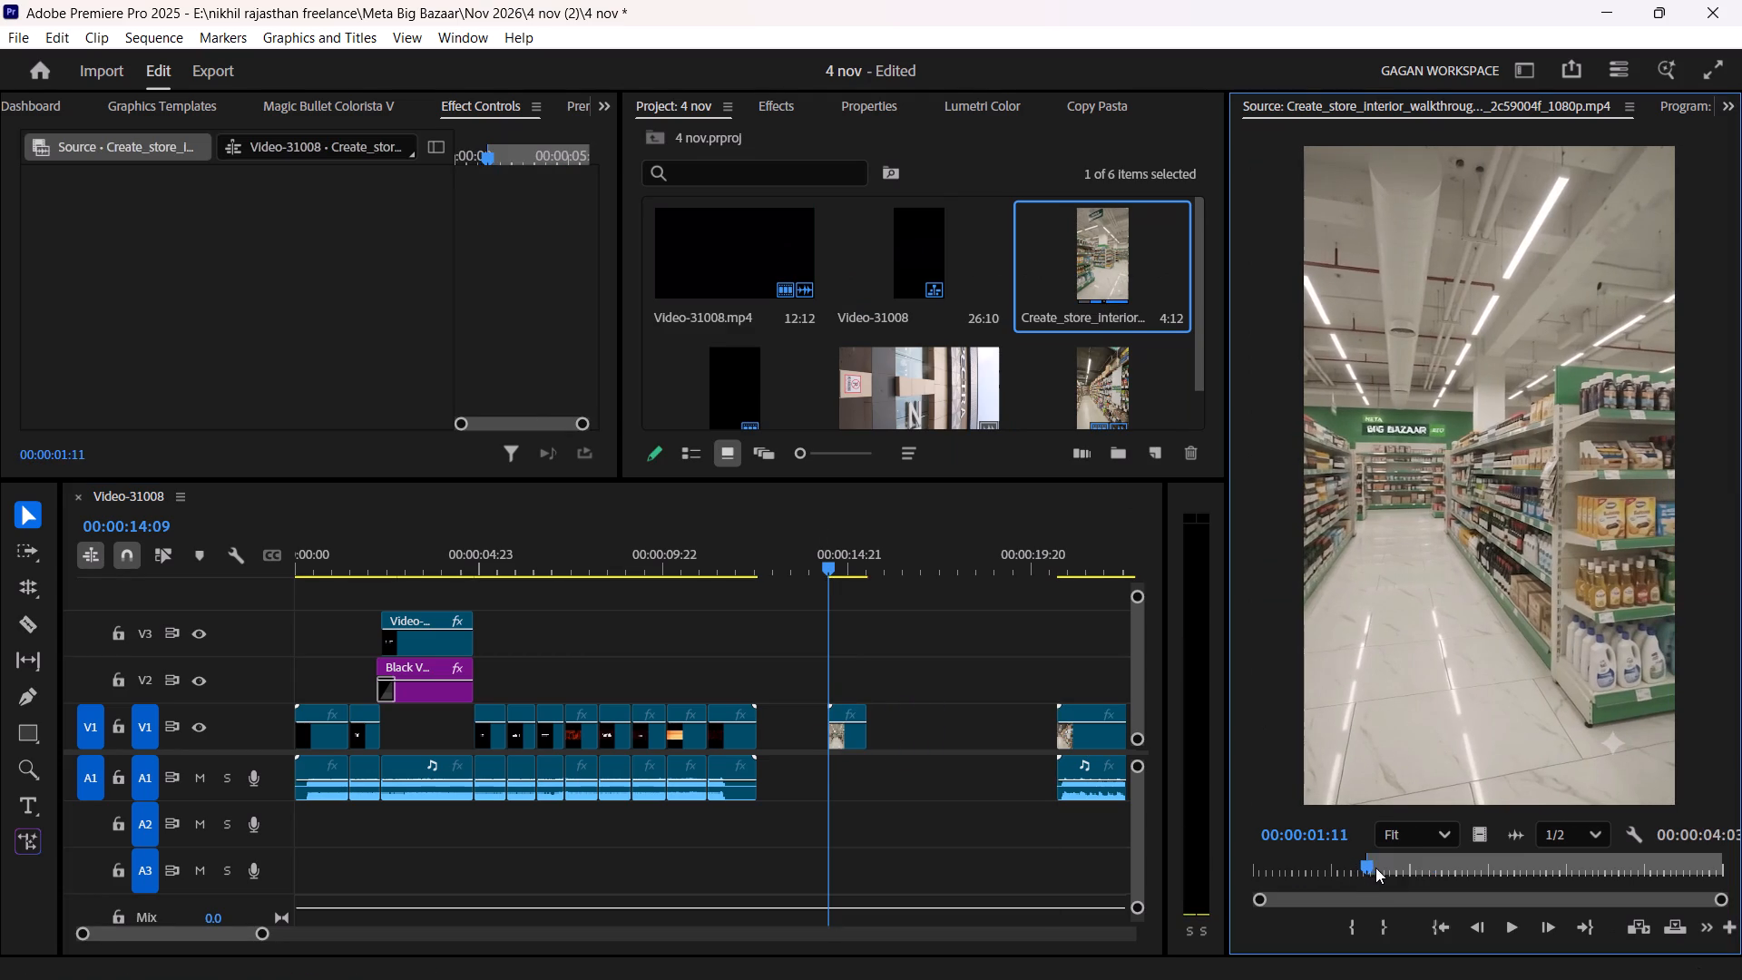
left_click_drag(1381, 863, 1422, 877)
key("o")
left_click_drag(1480, 832, 1422, 819)
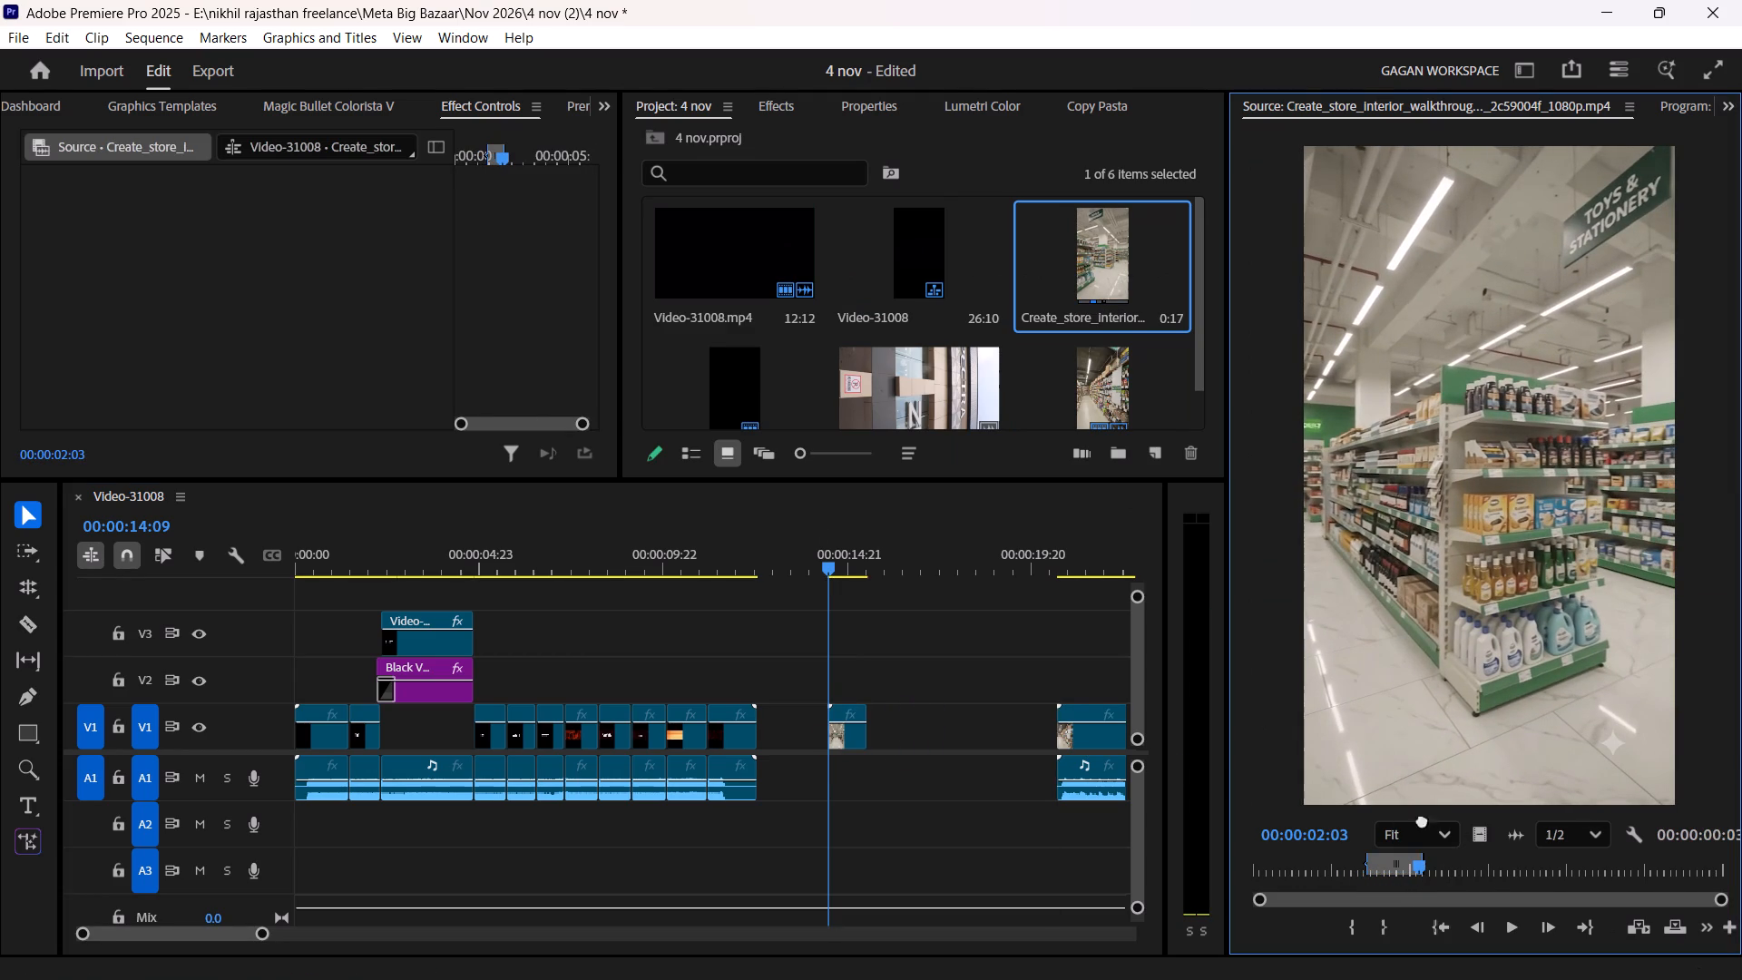
left_click_drag(1422, 819, 871, 715)
Mark a 20-frame section of the walkthrough ending at 00:00:03:12 and place it, video only, after the second excerpt on V1.
left_click_drag(1424, 870, 1444, 876)
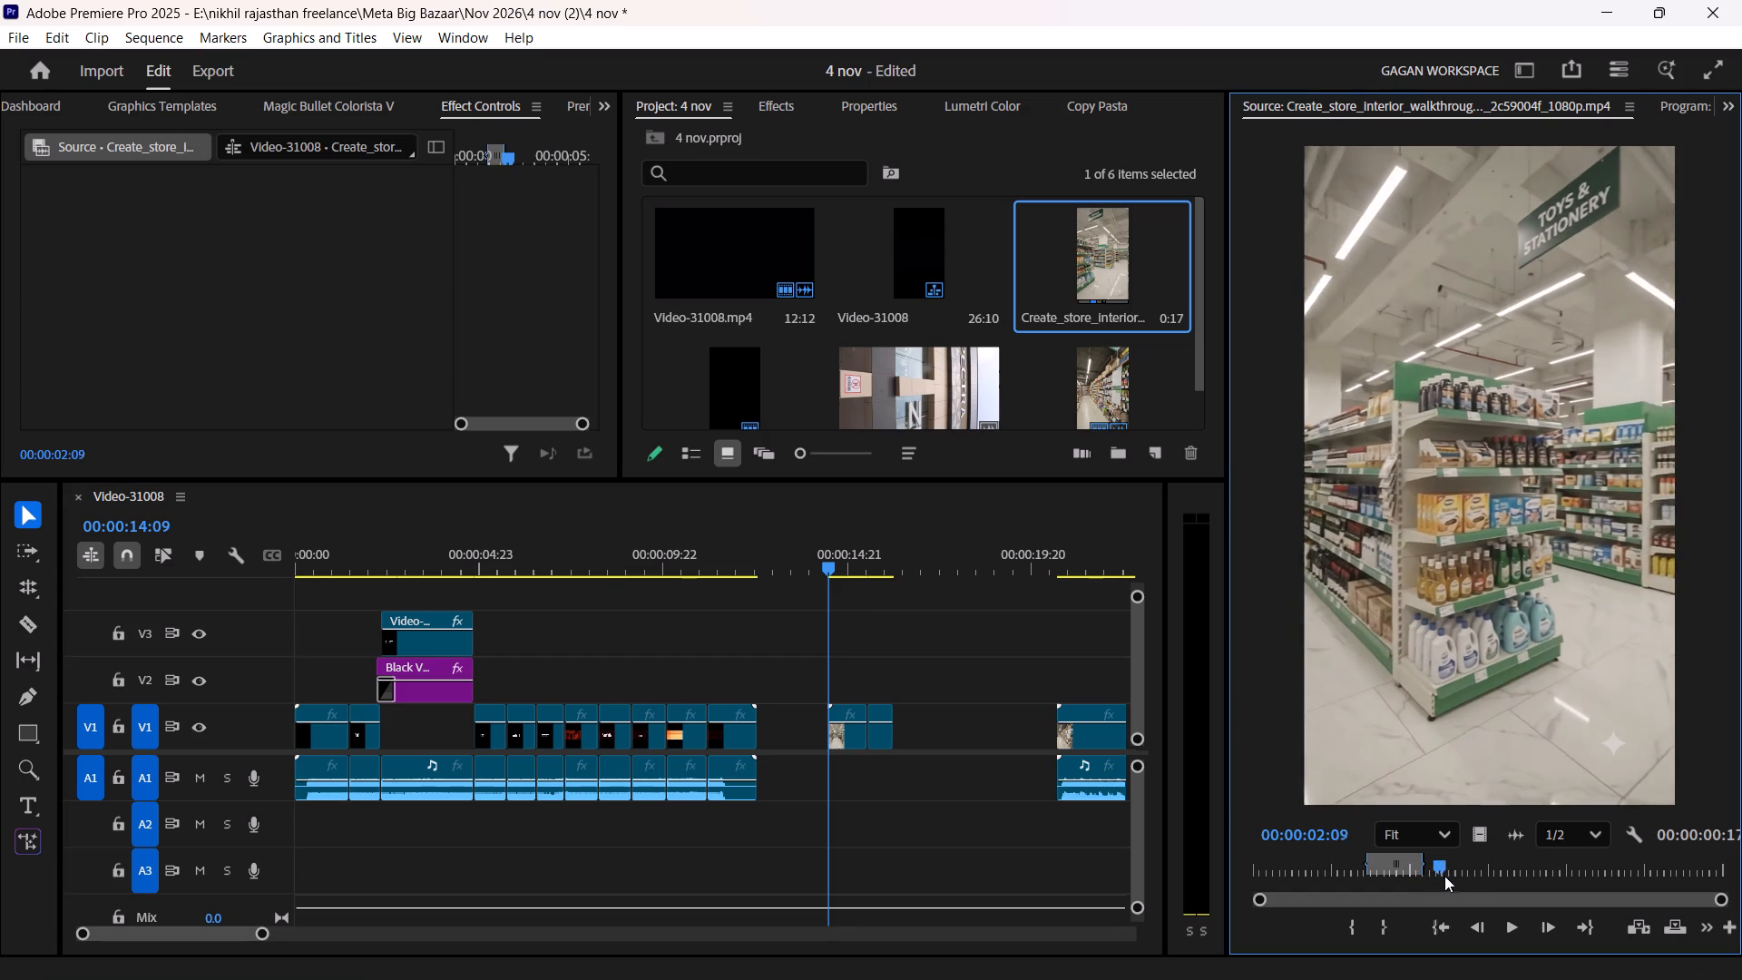
left_click_drag(1444, 876, 1471, 877)
key("i")
left_click_drag(1483, 865, 1523, 866)
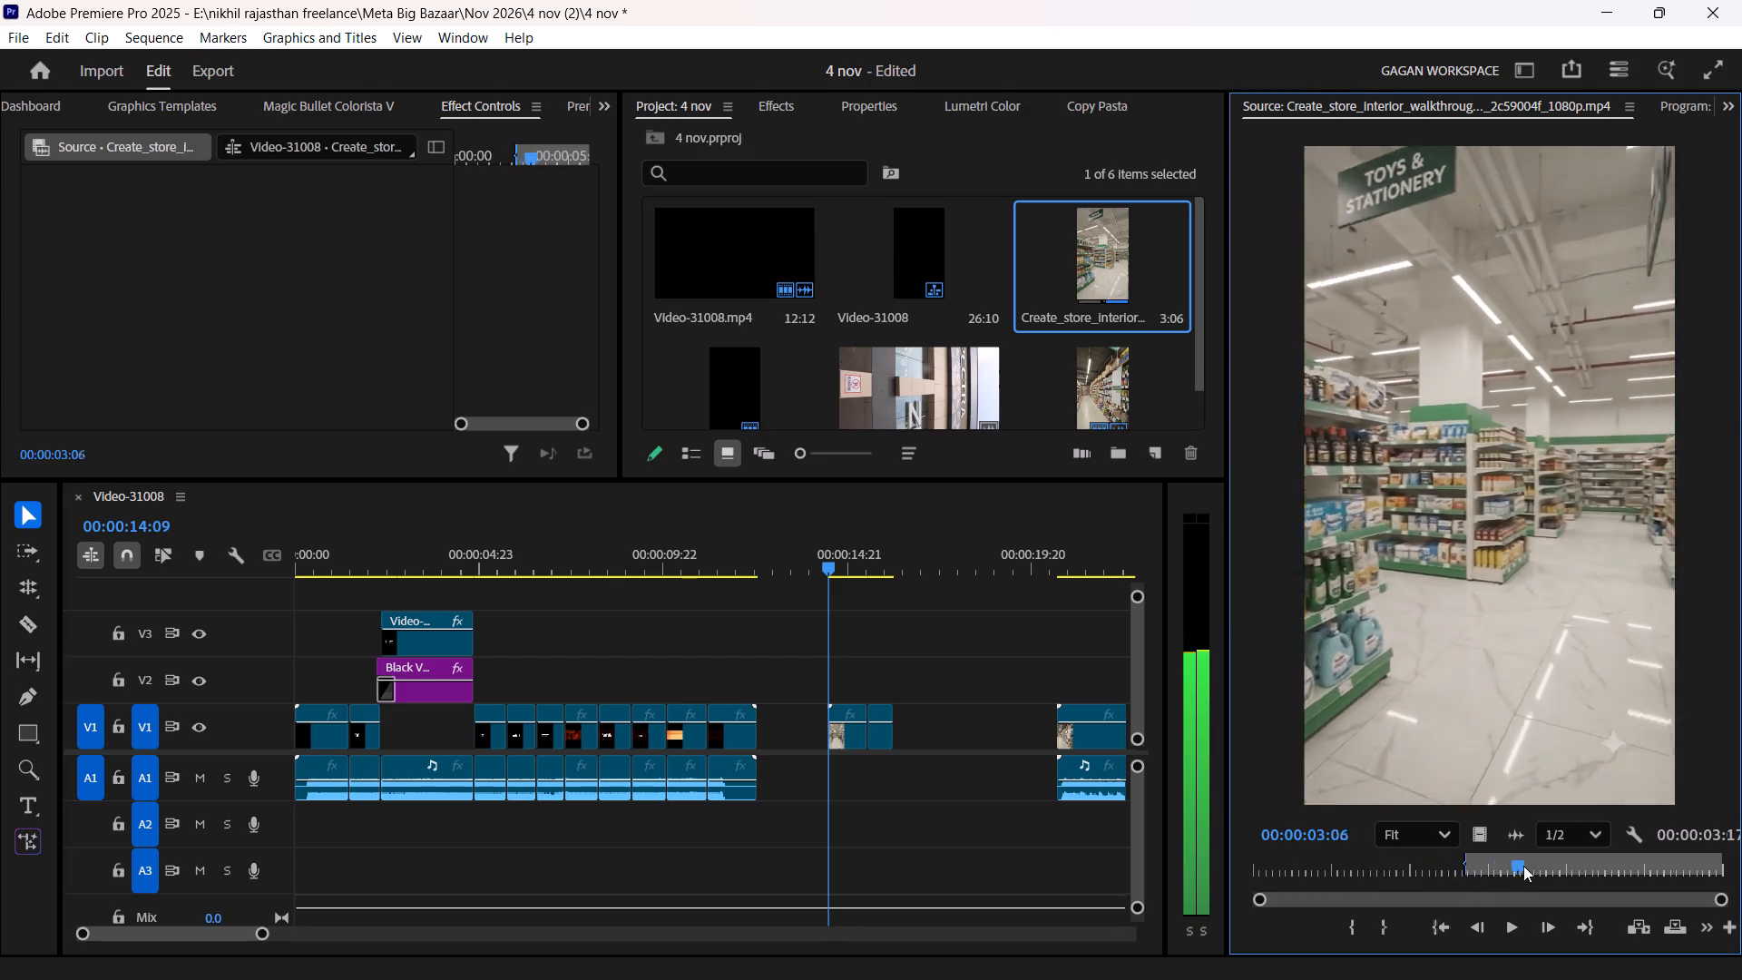
left_click_drag(1523, 866, 1530, 862)
key("o")
left_click_drag(1473, 833, 1061, 740)
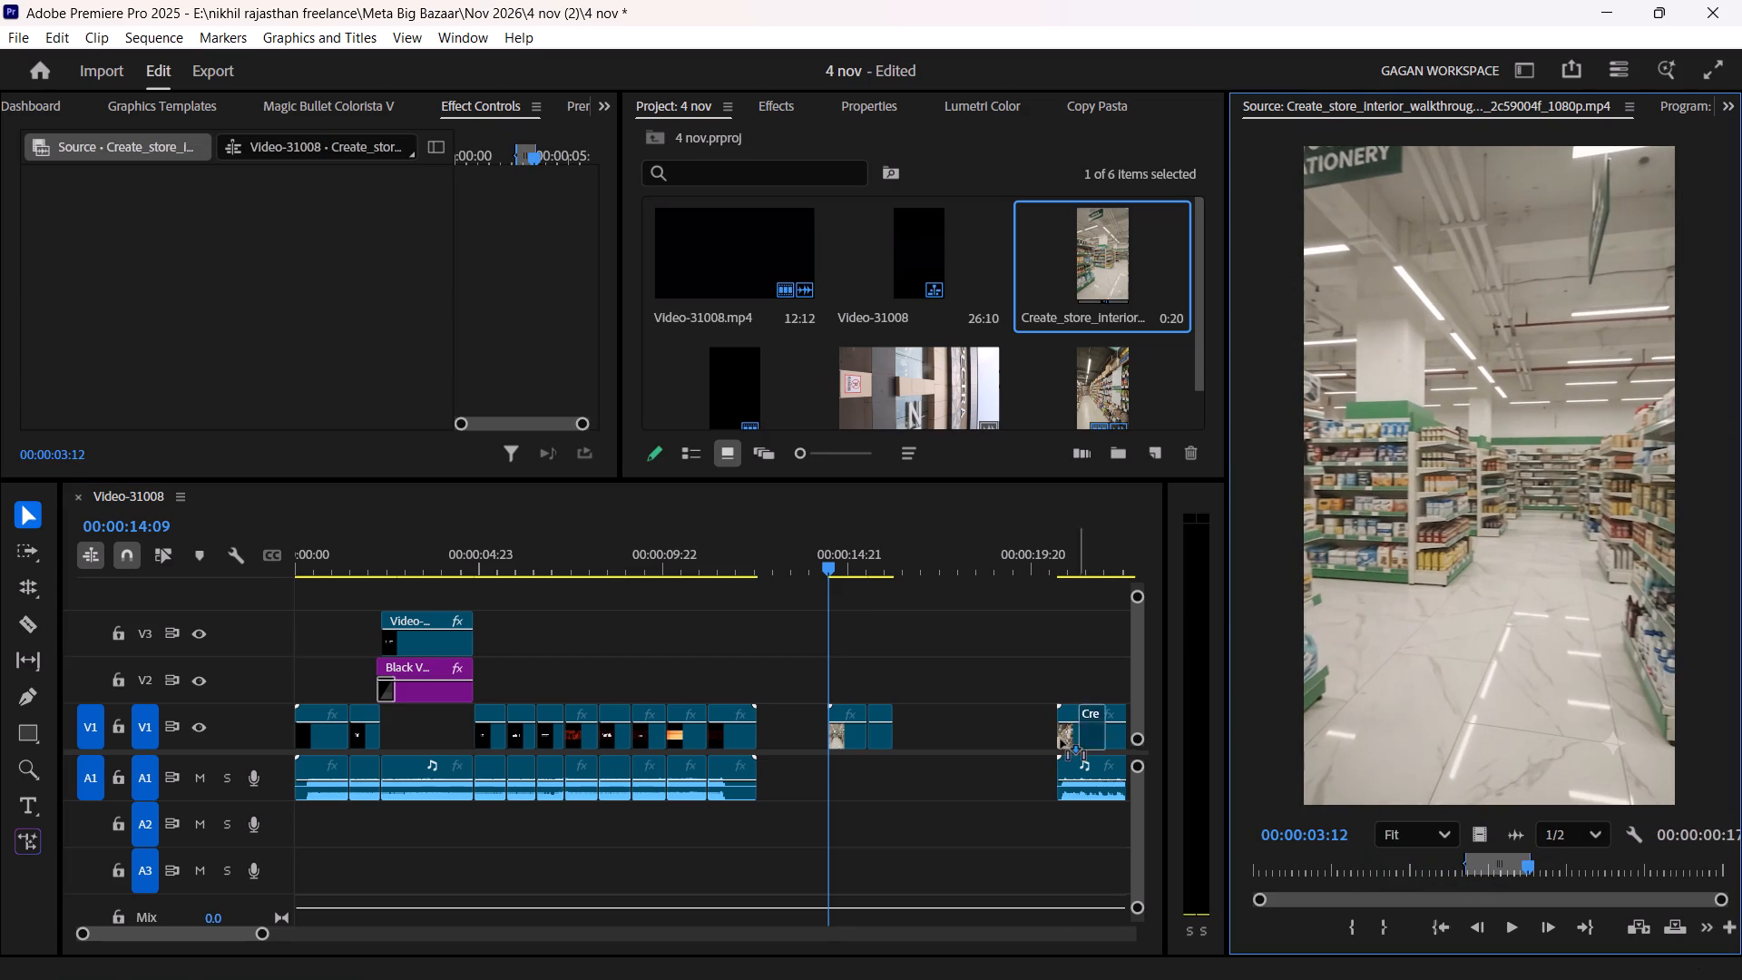
left_click_drag(1061, 740, 897, 738)
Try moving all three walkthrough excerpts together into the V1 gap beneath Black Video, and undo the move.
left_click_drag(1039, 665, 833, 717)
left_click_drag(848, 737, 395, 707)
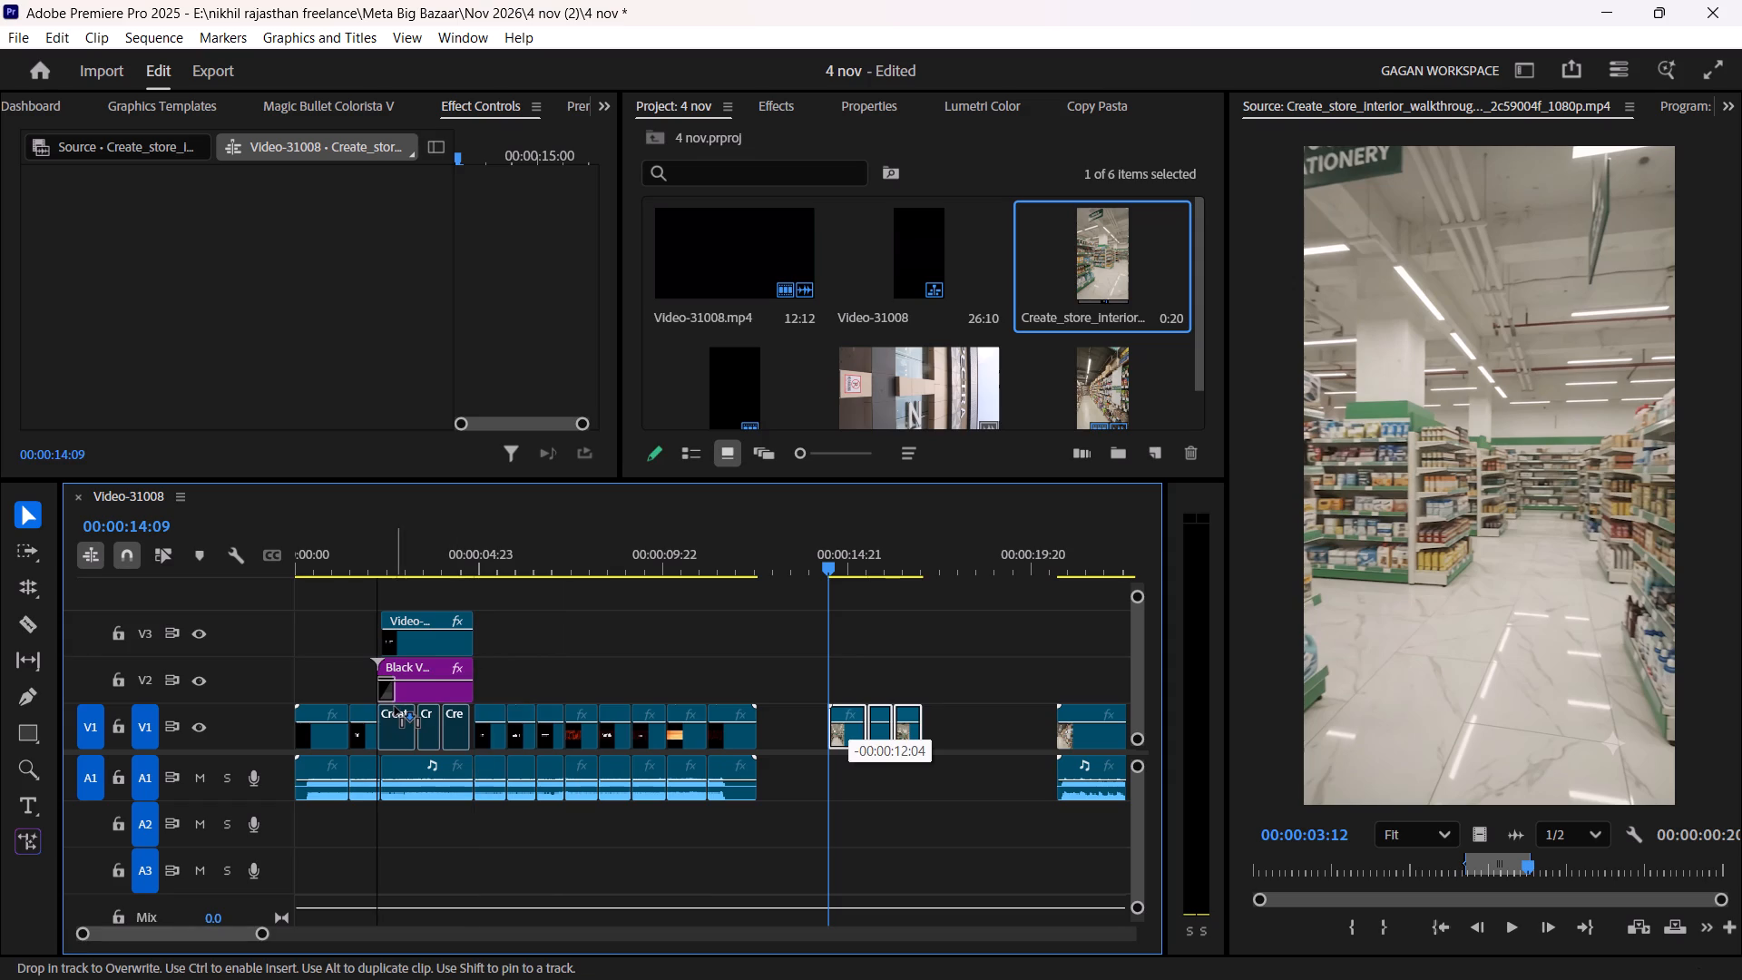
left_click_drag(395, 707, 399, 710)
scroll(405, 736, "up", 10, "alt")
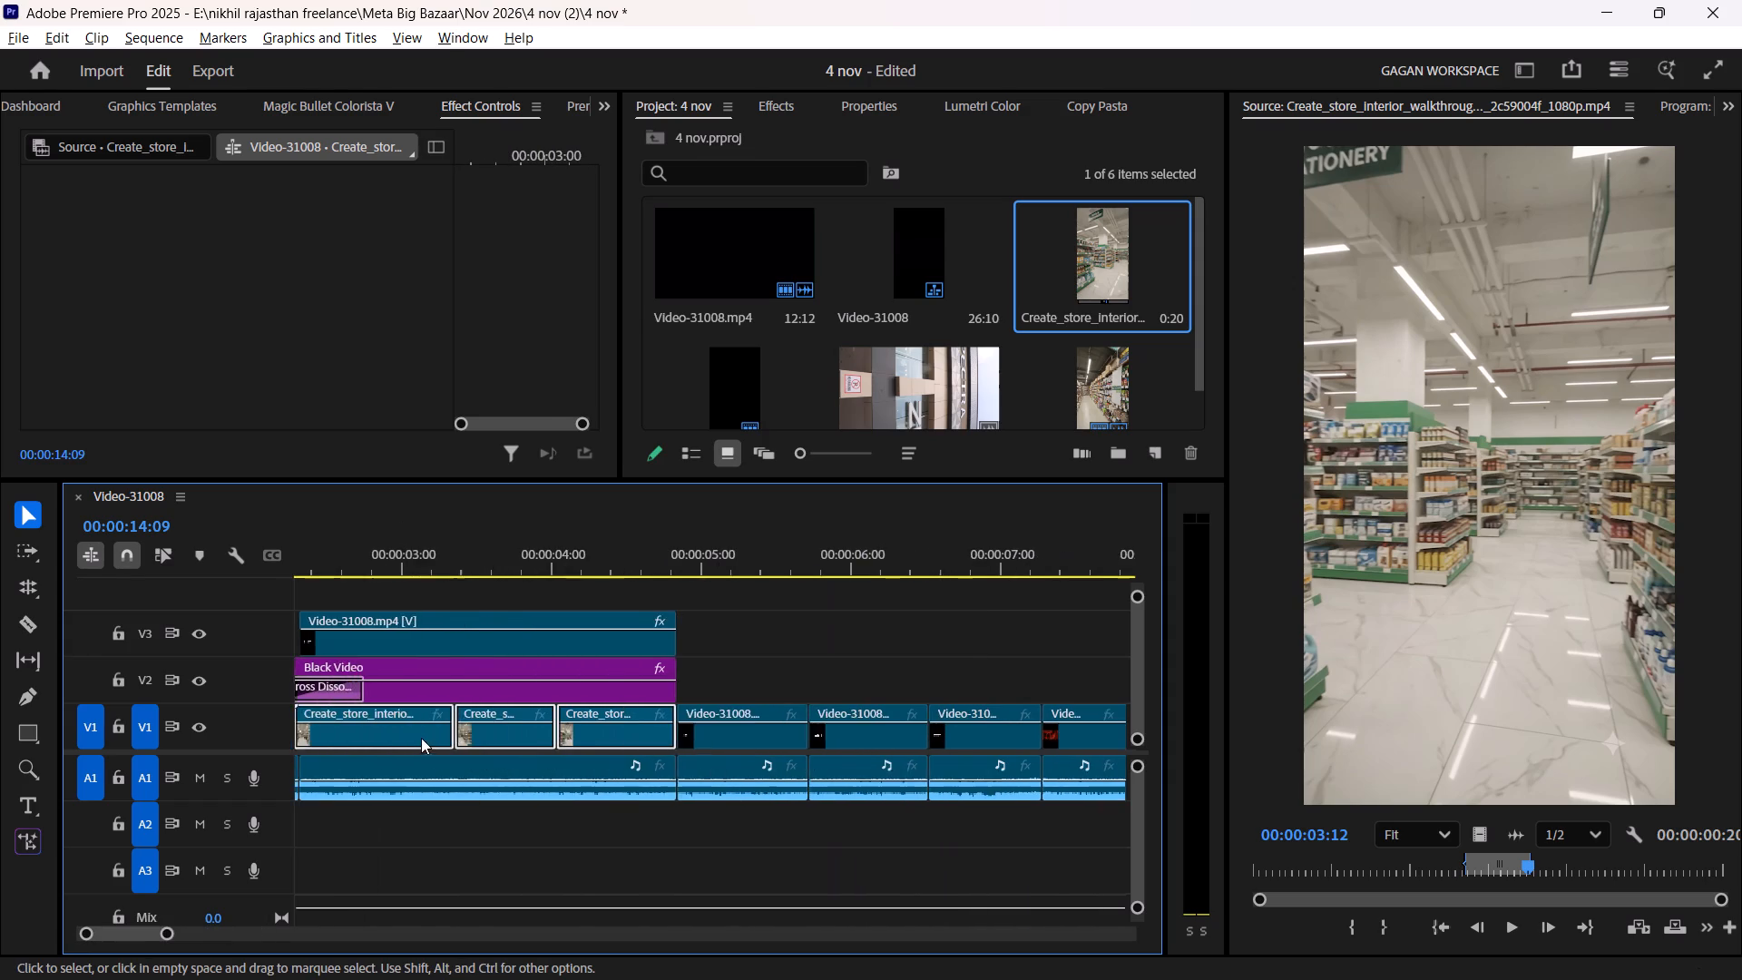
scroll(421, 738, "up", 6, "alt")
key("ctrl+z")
Move the first two walkthrough excerpts into the V1 gap, starting at the beginning of the Video-31008 title clip on V3.
scroll(490, 735, "down", 7, "alt")
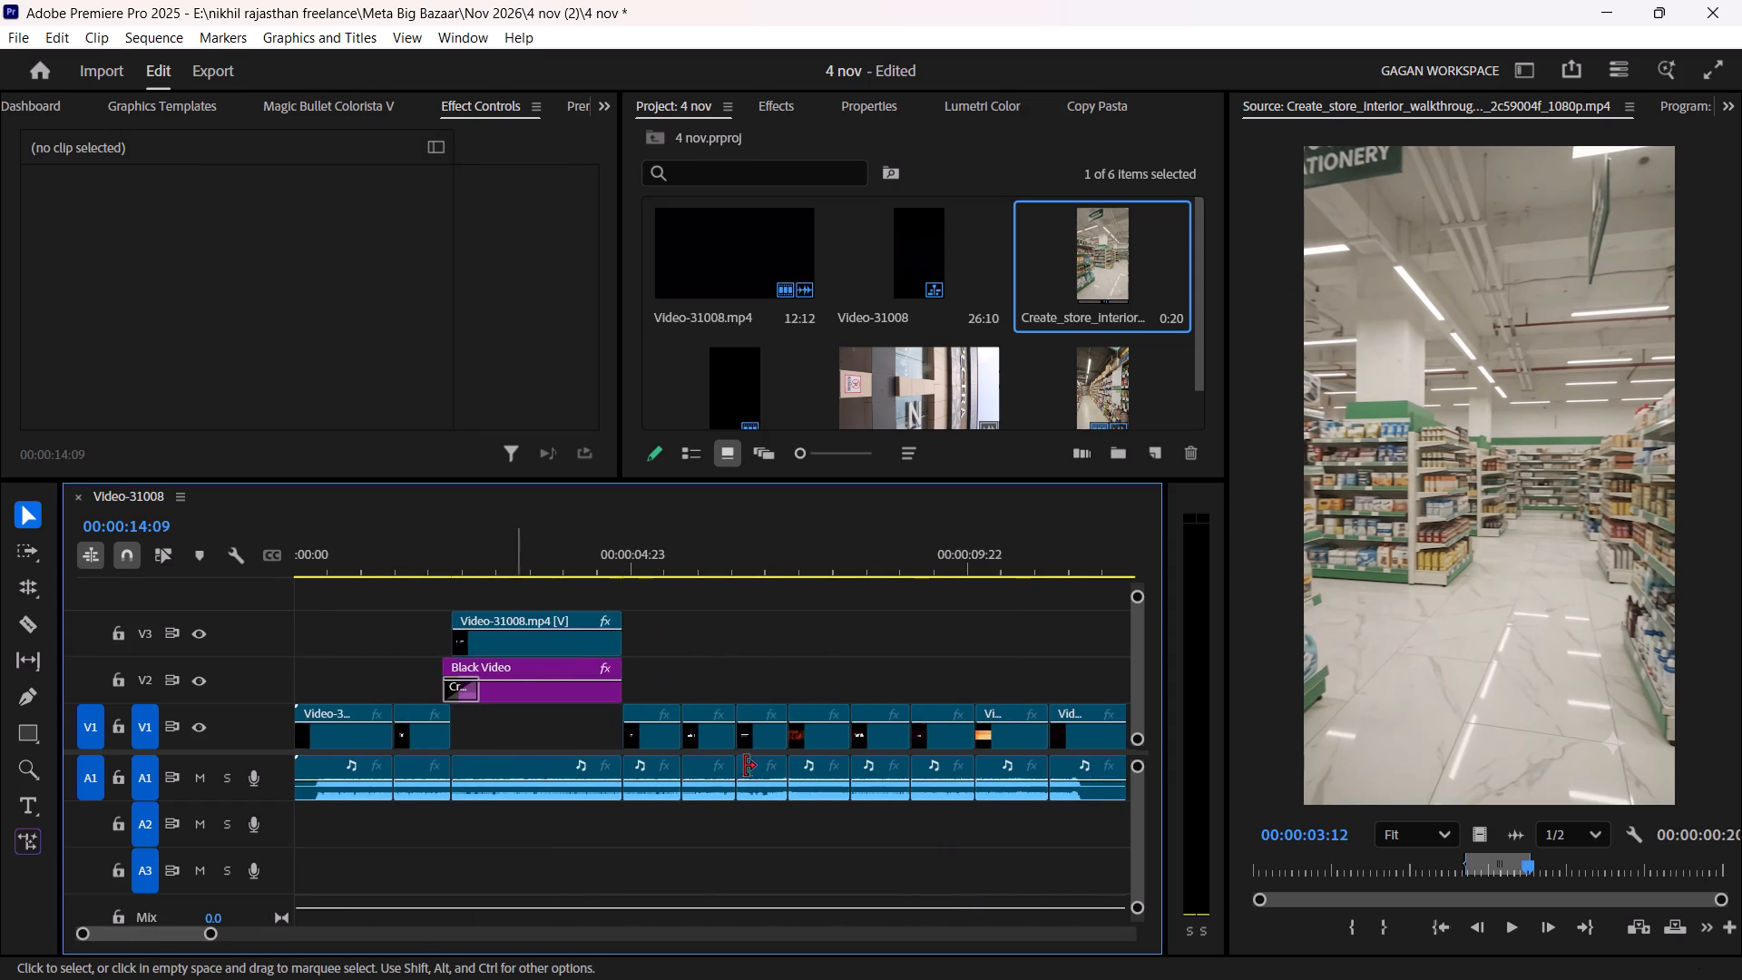
scroll(748, 769, "down", 11)
left_click_drag(950, 639, 866, 701)
scroll(854, 722, "up", 6, "alt")
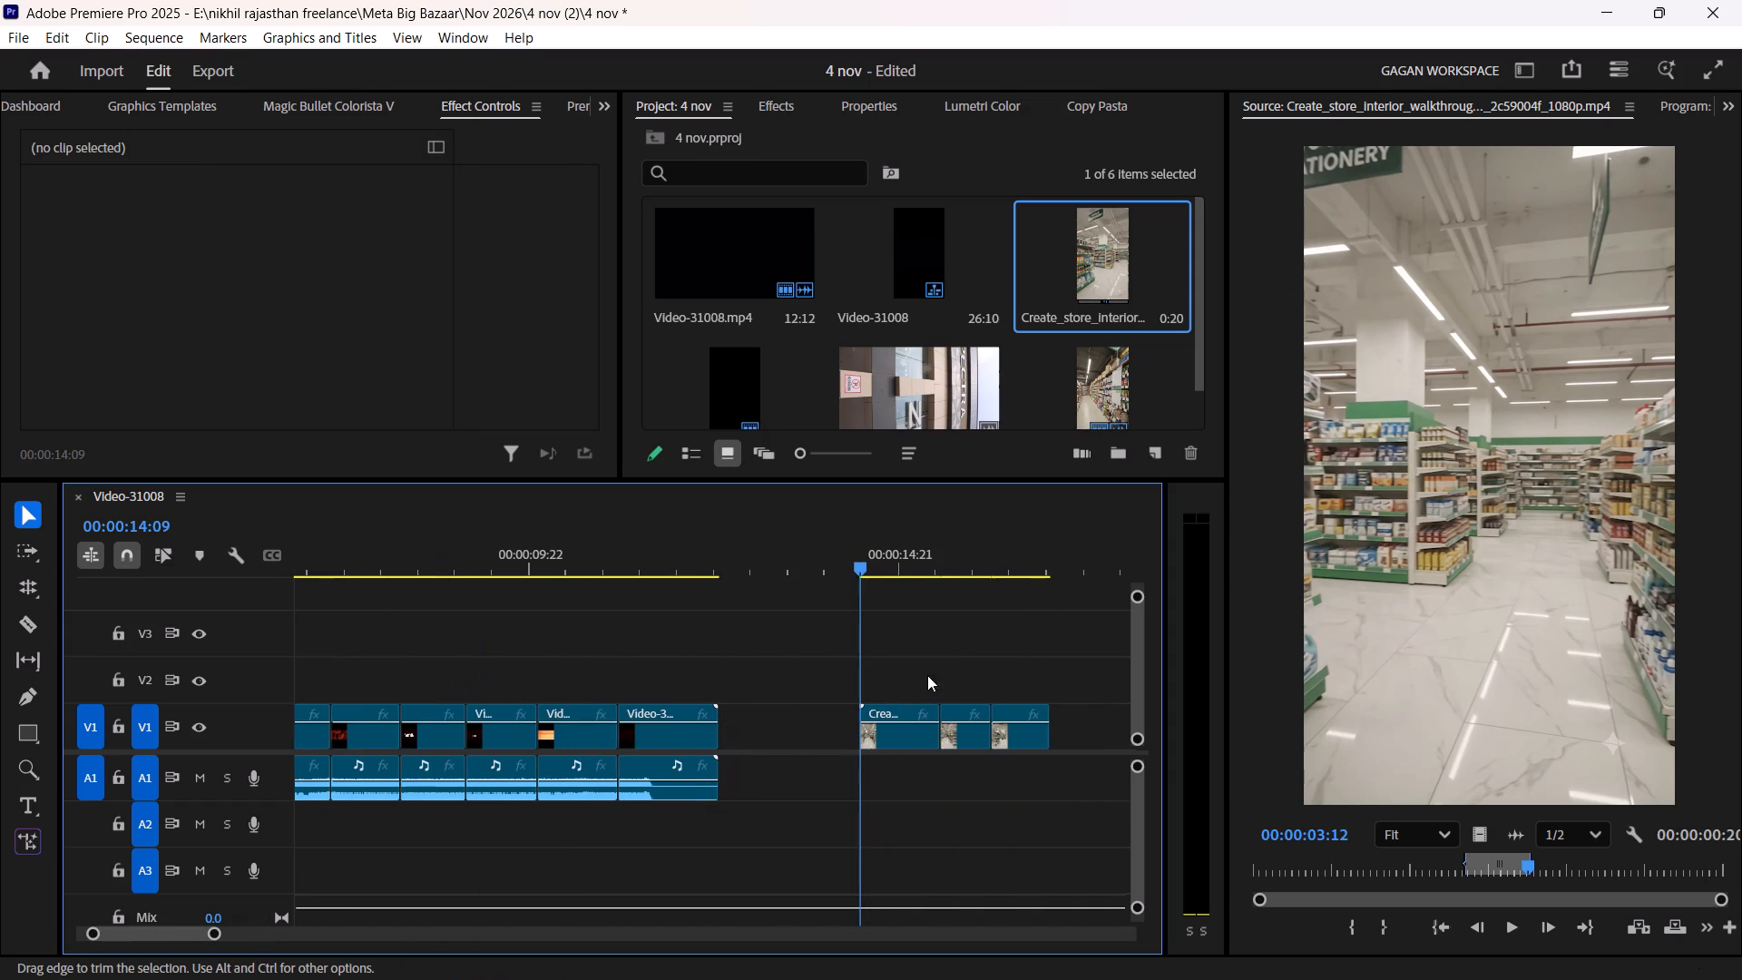
left_click_drag(960, 647, 892, 701)
left_click_drag(968, 645, 870, 738)
left_click_drag(901, 730, 894, 730)
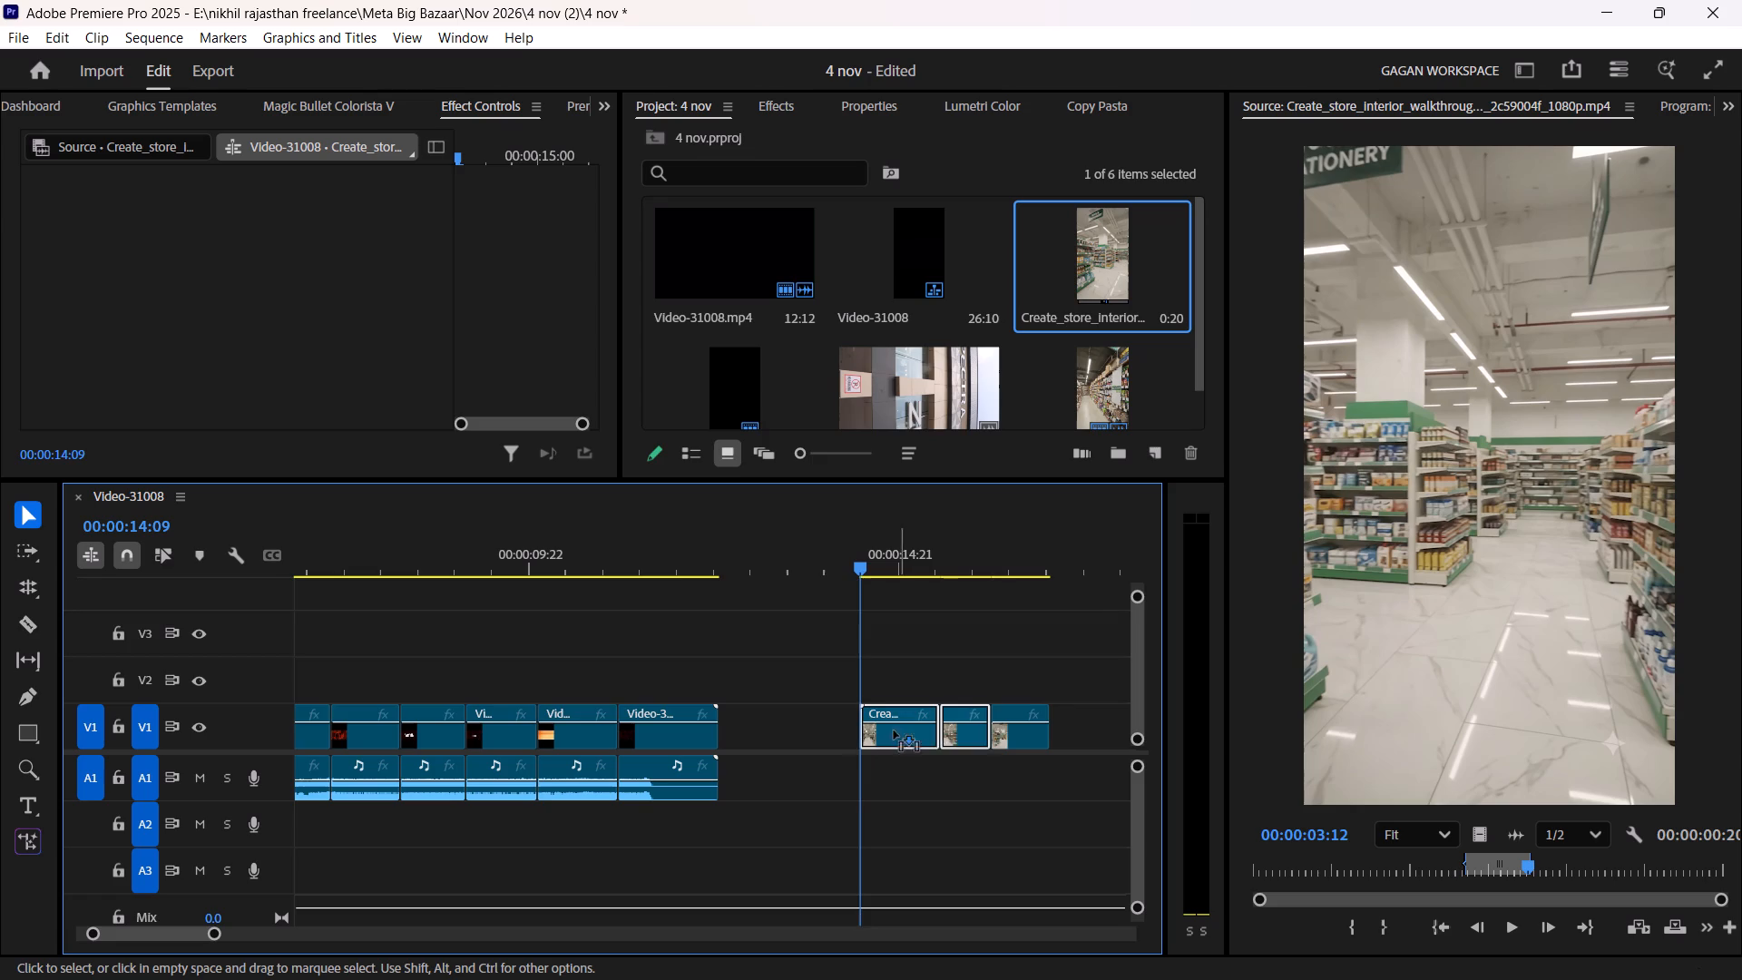
left_click_drag(894, 730, 311, 691)
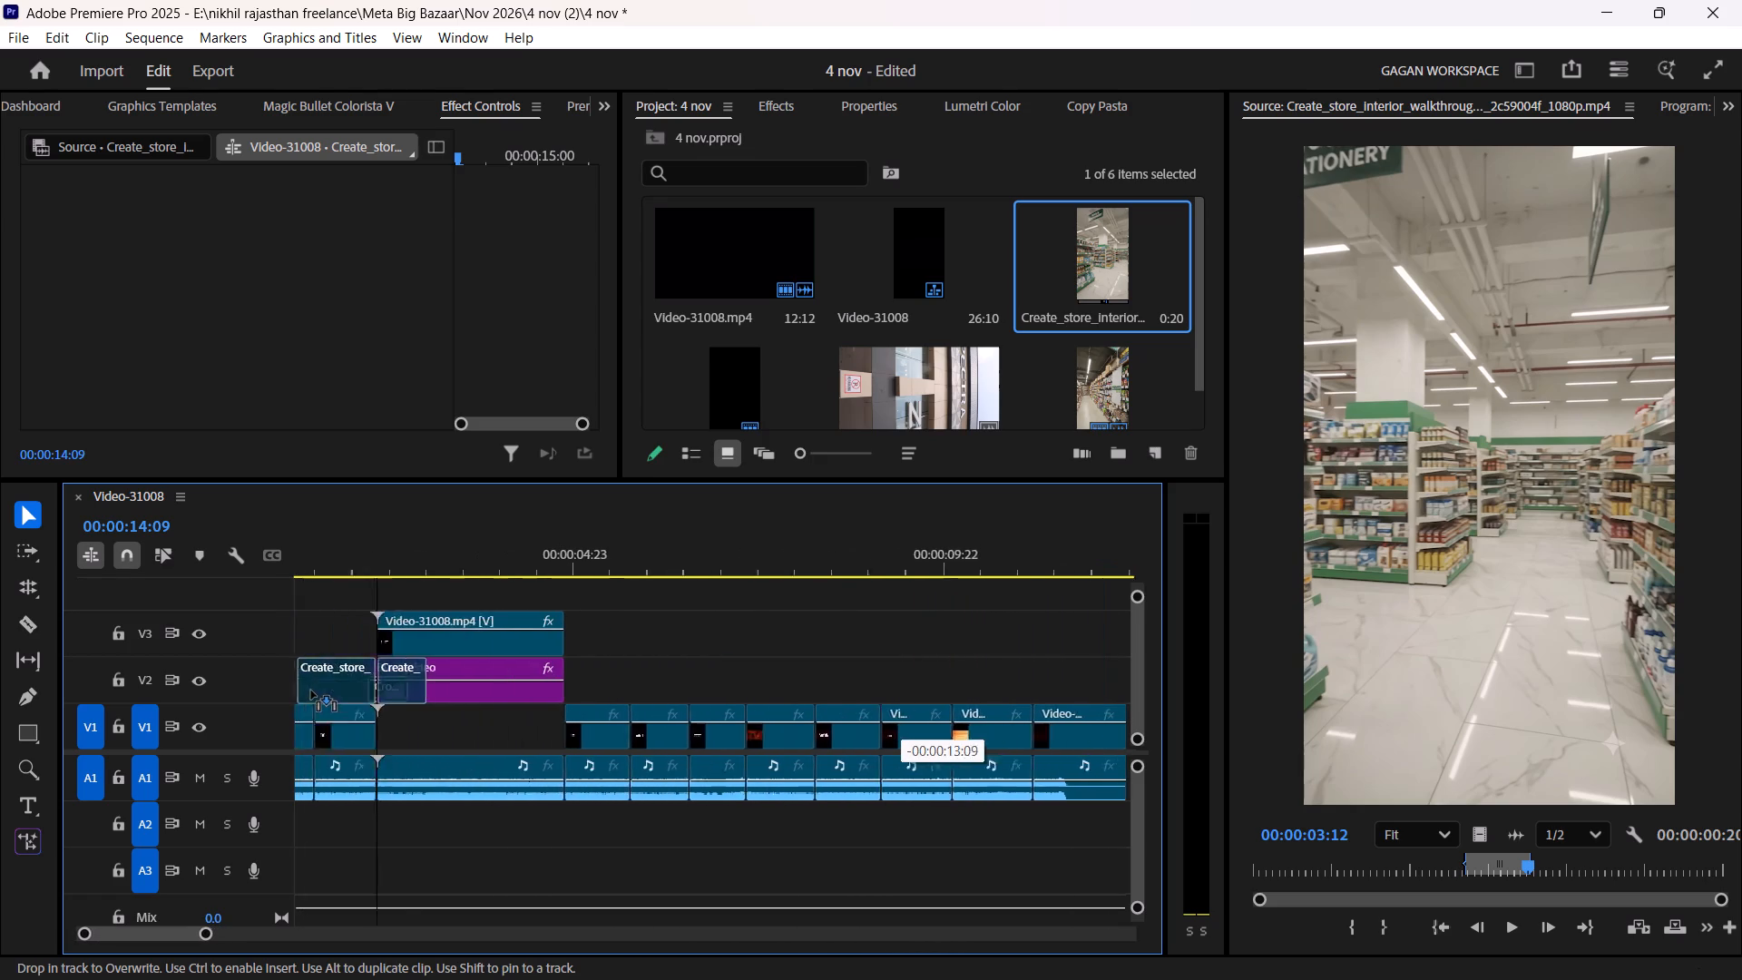
left_click_drag(311, 691, 510, 726)
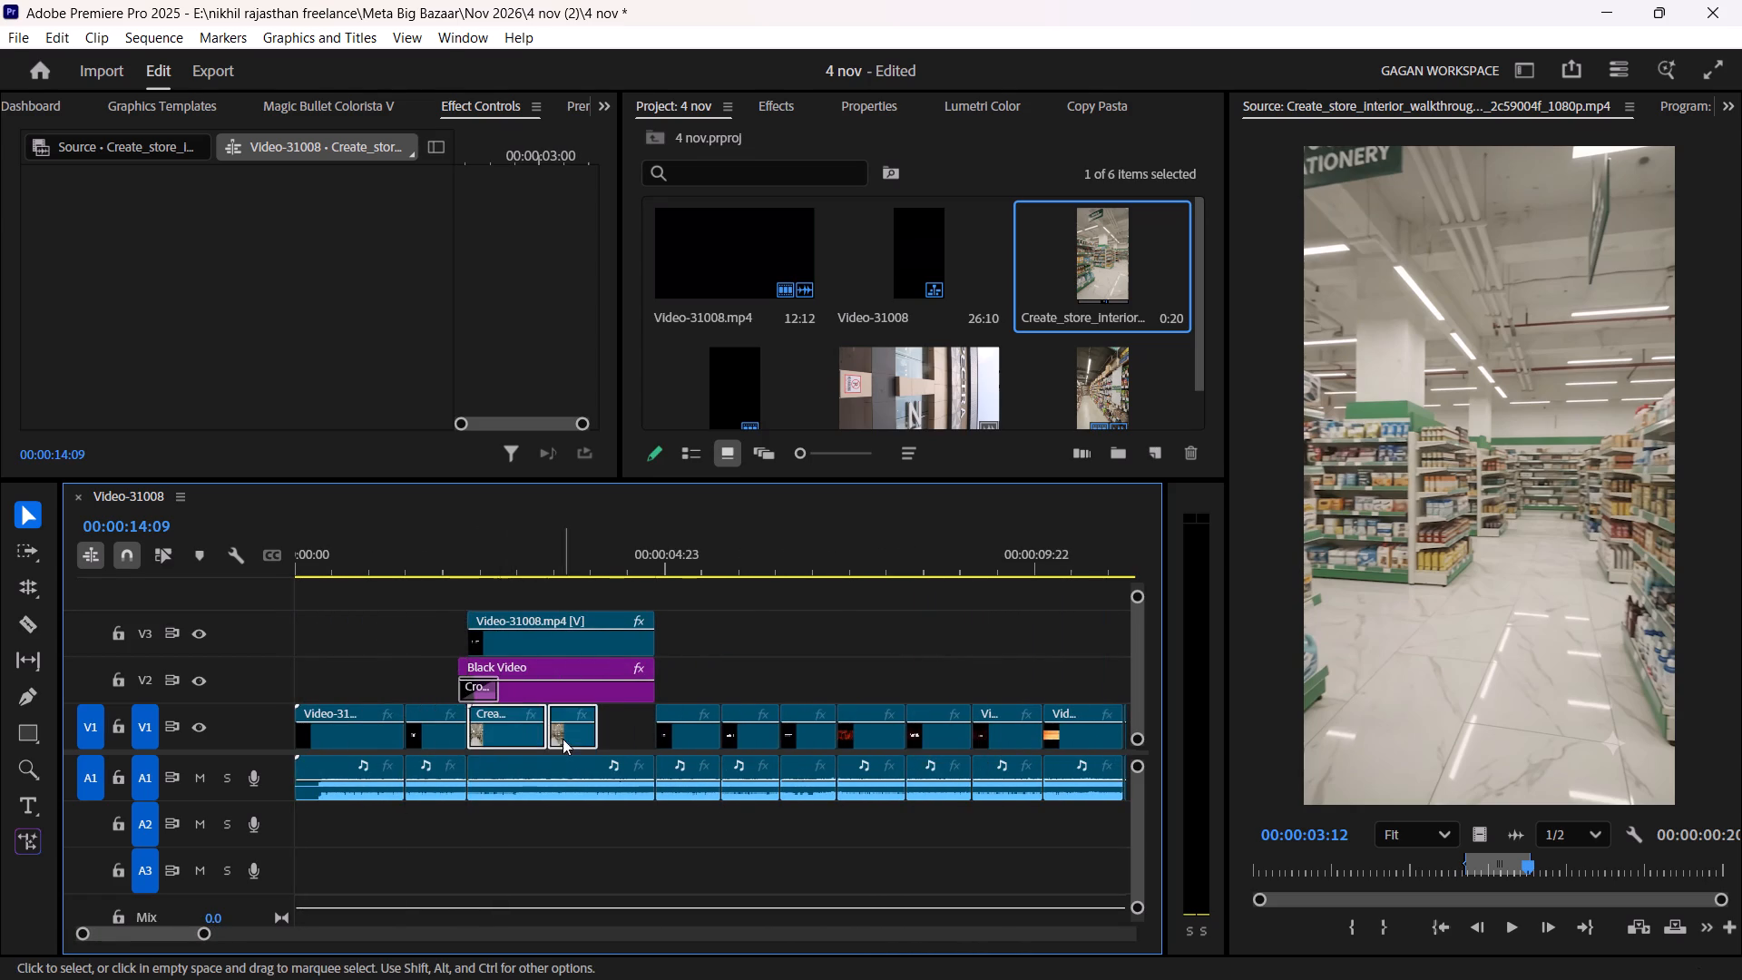
Shorten the third walkthrough excerpt, place it right after the second in the V1 gap, and extend its end to the next clip.
scroll(565, 733, "down", 6, "alt")
scroll(868, 782, "down", 6)
scroll(742, 768, "up", 7)
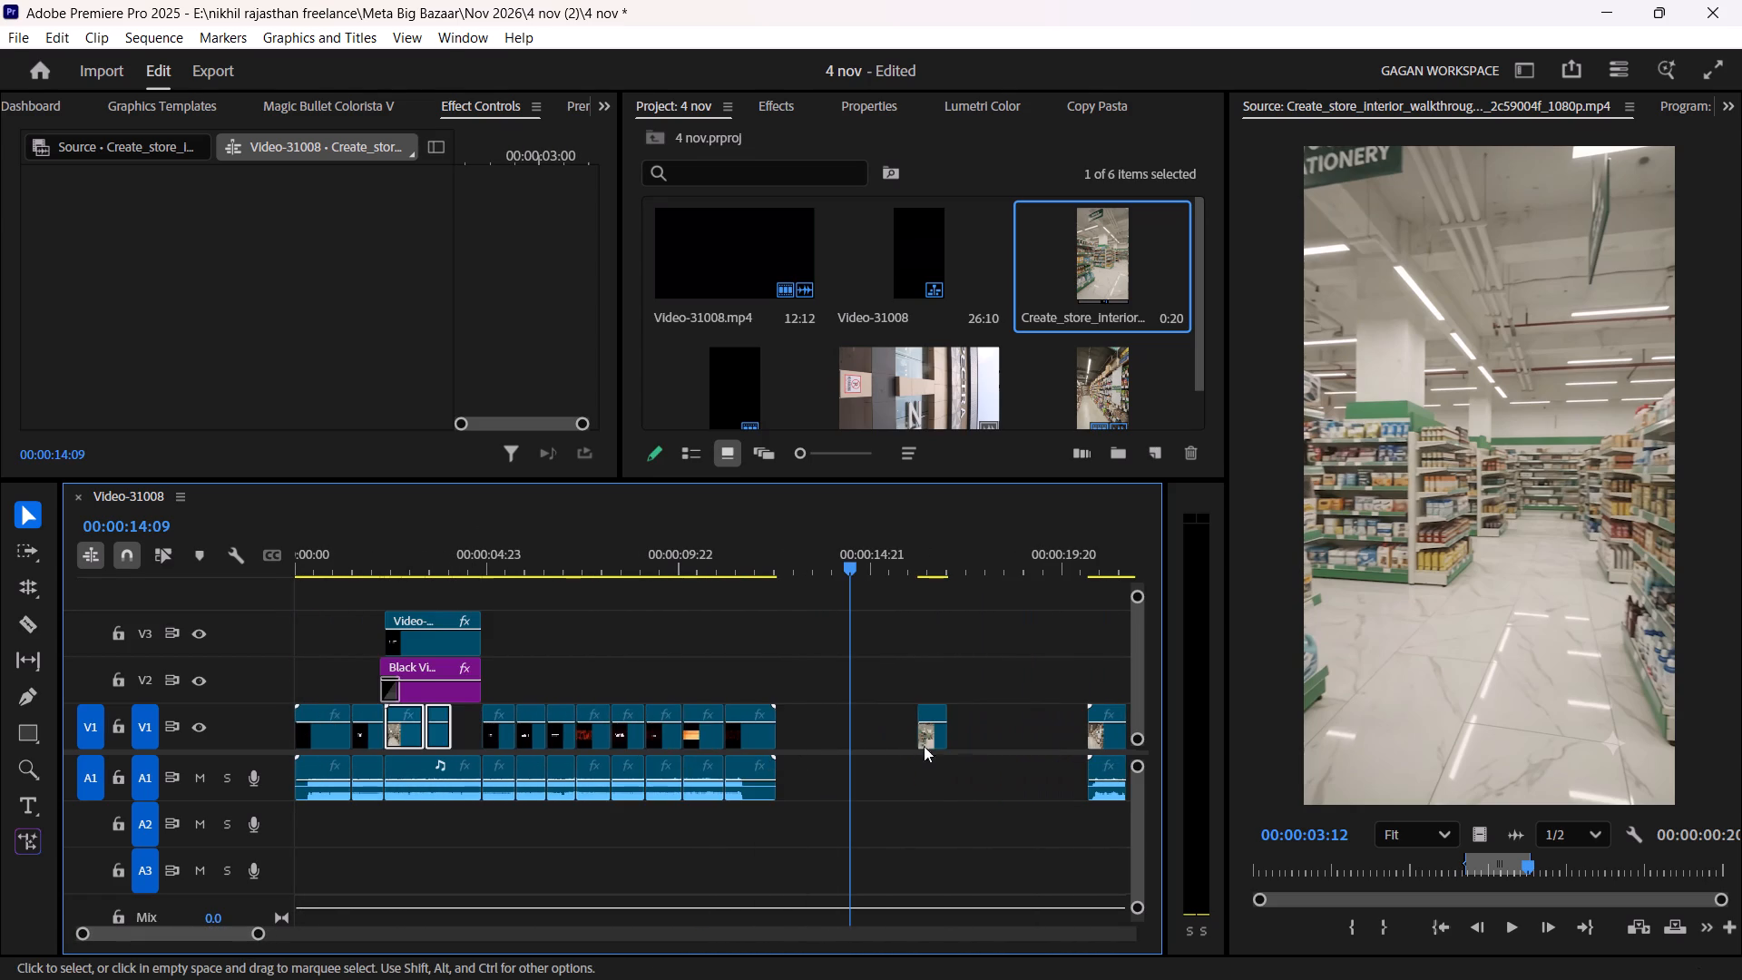
left_click(948, 676)
left_click(930, 738)
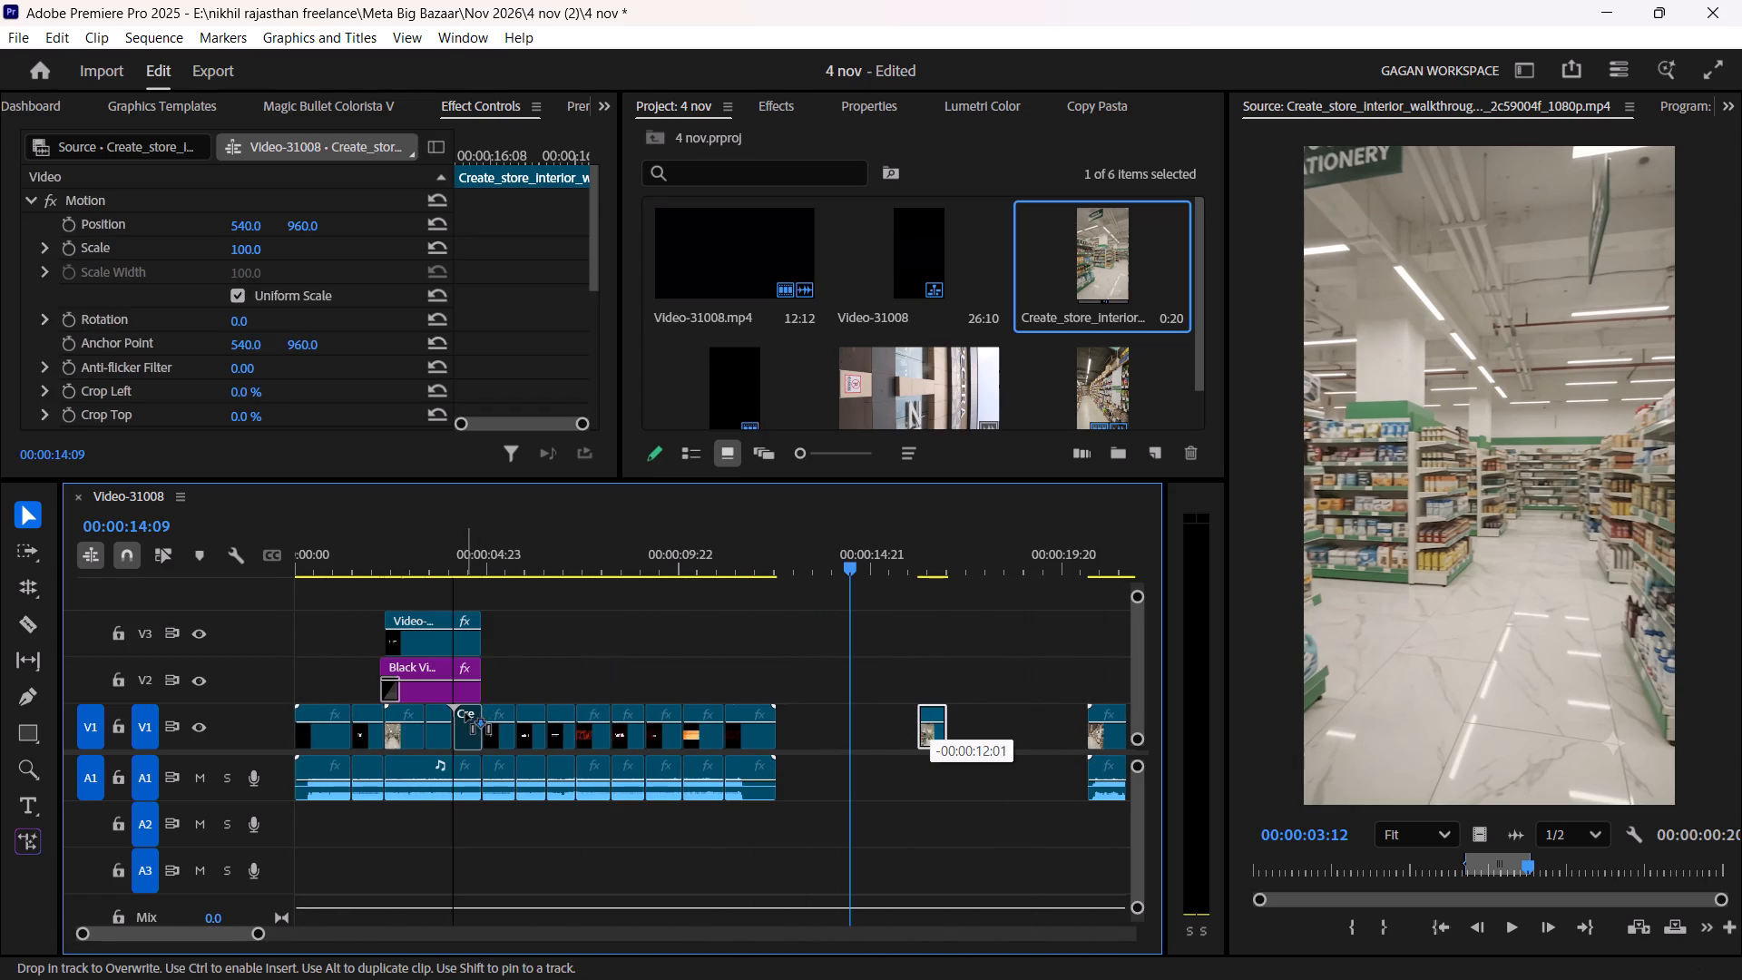
left_click_drag(956, 730, 944, 730)
left_click_drag(935, 734, 661, 727)
key("ctrl+z")
left_click_drag(928, 740, 503, 722)
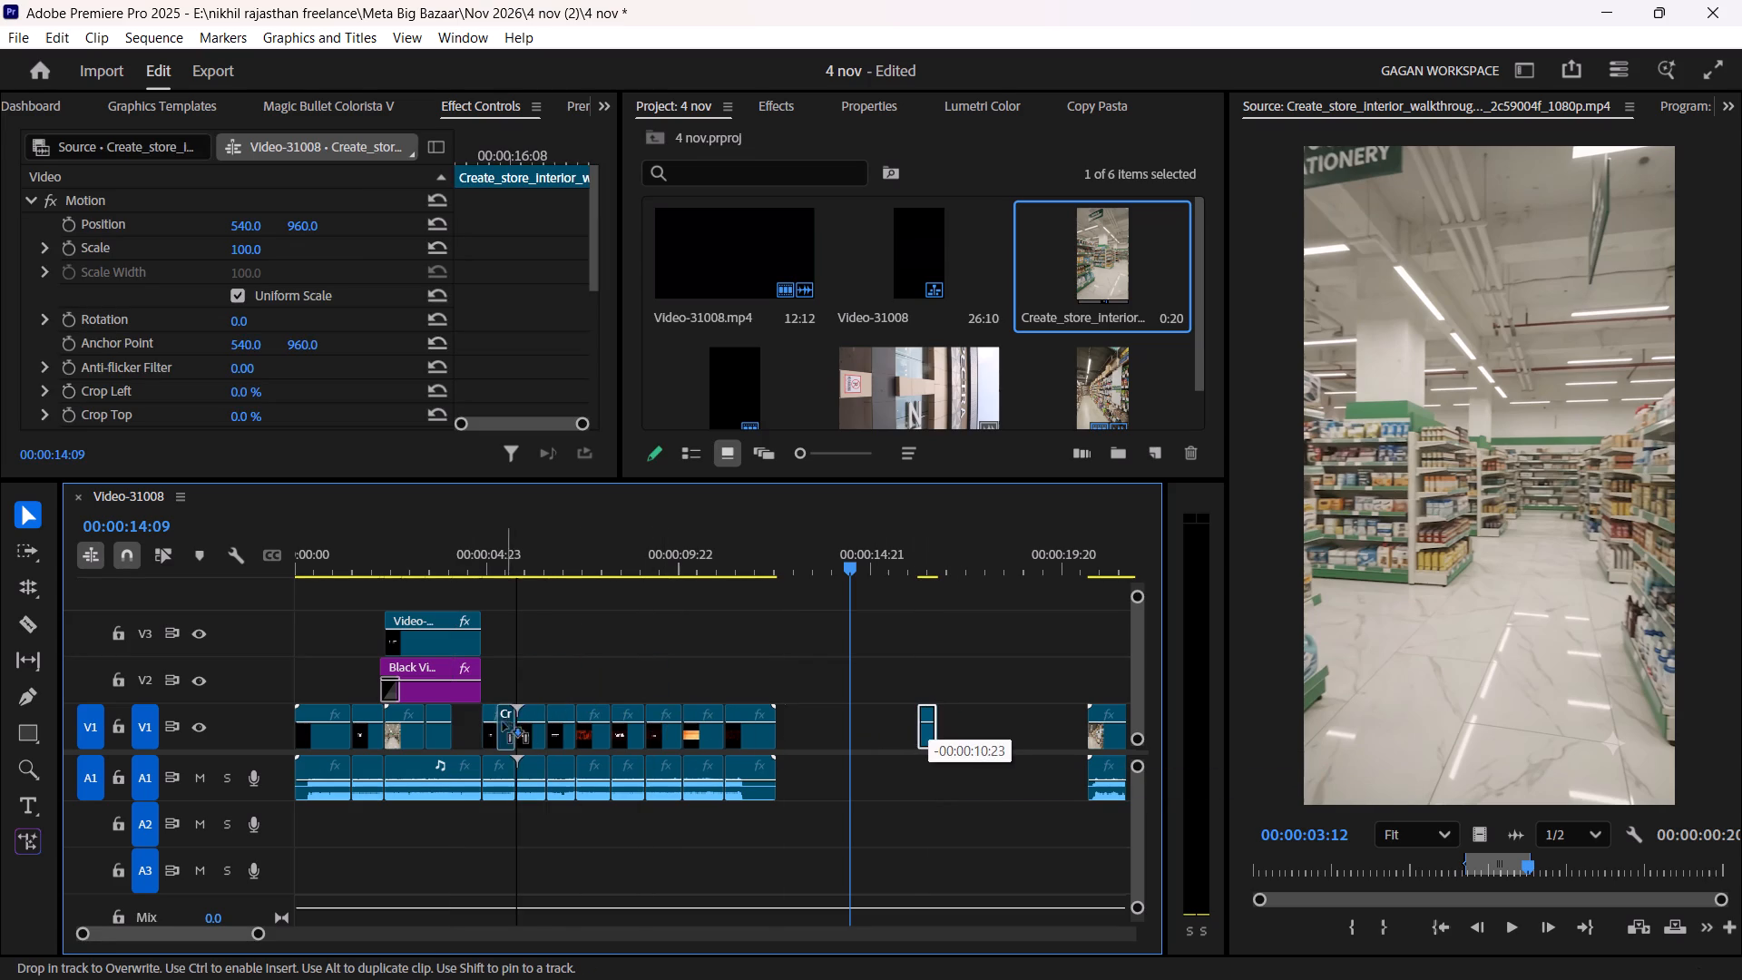
left_click_drag(503, 722, 465, 724)
scroll(464, 720, "up", 15, "alt")
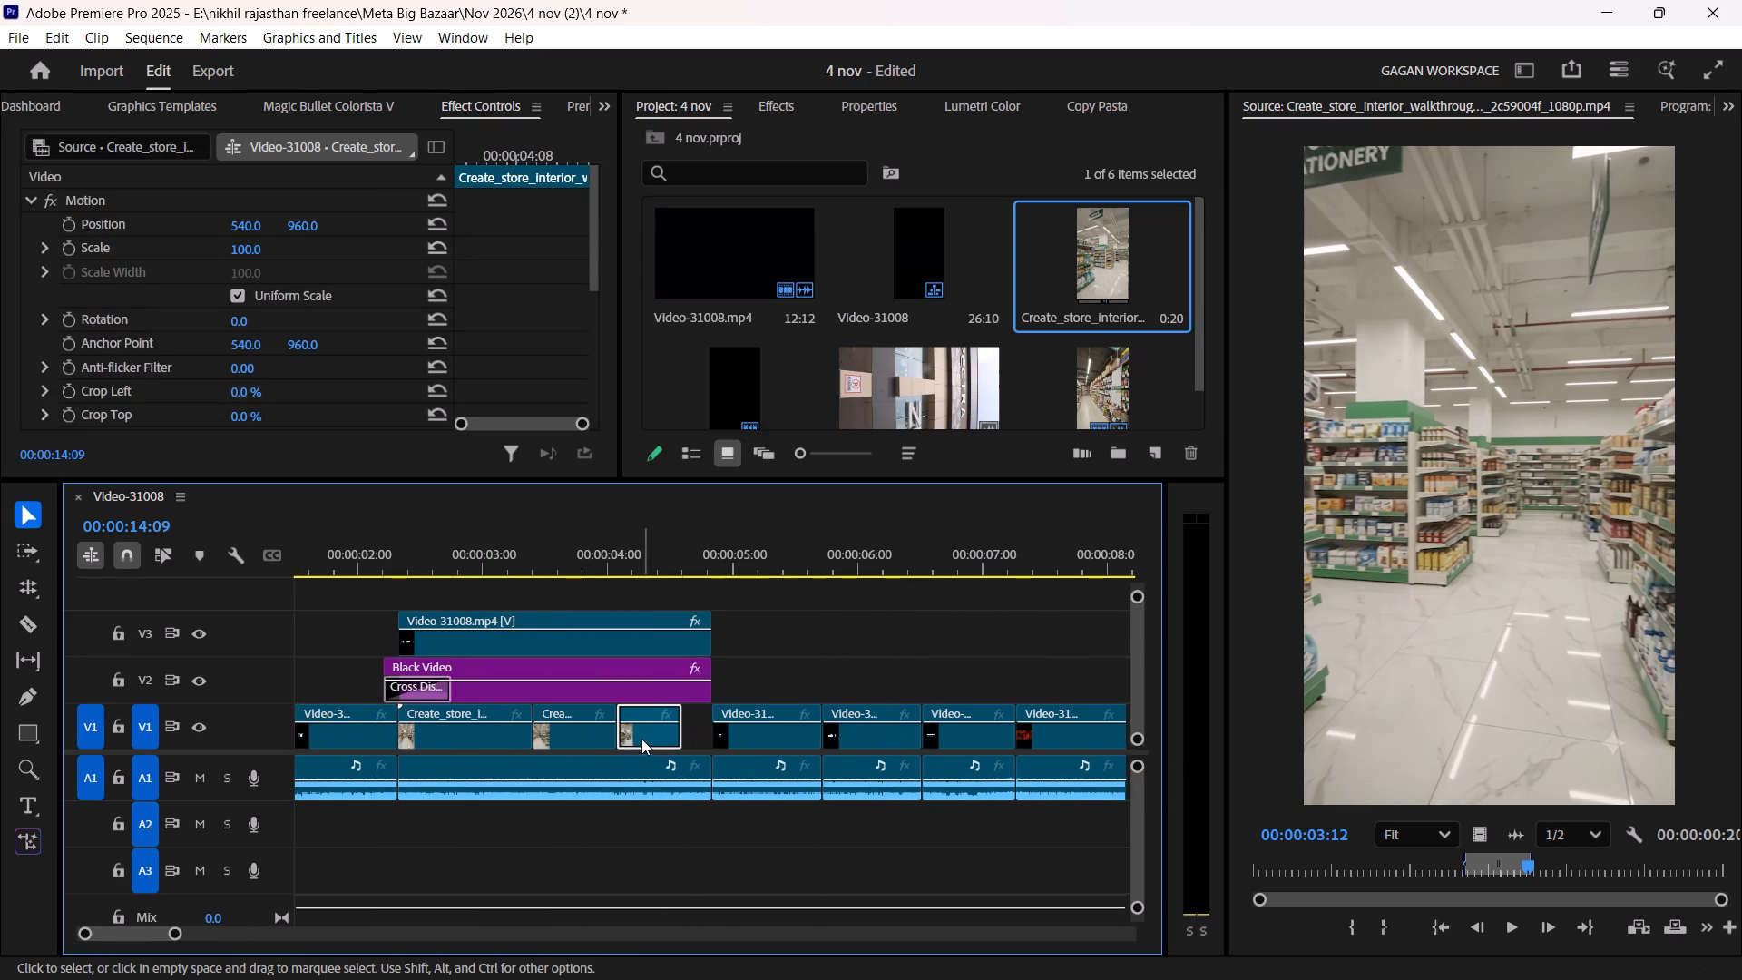
left_click_drag(687, 719, 718, 728)
Play the sequence from about 00:00:02:02 to 00:00:05:00 to check the walkthrough excerpts beneath the title.
scroll(718, 730, "up", 6)
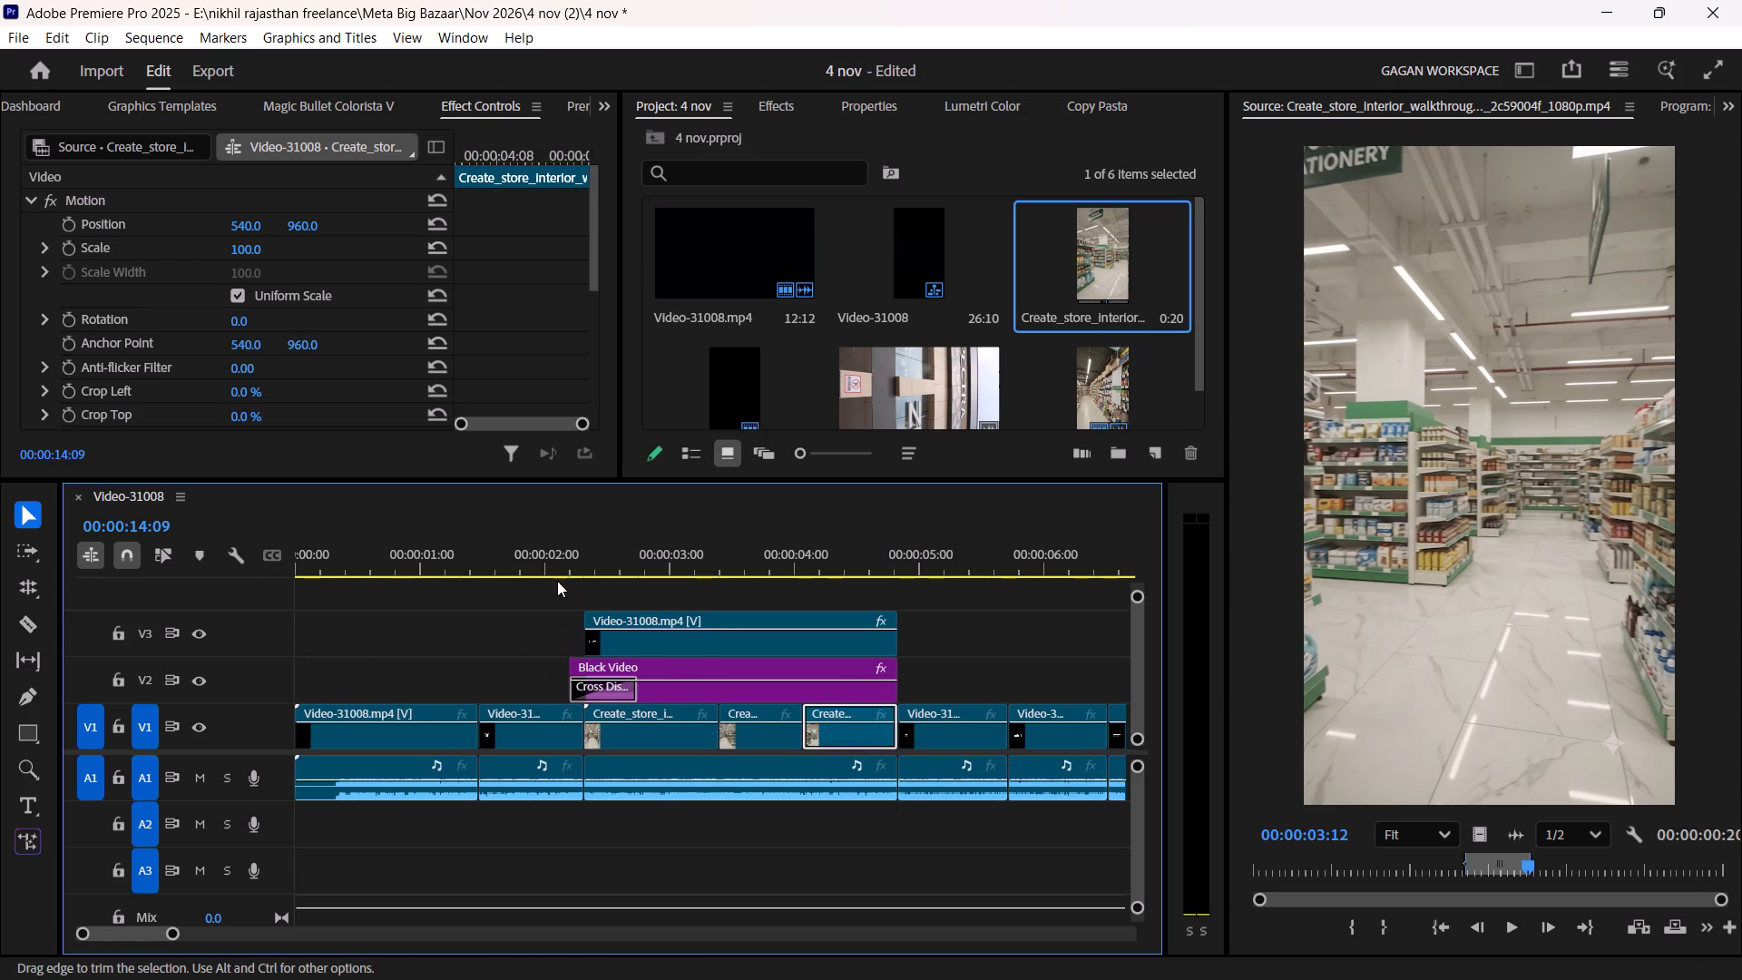
left_click(555, 568)
left_click(489, 643)
key("space")
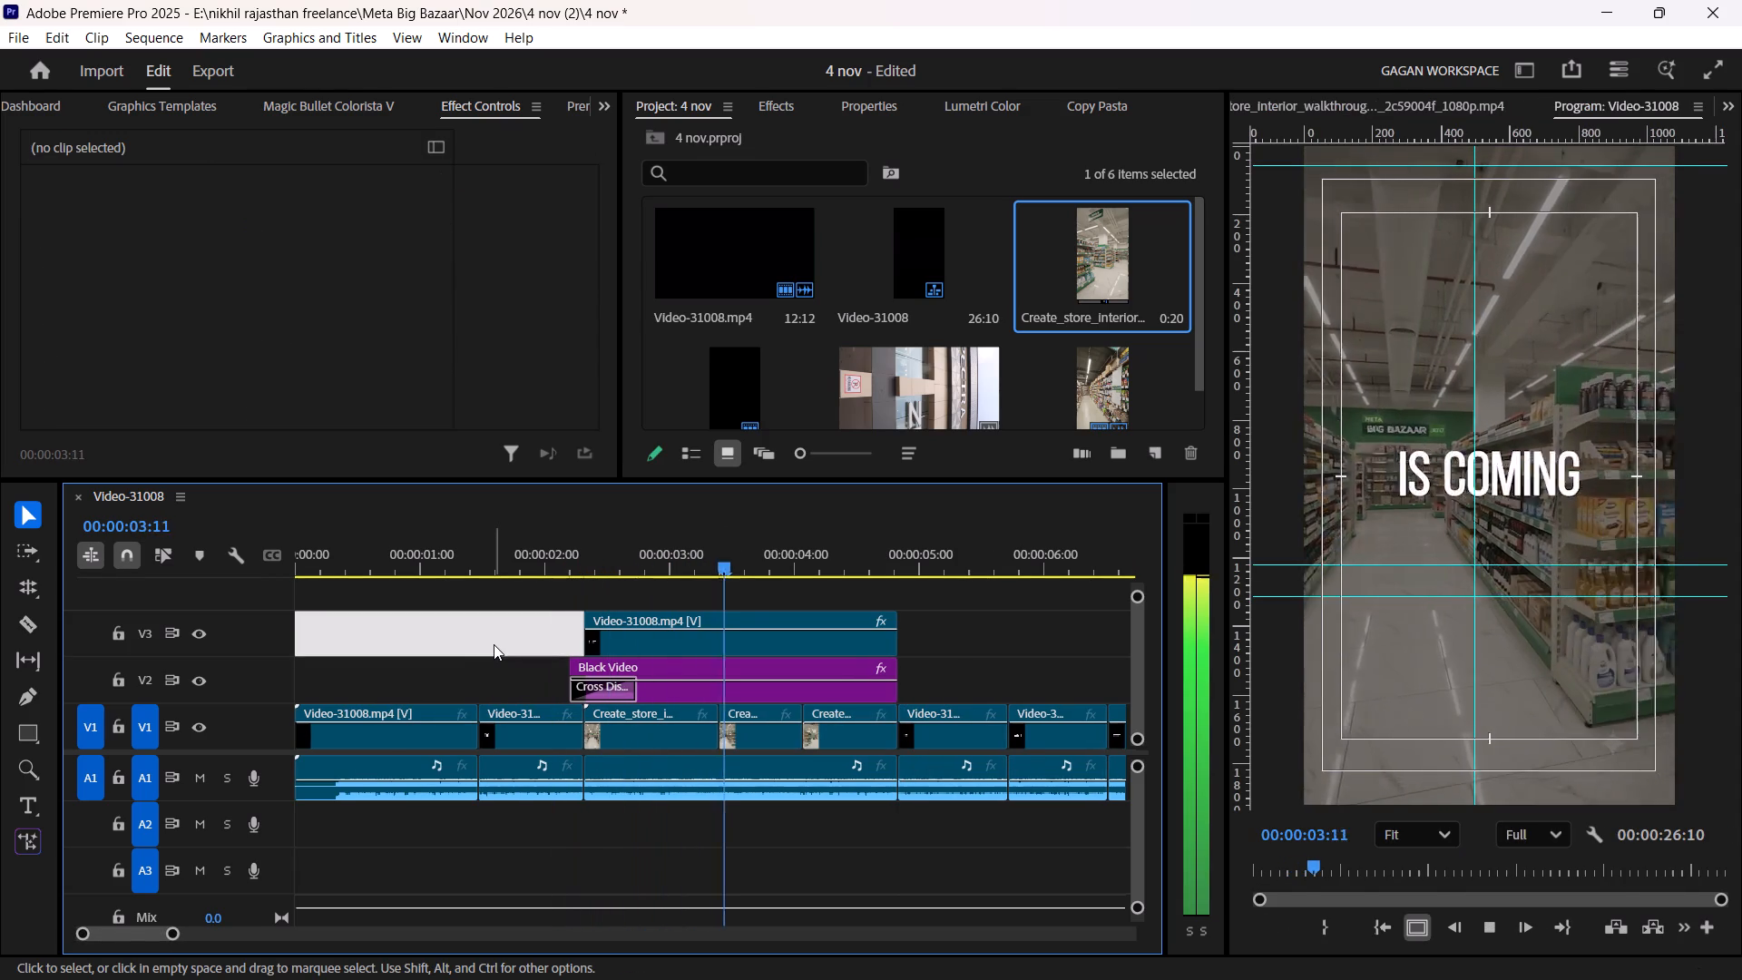
key("space")
scroll(913, 791, "up", 6, "alt")
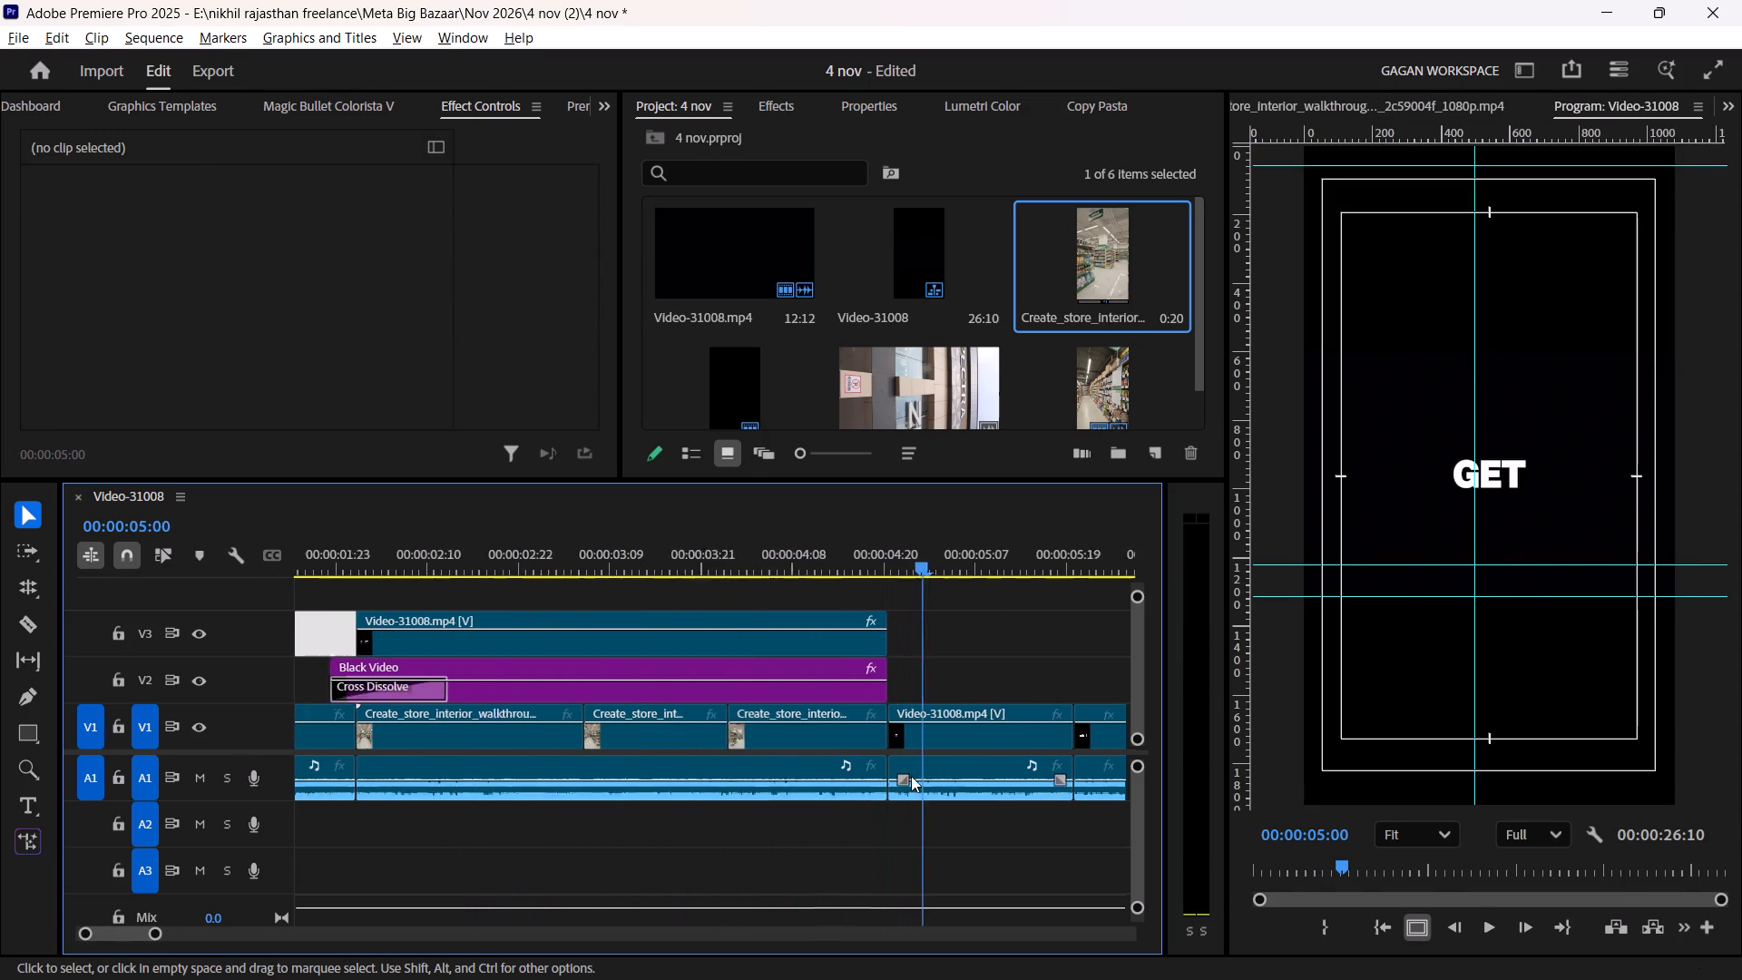
Roll the cut between the first and second walkthrough excerpts on V1 earlier, to about 00:00:03:08, checking it in playback.
scroll(507, 654, "up", 5)
key("n")
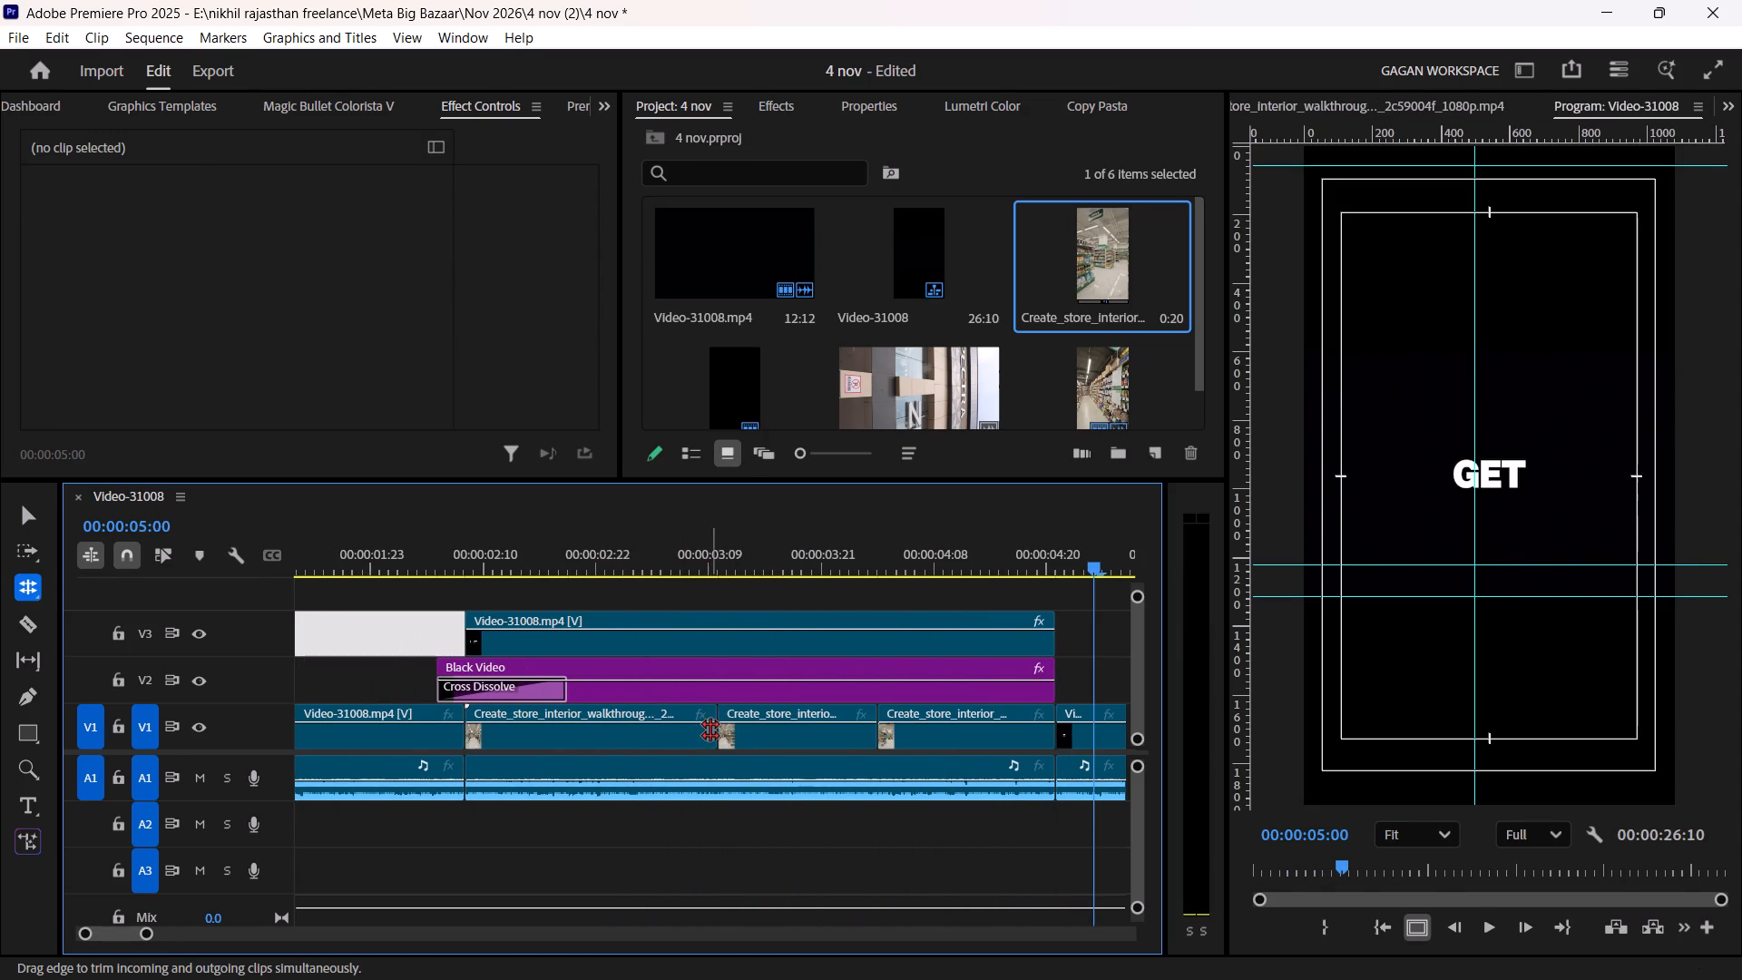
left_click_drag(712, 728, 642, 726)
left_click_drag(531, 571, 472, 546)
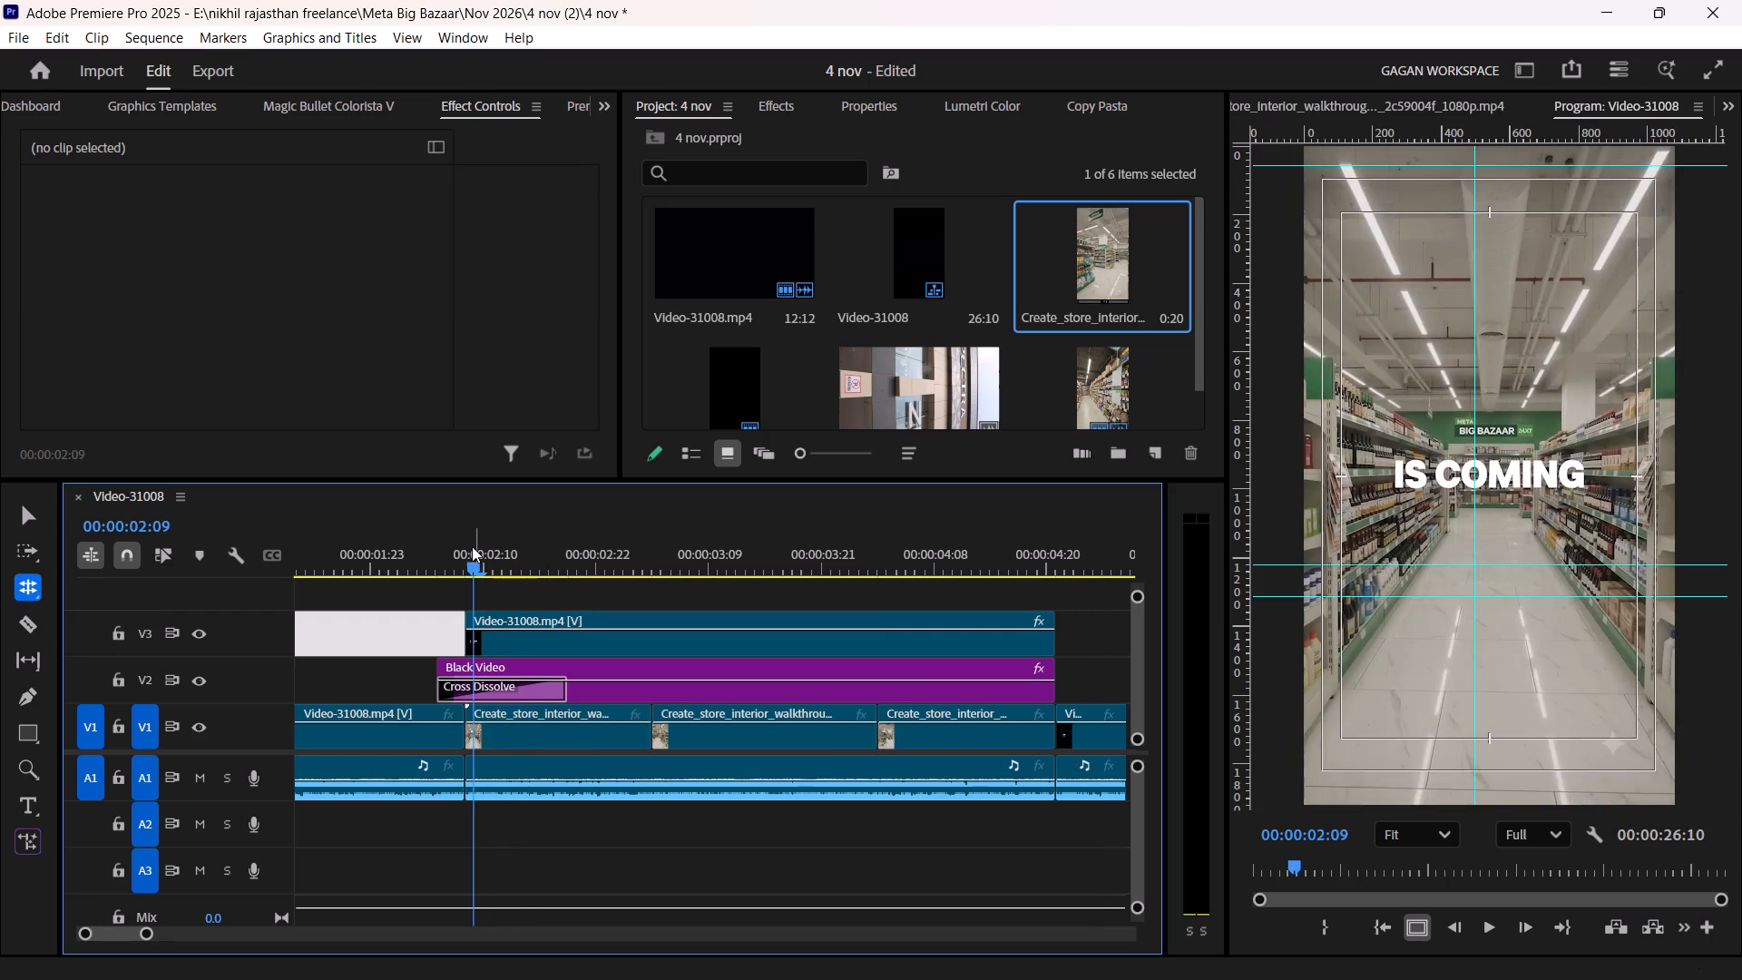
key("space")
key("space")
key("space")
key("space")
key("space")
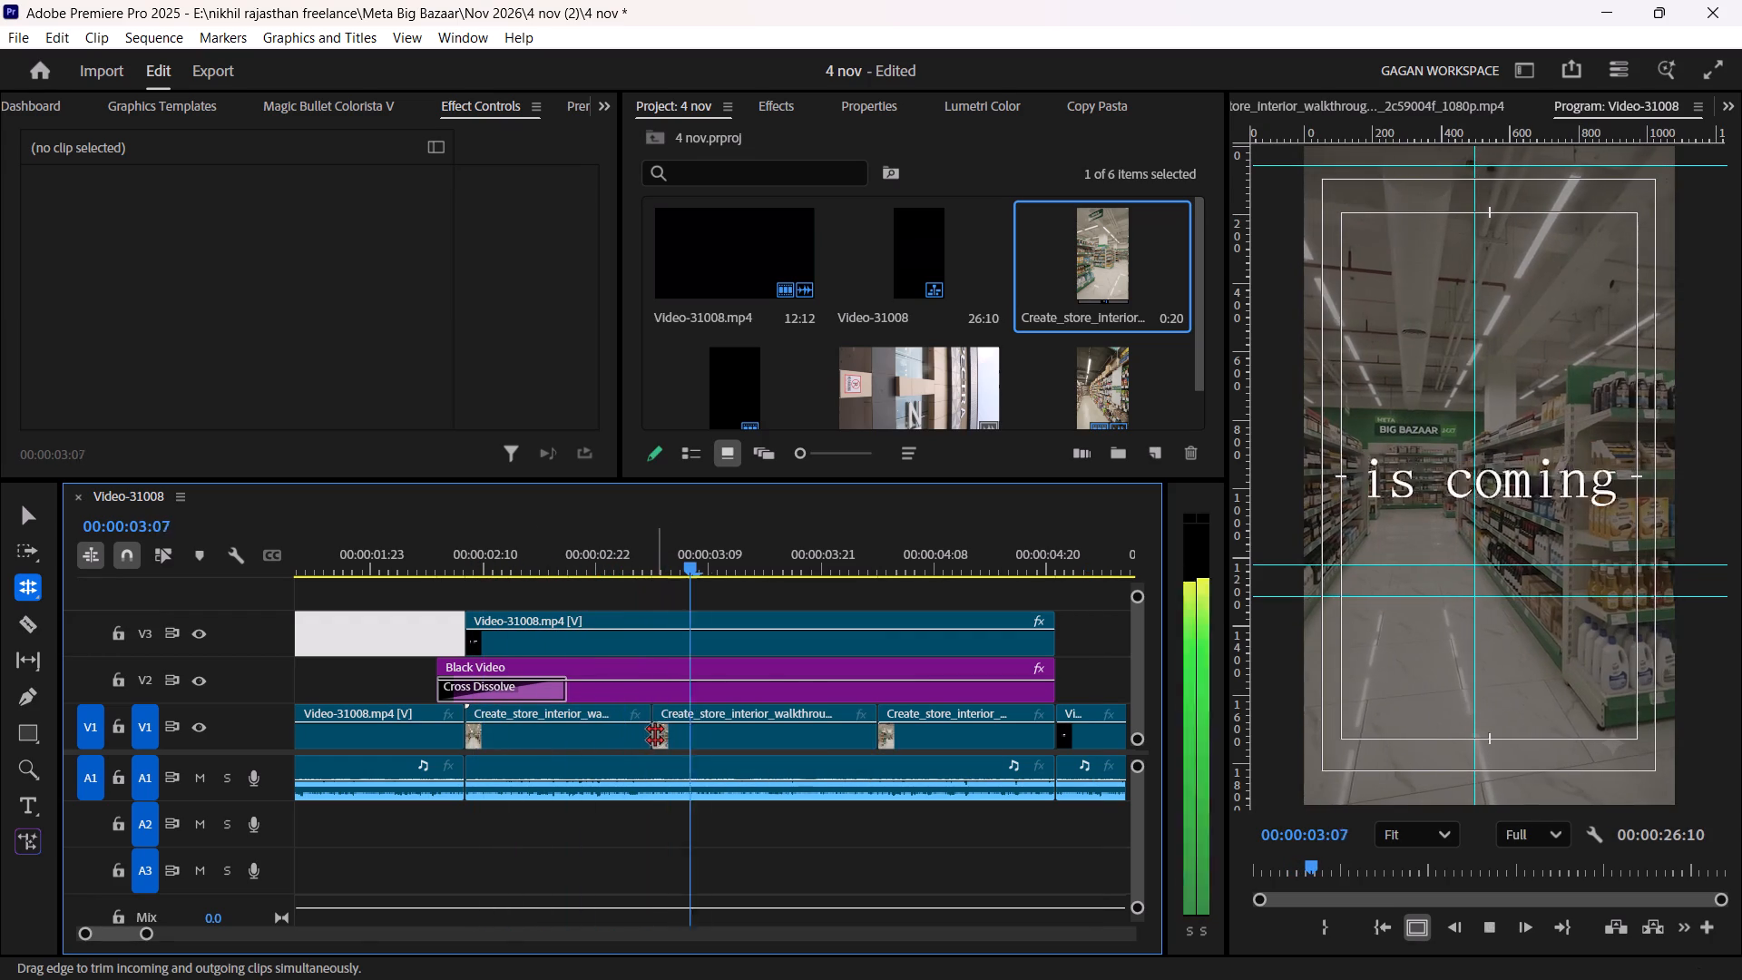
key("space")
left_click_drag(655, 730, 699, 736)
key("space")
key("space")
Roll the cut between the second and third walkthrough excerpts a few frames earlier, check it in playback, and save the project.
left_click_drag(867, 723, 851, 724)
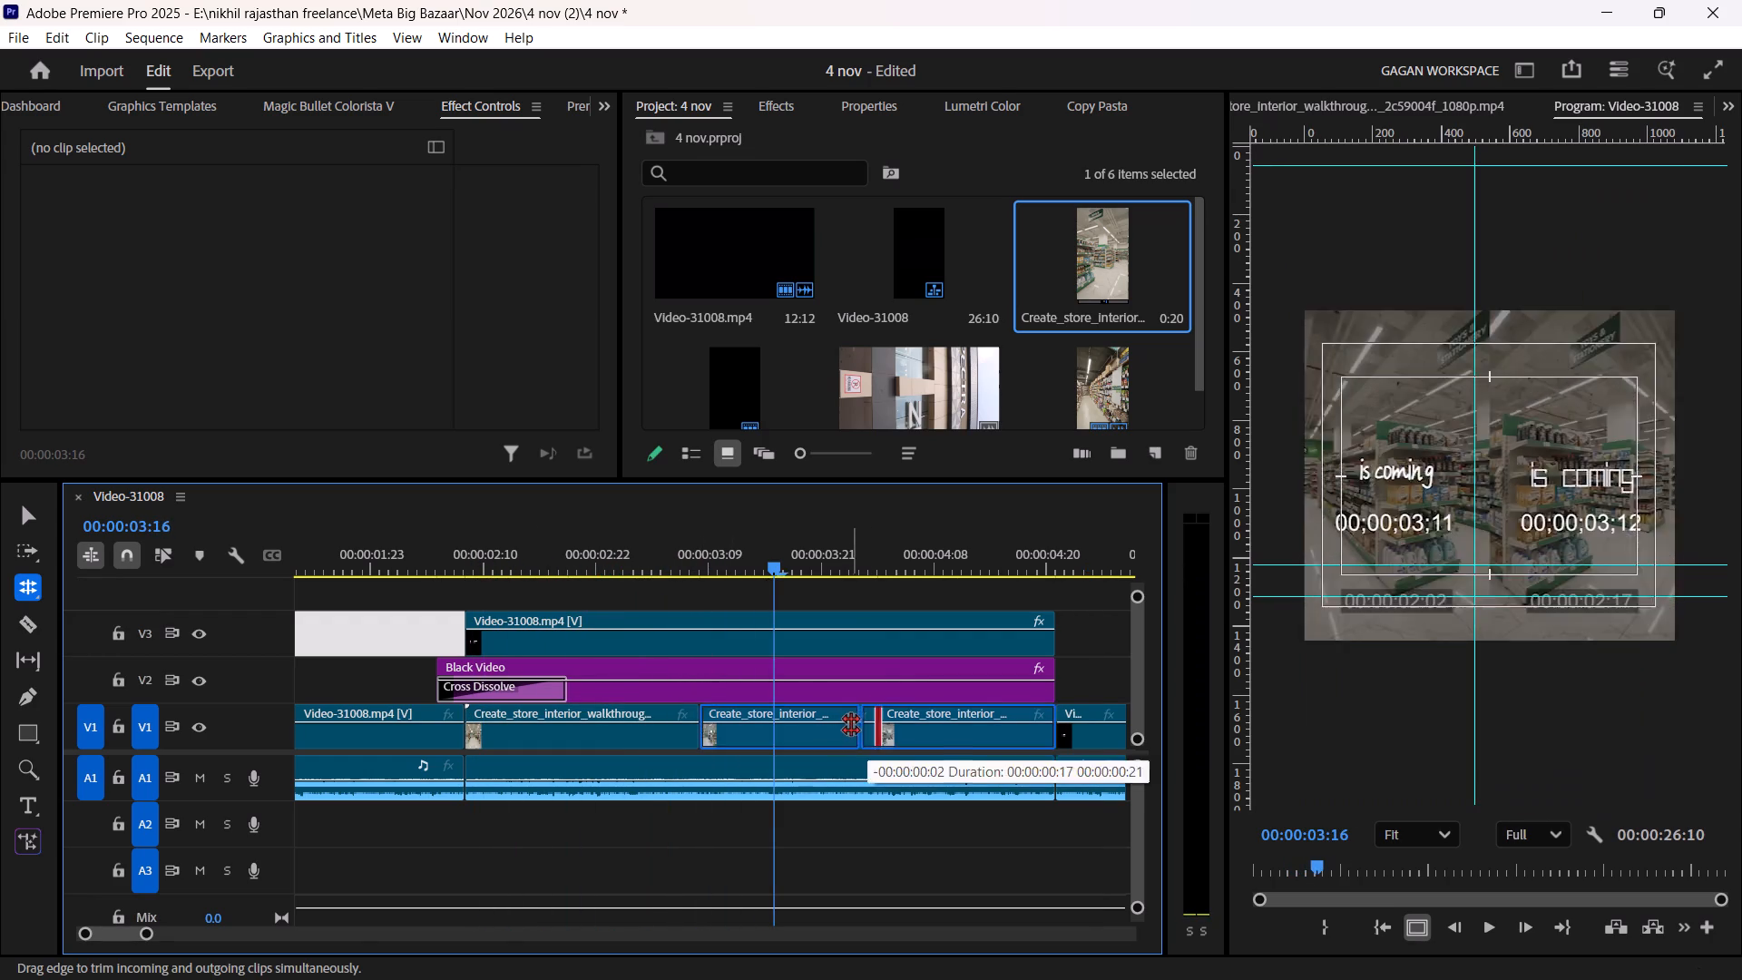
left_click_drag(851, 724, 844, 724)
key("space")
key("space")
key("space")
key("space")
scroll(892, 730, "down", 7, "alt")
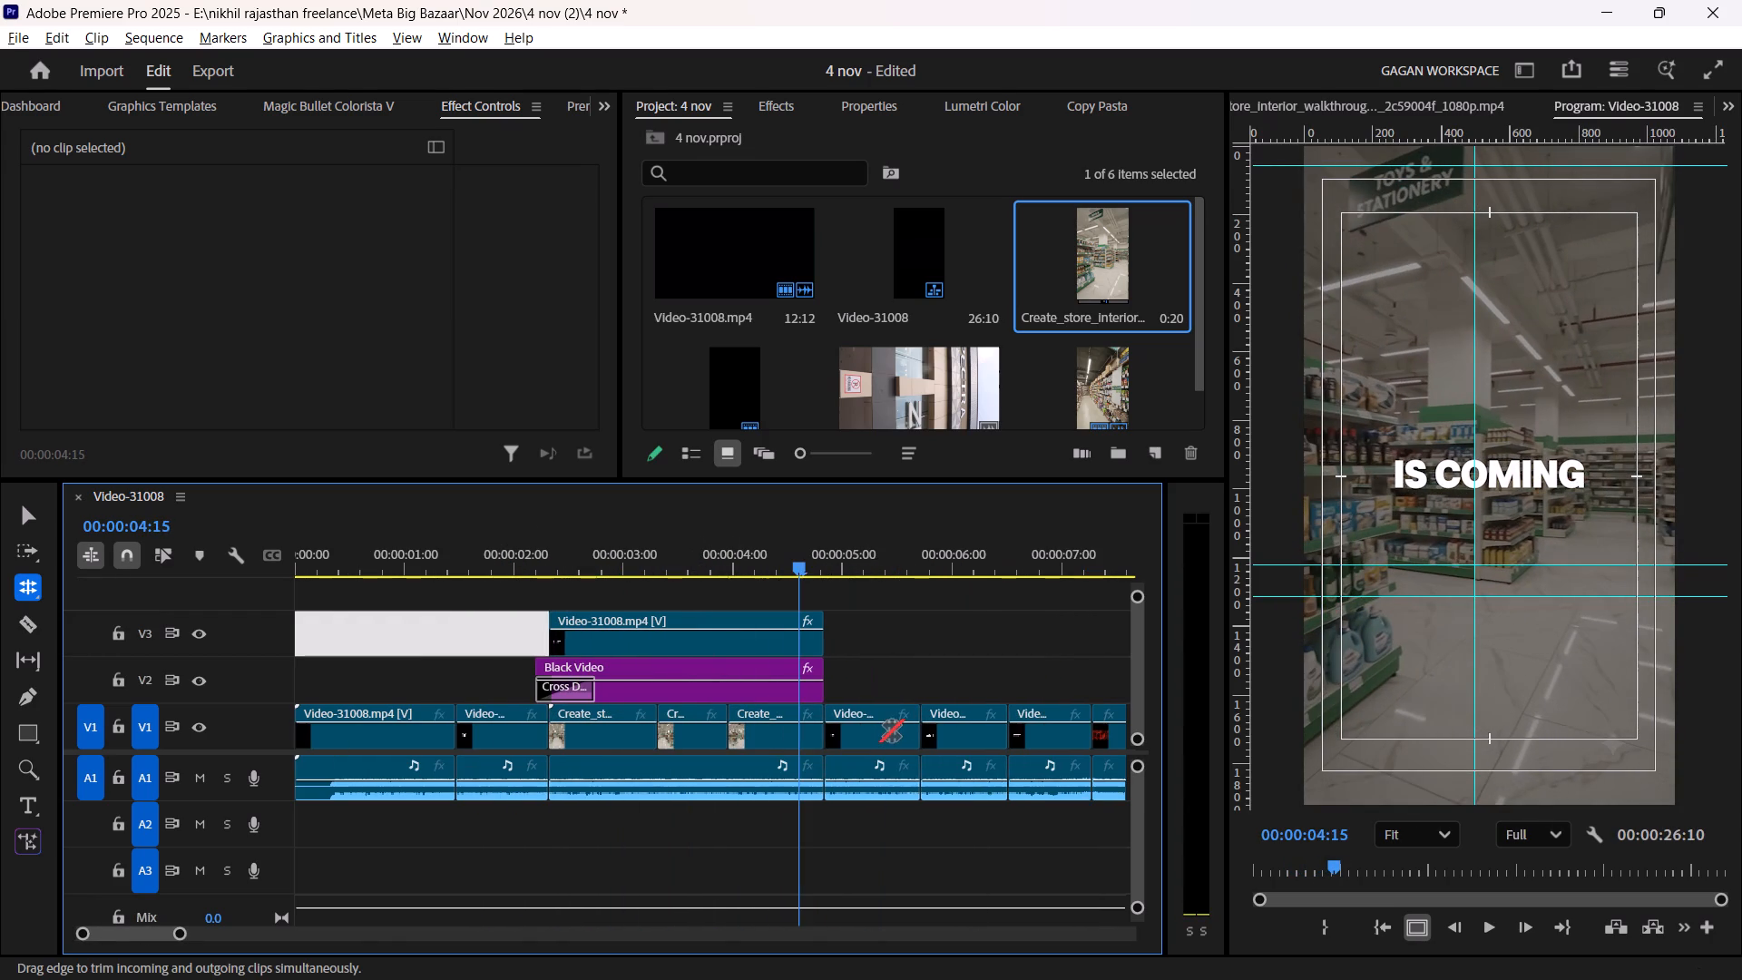
key("ctrl+s")
Mark the Creating_store_interior clip's opening up to 00:00:00:22 and place its video on V1 near 00:00:15:00, past the main edit.
key("v")
scroll(834, 727, "down", 3, "alt")
scroll(615, 687, "down", 5)
scroll(989, 327, "down", 8)
double_click(1070, 354)
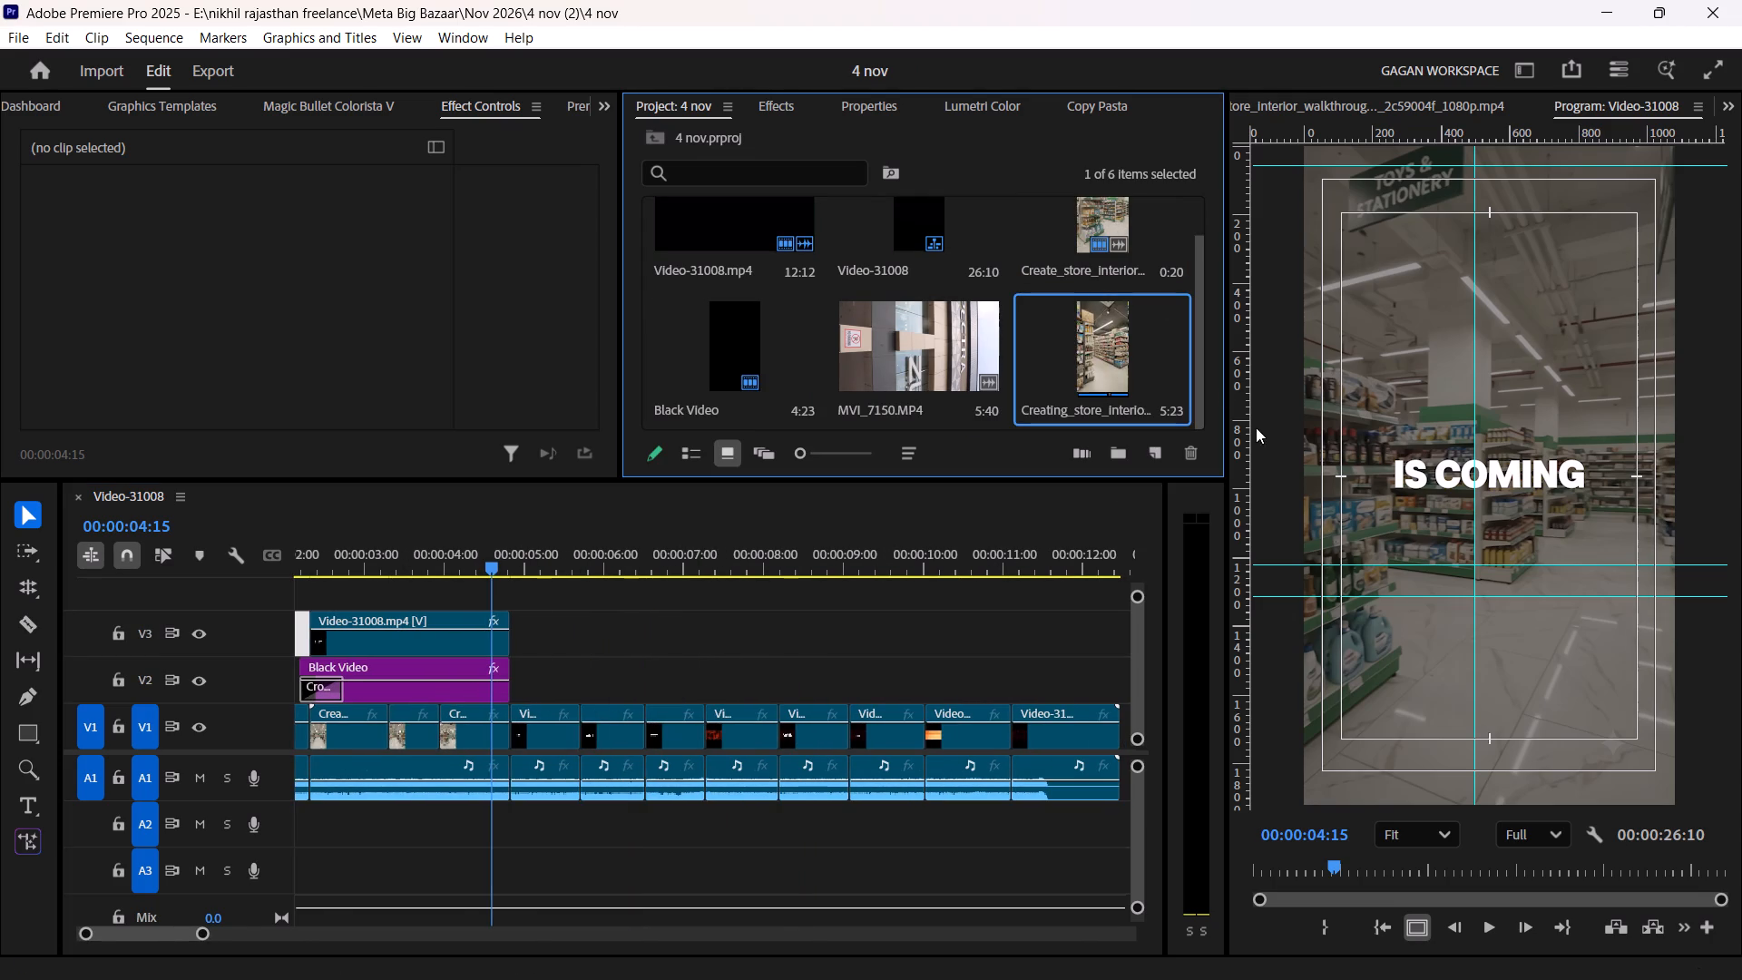
double_click(1101, 346)
key("space")
left_click_drag(1347, 861, 1240, 868)
key("space")
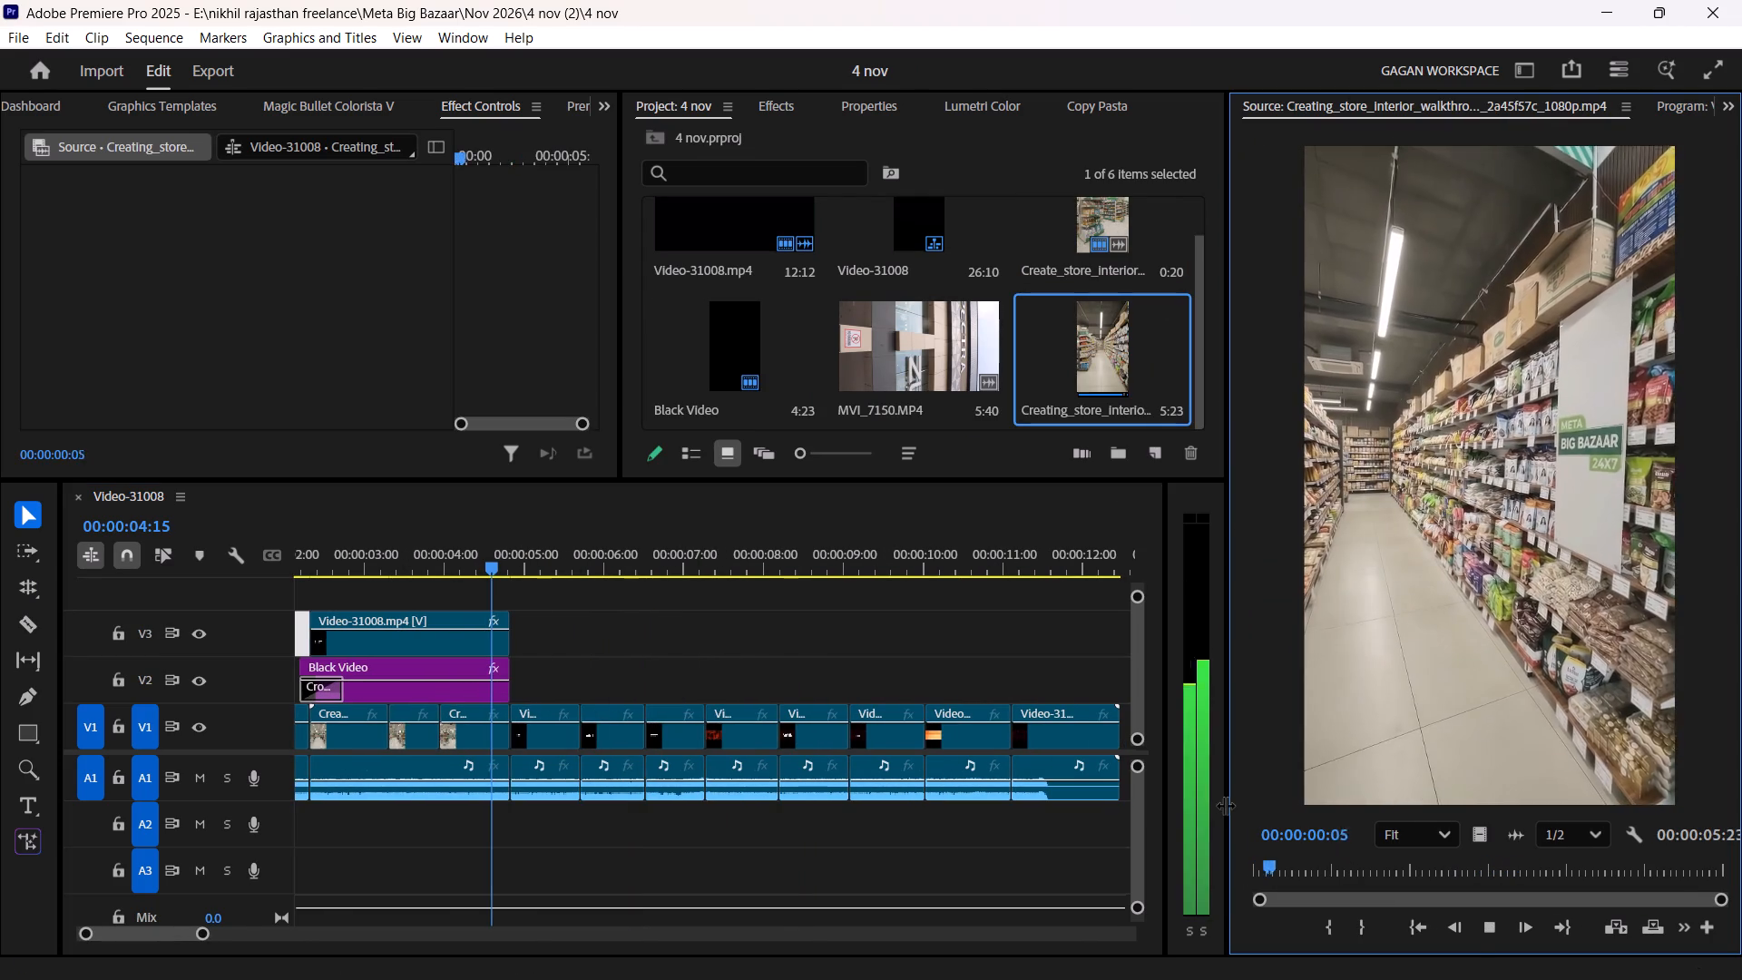
key("space")
type("o")
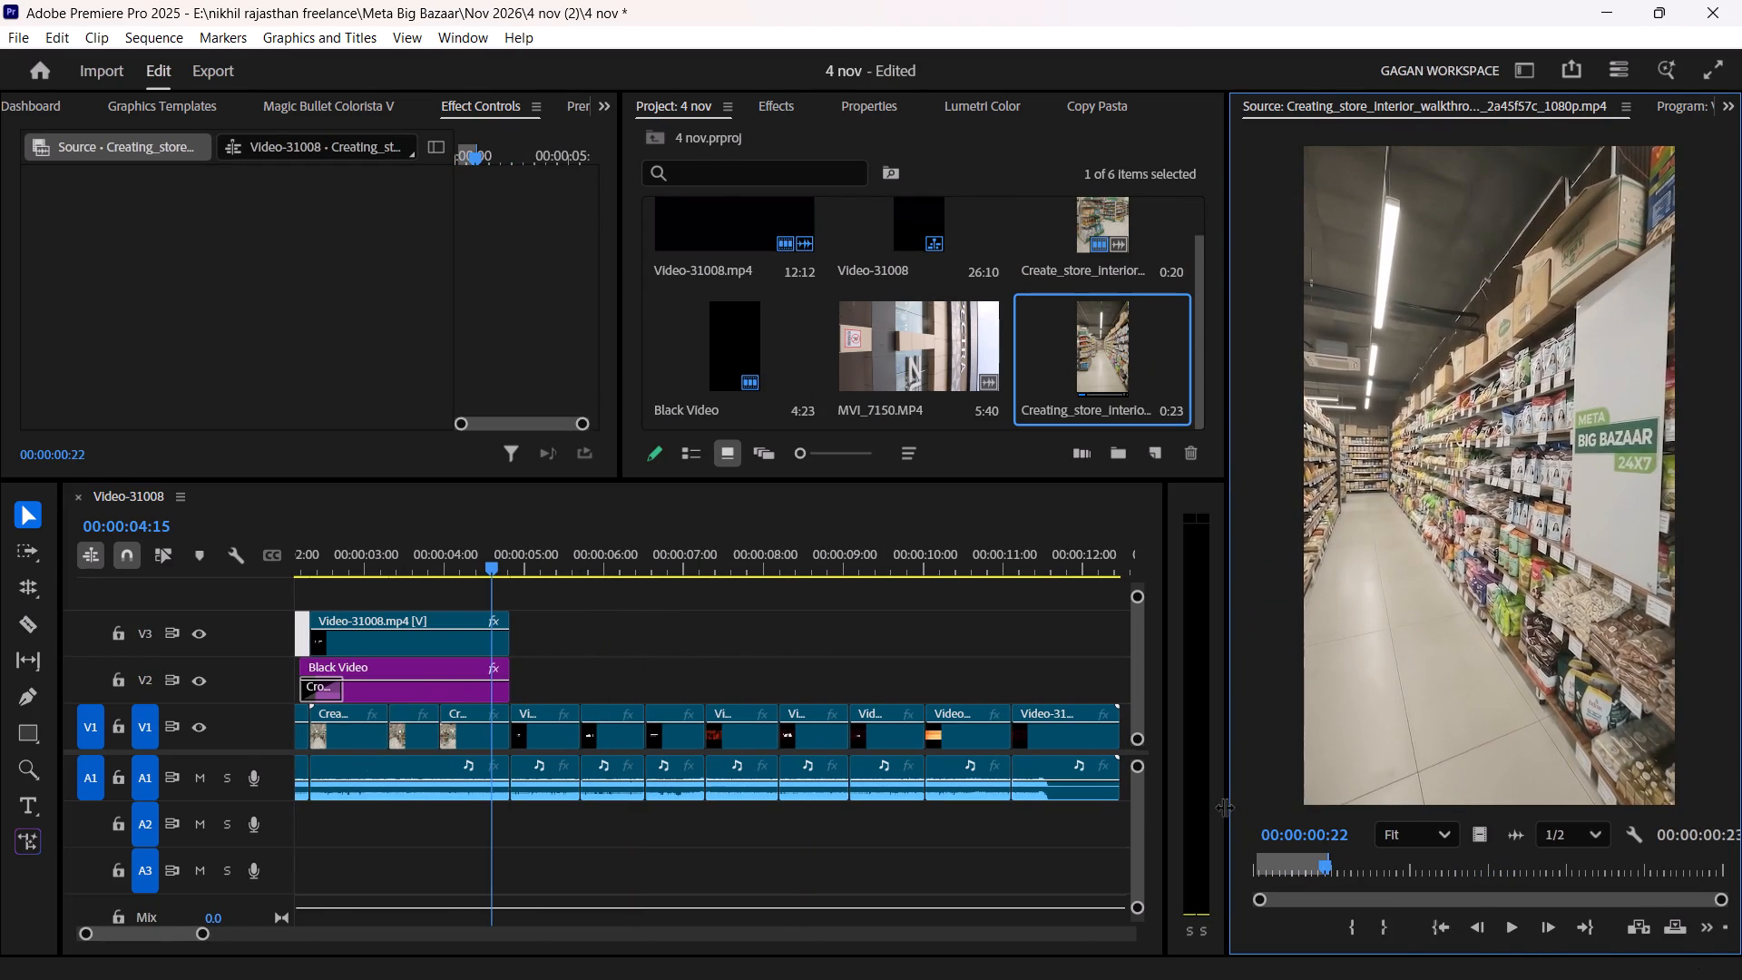
scroll(692, 537, "down", 6, "alt")
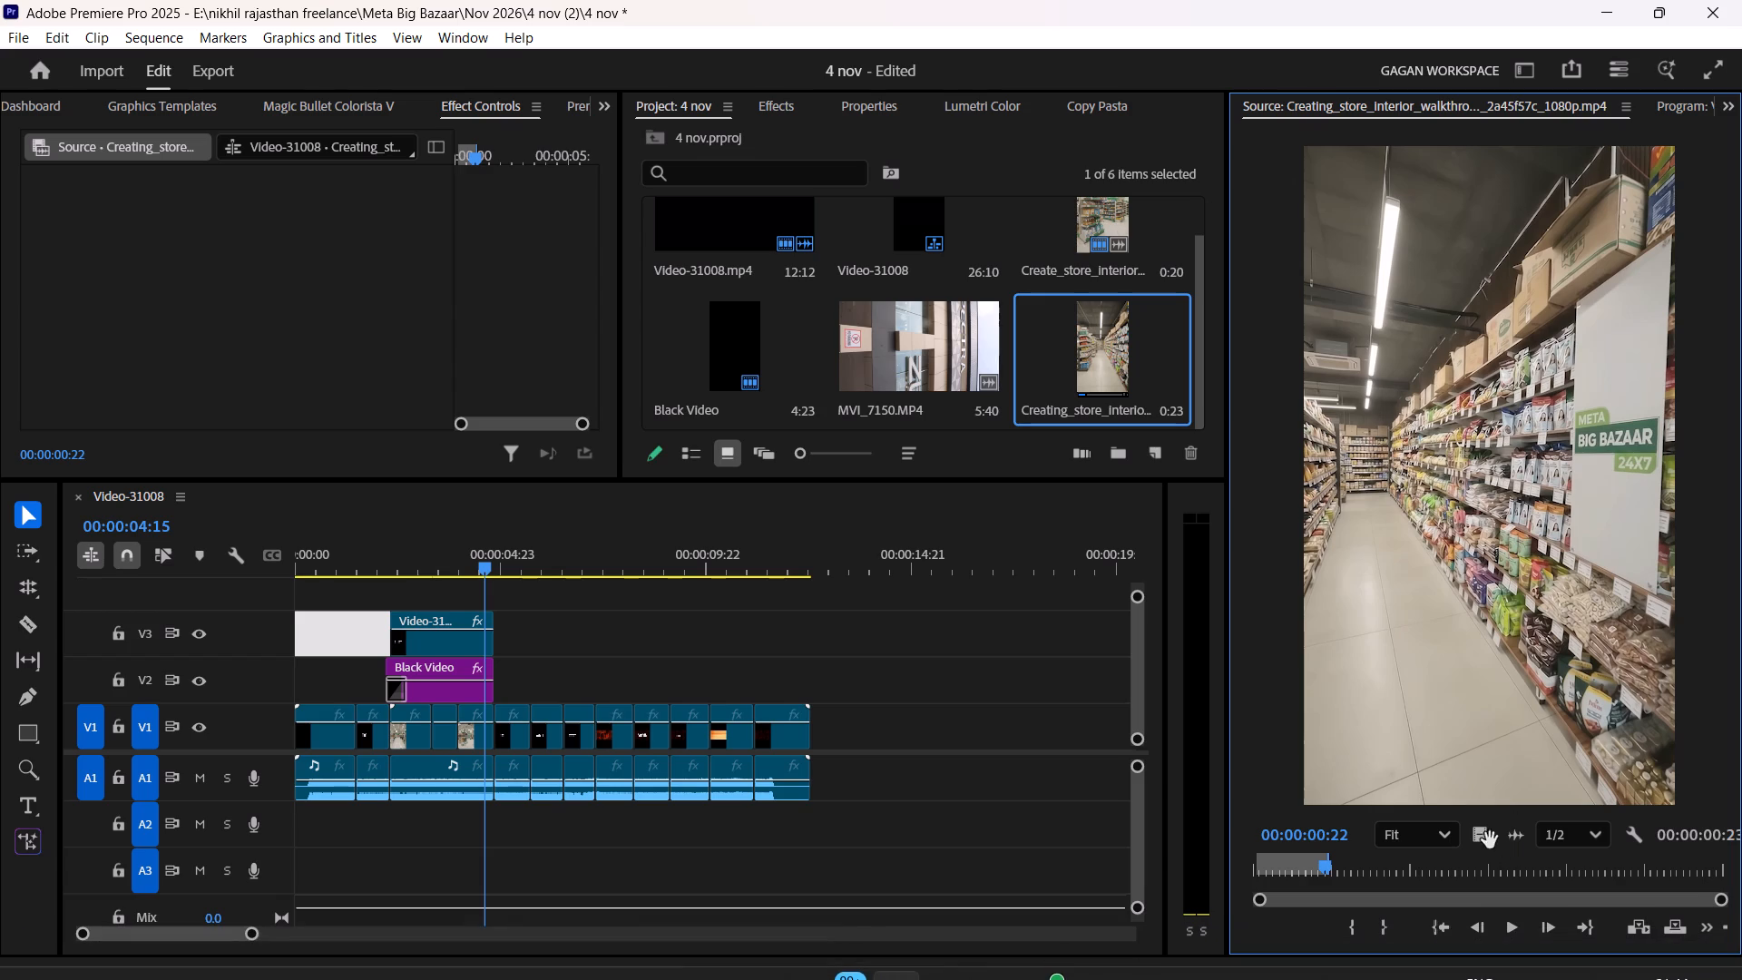
left_click_drag(1488, 838, 922, 720)
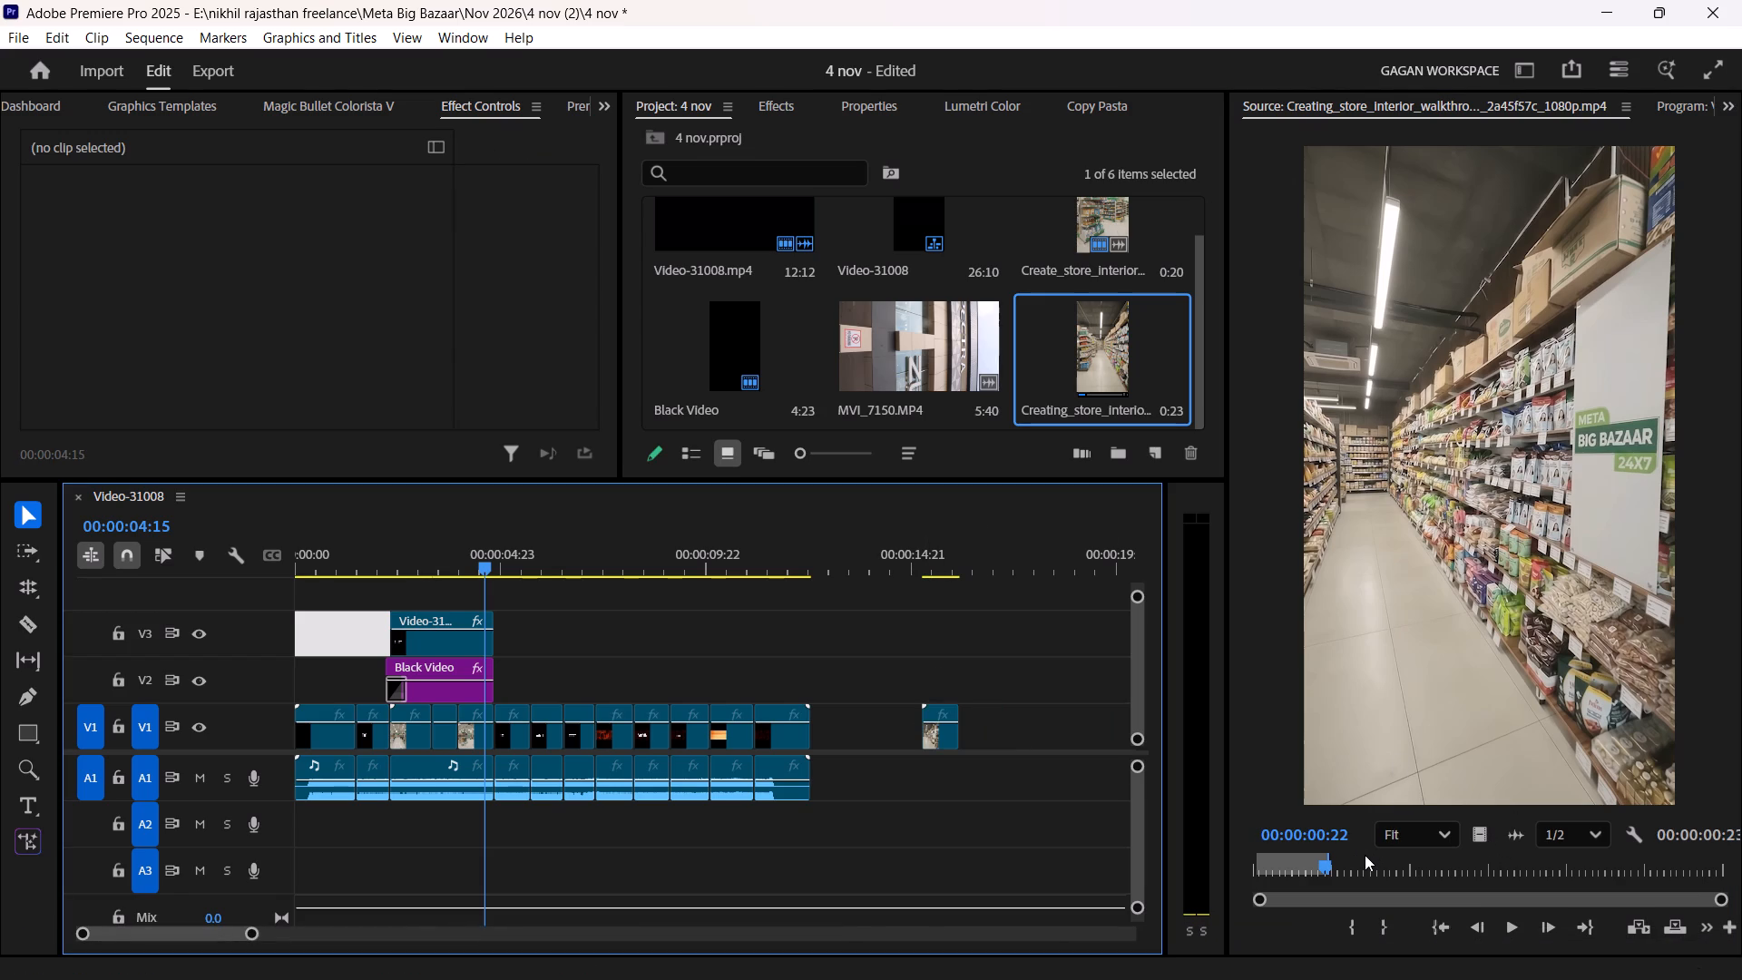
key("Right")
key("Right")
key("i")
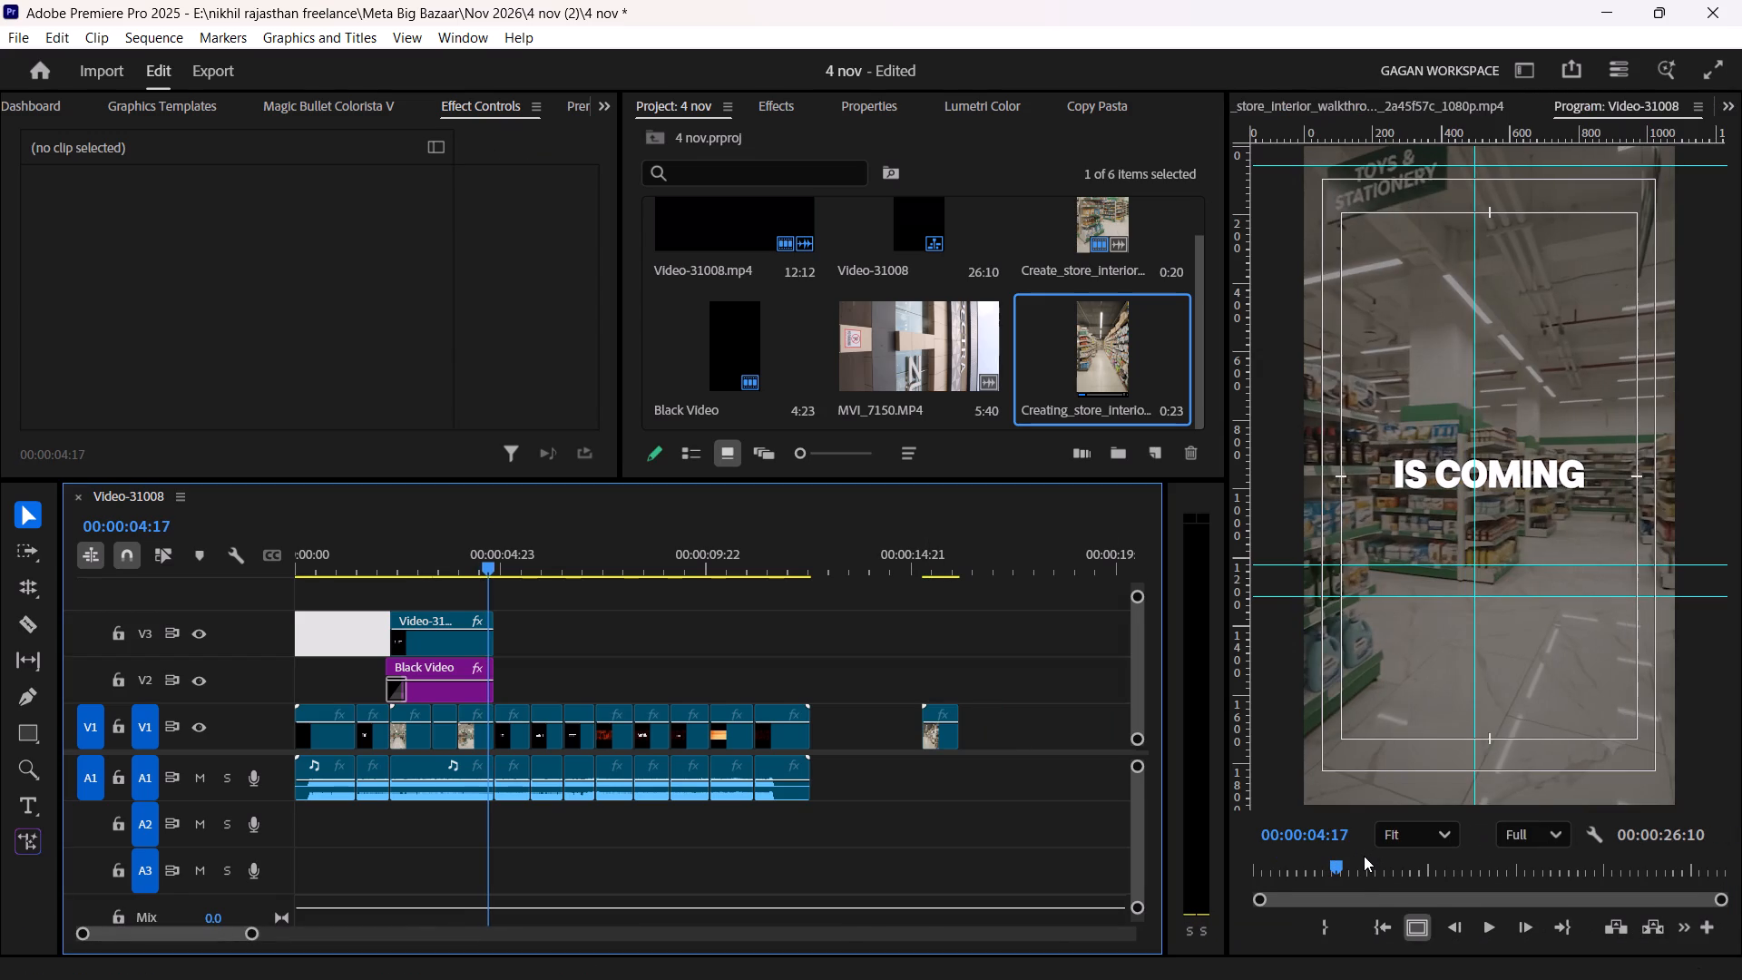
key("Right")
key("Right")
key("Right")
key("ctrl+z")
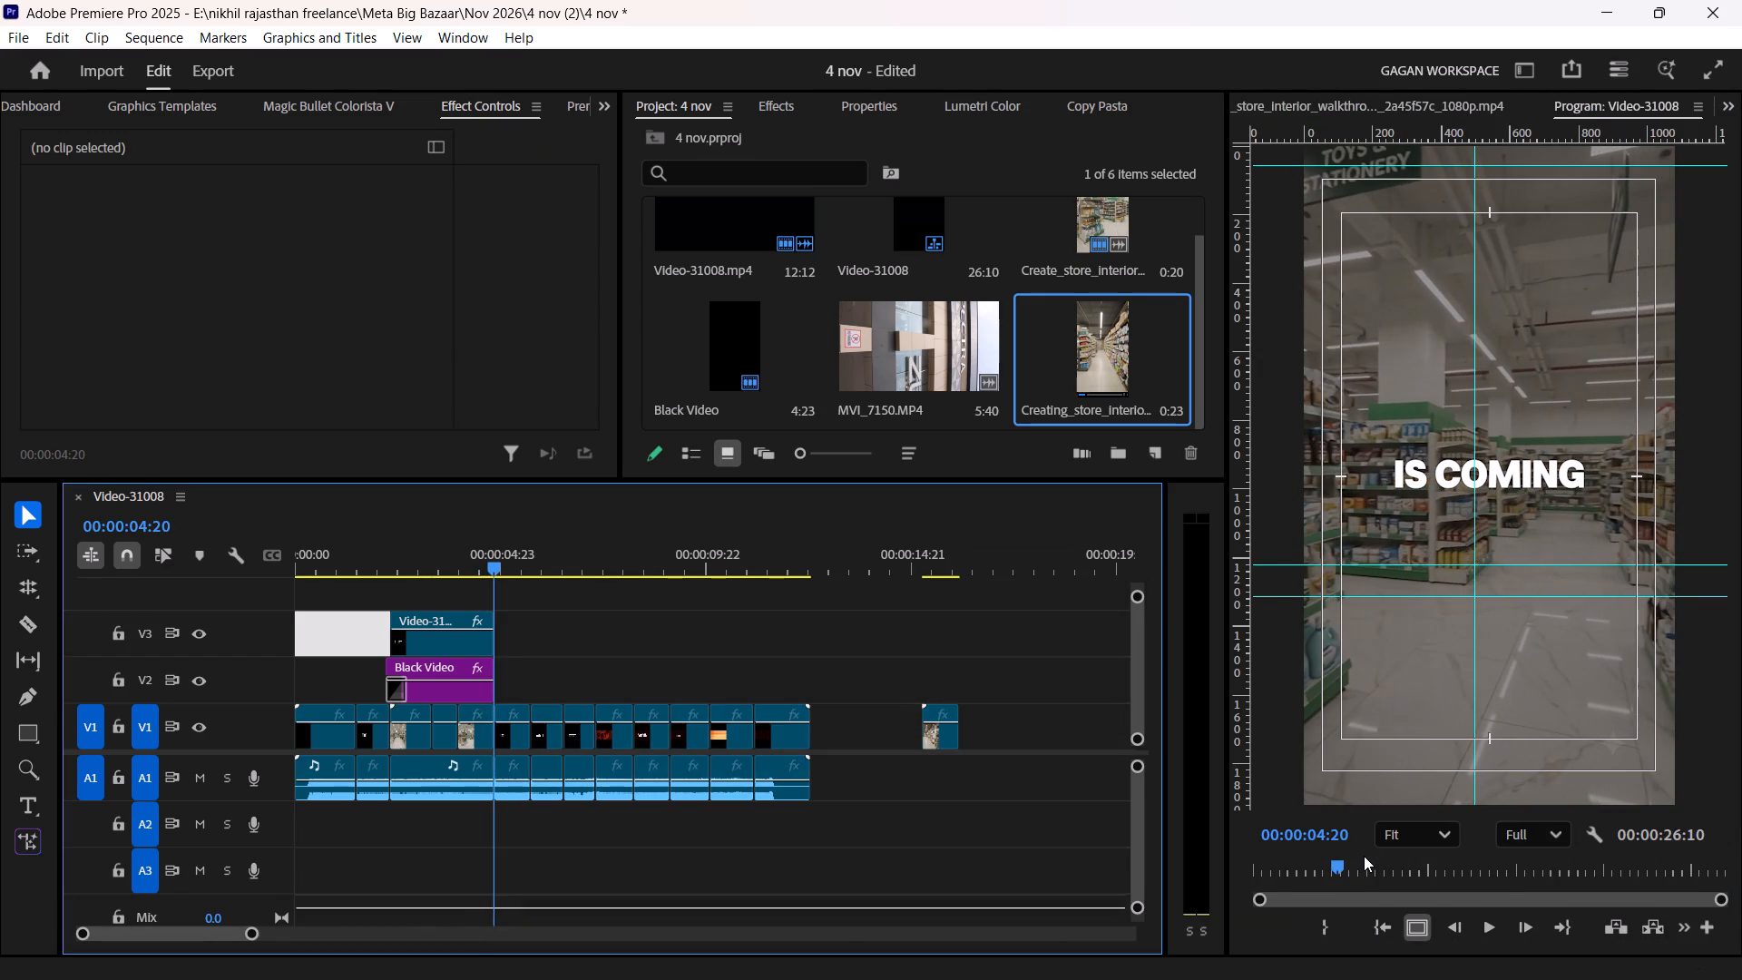
Mark a second excerpt of the Creating_store_interior clip from 00:00:01:07 to 00:00:01:12 and place its video directly after the first on V1.
double_click(1117, 383)
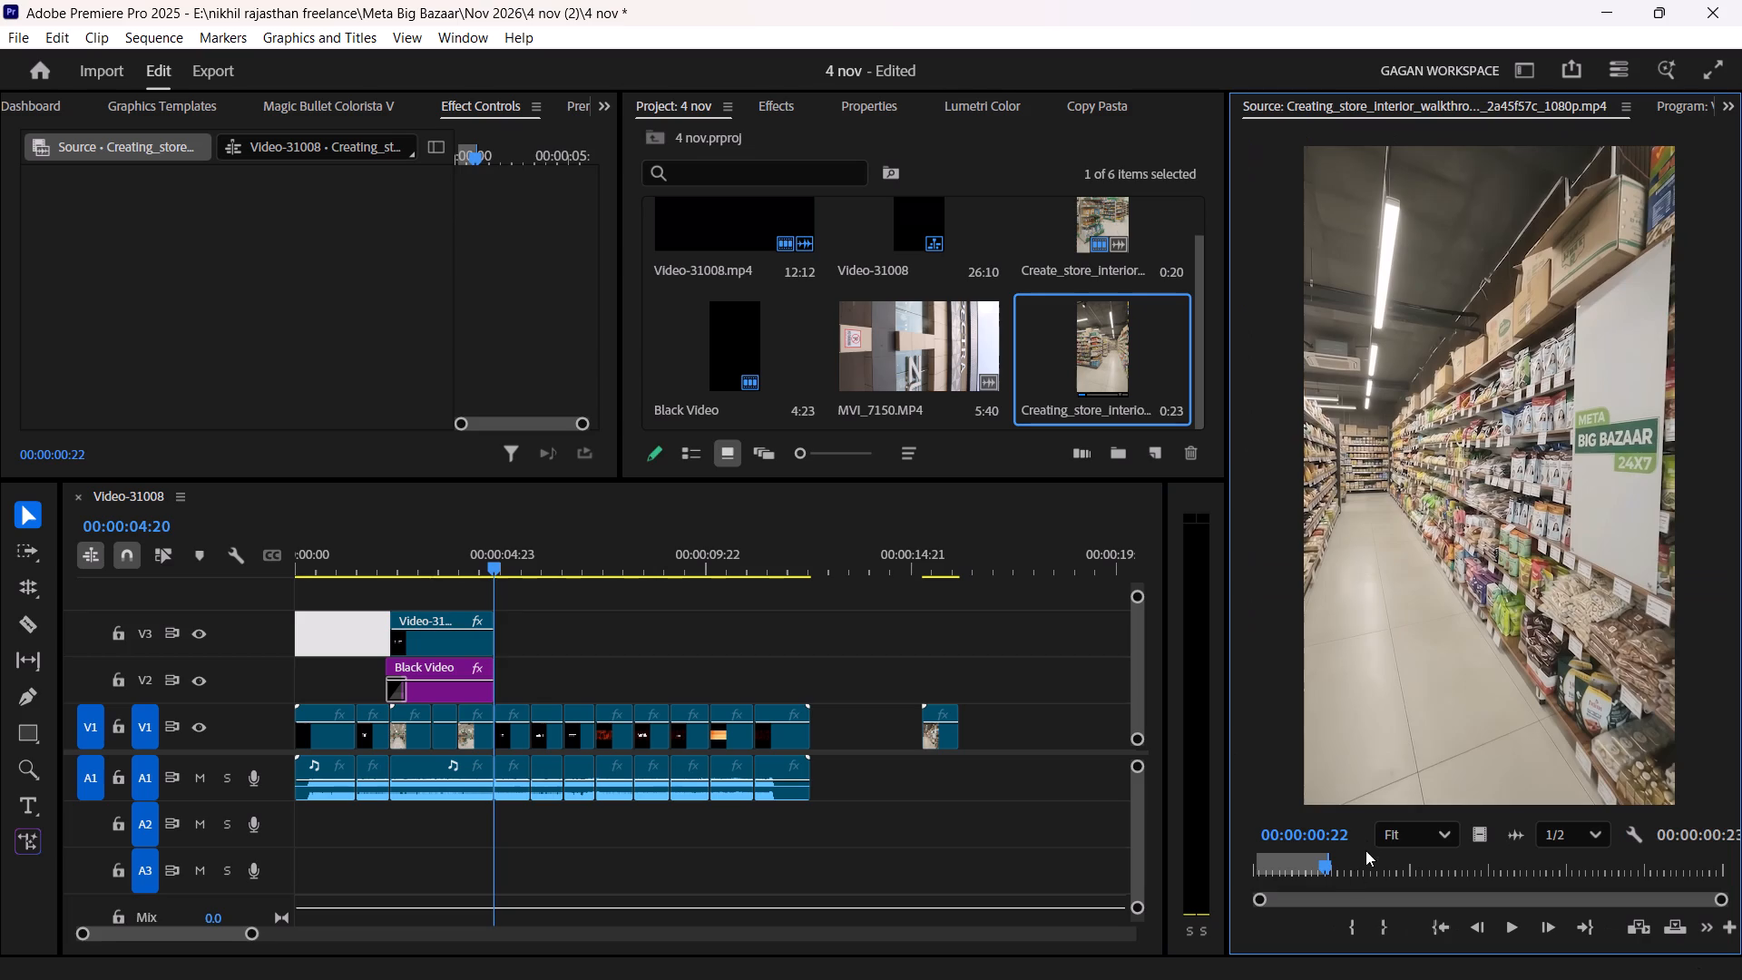
left_click(1355, 866)
key("i")
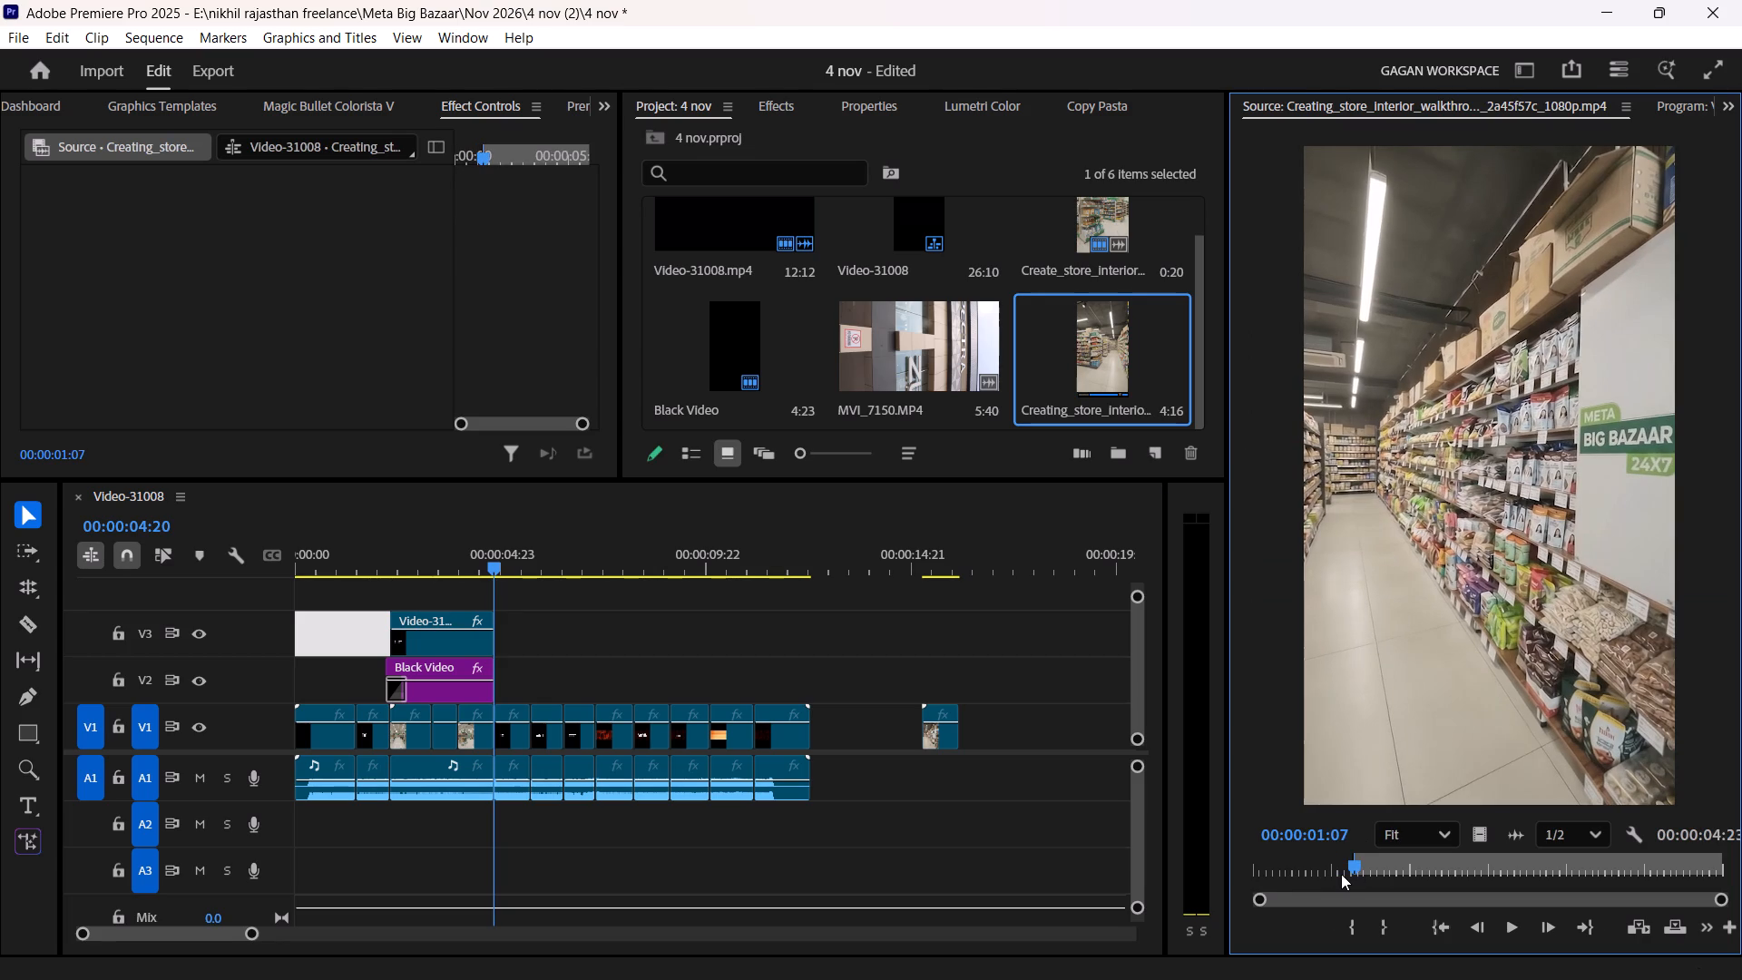
key("Right")
key("Right")
key("Right")
key("Right")
key("Right")
key("o")
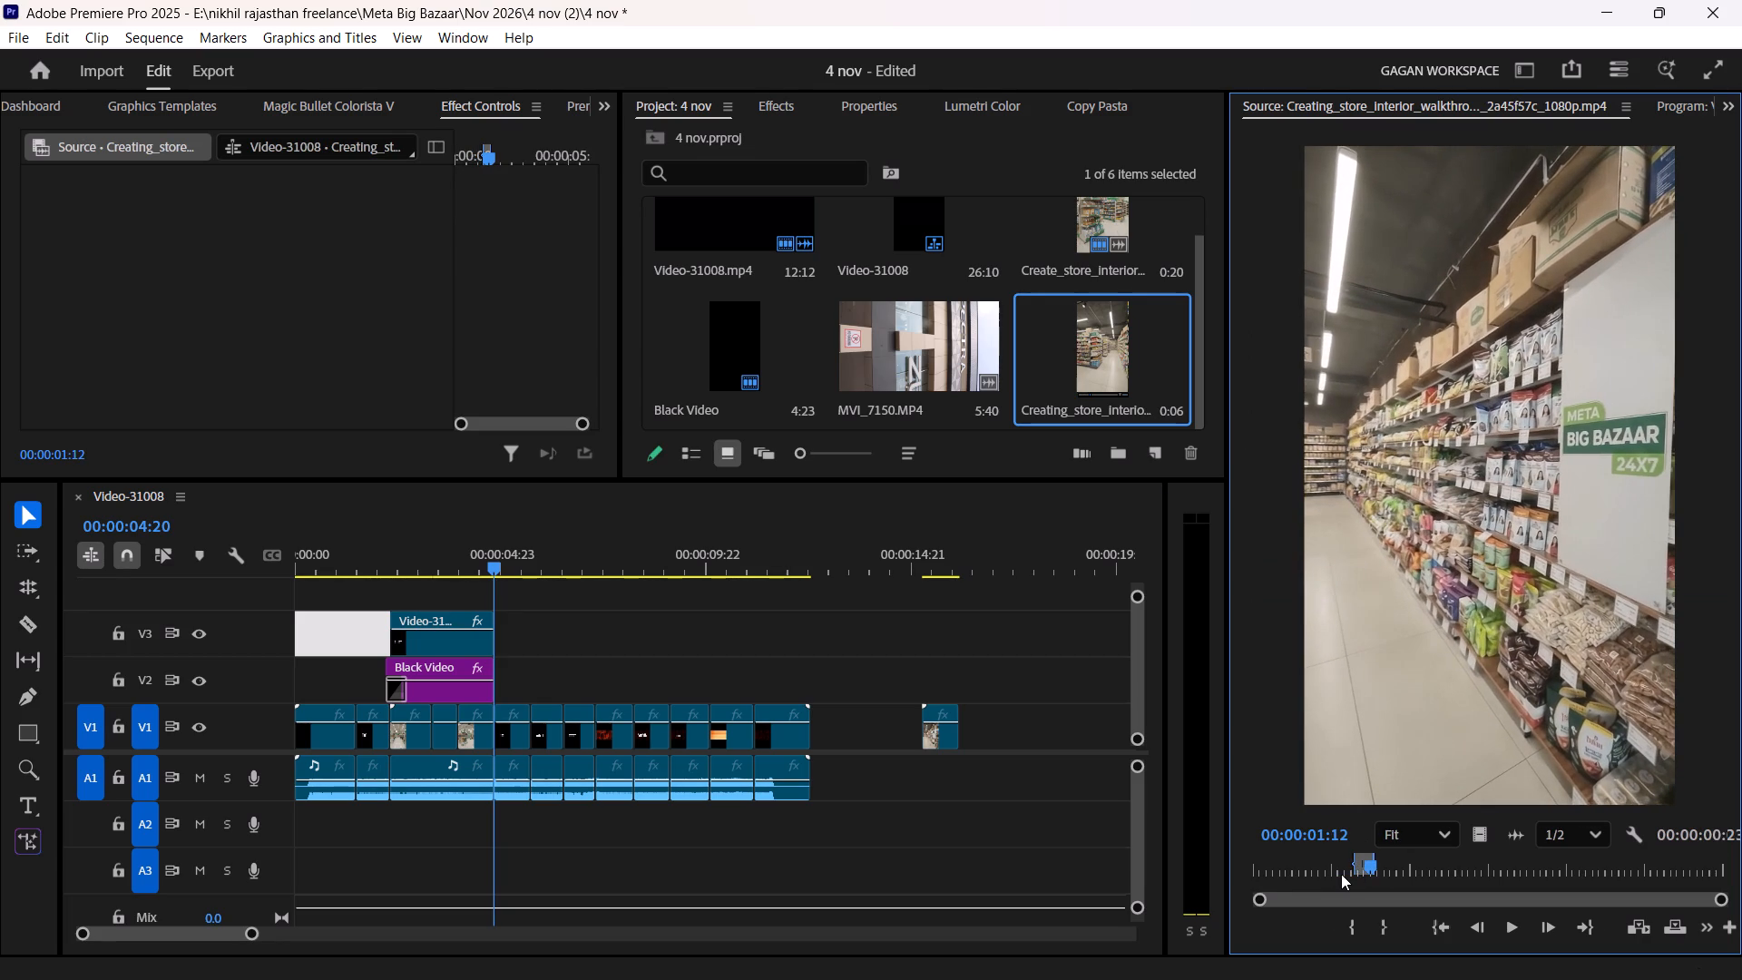
left_click_drag(1475, 835, 1134, 763)
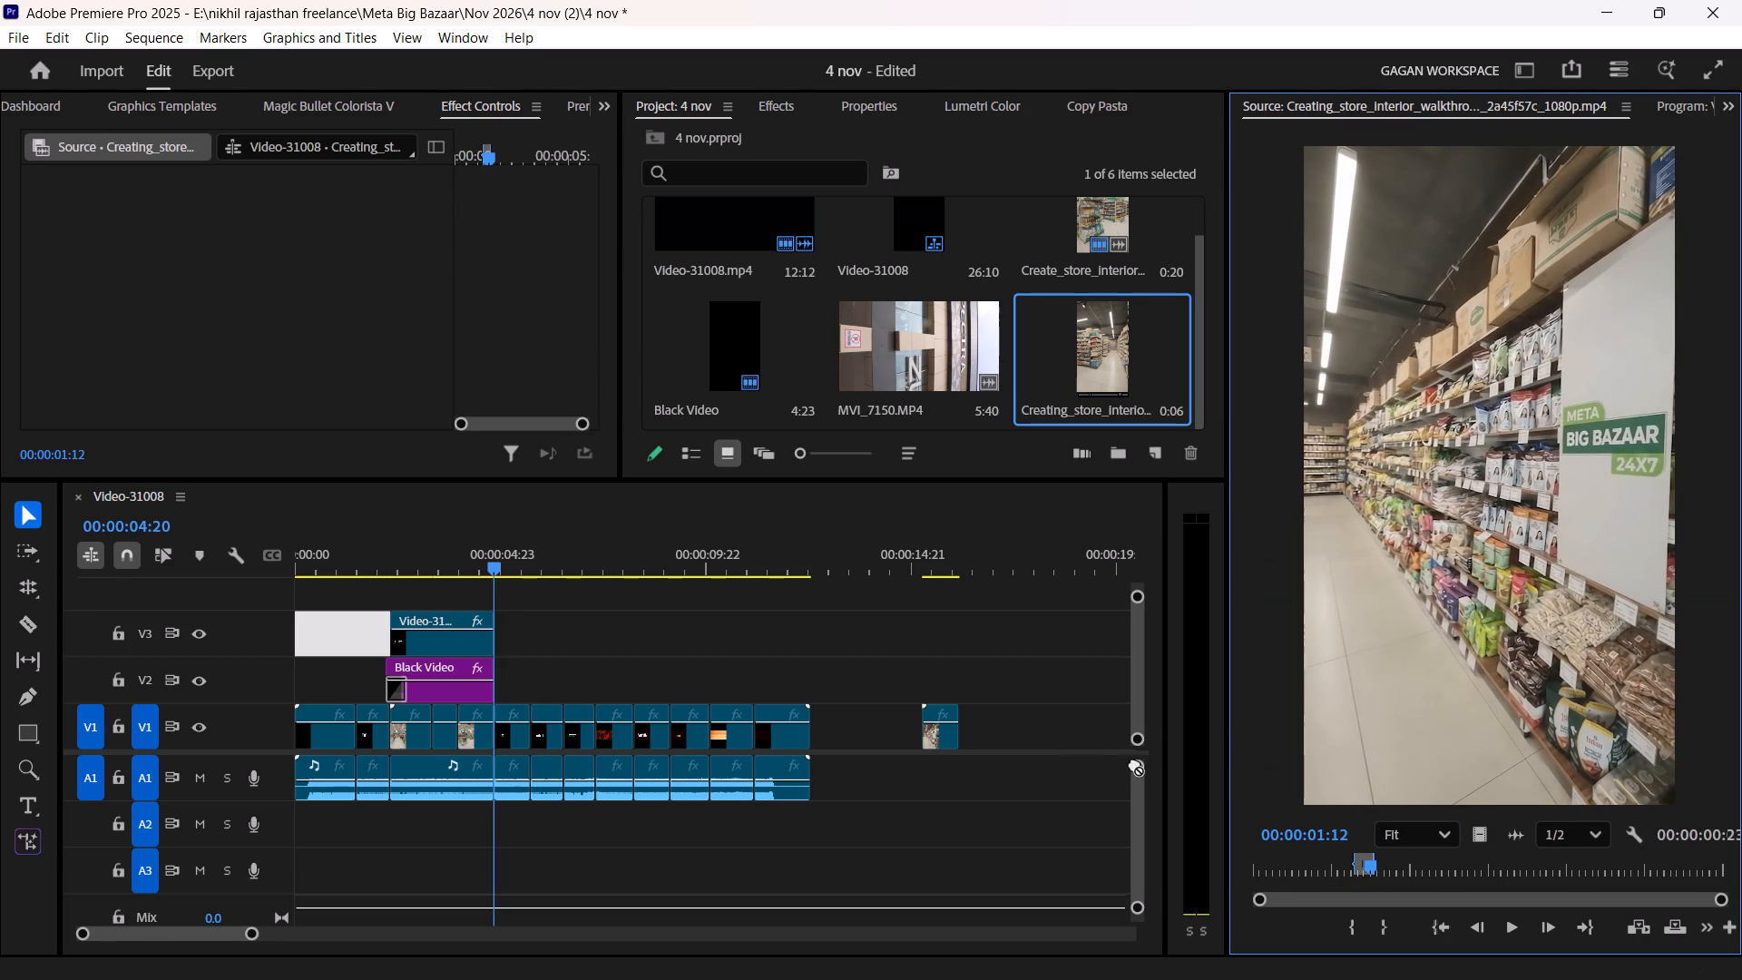
left_click_drag(1134, 763, 955, 726)
key("Right")
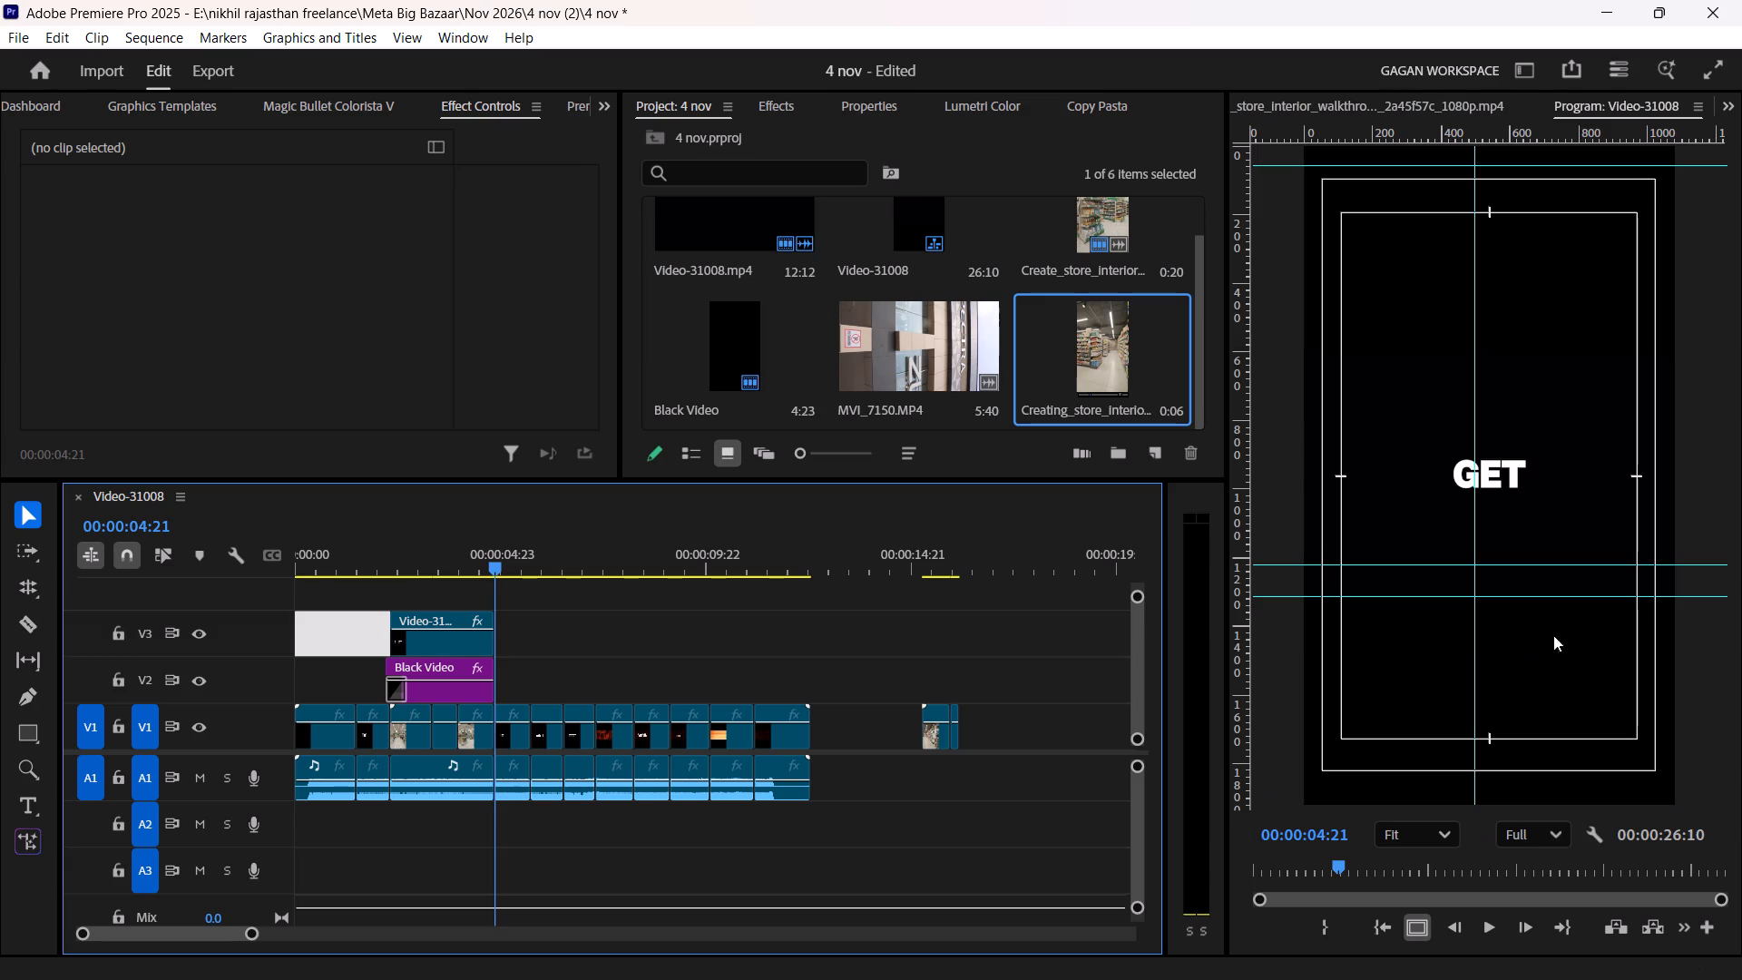
Mark a third excerpt of the Creating_store_interior clip from 00:00:01:20 to 00:00:02:01 and place its video directly after the second on V1.
double_click(1085, 370)
left_click_drag(1380, 871, 1402, 872)
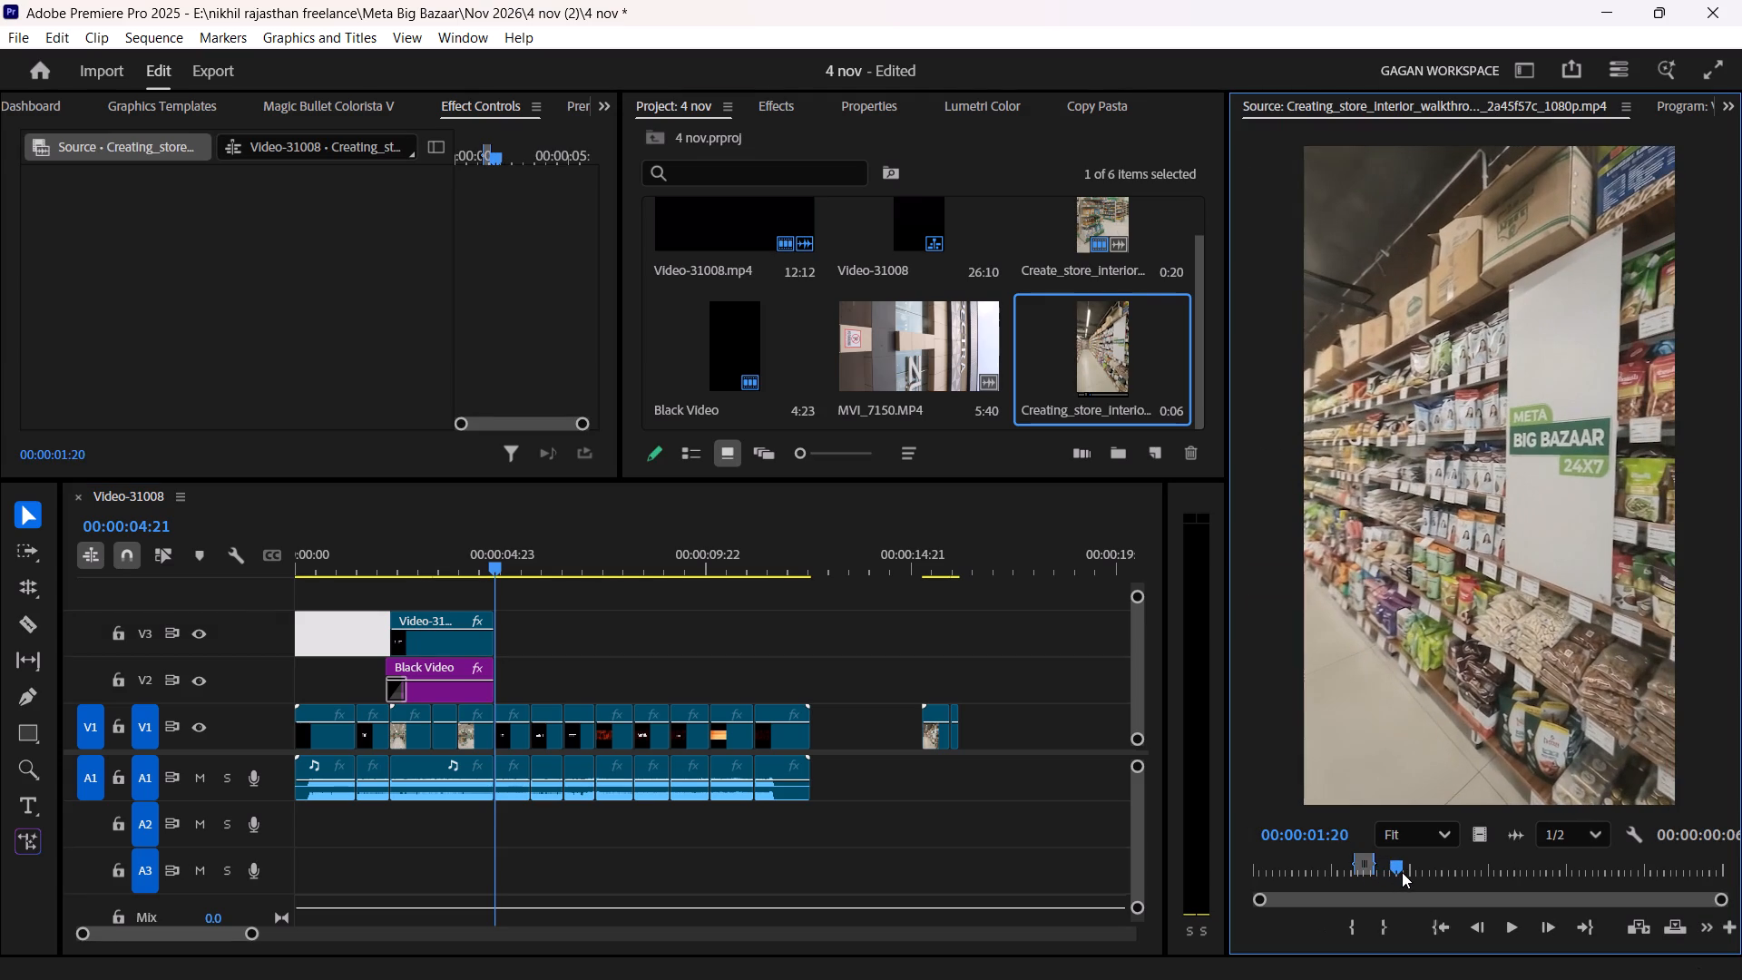
key("i")
key("Right")
key("Right")
key("Right")
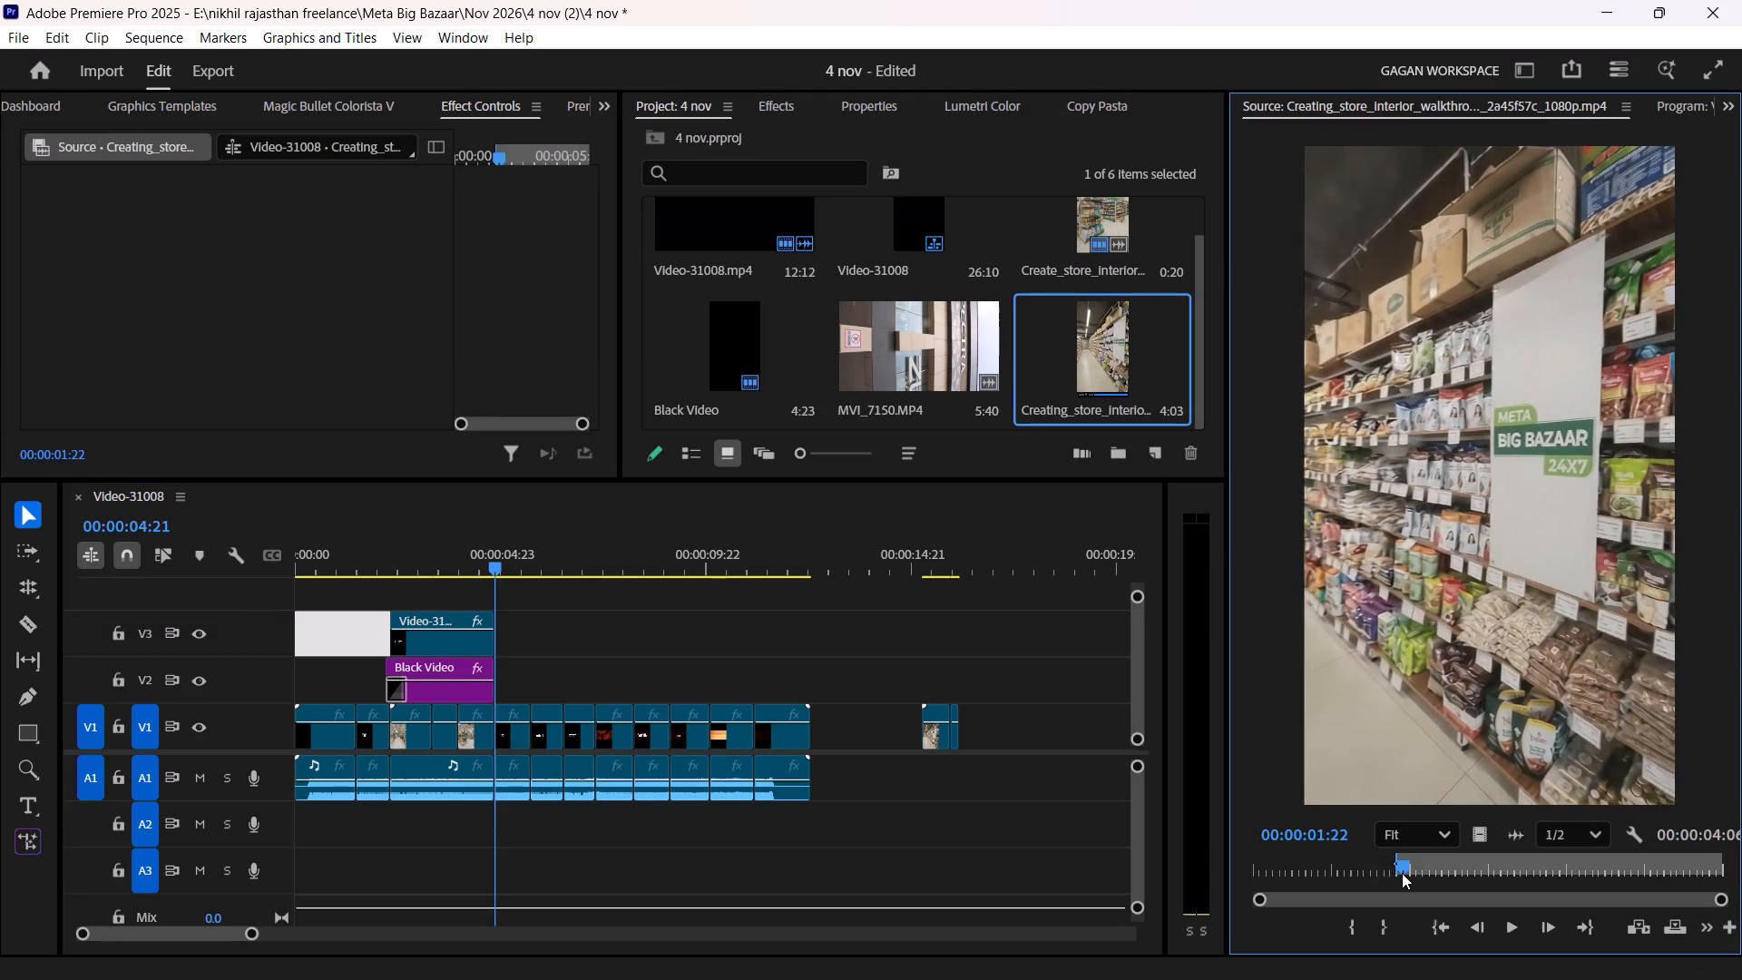
key("Right")
key("Right")
key("Right")
key("Right")
key("Right")
key("Right")
key("Right")
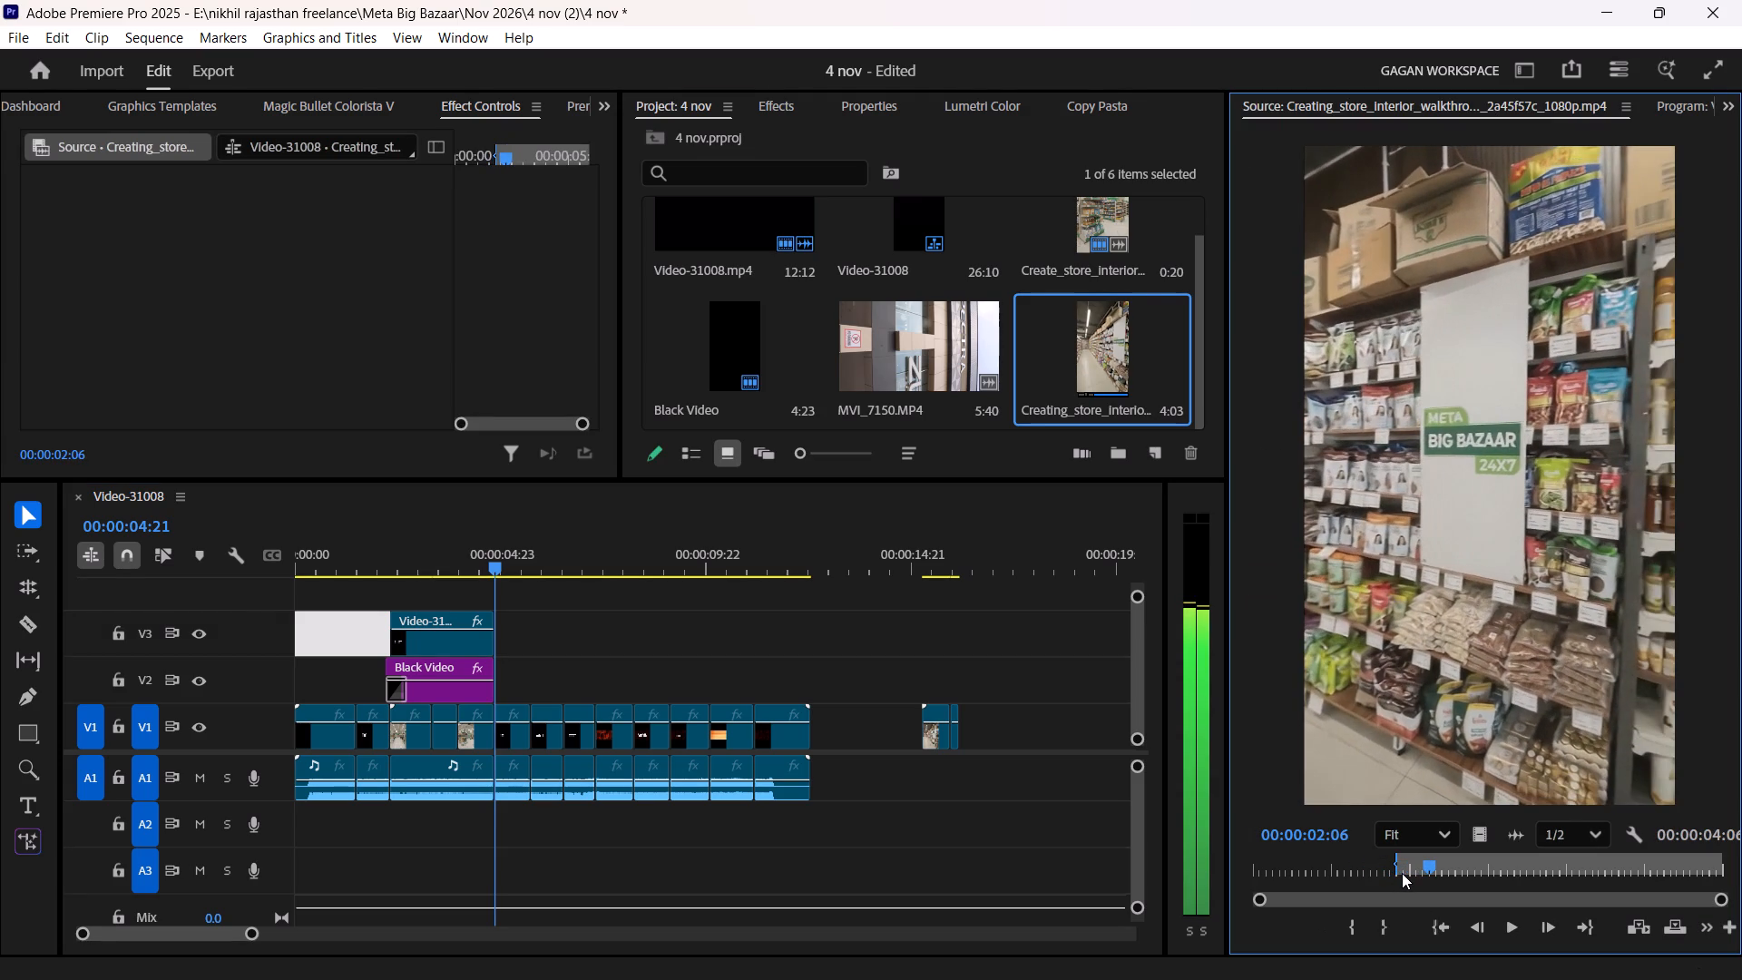
key("Left")
key("Left")
key("Left")
key("Left")
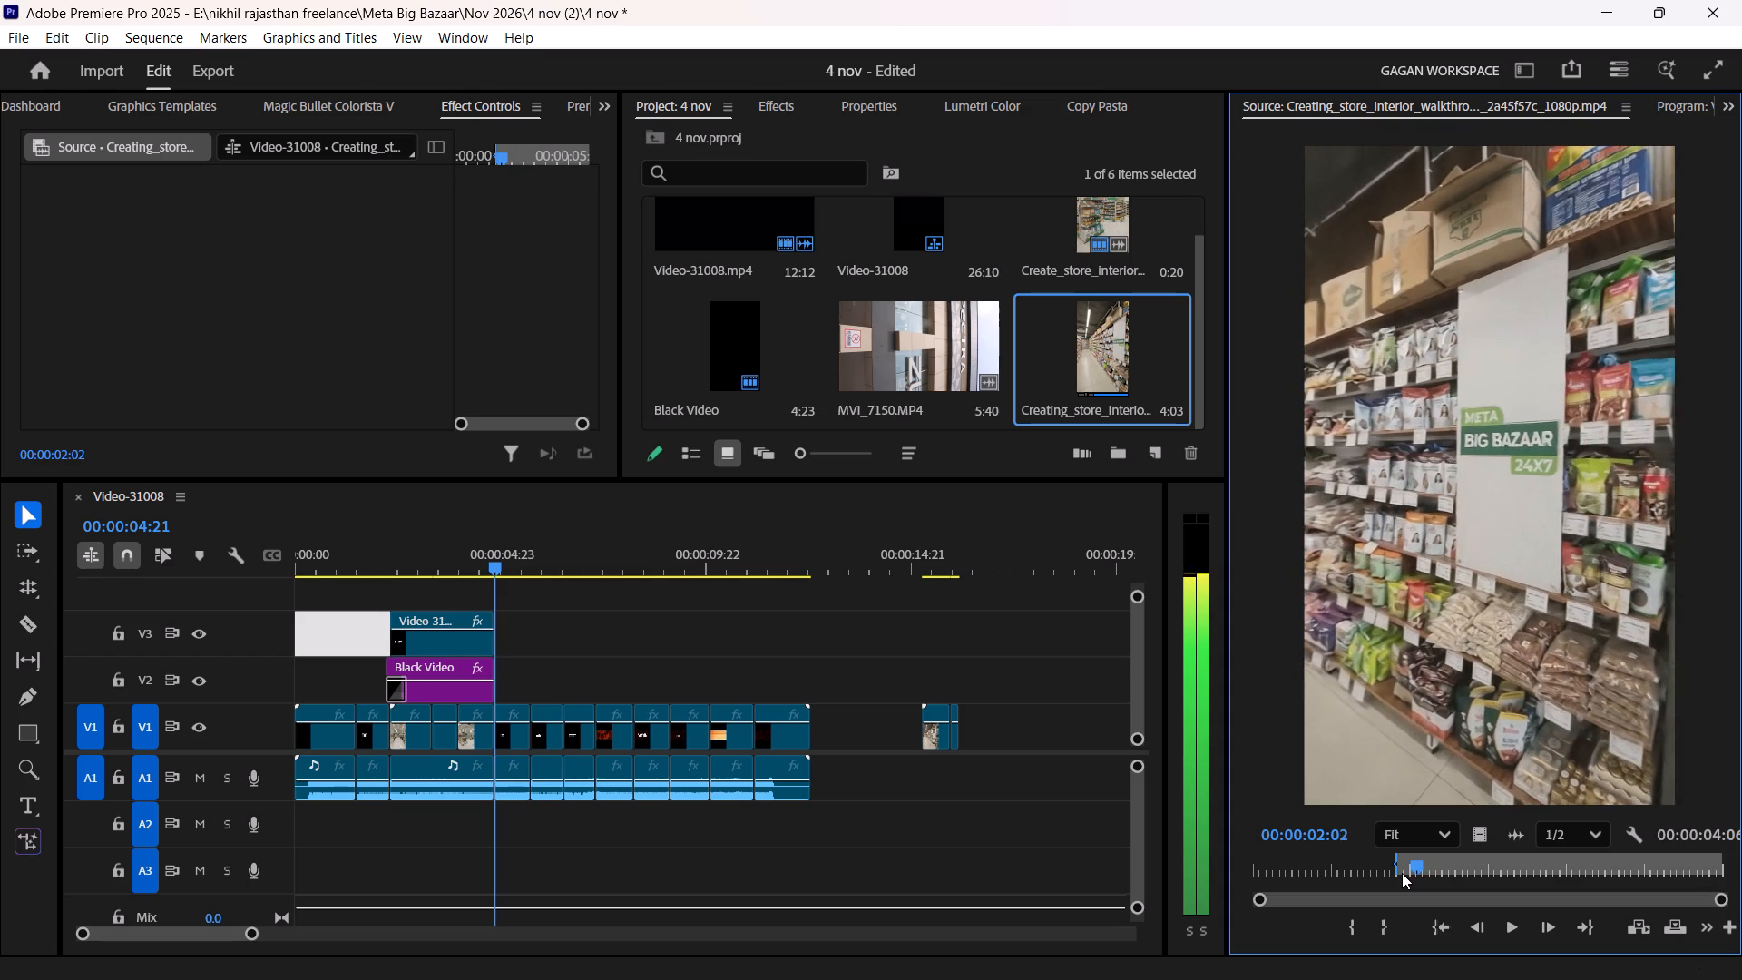
key("Left")
key("o")
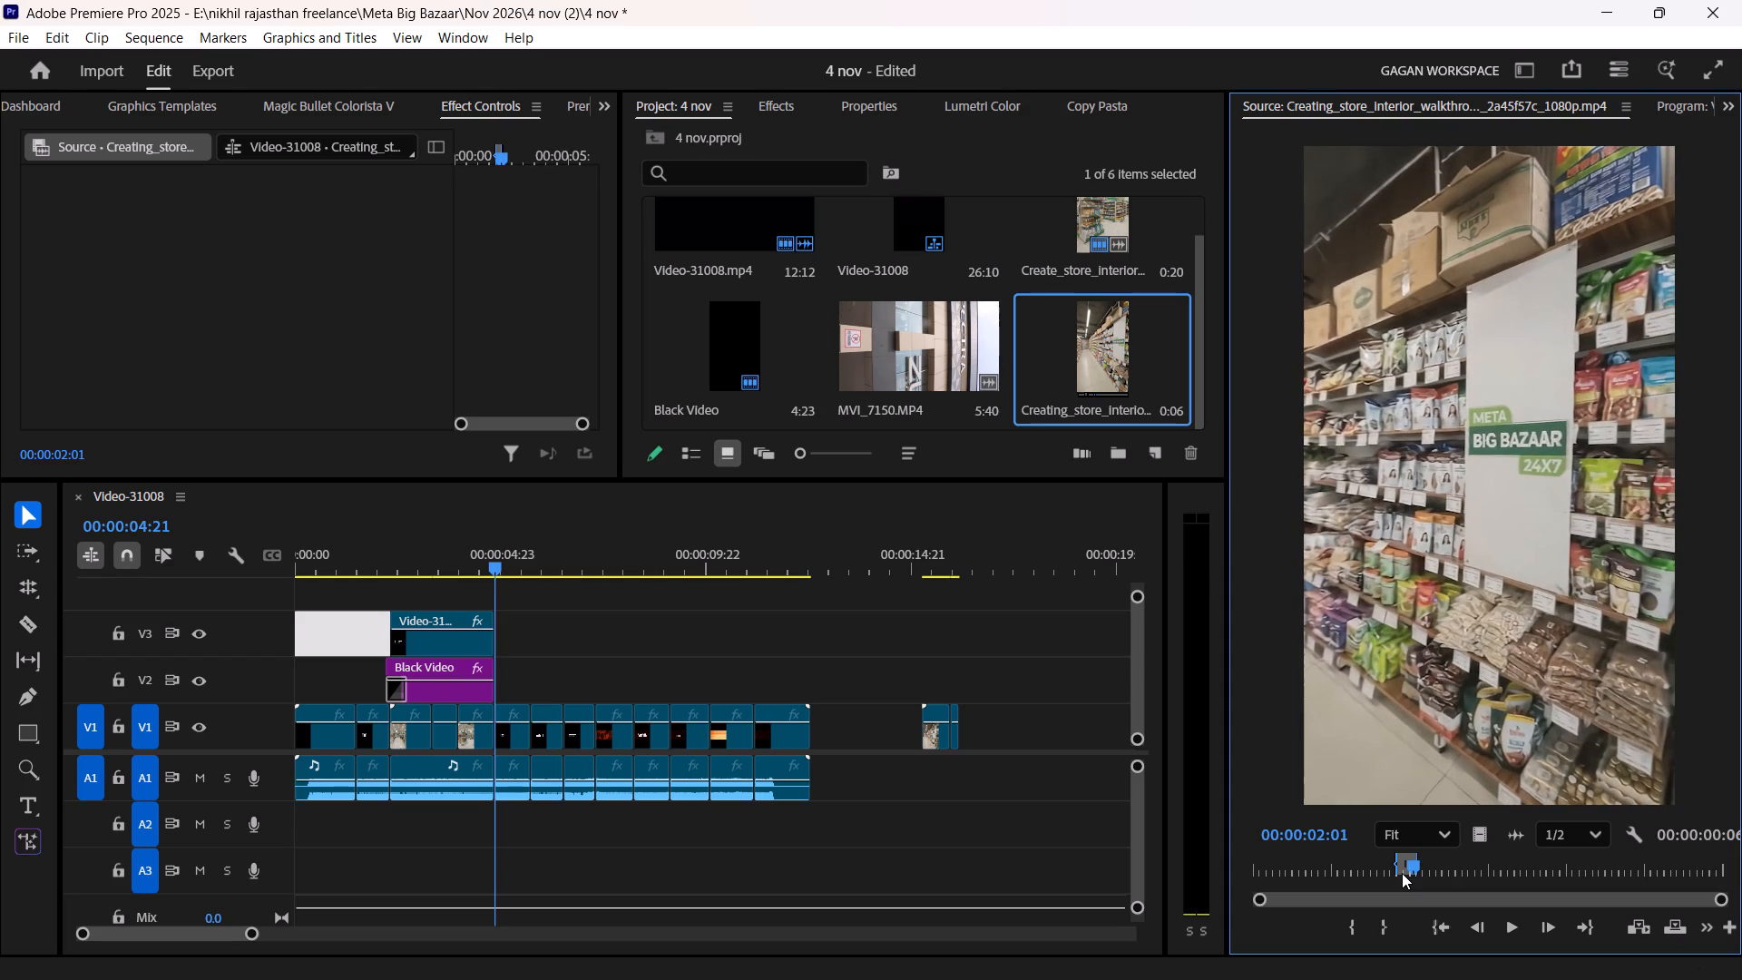
left_click_drag(1477, 839, 935, 680)
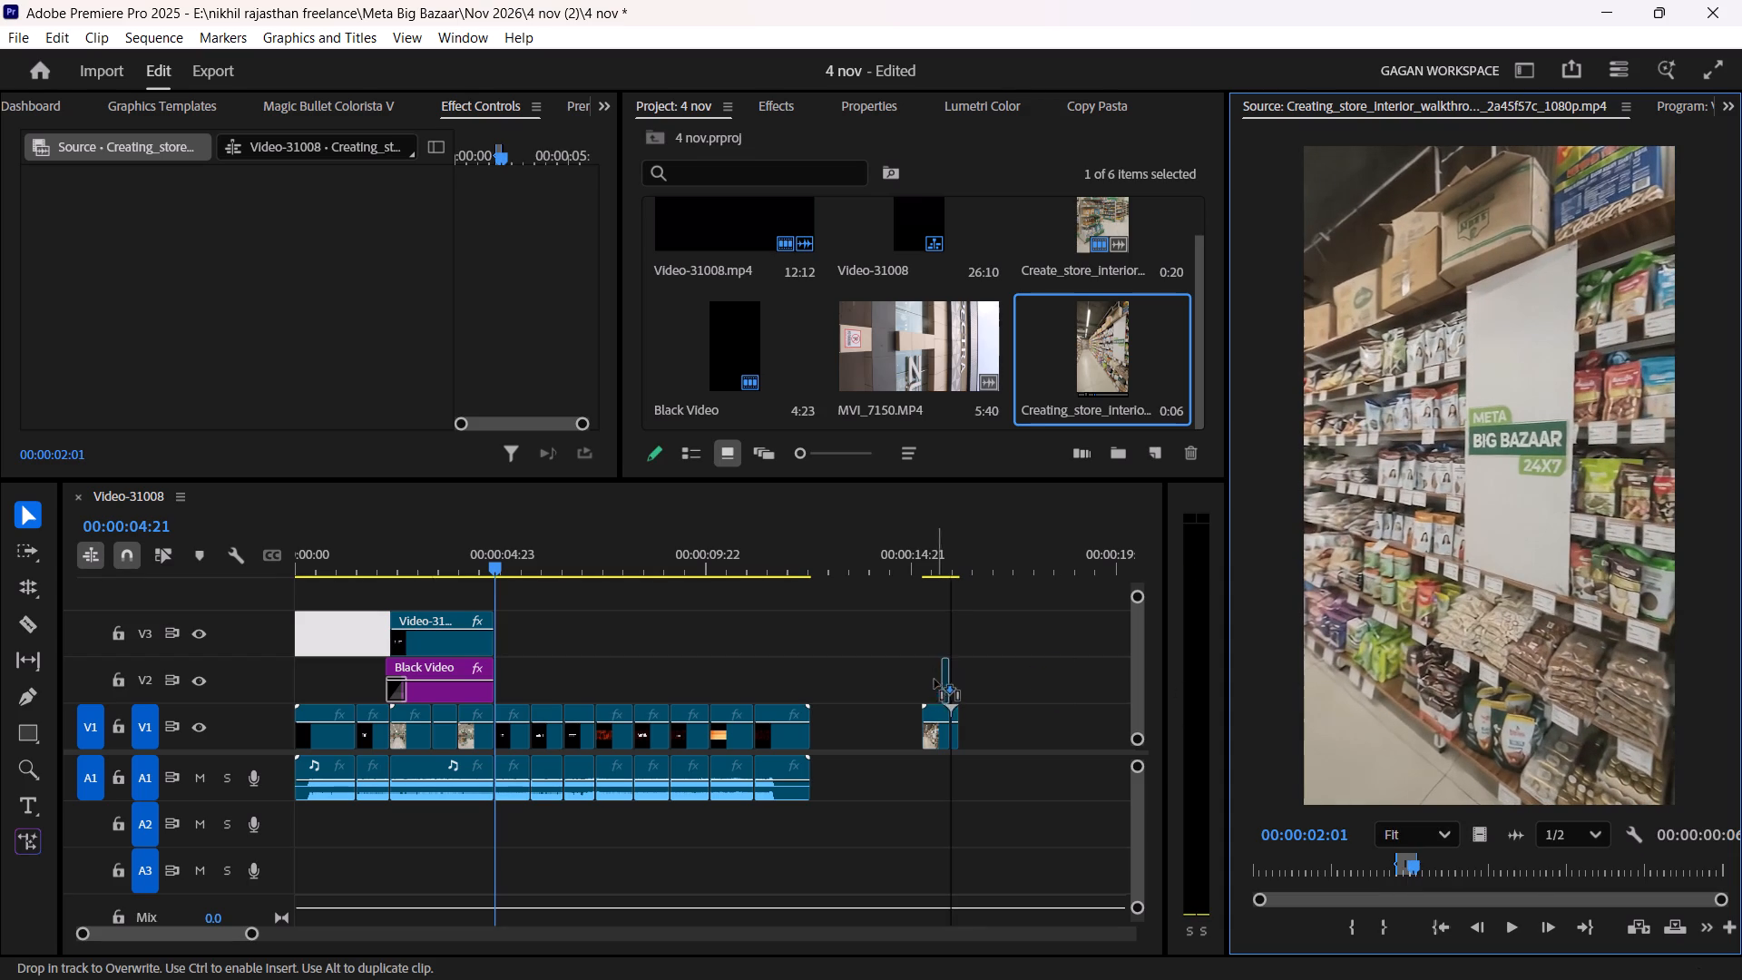
left_click_drag(935, 680, 971, 736)
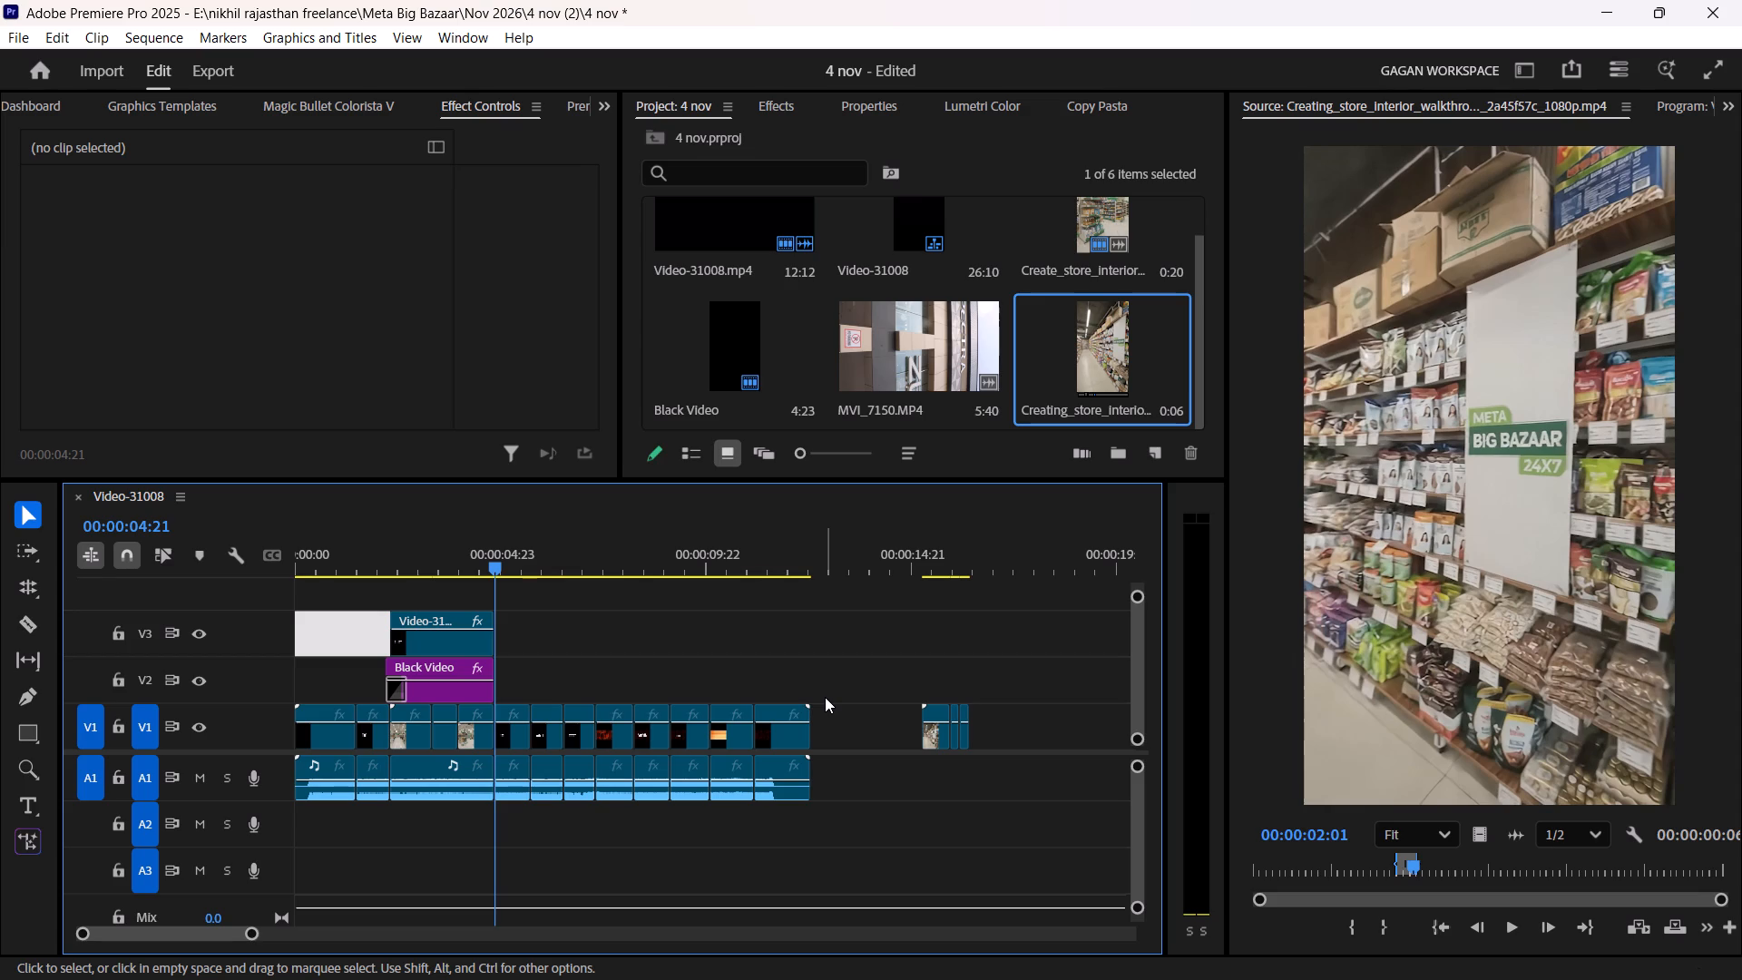
Extend the ends of the third and second Creating_store_interior excerpts to about half a second each and ripple delete the gap between them.
left_click(937, 520)
key("space")
left_click(902, 562)
key("space")
scroll(931, 640, "up", 6, "alt")
scroll(914, 658, "down", 7)
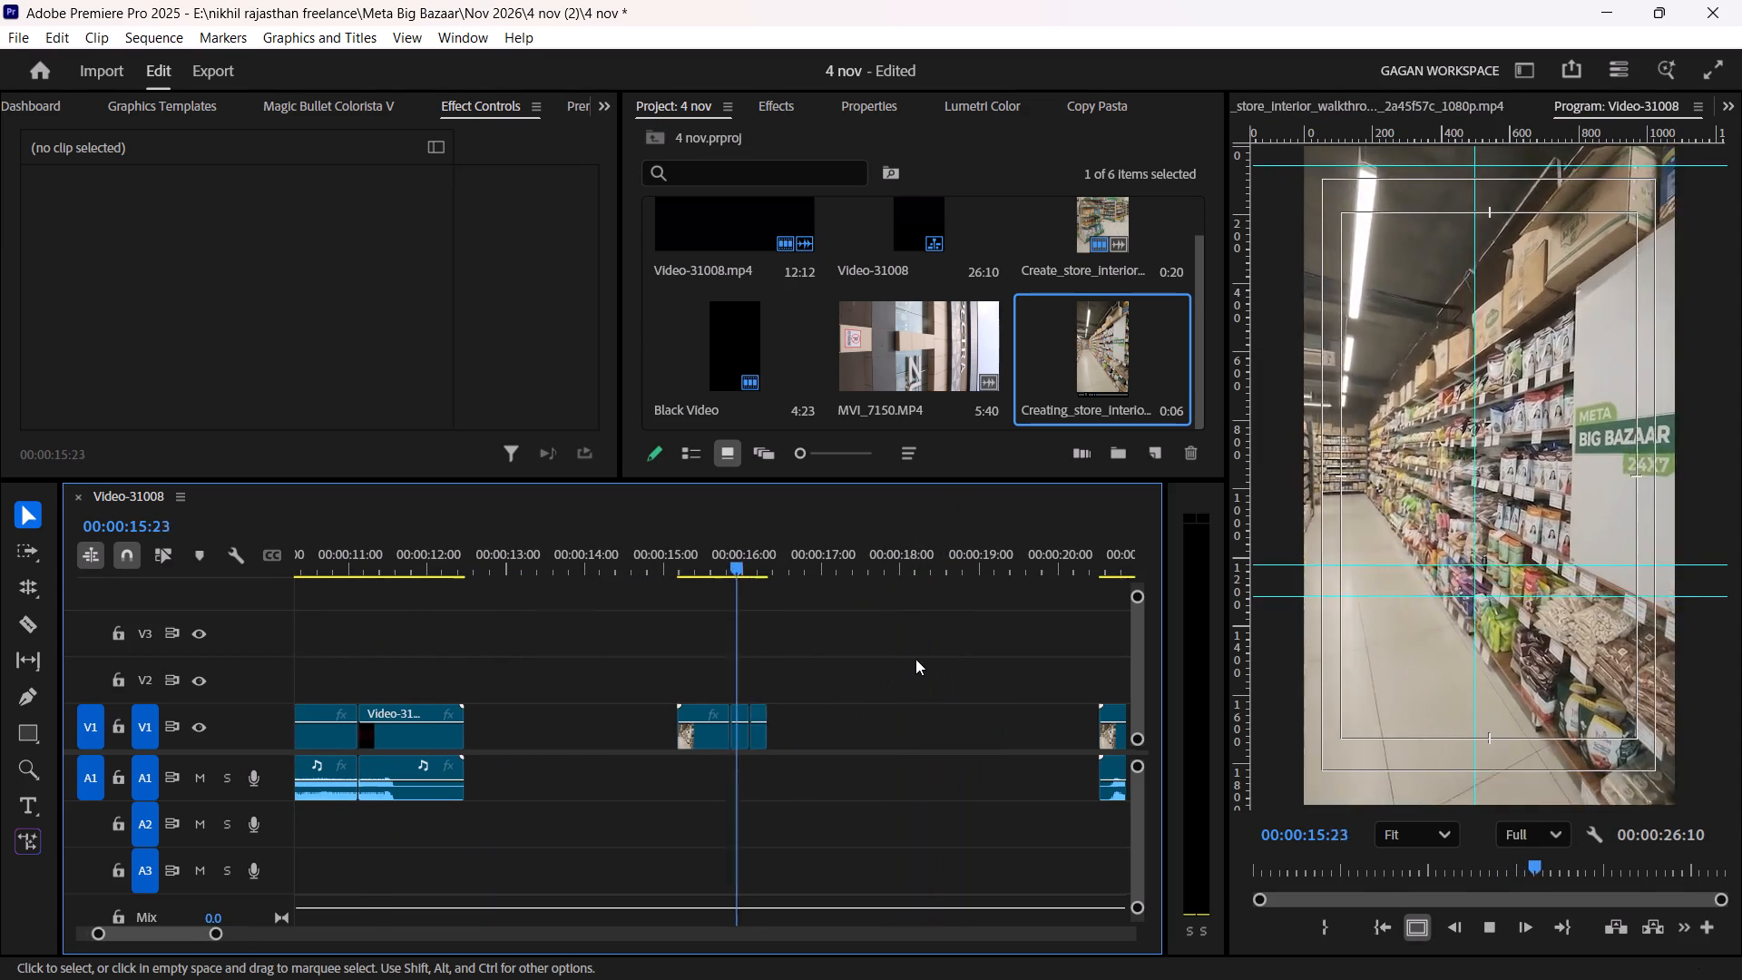
key("space")
left_click_drag(773, 719, 774, 719)
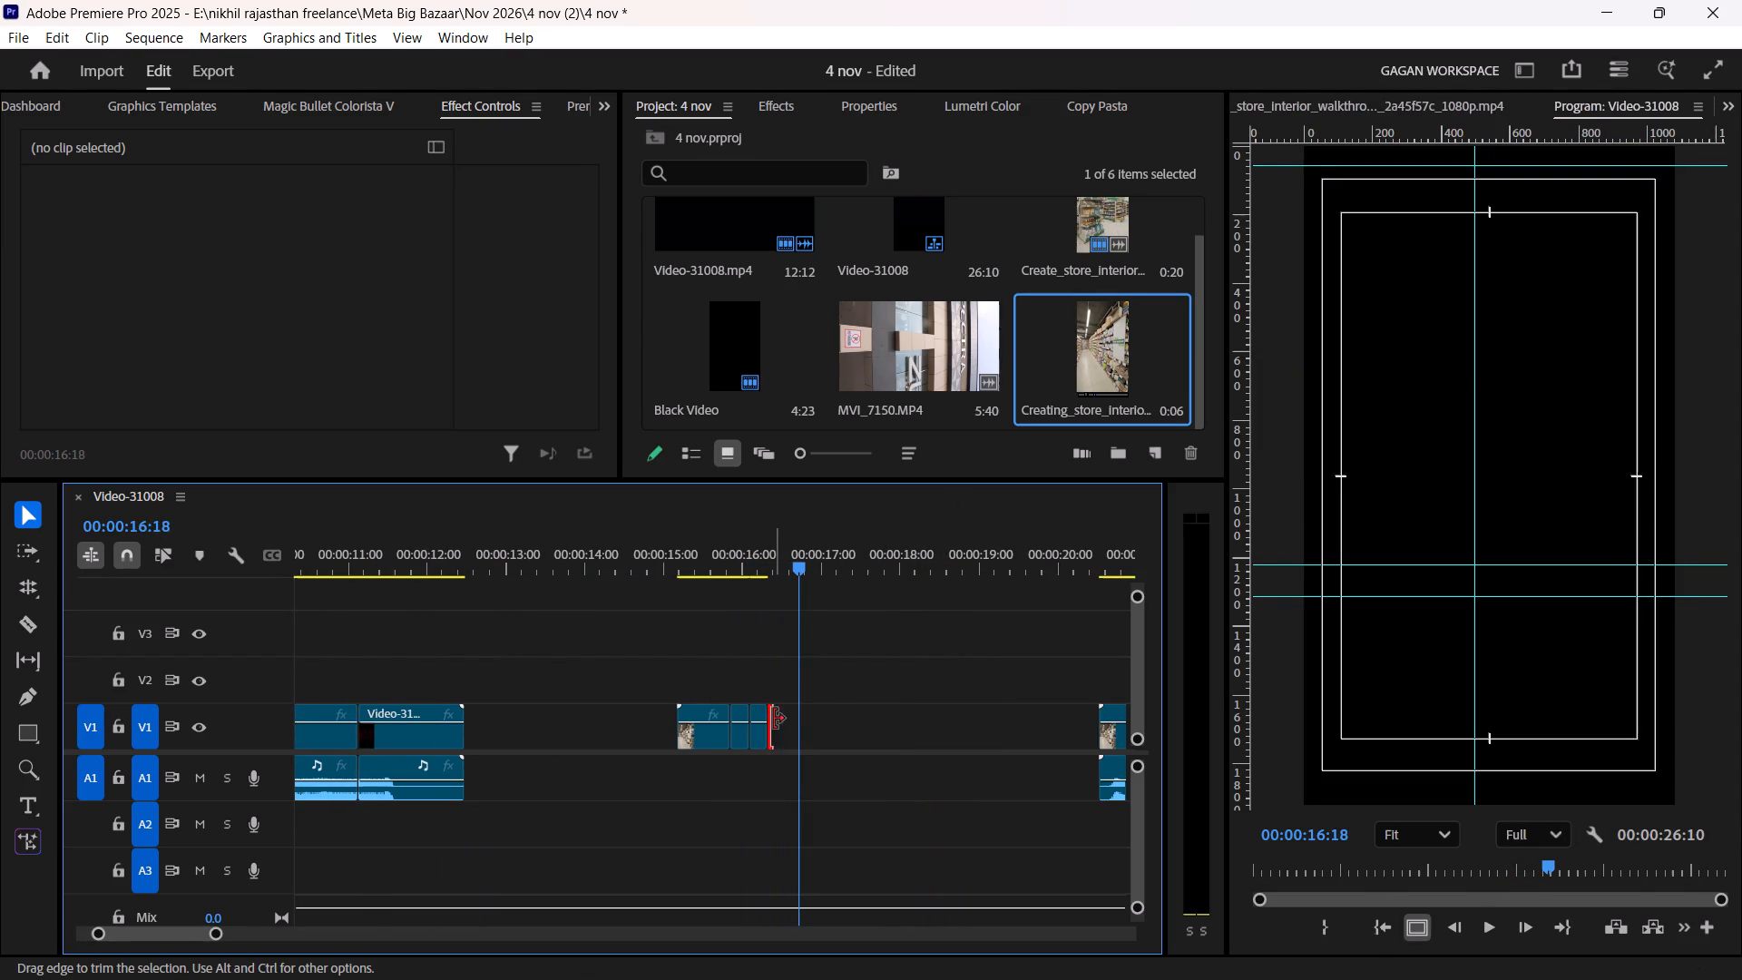
left_click_drag(774, 719, 792, 729)
left_click_drag(771, 735, 823, 740)
left_click_drag(748, 734, 764, 742)
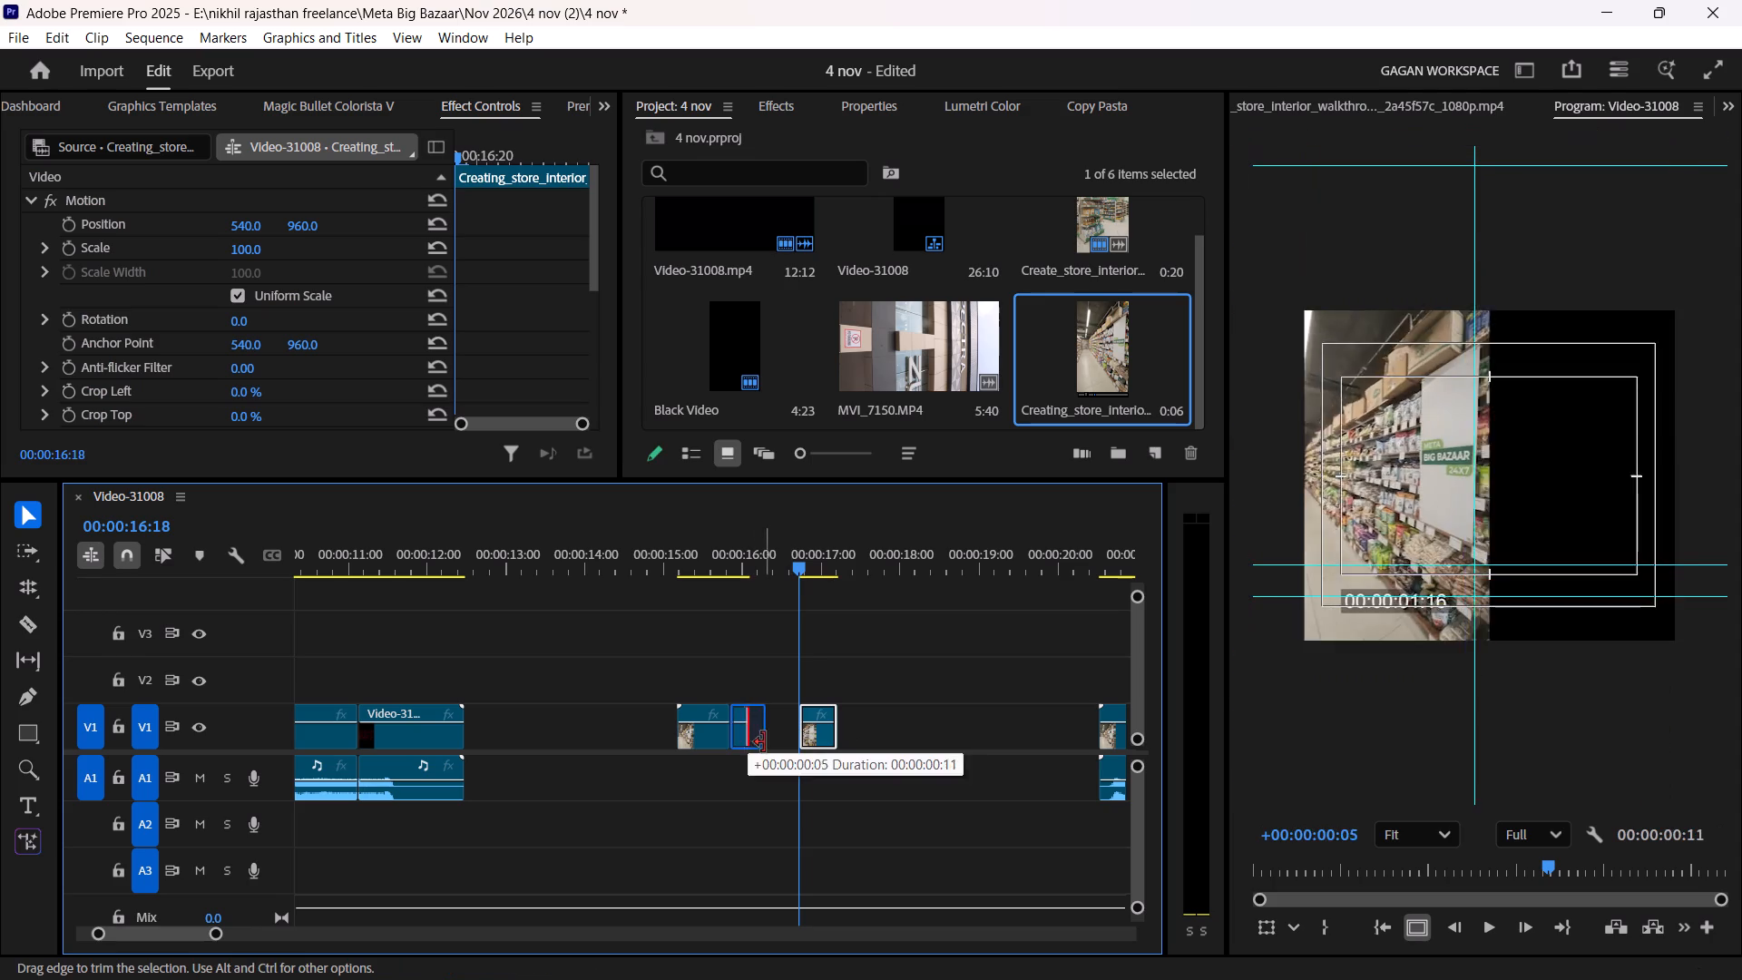
left_click_drag(764, 742, 768, 742)
right_click(785, 731)
left_click(806, 742)
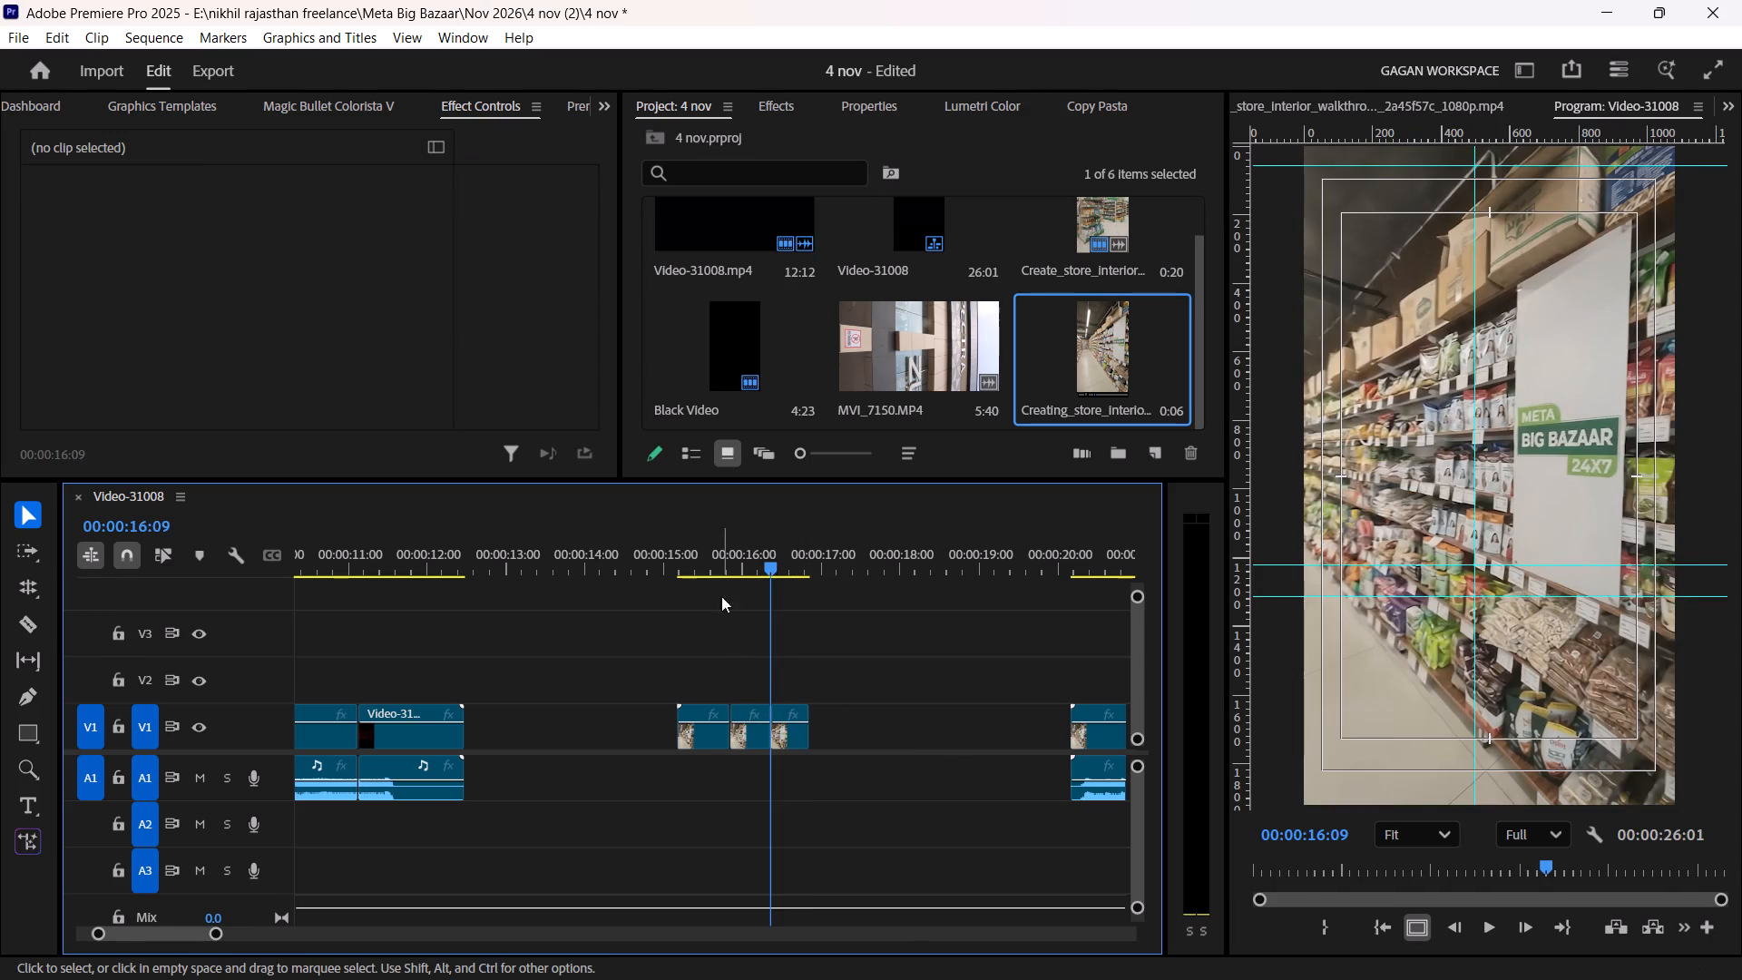
Extend the third excerpt's end, trim its start to a later moment, place it directly after the second at 00:00:16:09, and check playback.
left_click(687, 556)
key("space")
scroll(749, 712, "down", 6, "alt")
scroll(759, 722, "up", 6)
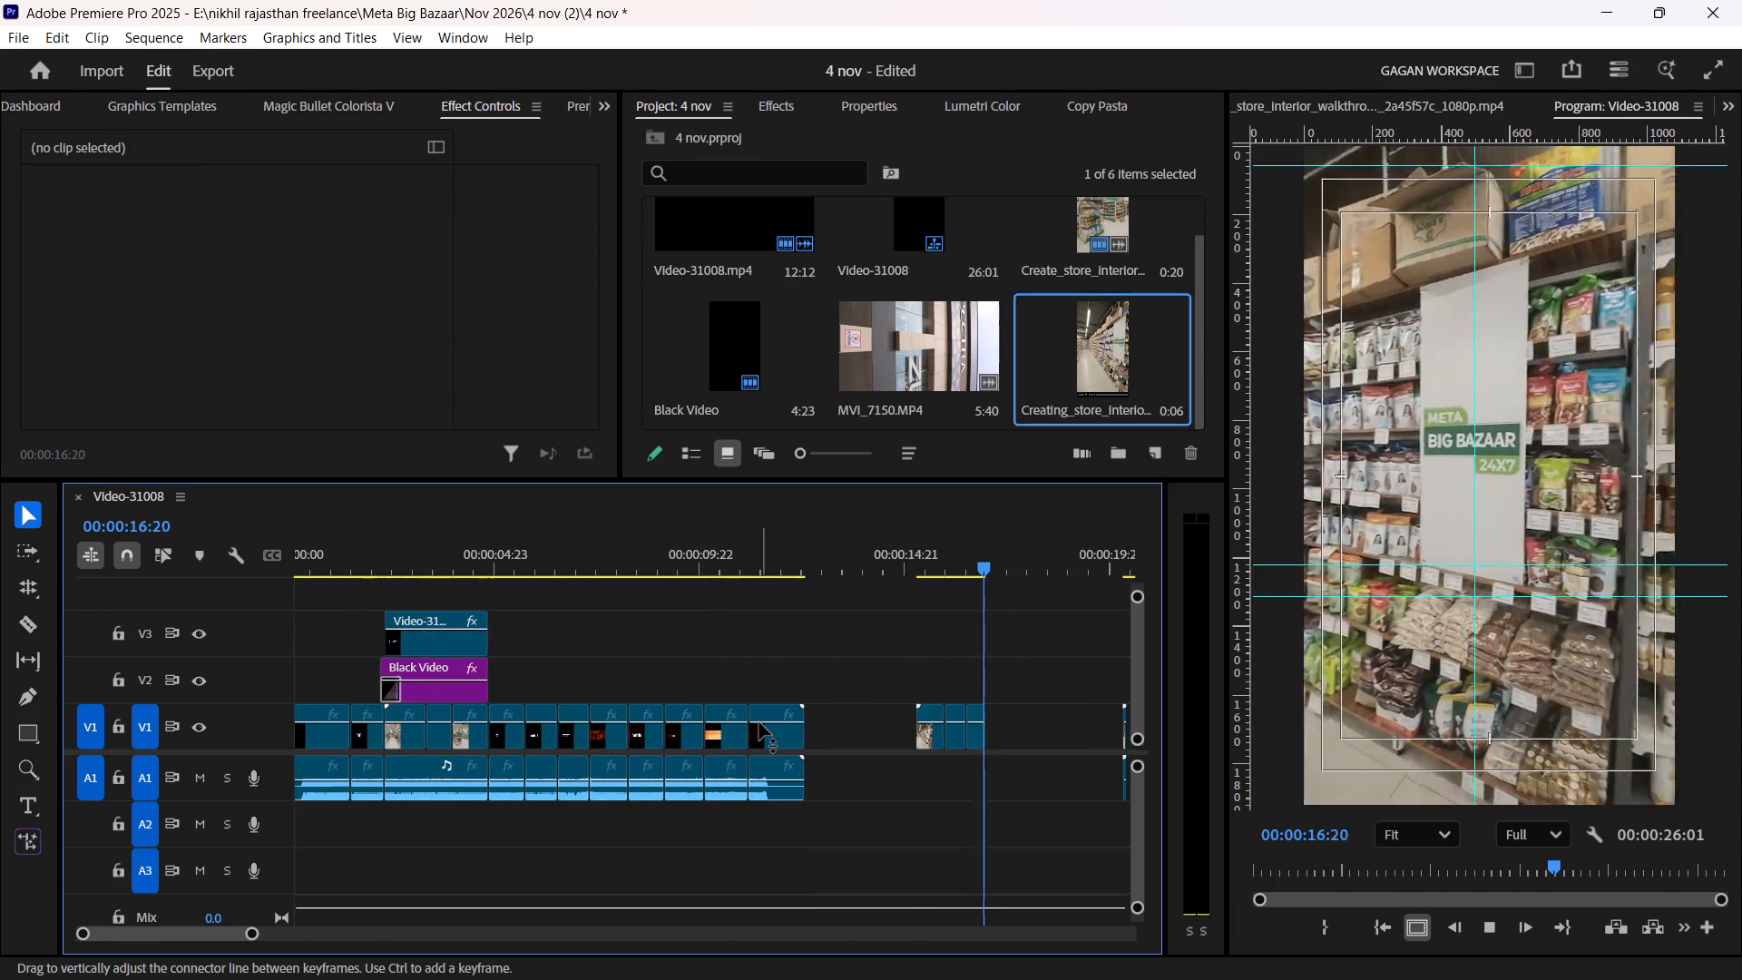
key("space")
left_click(886, 544)
key("space")
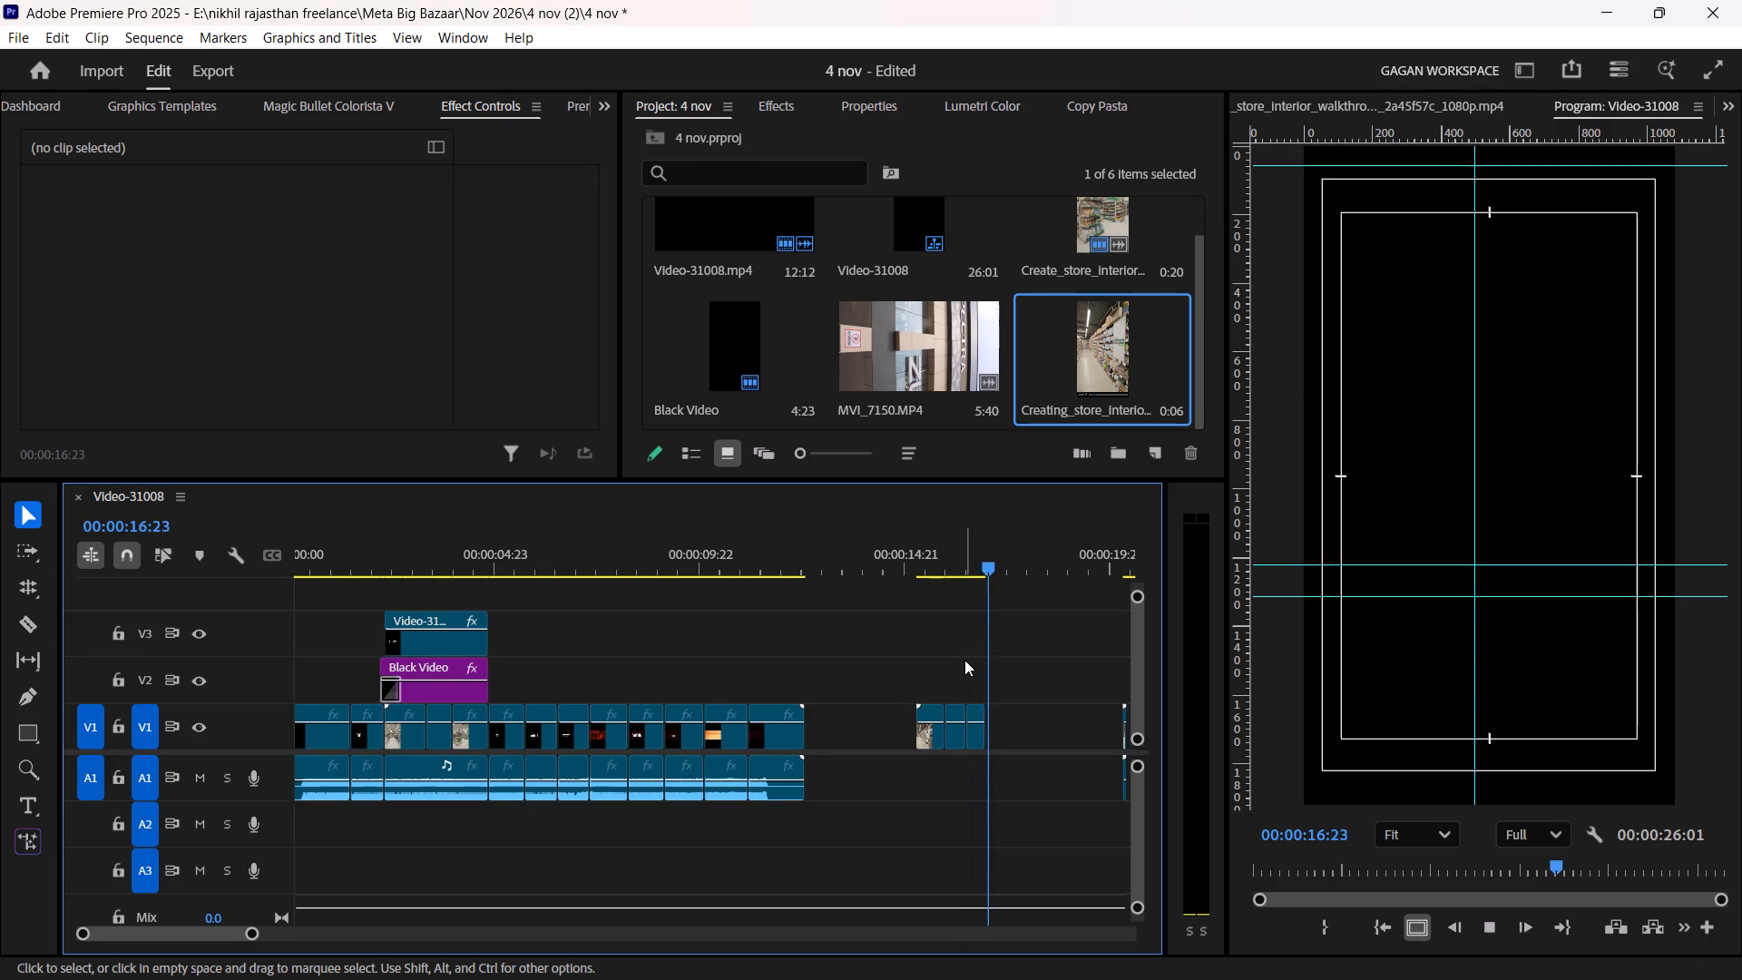
key("space")
scroll(1001, 769, "up", 8, "alt")
left_click_drag(944, 741, 974, 749)
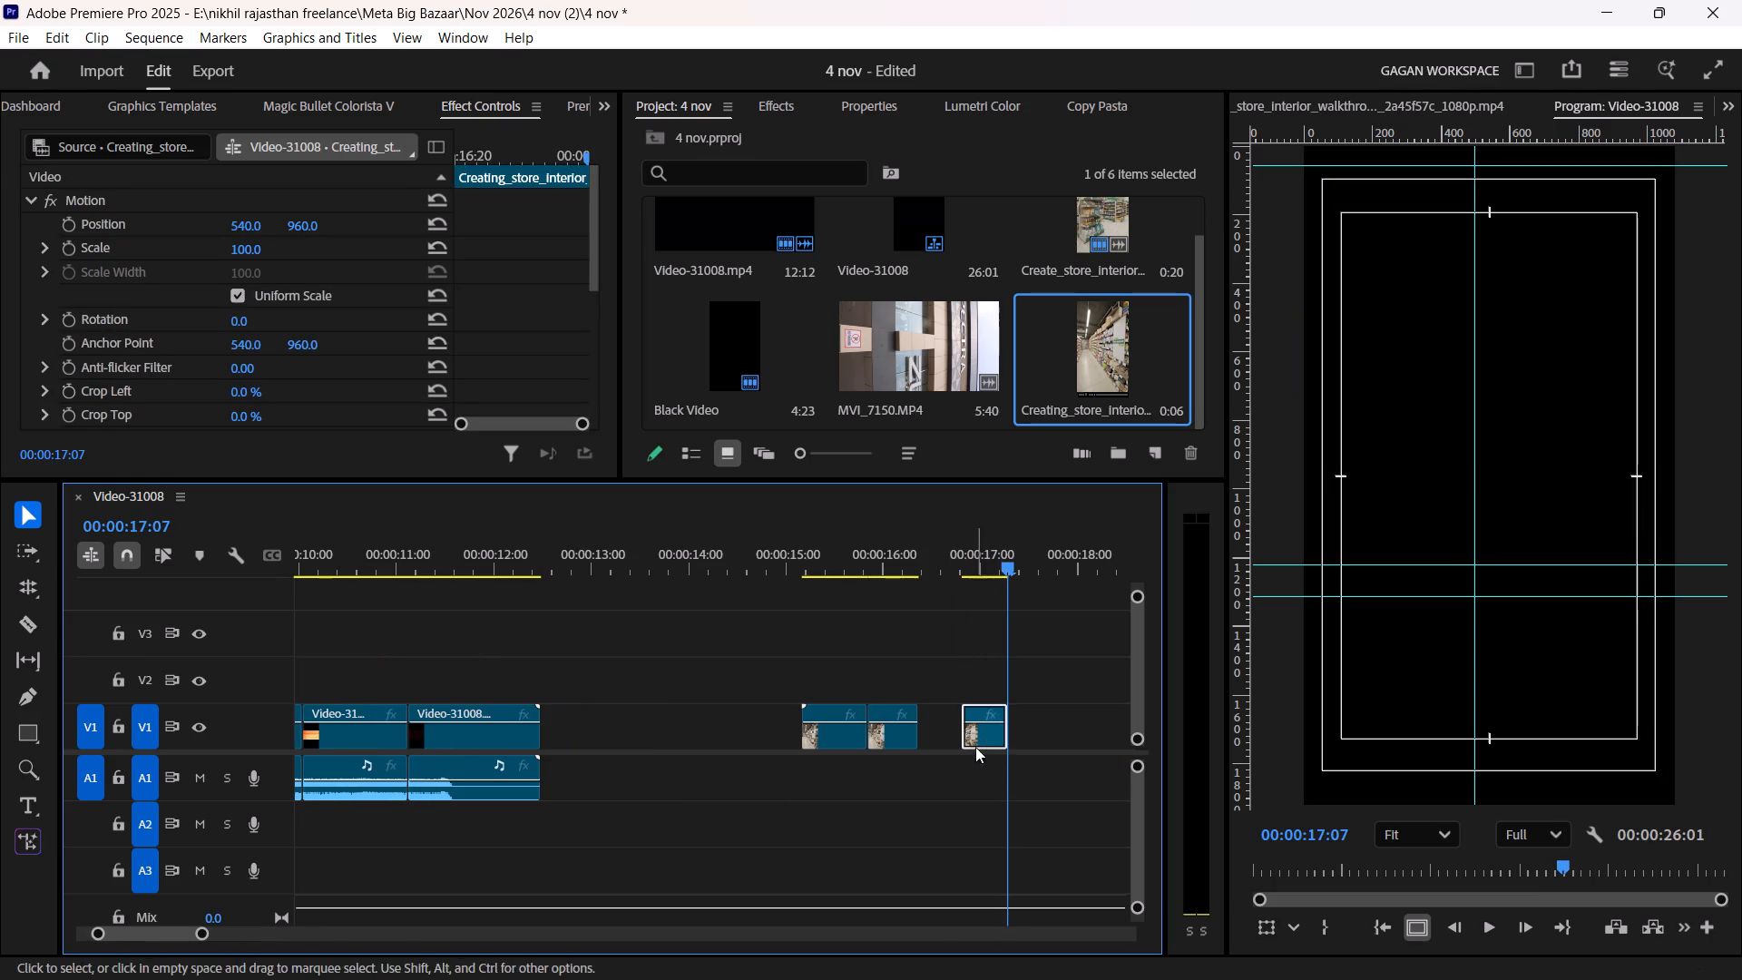
left_click_drag(1013, 723, 1074, 726)
left_click(964, 722)
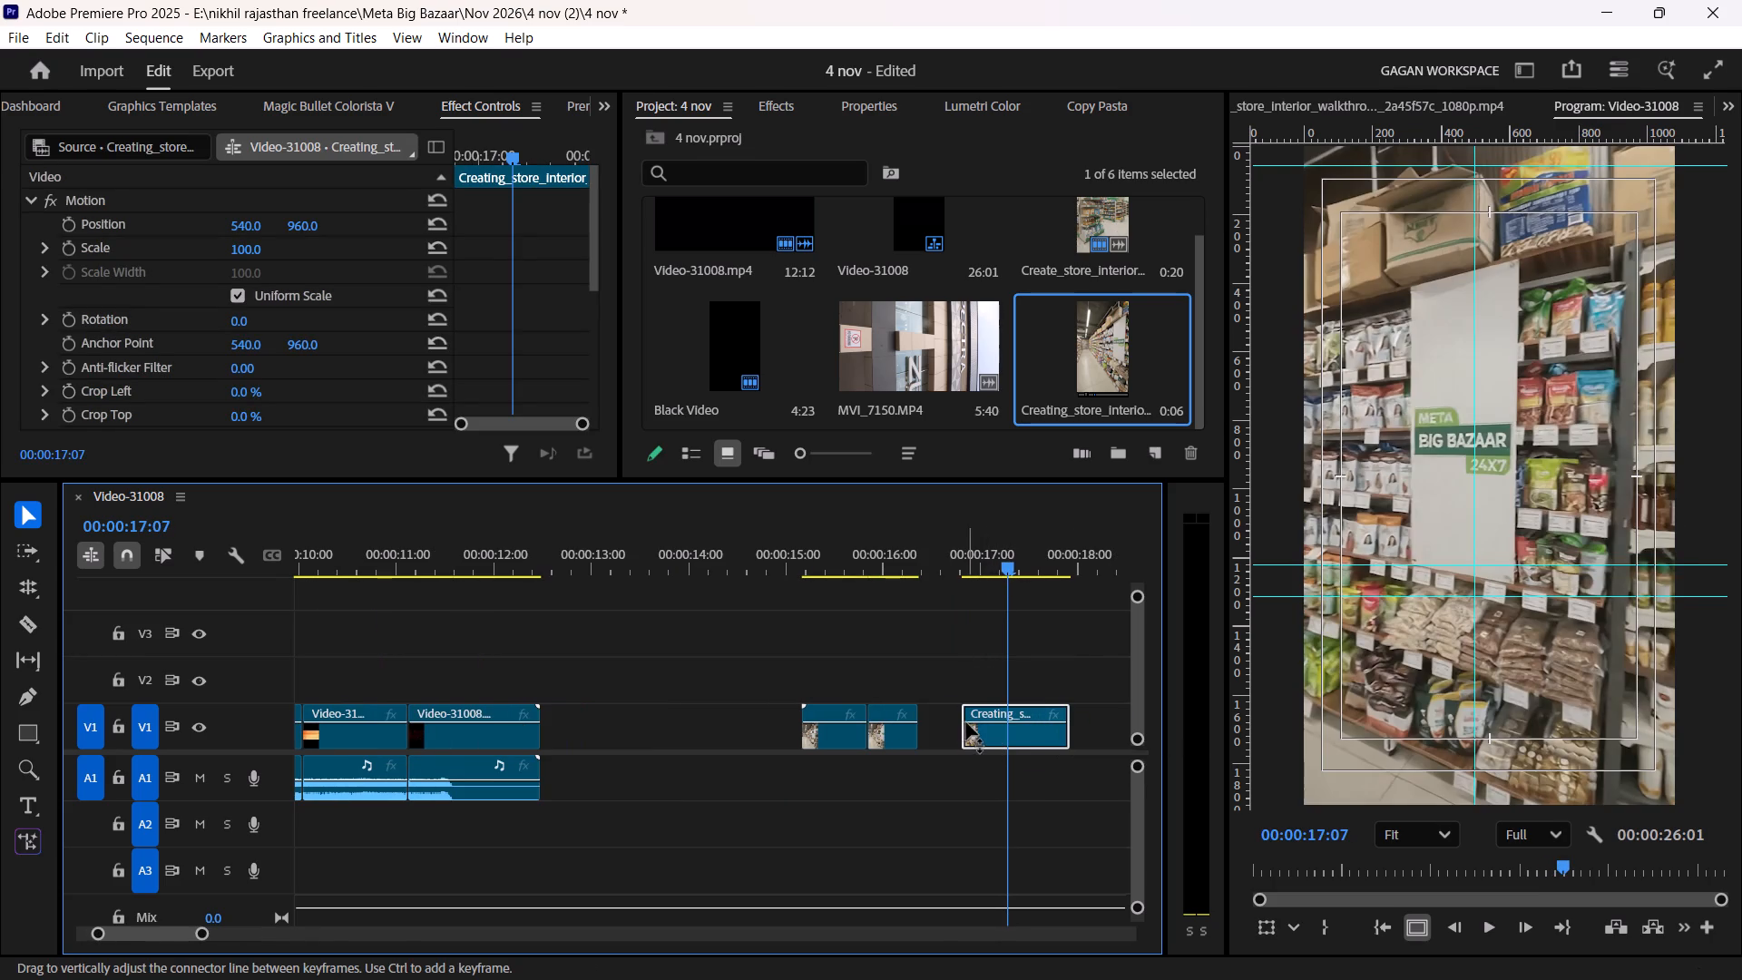
left_click_drag(959, 723, 1003, 743)
left_click_drag(1032, 738, 940, 731)
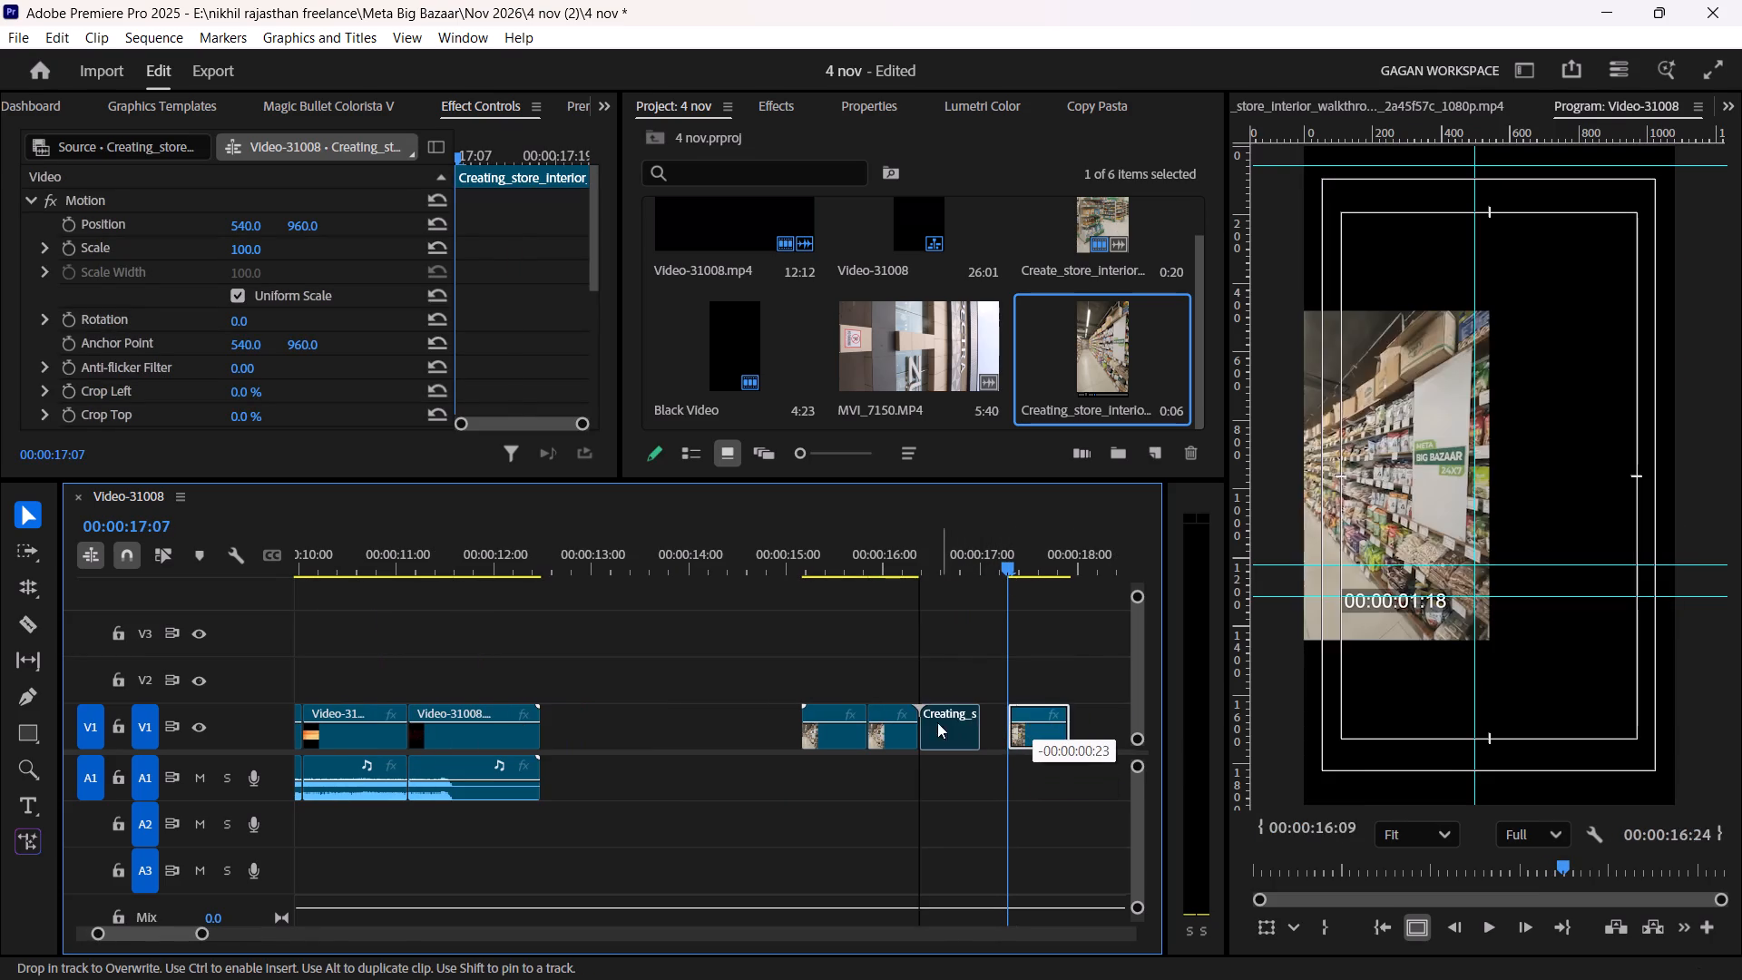
left_click(866, 543)
key("space")
left_click(944, 615)
key("space")
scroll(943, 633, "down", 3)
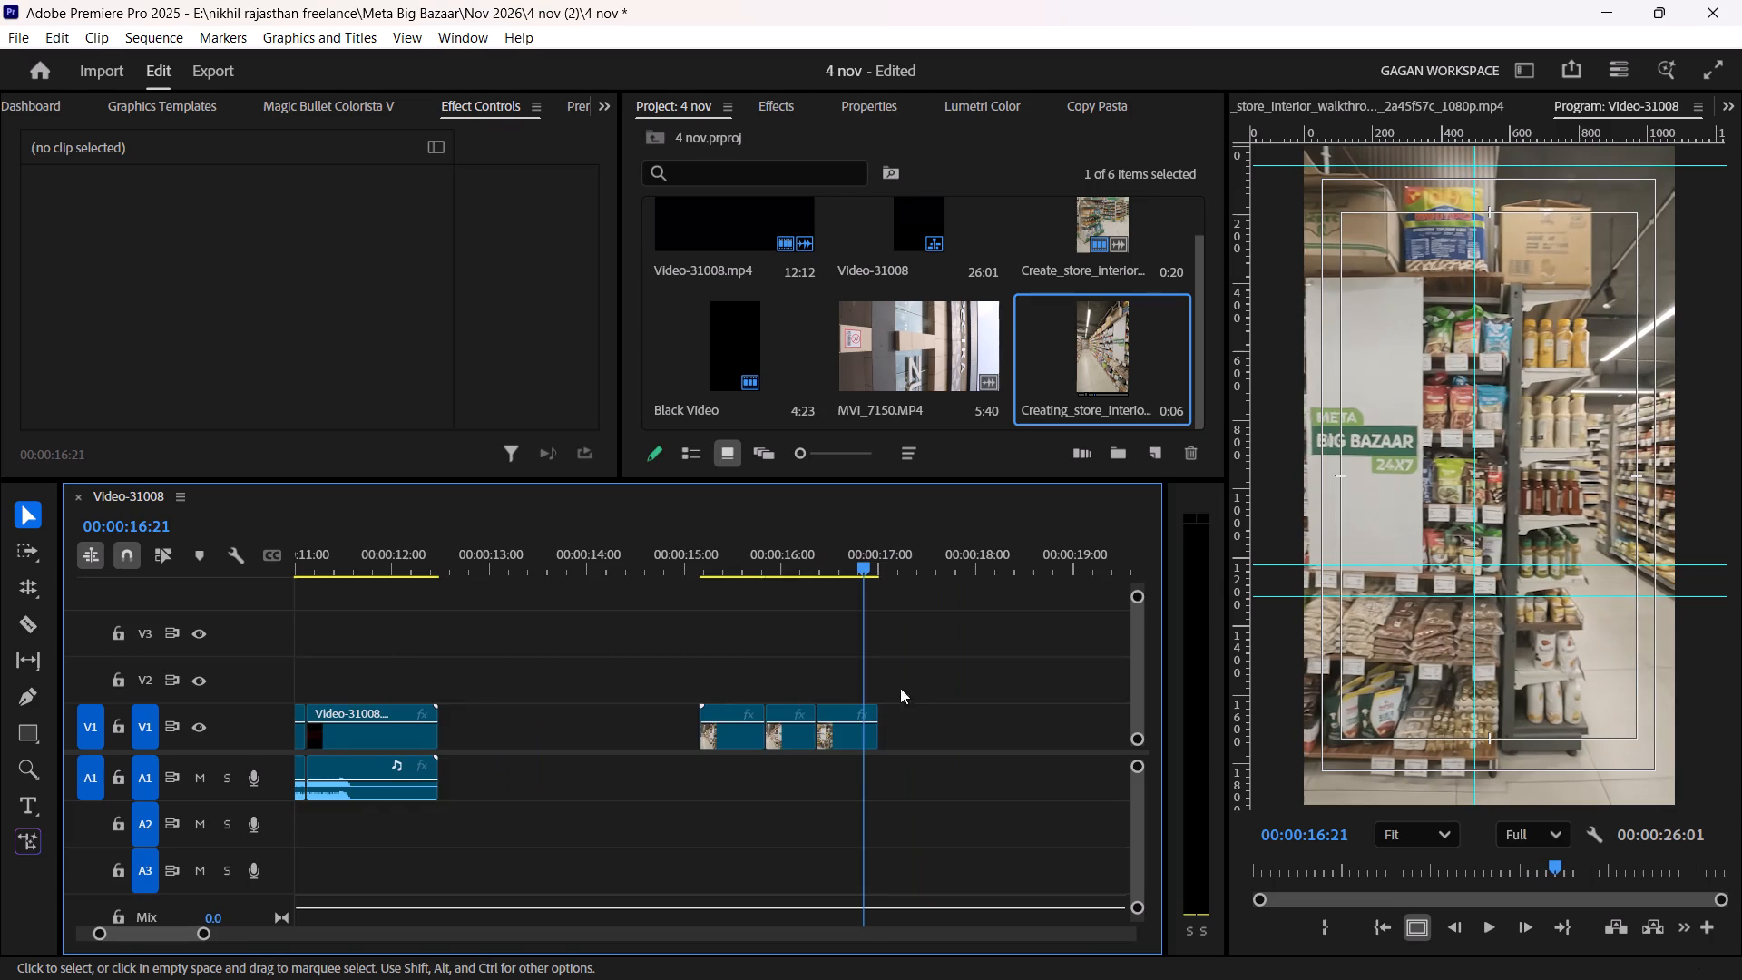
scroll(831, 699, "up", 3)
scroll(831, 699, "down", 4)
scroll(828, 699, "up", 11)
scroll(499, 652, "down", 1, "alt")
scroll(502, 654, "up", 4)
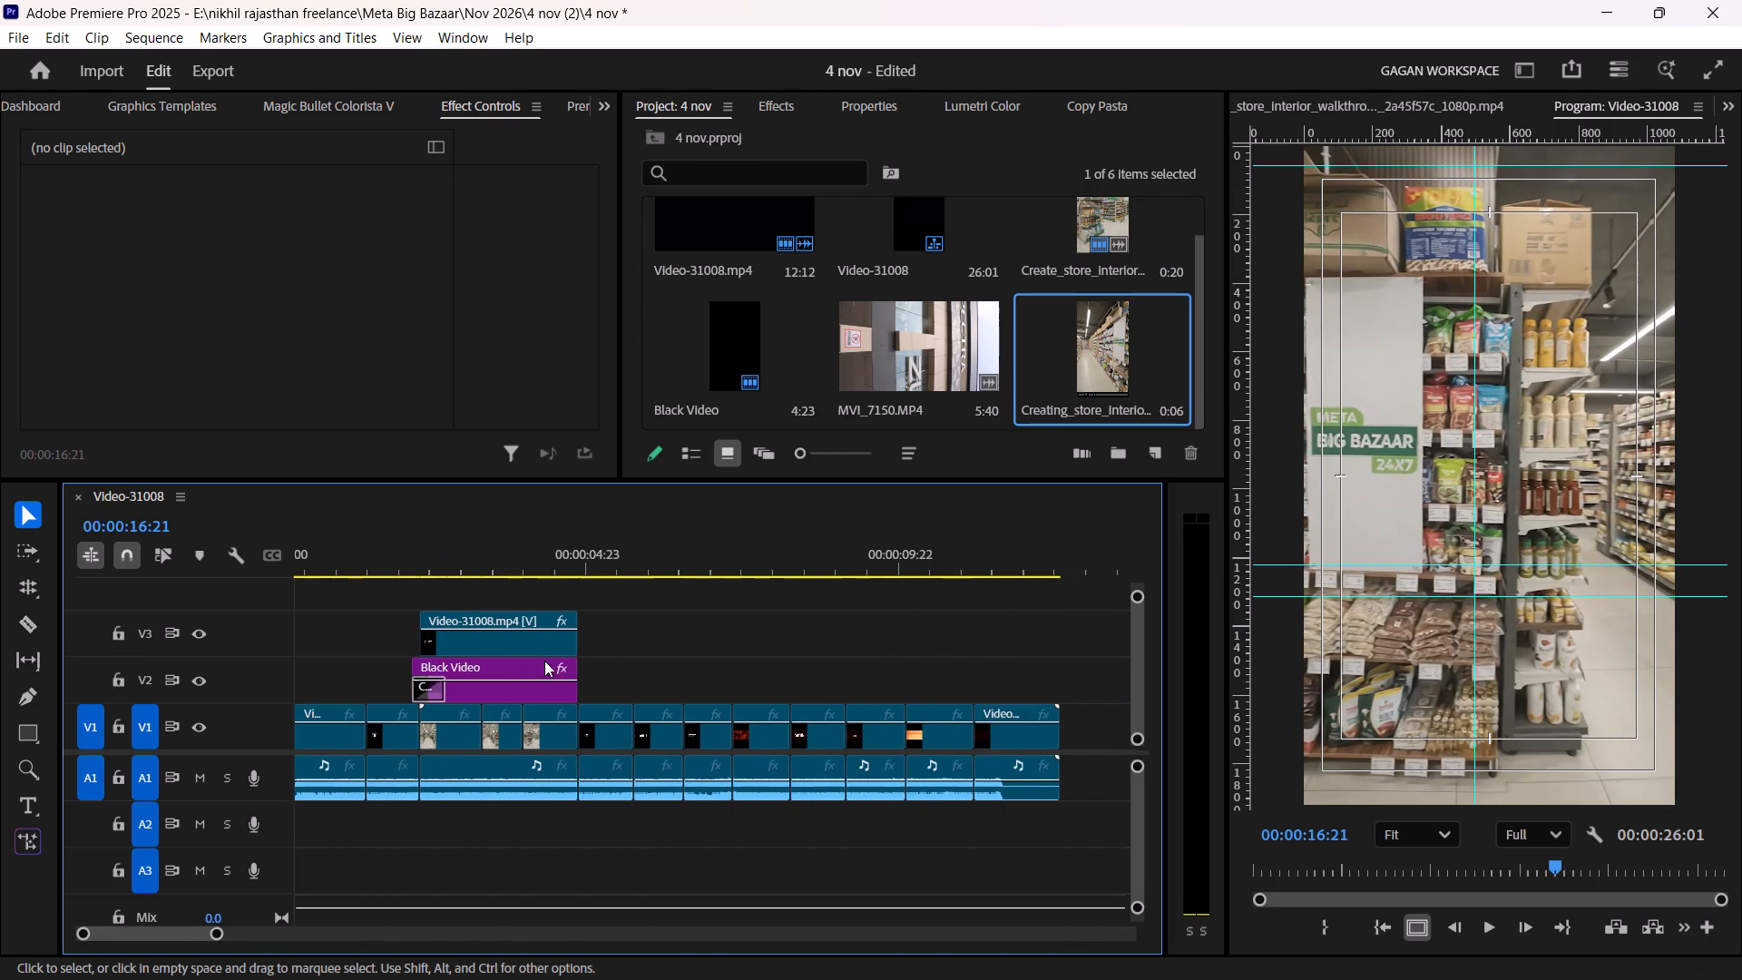
Move the first Creating_store_interior excerpt beneath the title on V1, starting at about 00:00:03:08, and check playback.
scroll(599, 676, "down", 3, "alt")
scroll(606, 678, "up", 2)
left_click(419, 544)
key("space")
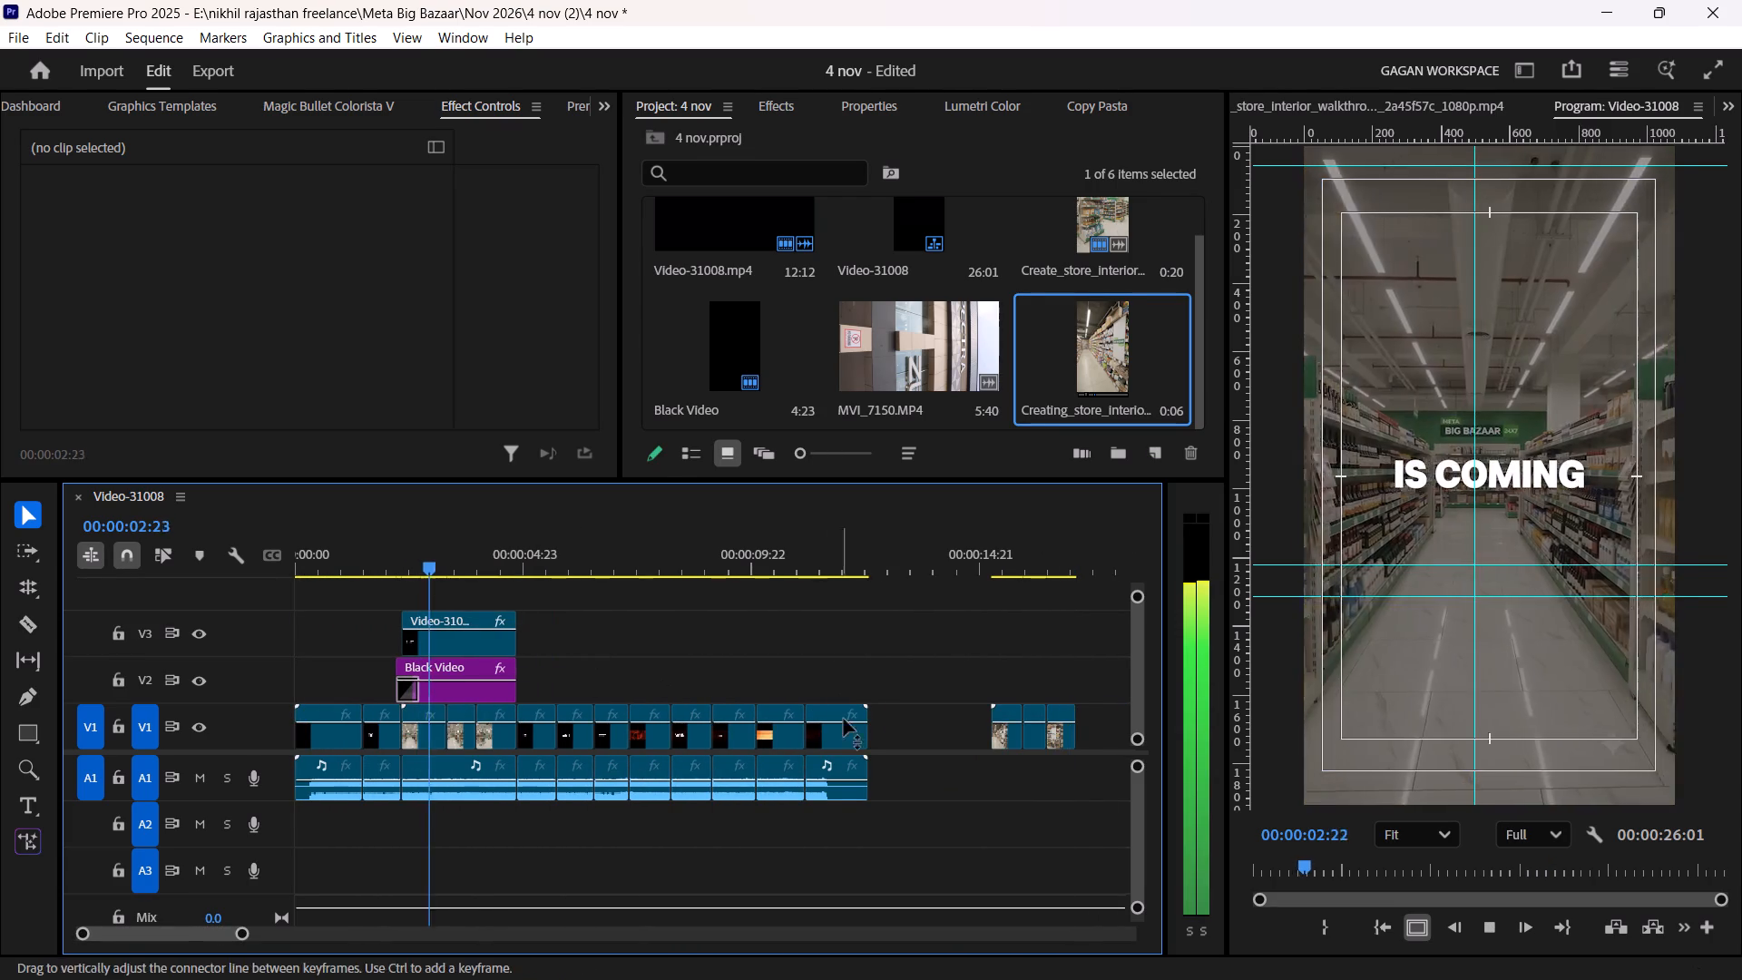
key("space")
left_click_drag(1007, 738, 908, 721)
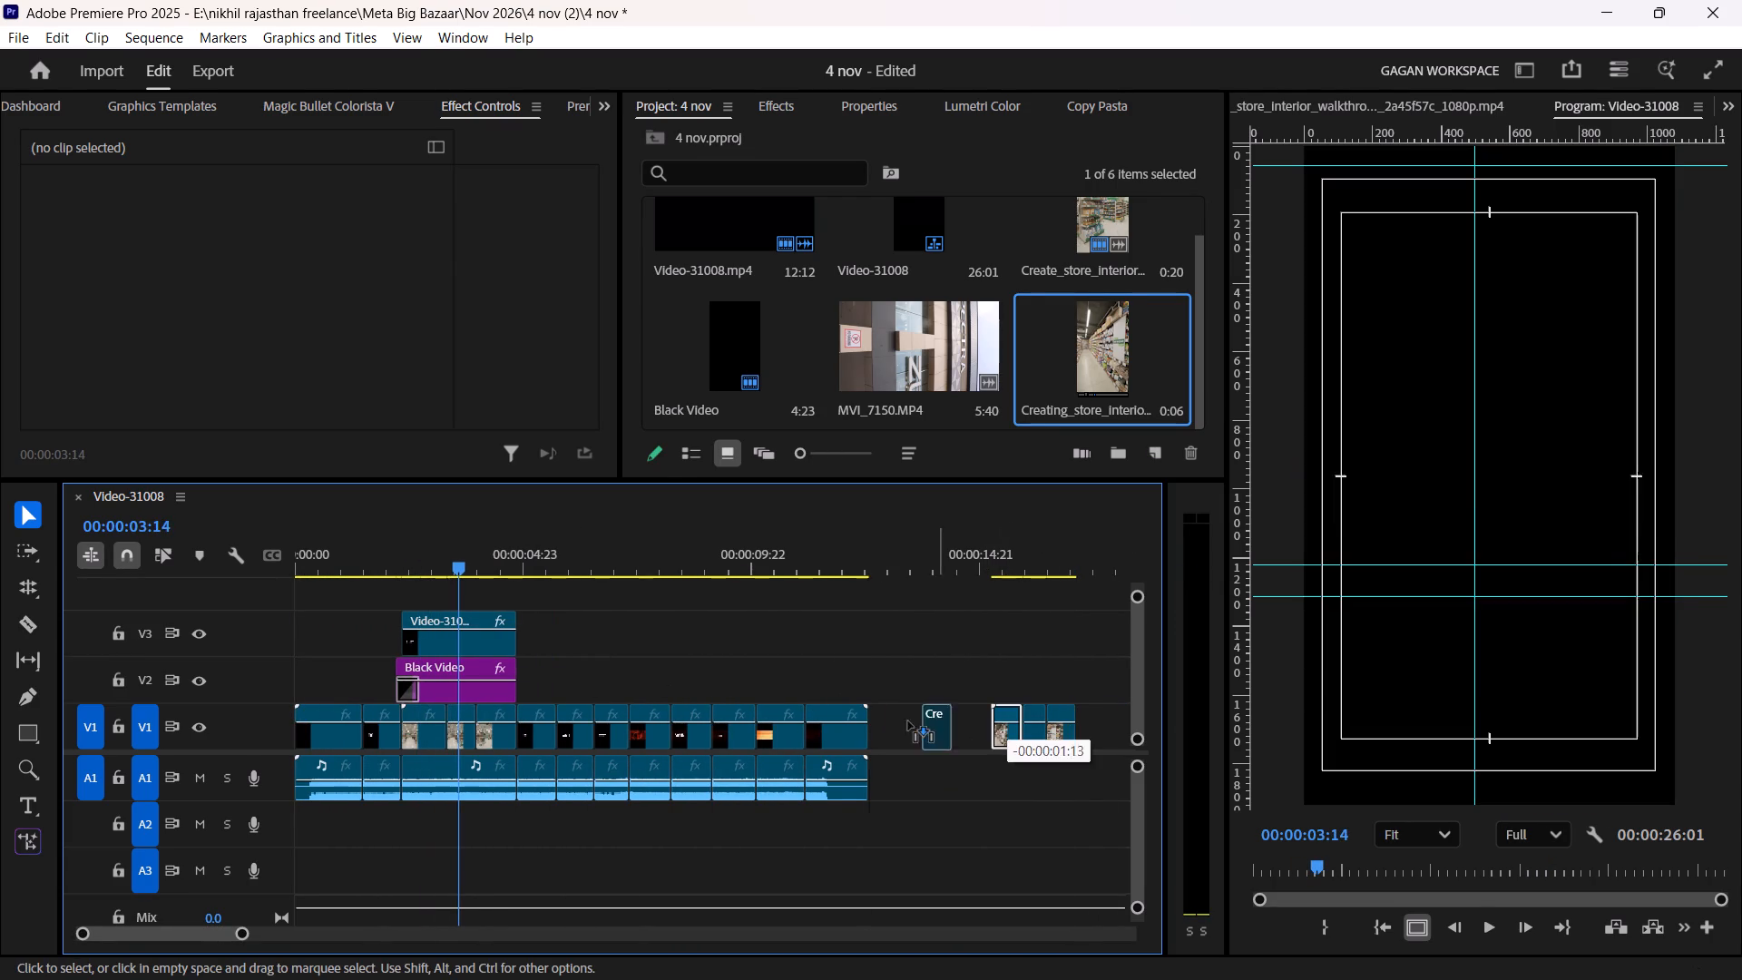
left_click_drag(908, 721, 465, 720)
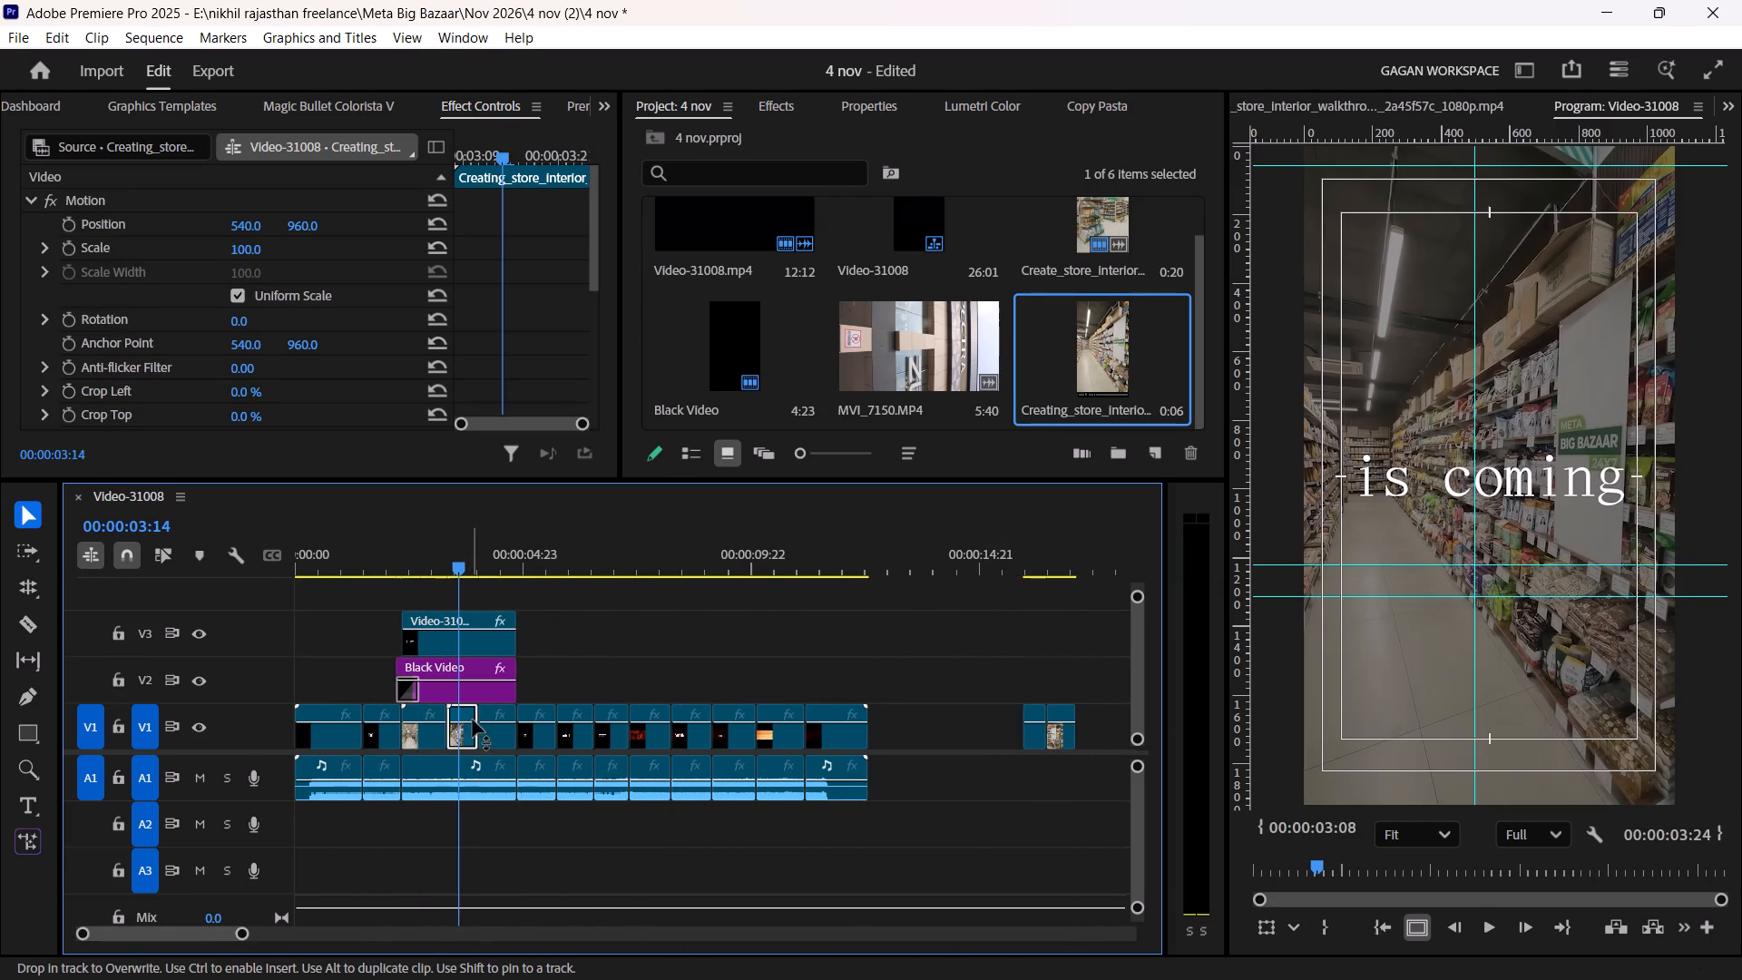
left_click(419, 558)
key("space")
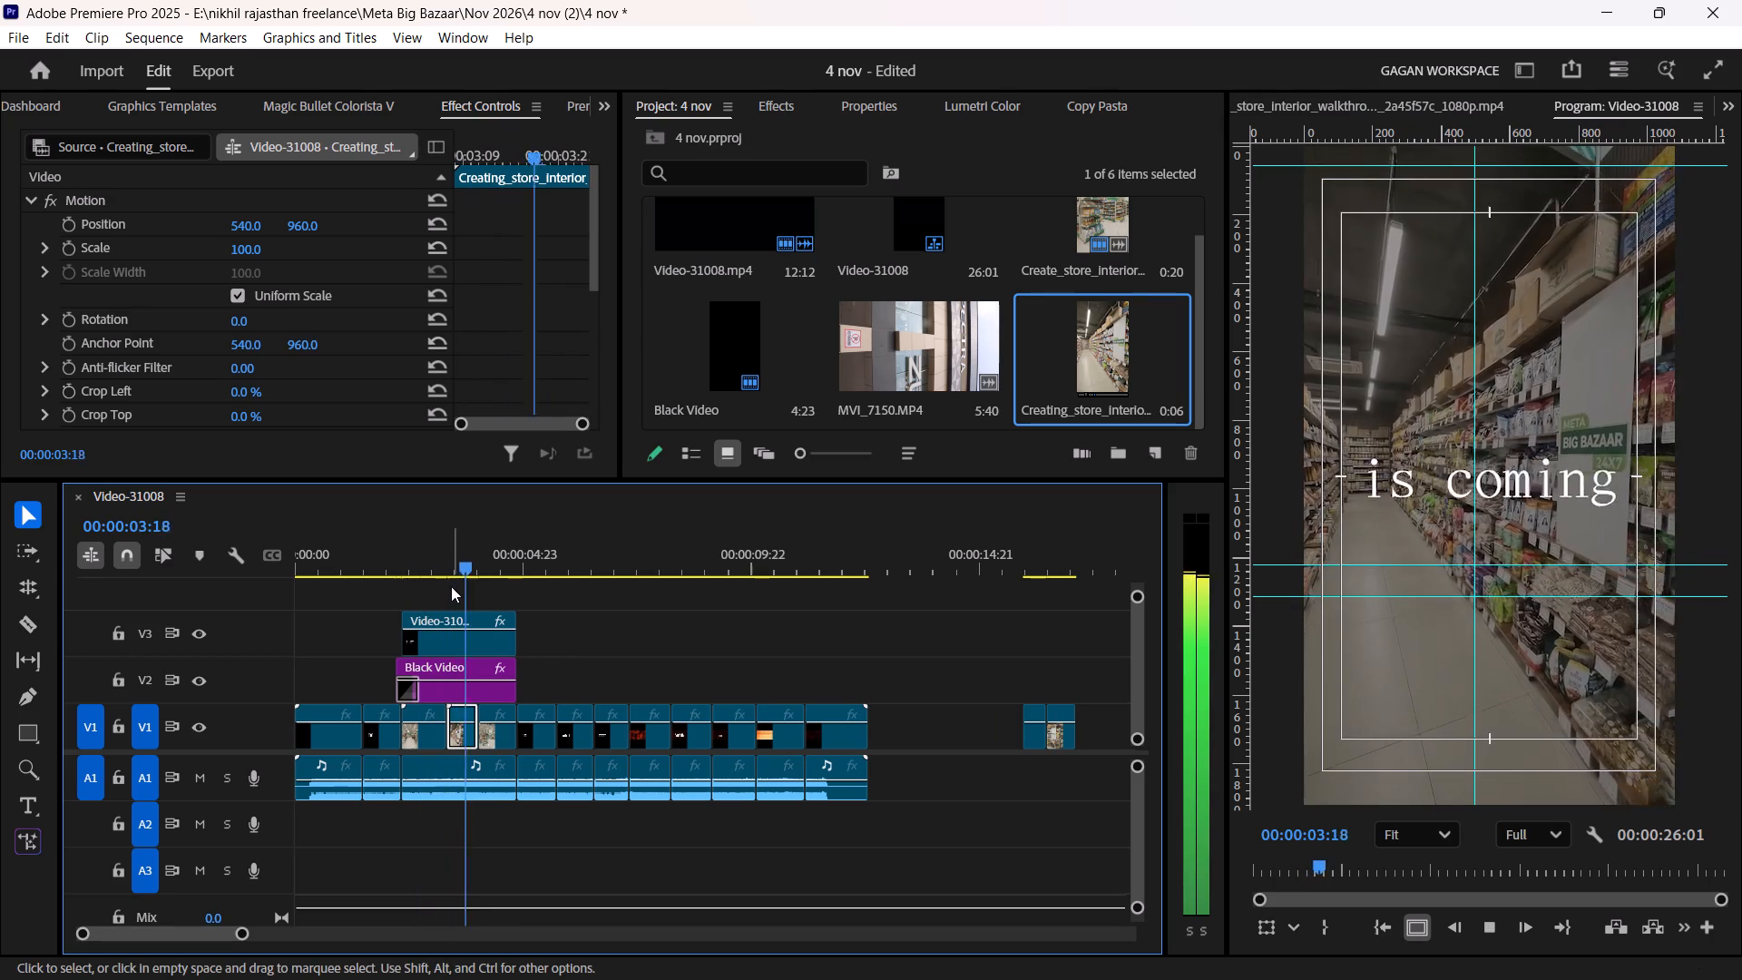
key("space")
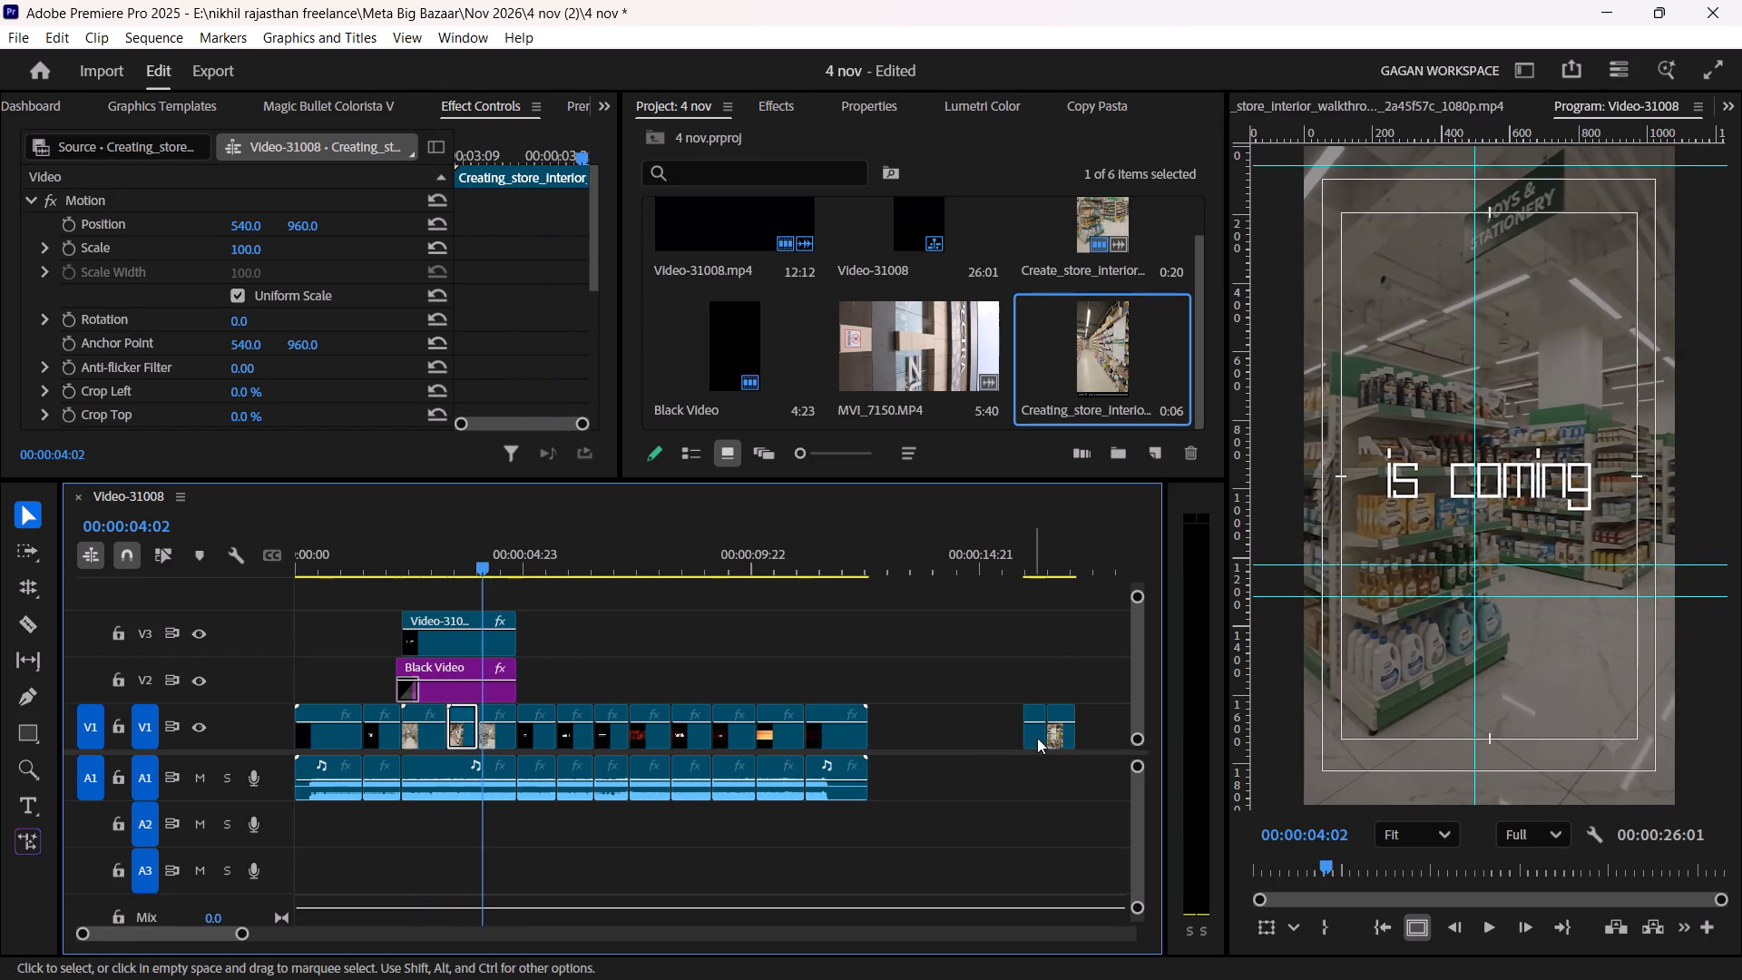
Place the third Creating_store_interior excerpt beneath the title on V1 at about 00:00:04:08 and roll the cut at the first excerpt's end earlier.
left_click_drag(1056, 732, 510, 730)
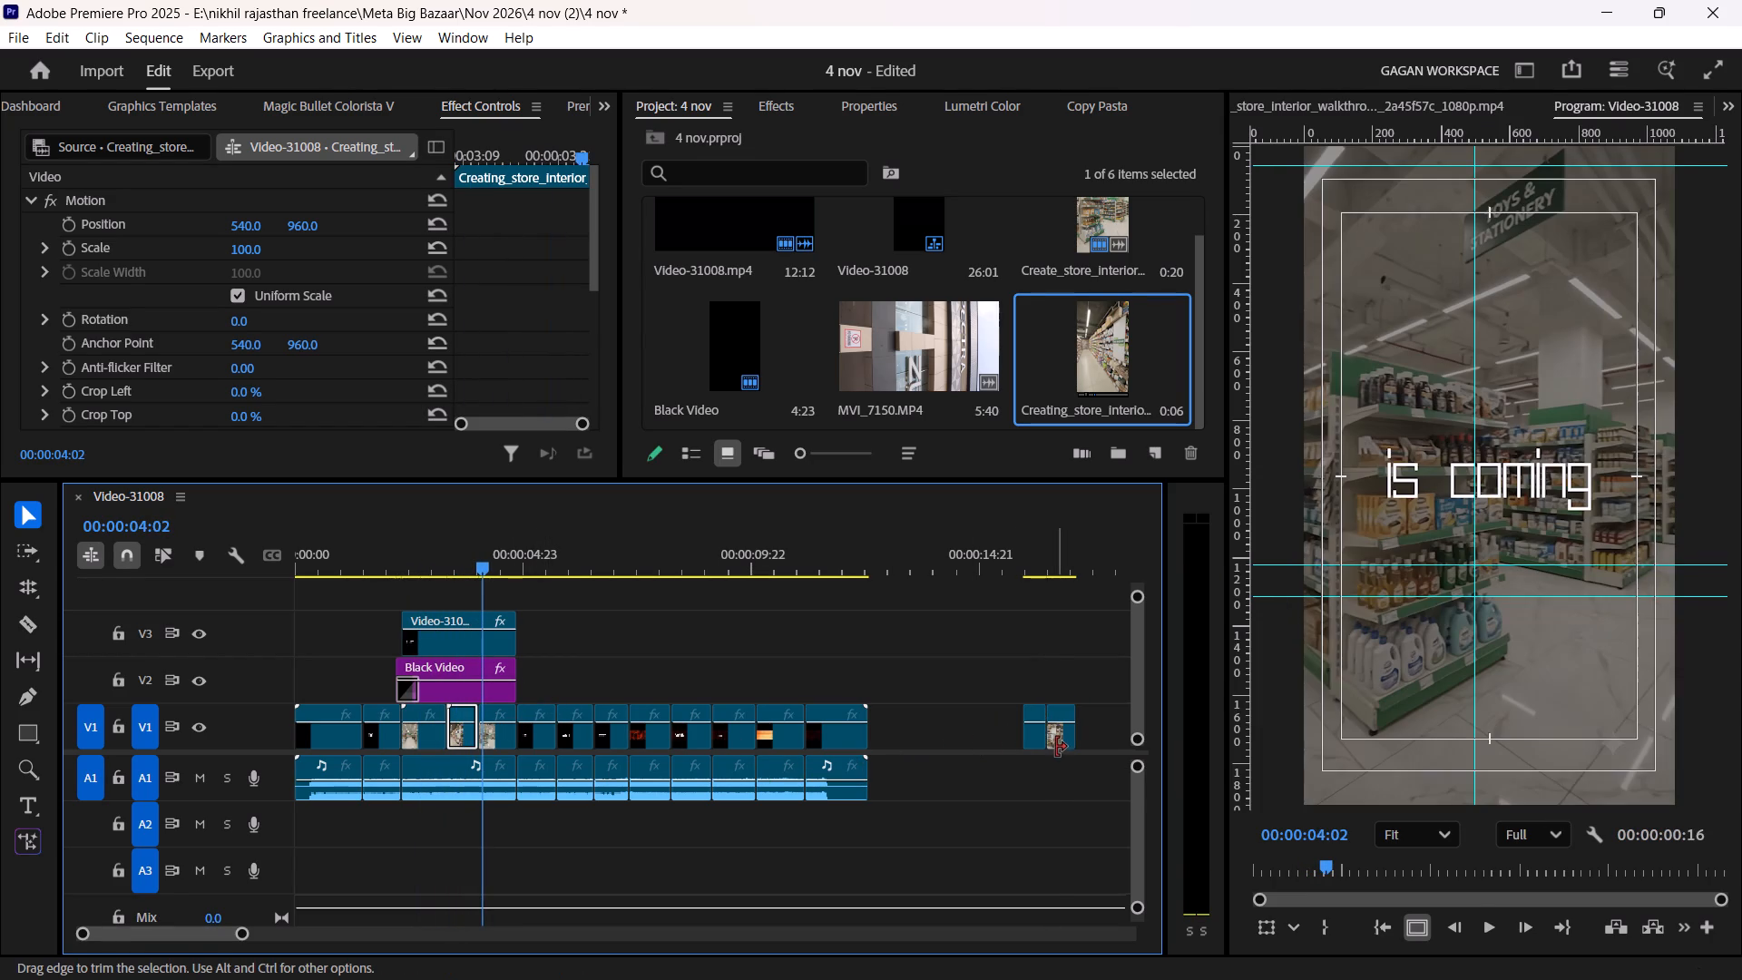
left_click(1055, 736)
left_click_drag(1058, 740, 488, 723)
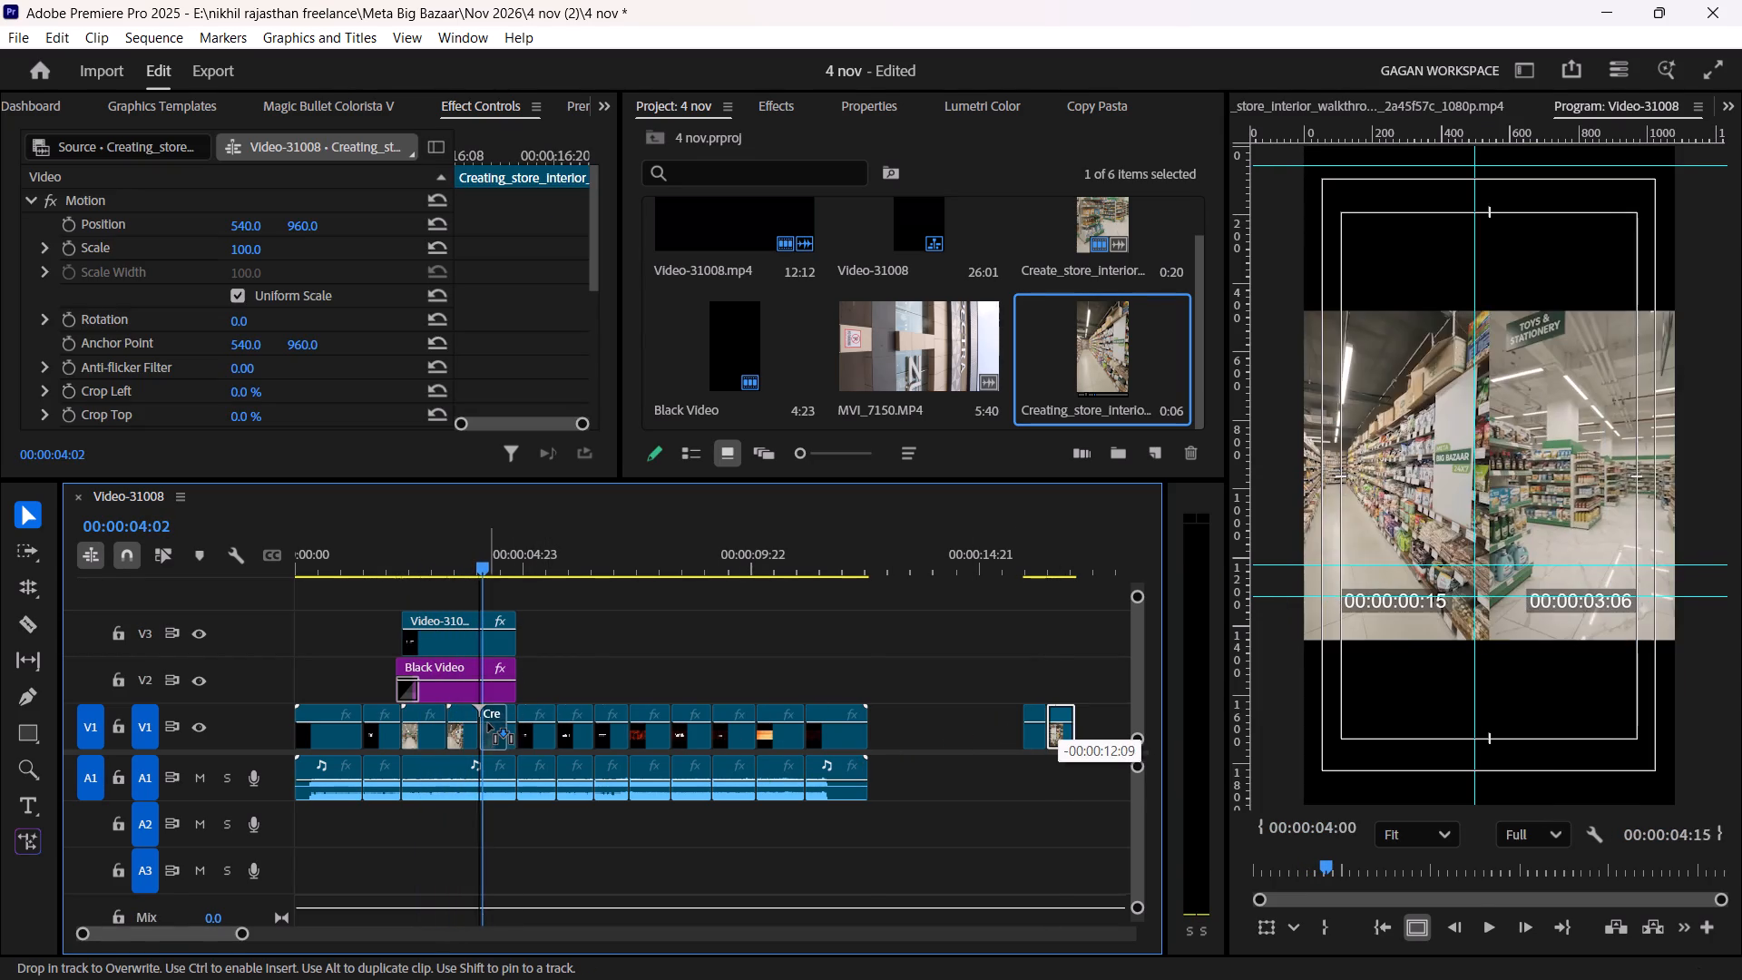
left_click_drag(488, 723, 498, 729)
scroll(467, 736, "up", 2, "alt")
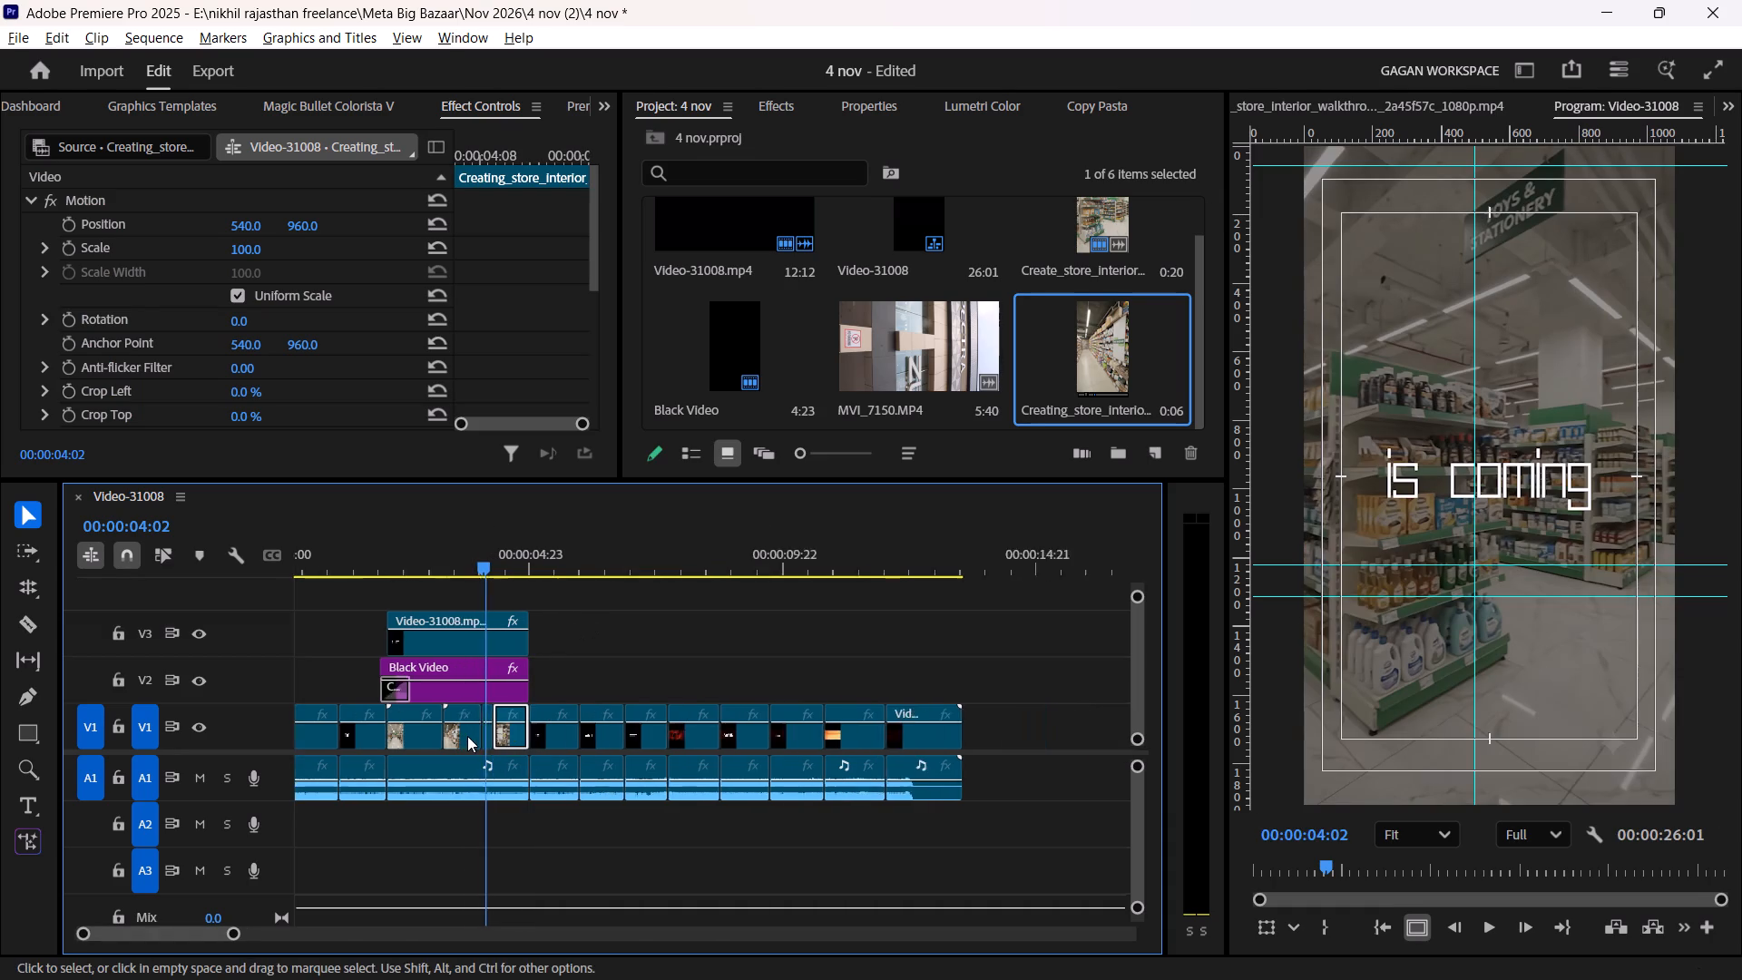
scroll(467, 736, "up", 8, "alt")
key("n")
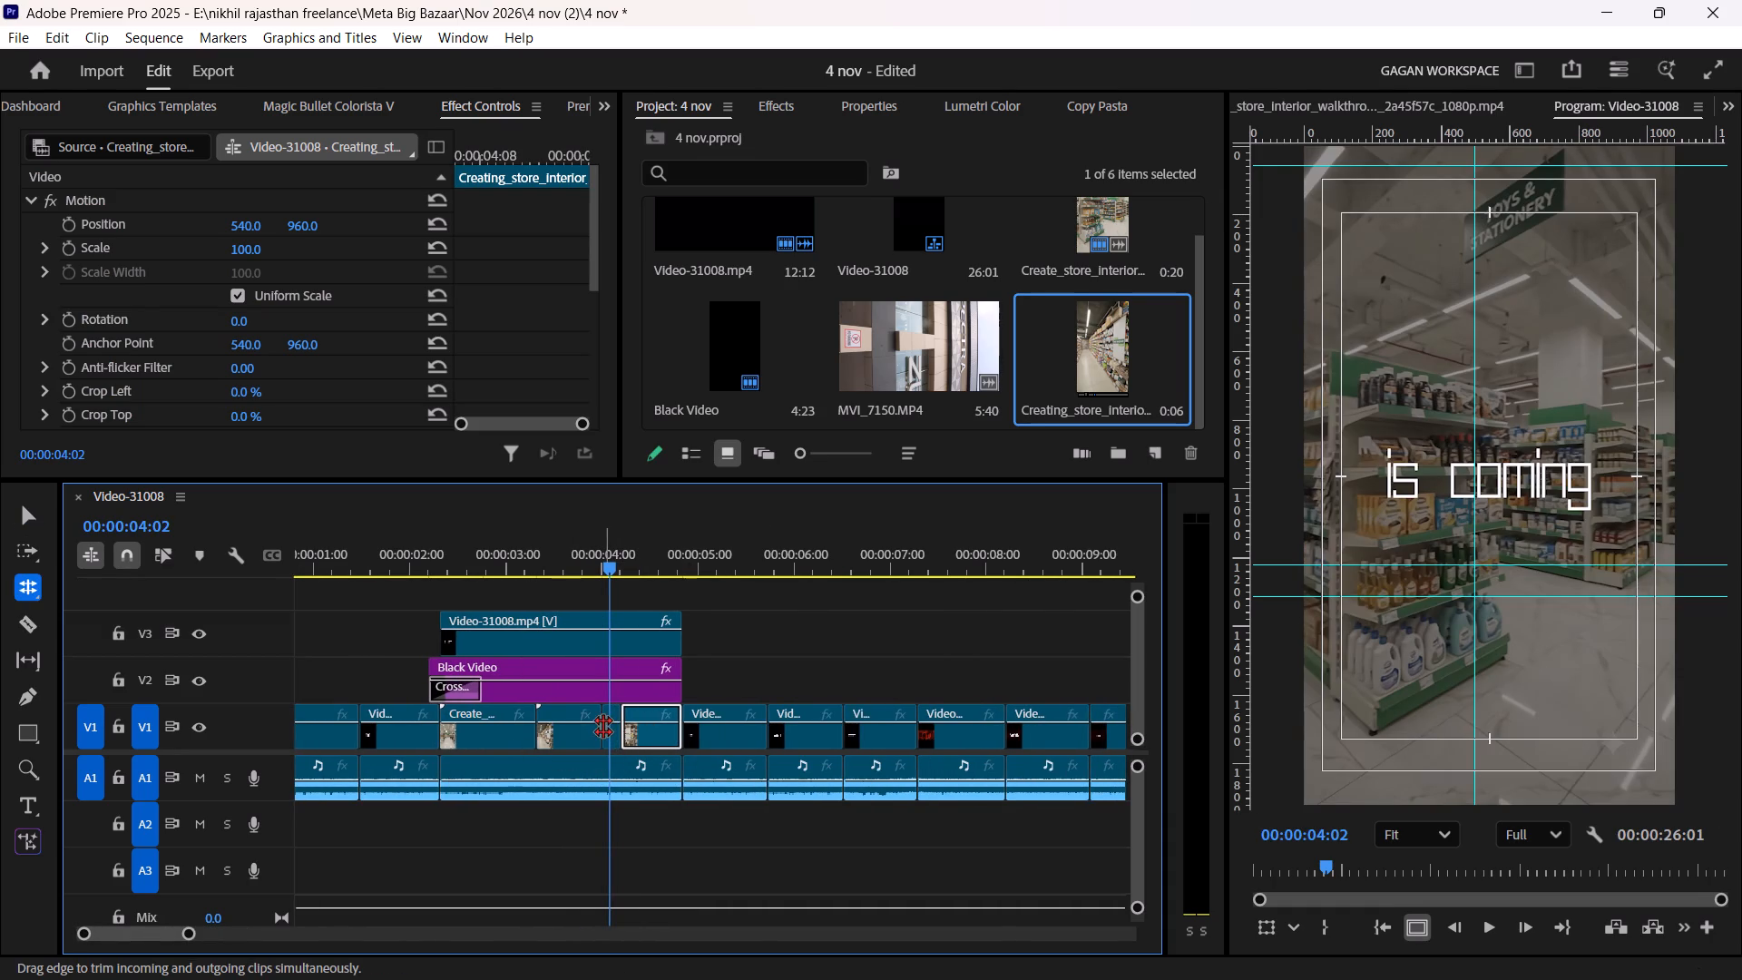
left_click_drag(603, 726, 571, 719)
scroll(665, 717, "down", 6, "alt")
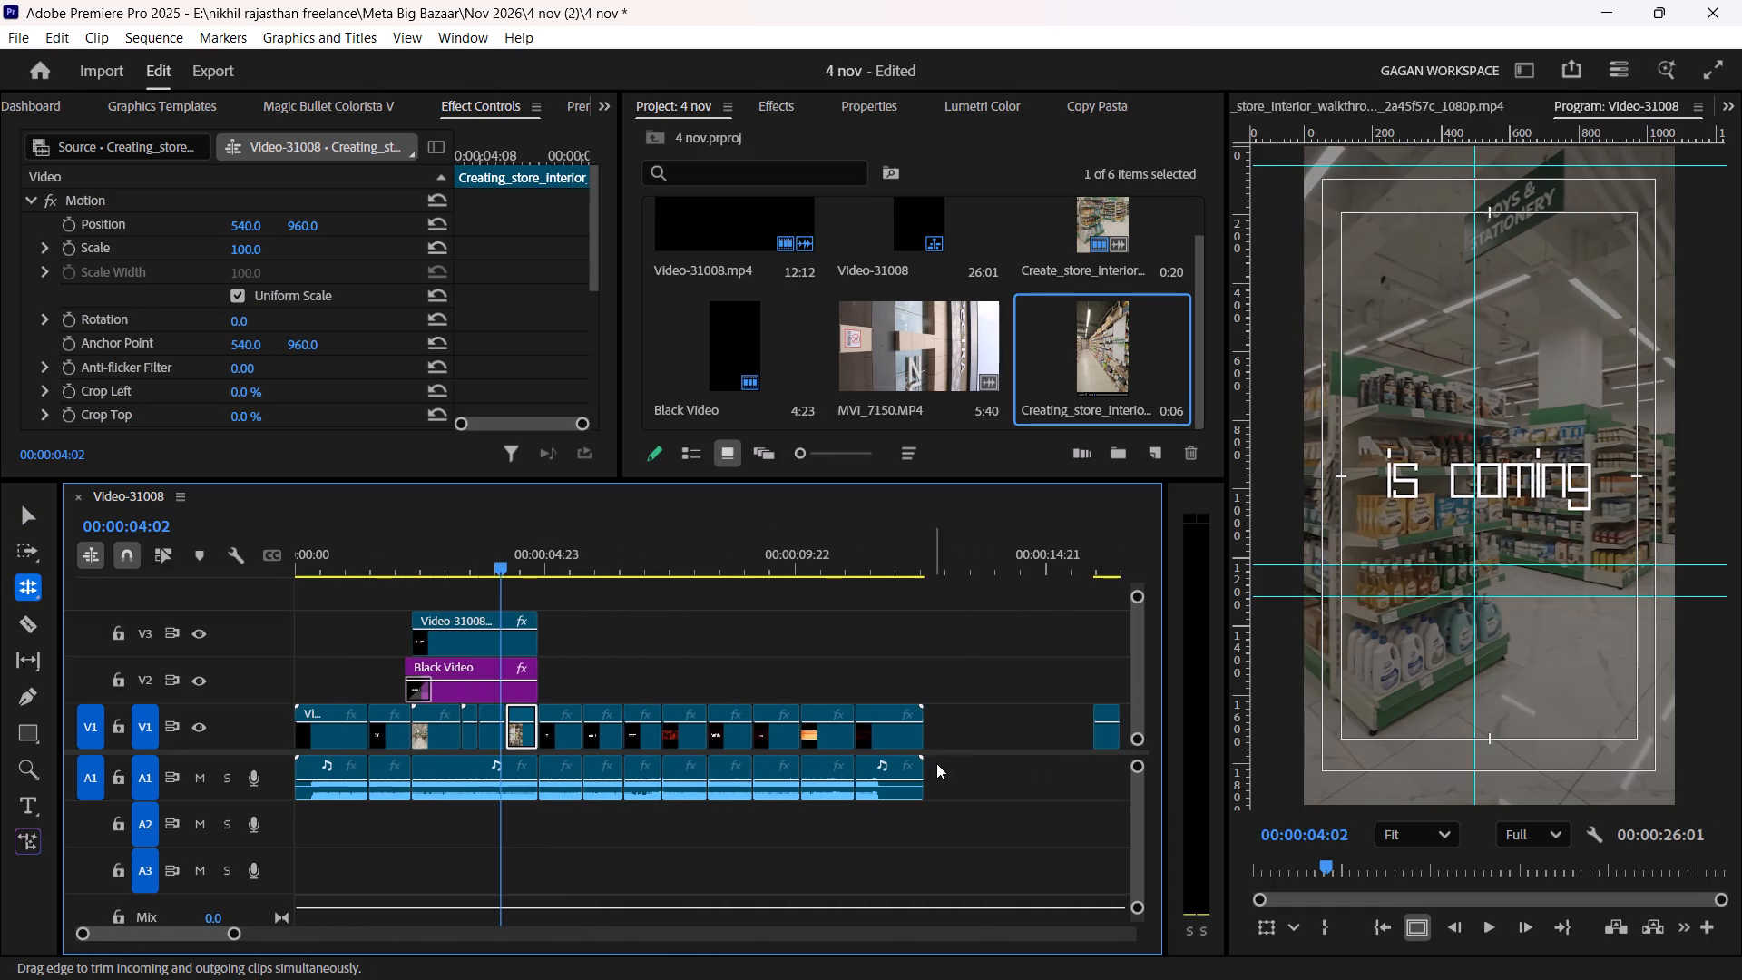
Move the remaining second Creating_store_interior excerpt on V1 to about 00:00:02:22, directly before the first excerpt.
key("v")
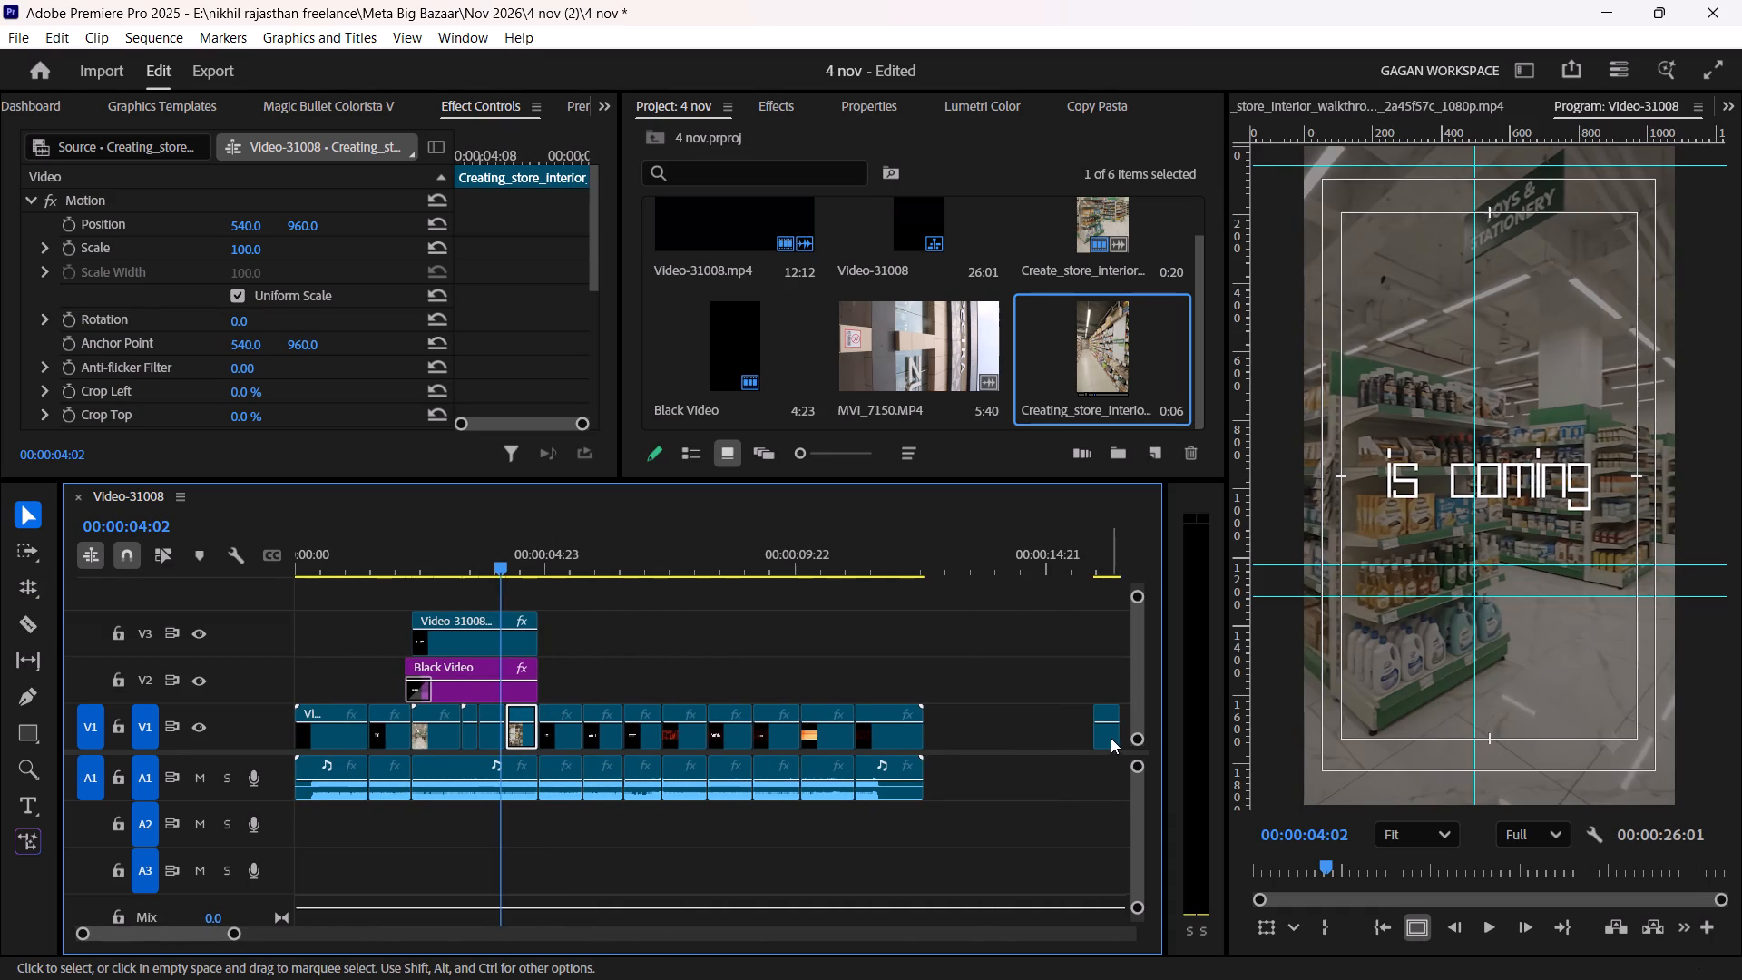
left_click_drag(1111, 737, 447, 743)
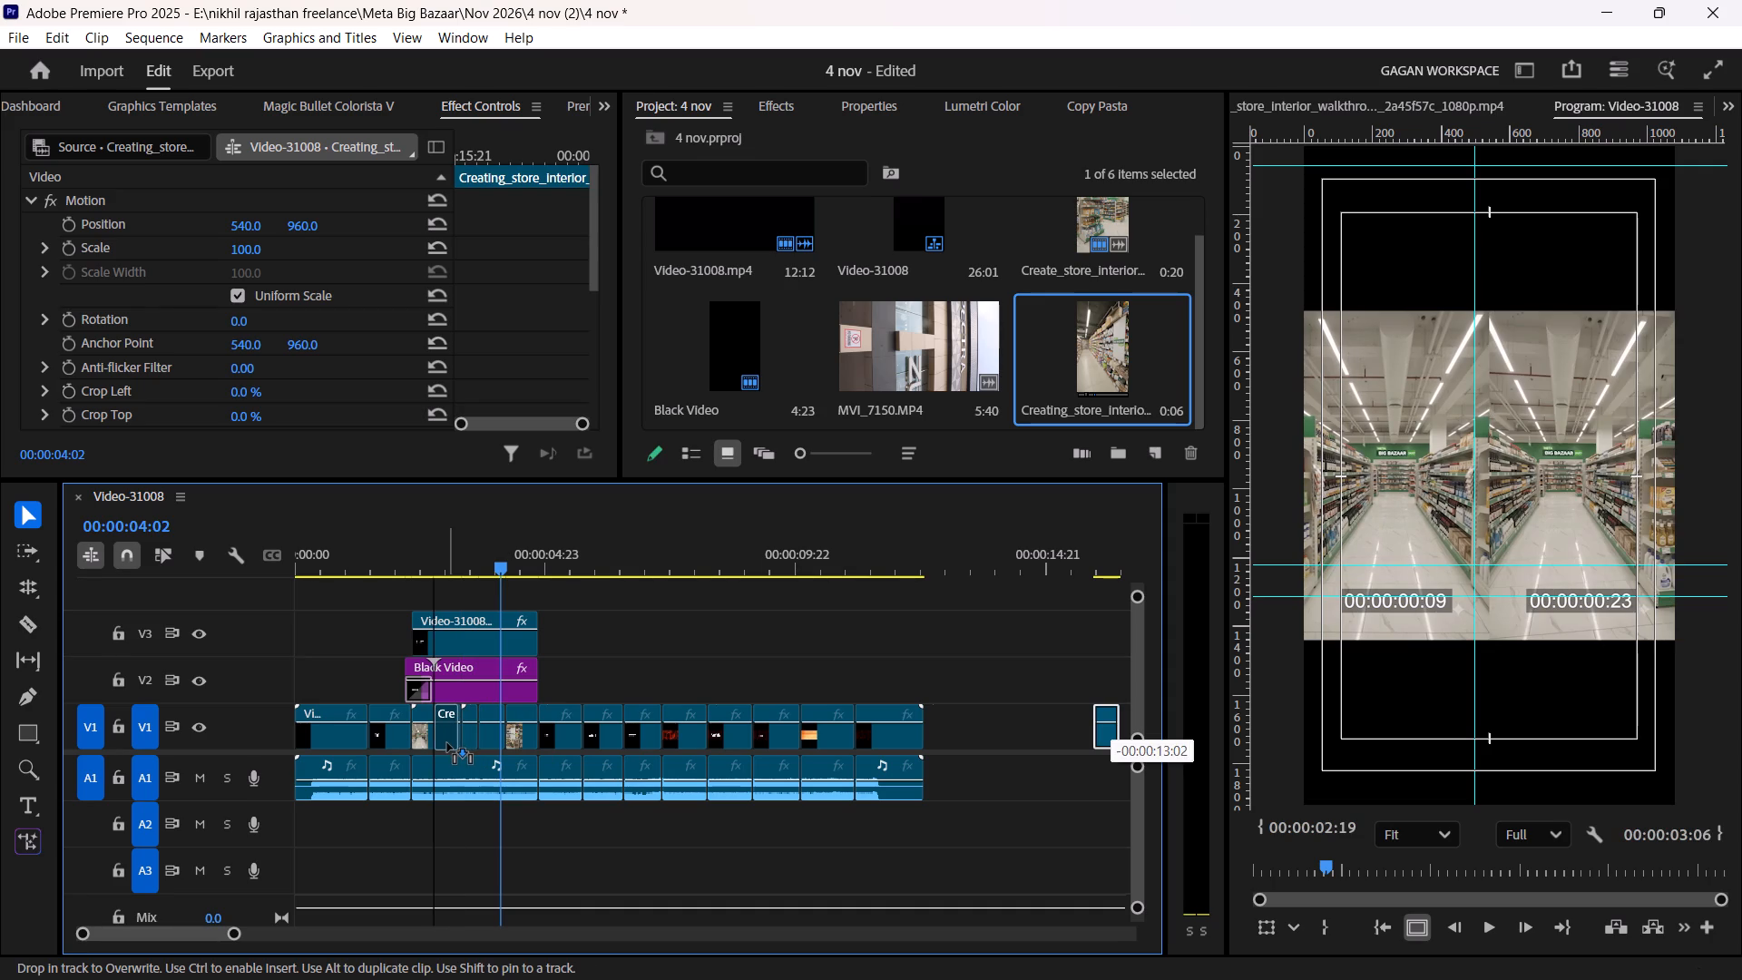
left_click_drag(447, 743, 453, 745)
Roll the V1 cuts between the store clips under the title to even lengths of about 14 frames each, starting the second excerpt at 00:00:02:19.
scroll(465, 748, "up", 2, "alt")
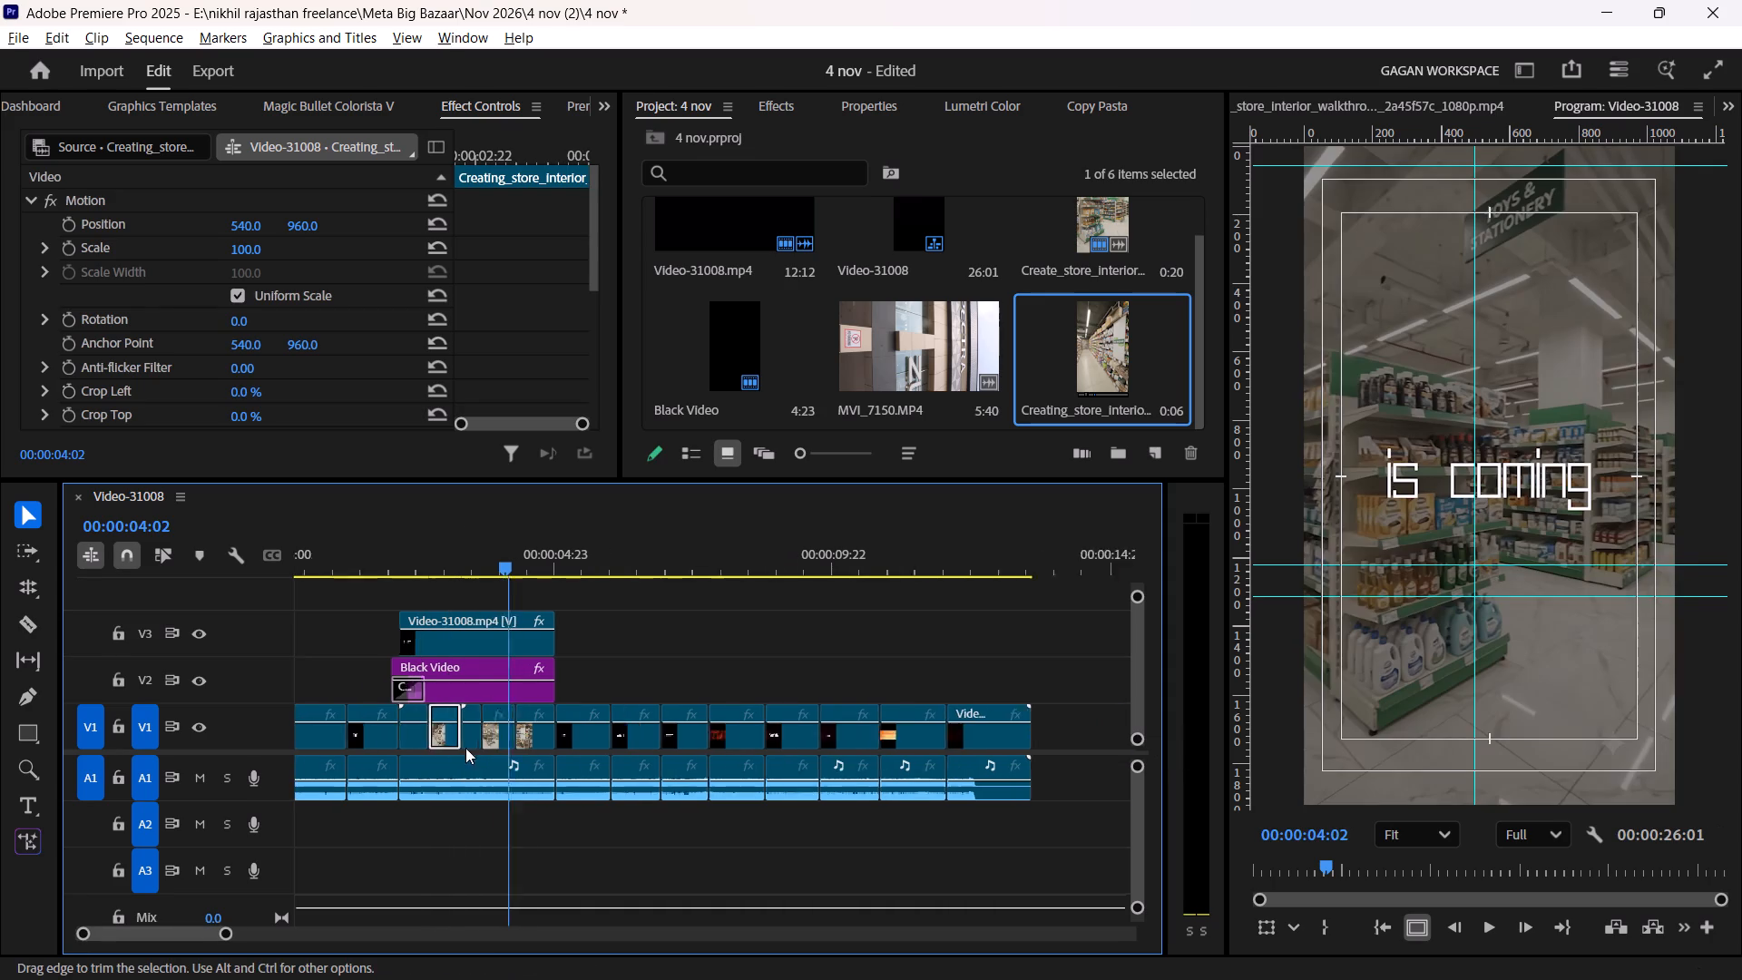
scroll(465, 748, "up", 12, "alt")
key("n")
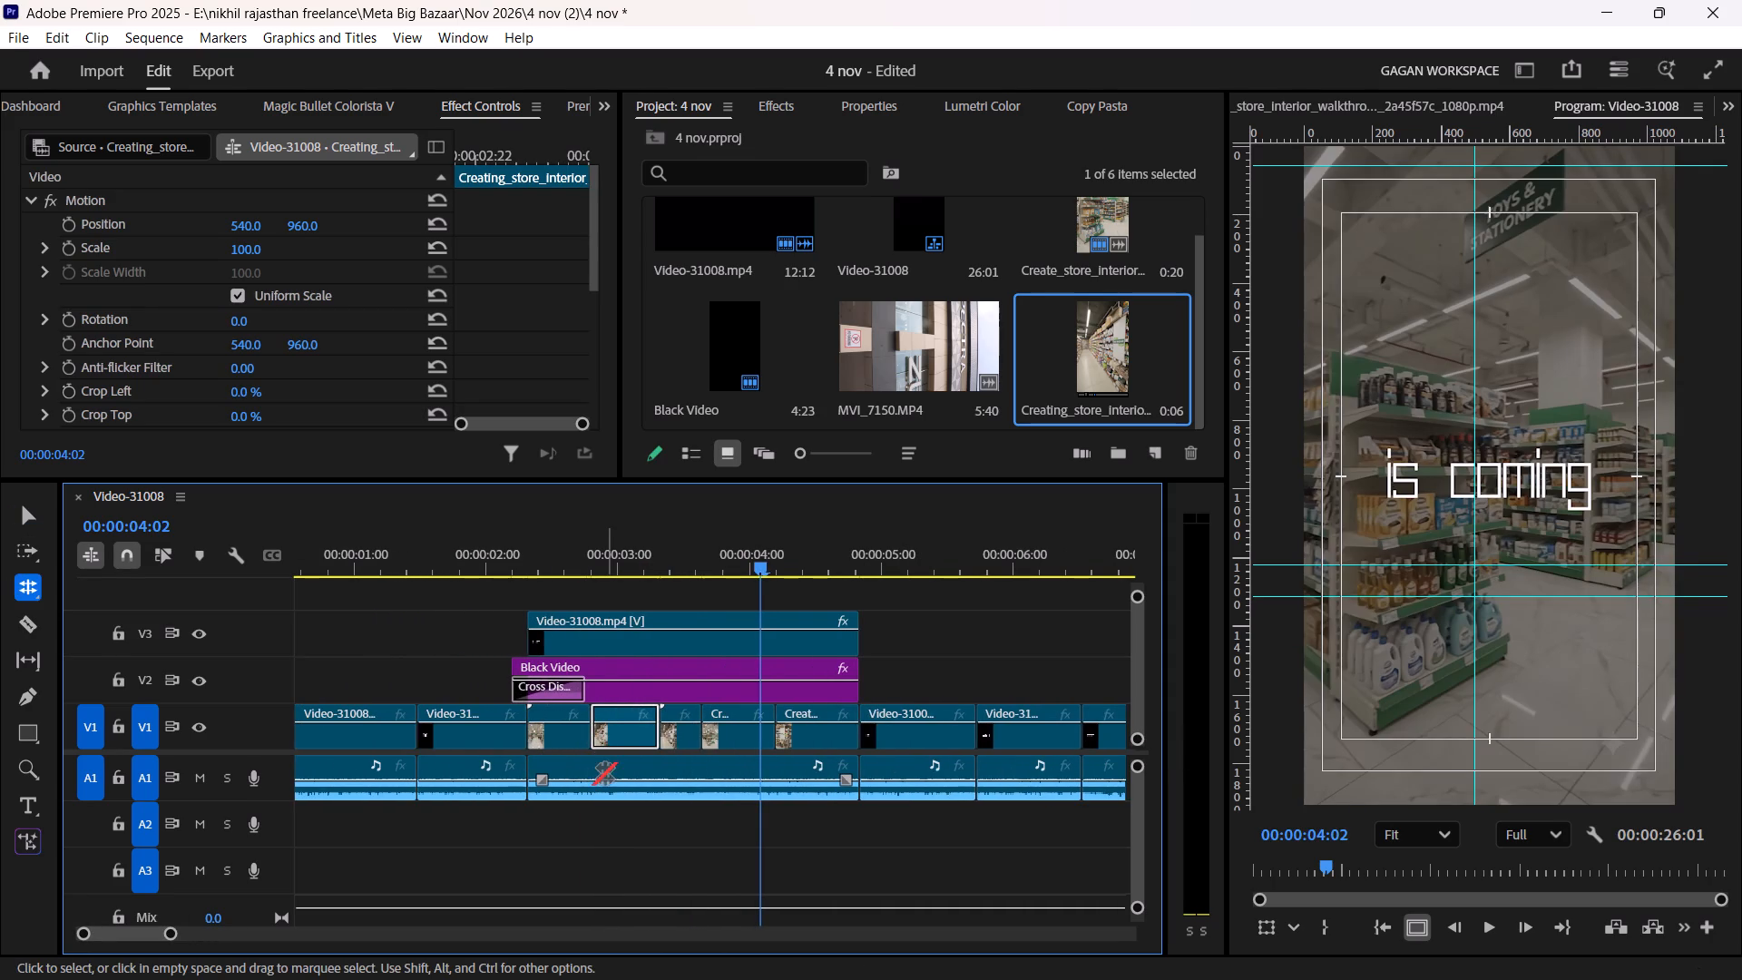
left_click_drag(602, 730, 592, 729)
left_click_drag(651, 727, 646, 727)
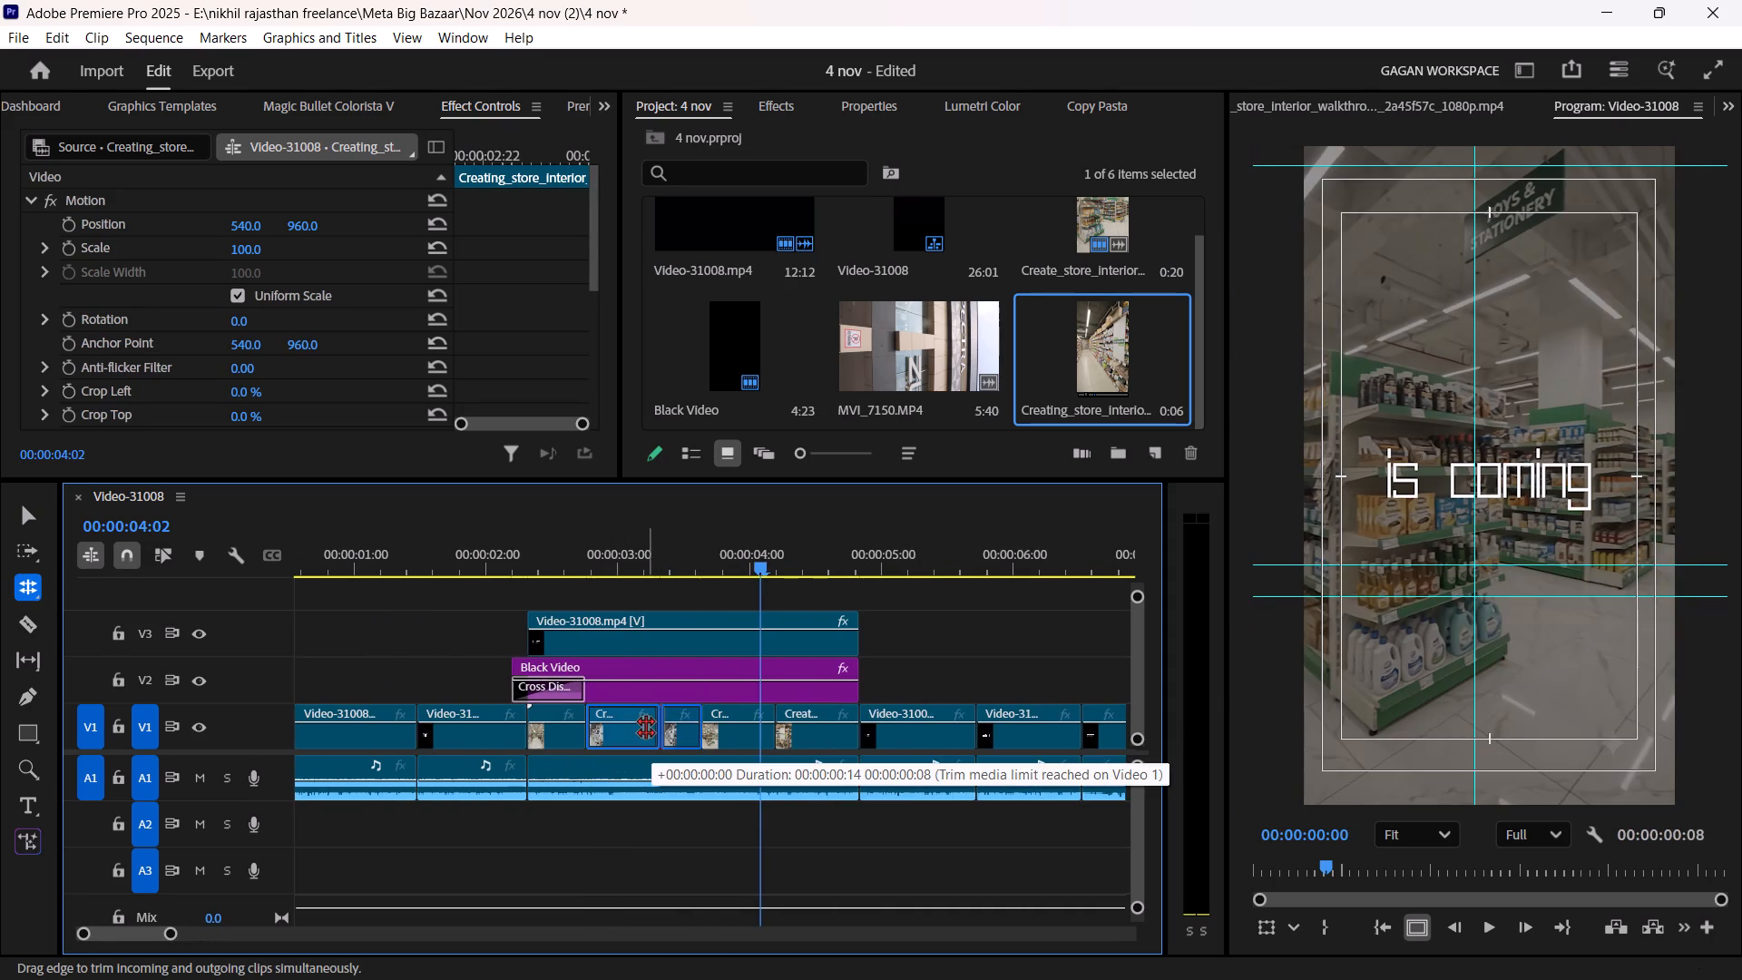
left_click_drag(646, 727, 642, 726)
left_click_drag(701, 730, 734, 745)
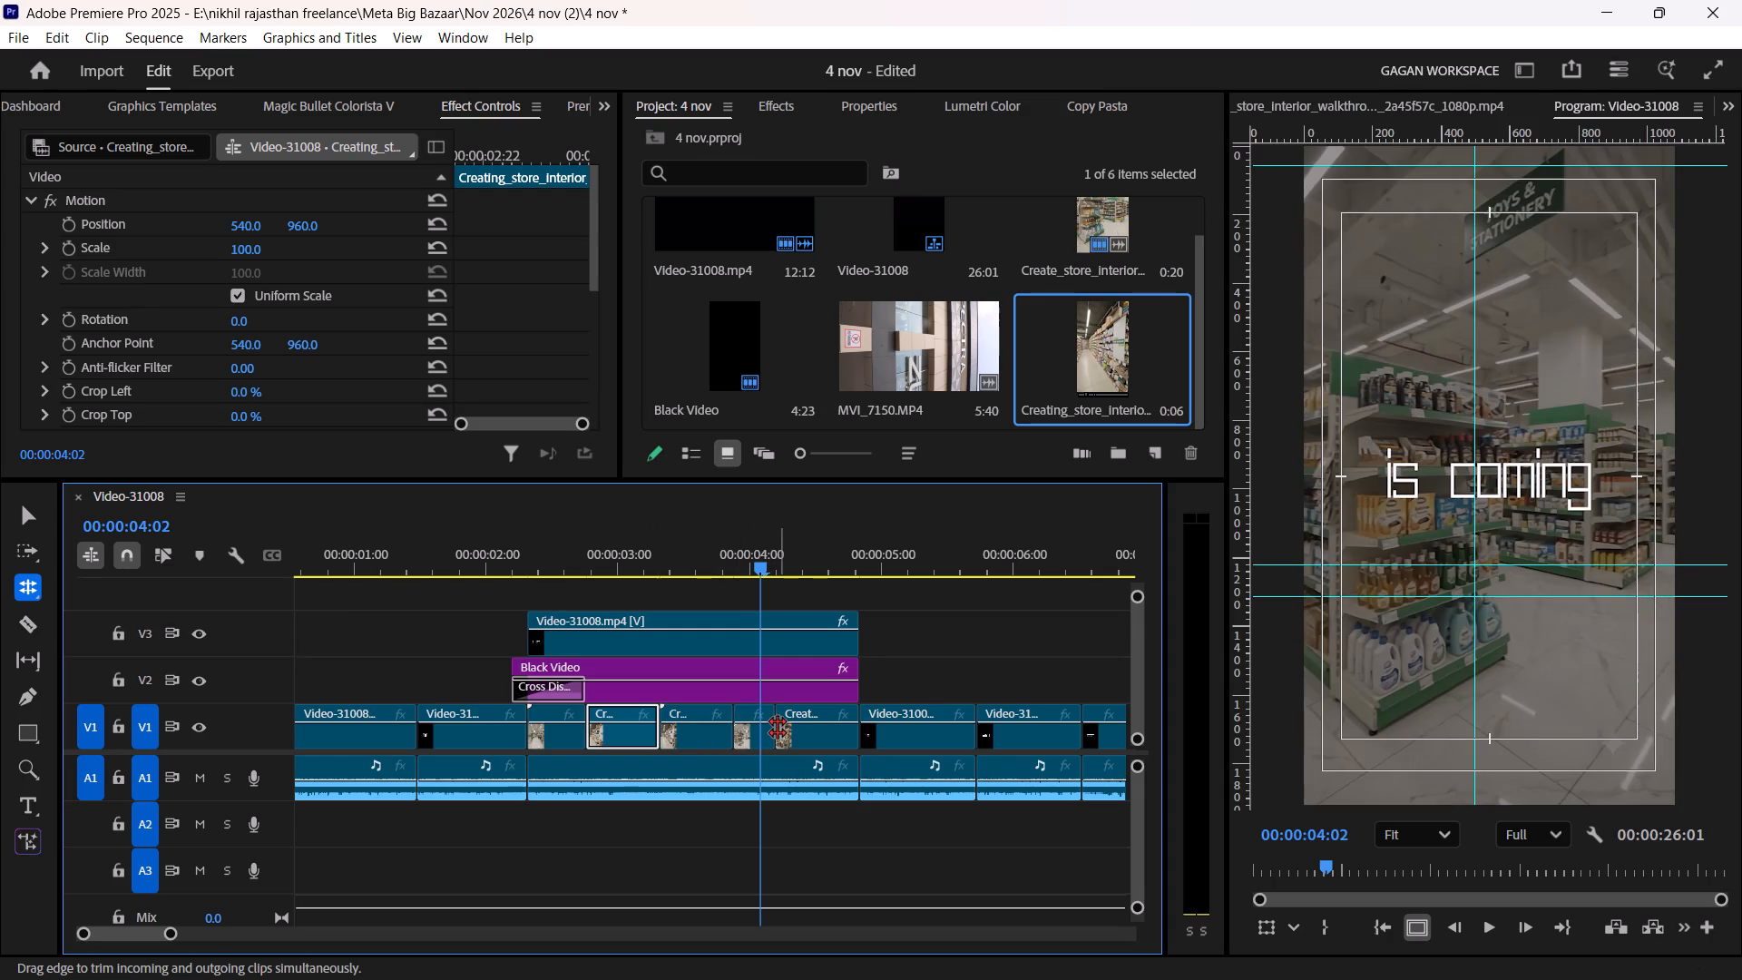
left_click_drag(778, 727, 807, 743)
key("v")
Play back the rearranged store excerpts beneath the title, replaying the final part, and save the project.
left_click(514, 551)
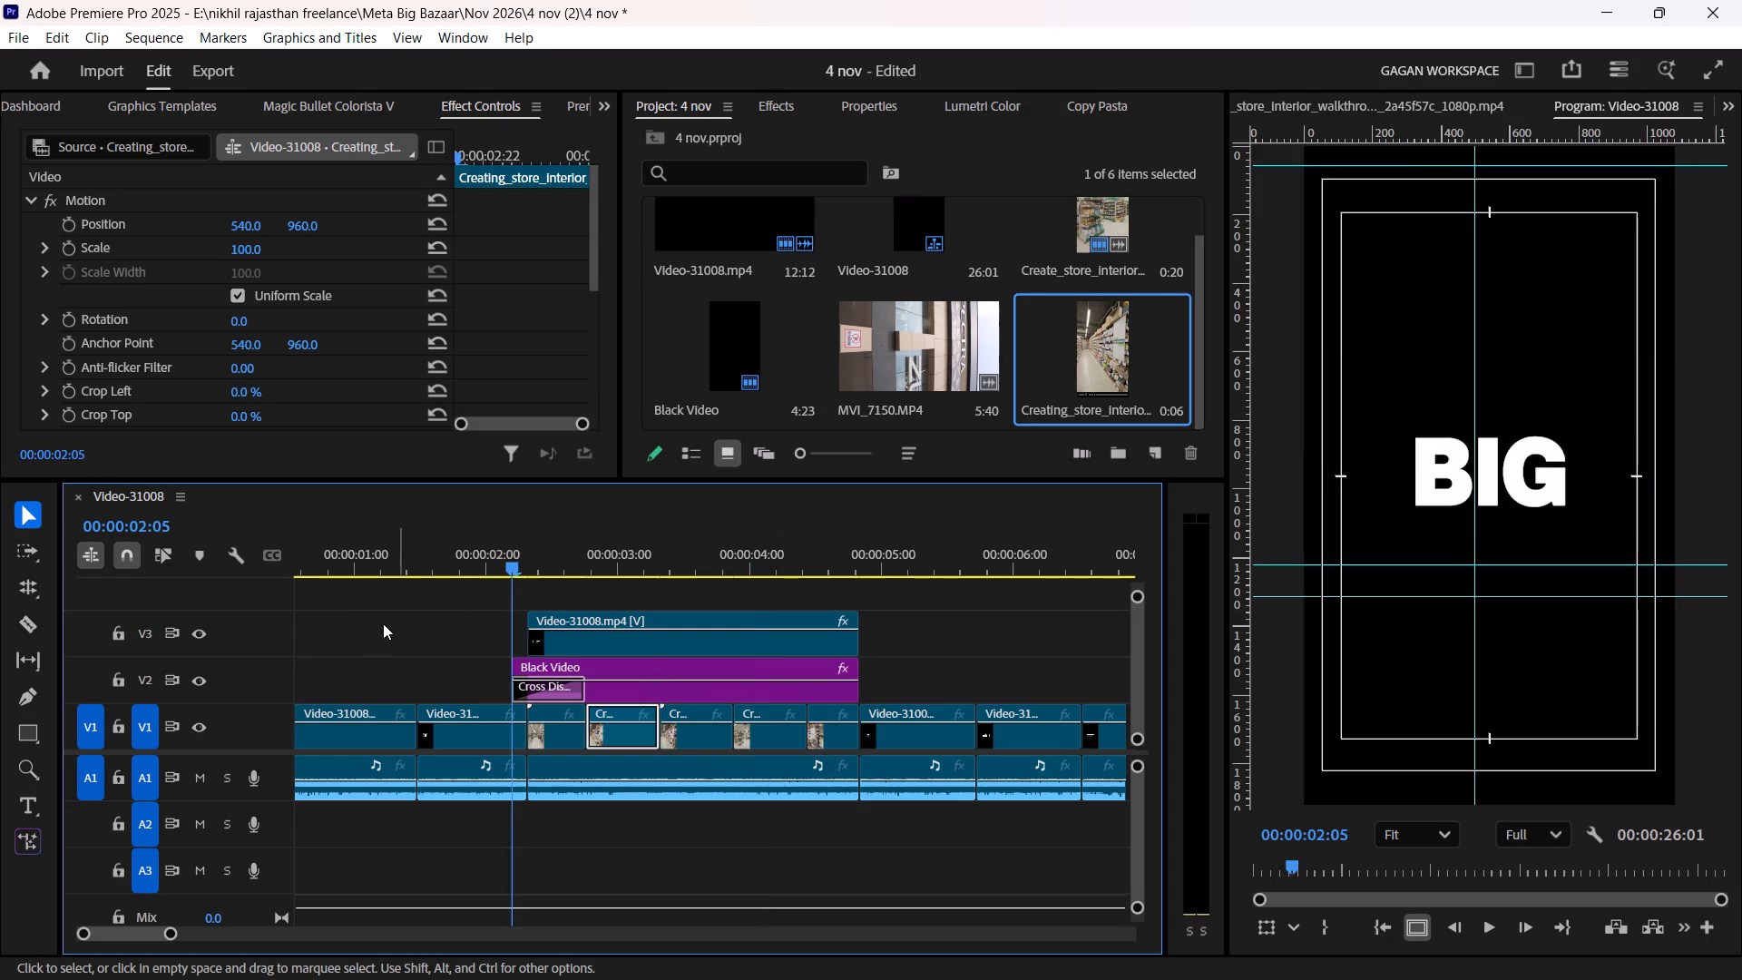
key("space")
left_click(374, 625)
scroll(455, 700, "down", 7, "alt")
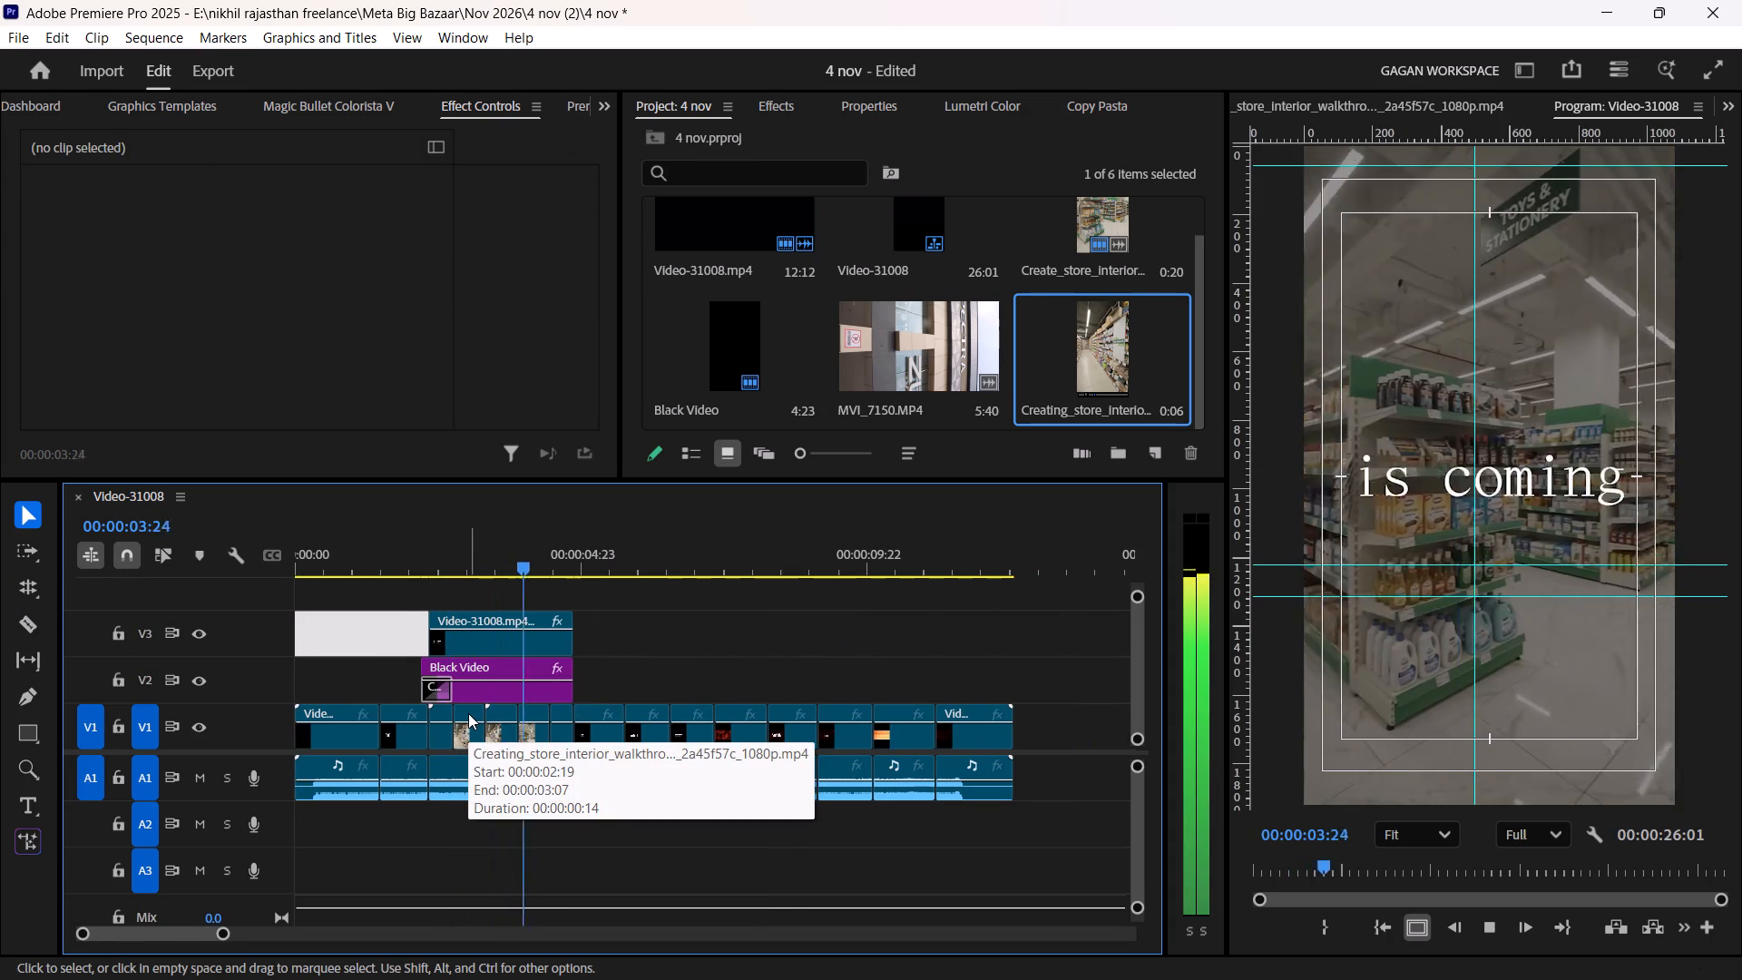
scroll(512, 719, "down", 5, "alt")
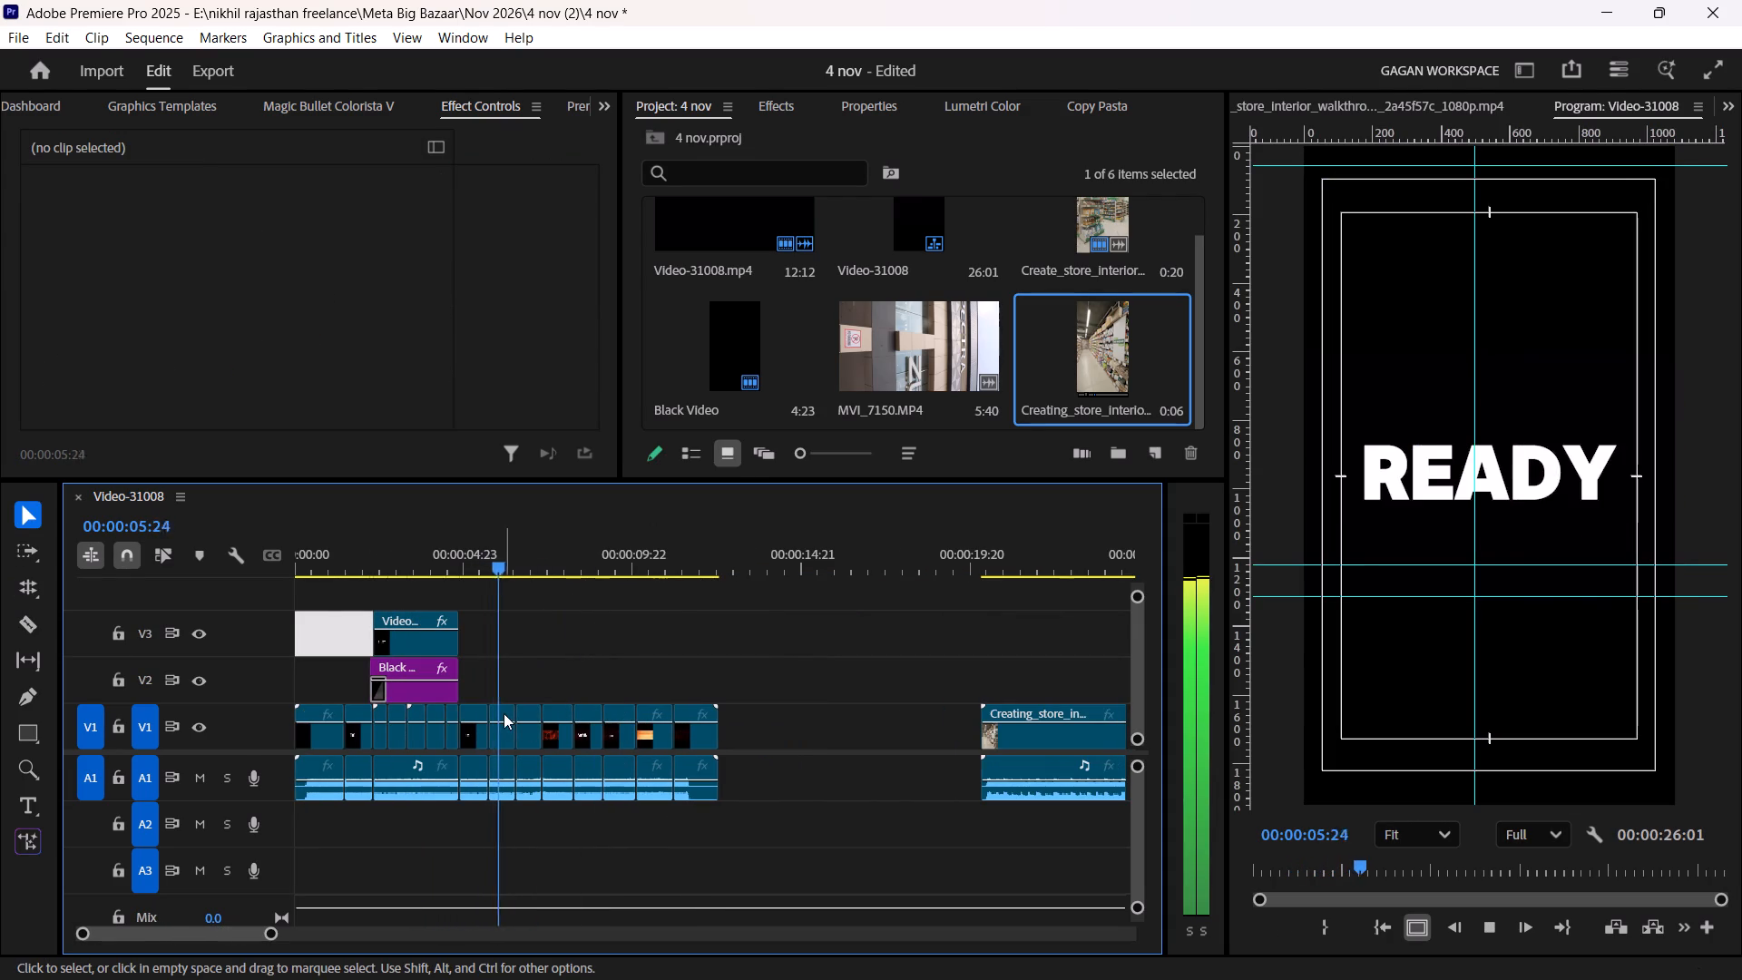
key("space")
scroll(504, 713, "up", 7, "alt")
left_click_drag(504, 583, 380, 533)
left_click(380, 532)
key("space")
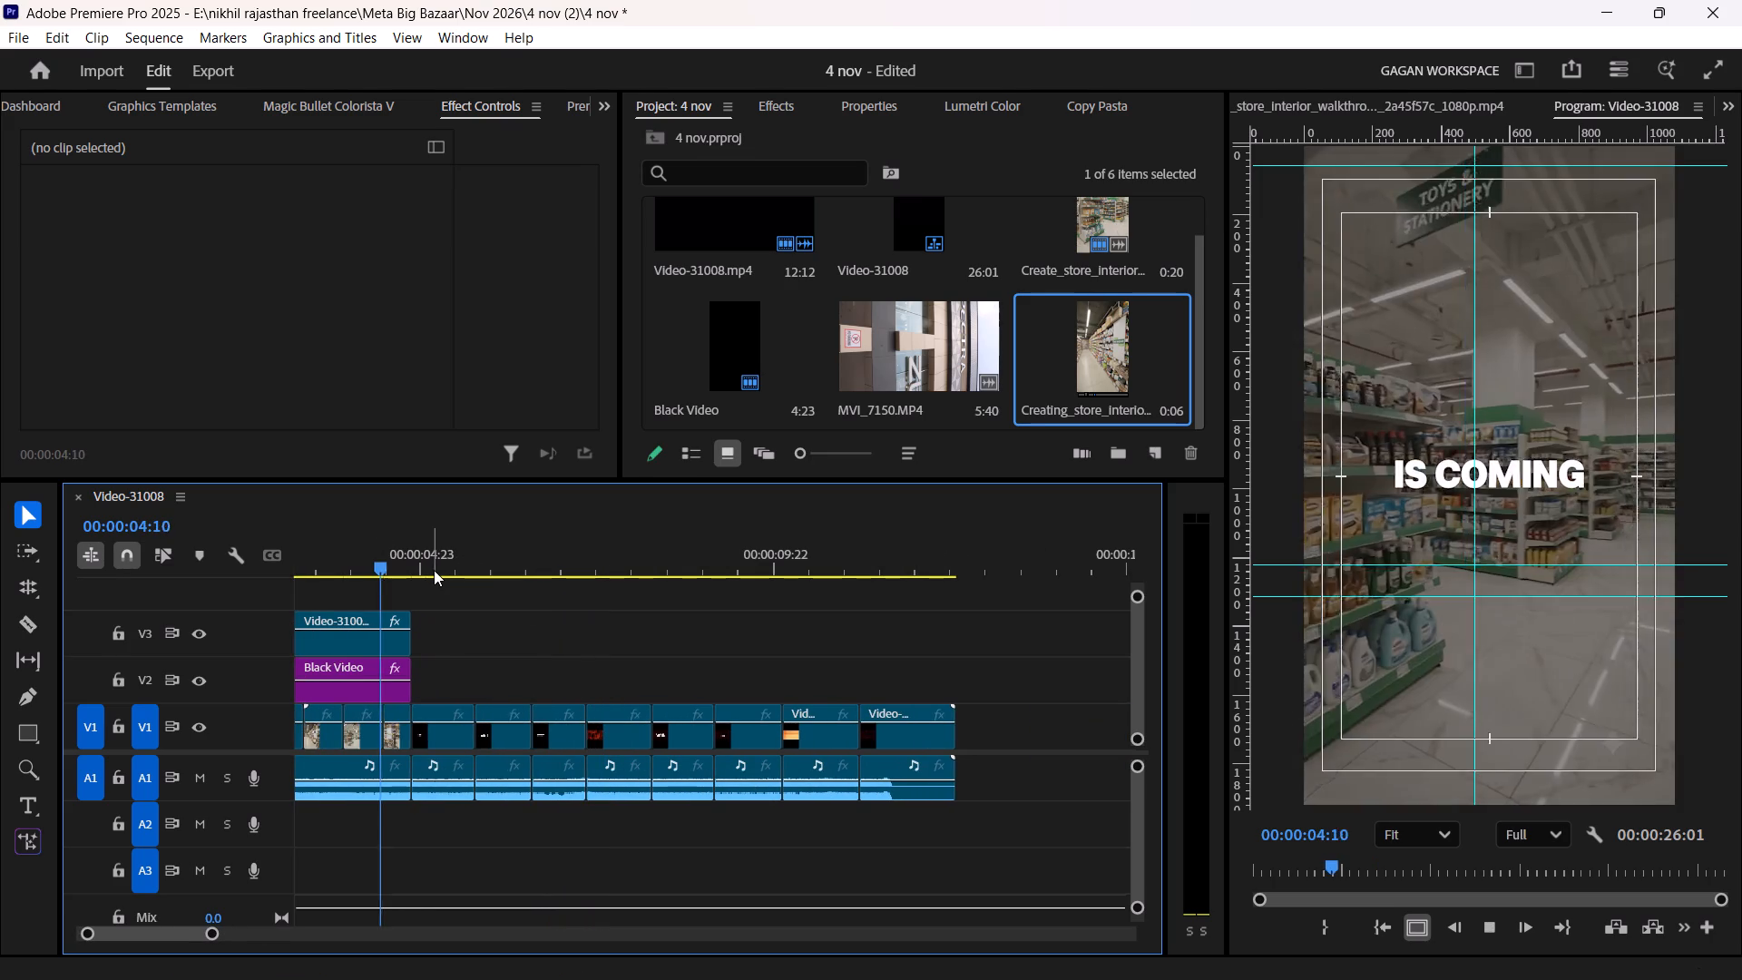
key("space")
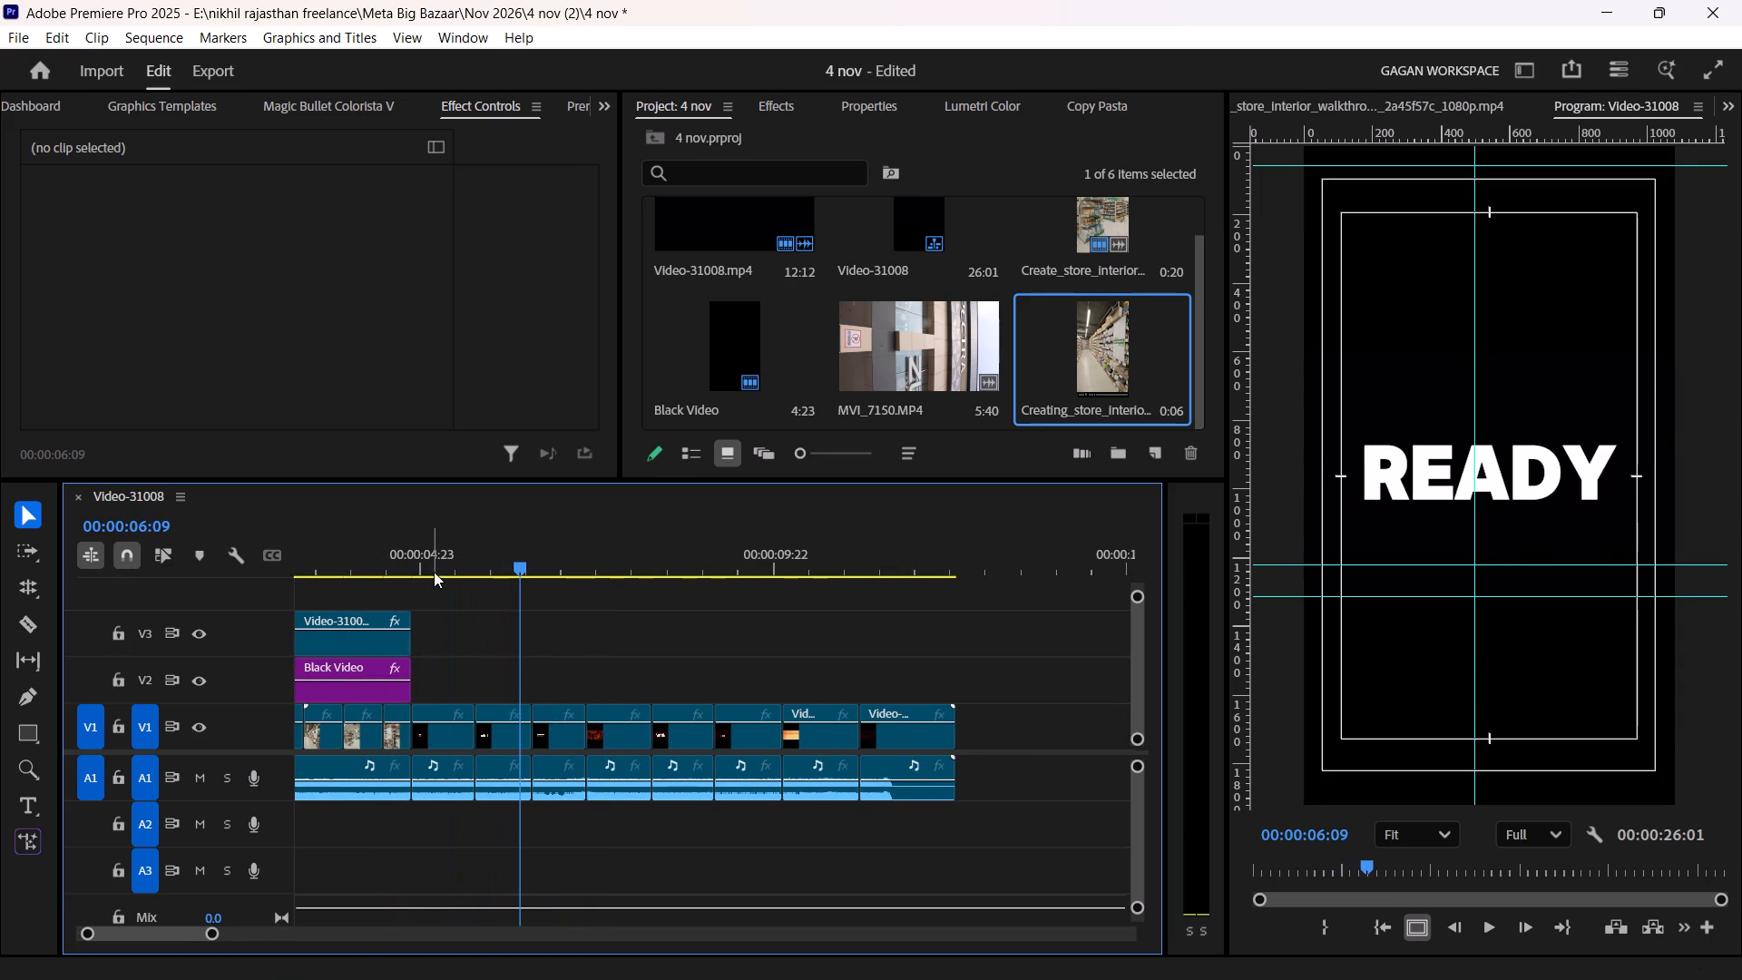
key("ctrl+s")
Play the sequence from about 00:00:01:20 through the title section to review the rhythm of the store cuts.
scroll(473, 837, "down", 6, "alt")
scroll(445, 802, "up", 6)
left_click_drag(375, 543, 366, 544)
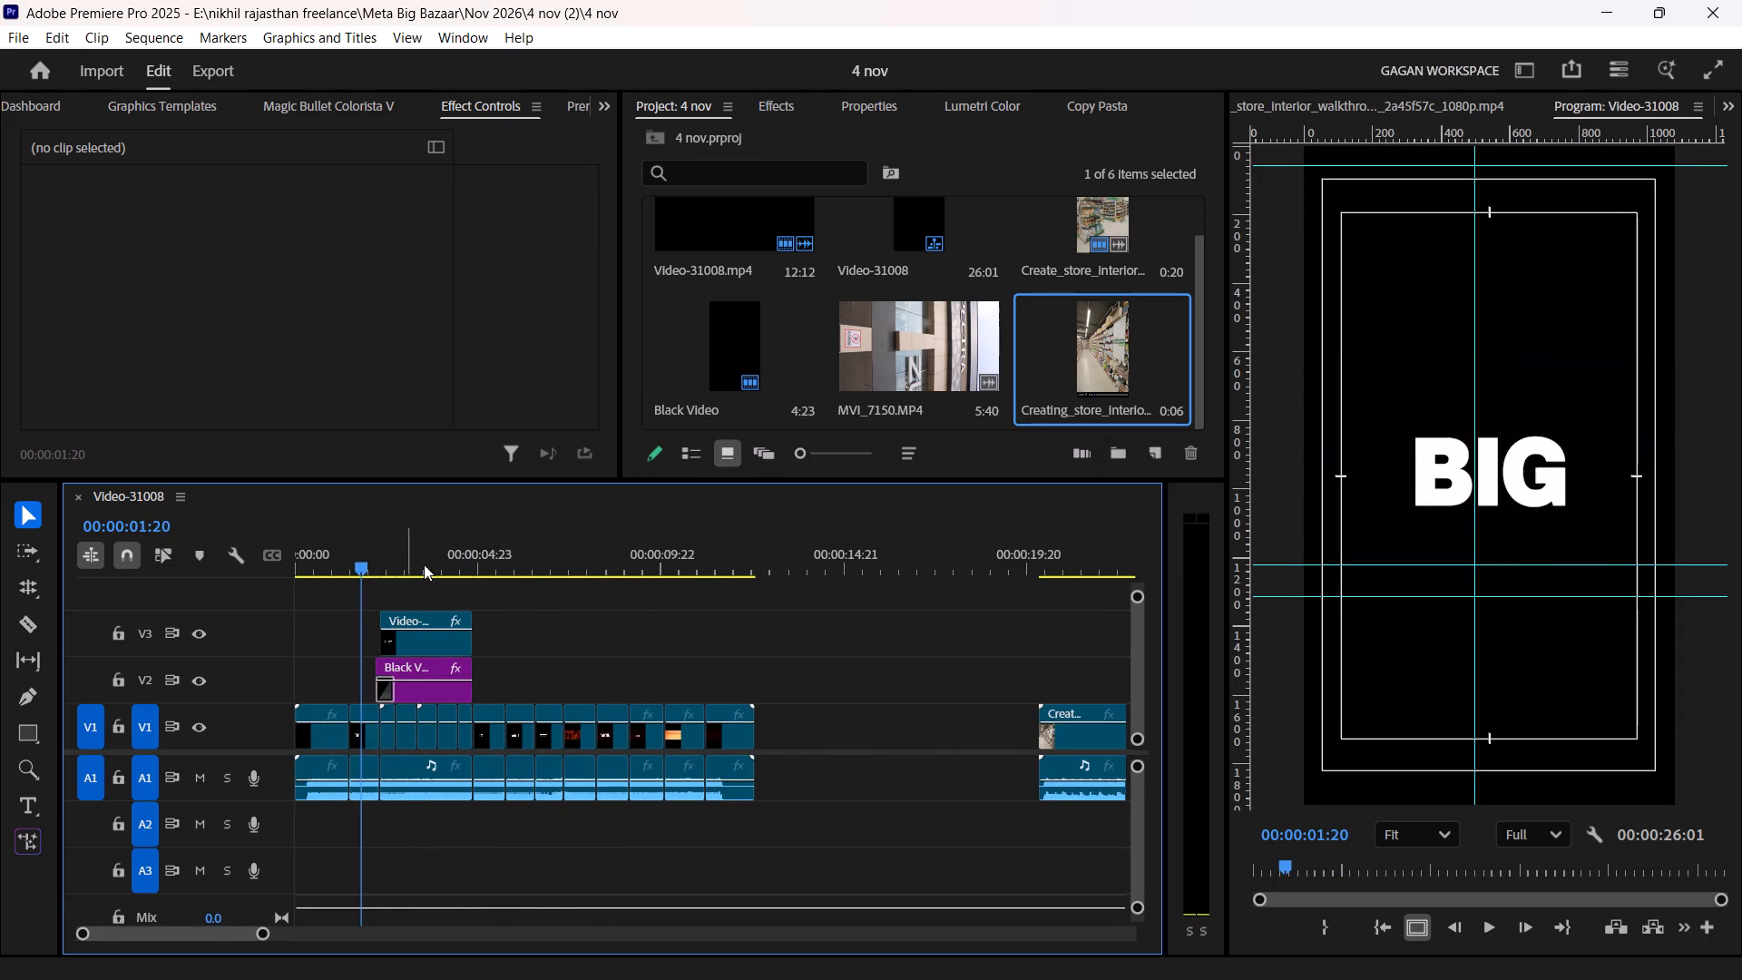
key("space")
left_click(569, 649)
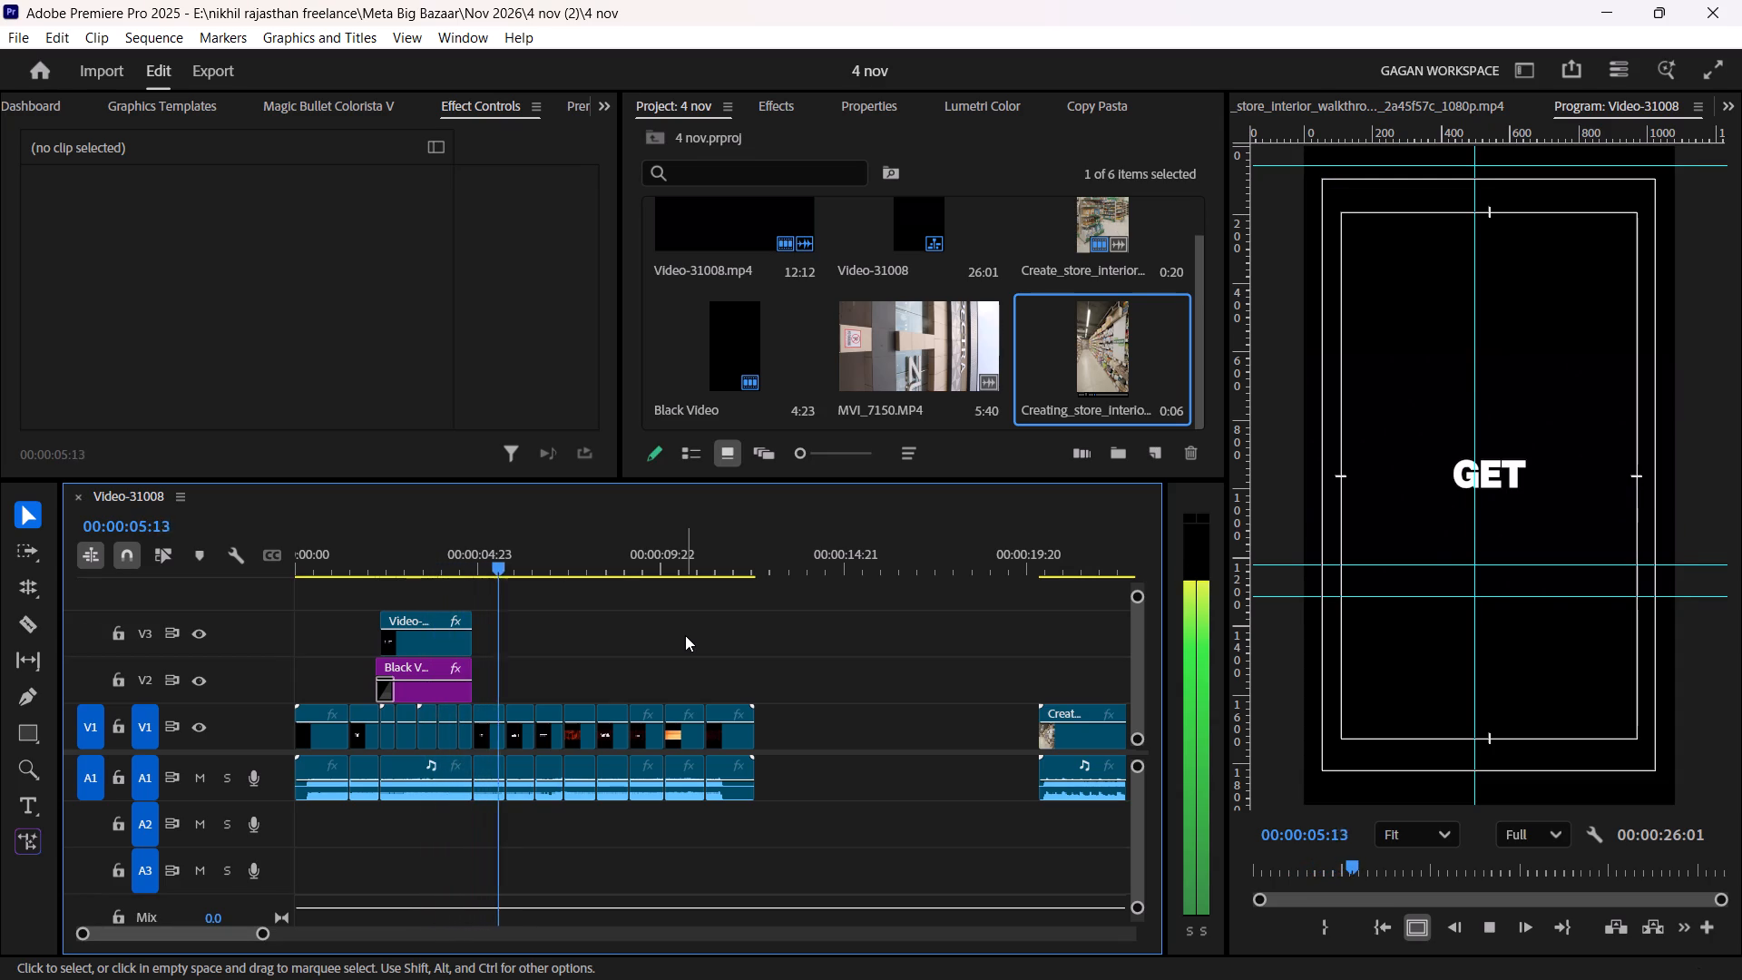
key("space")
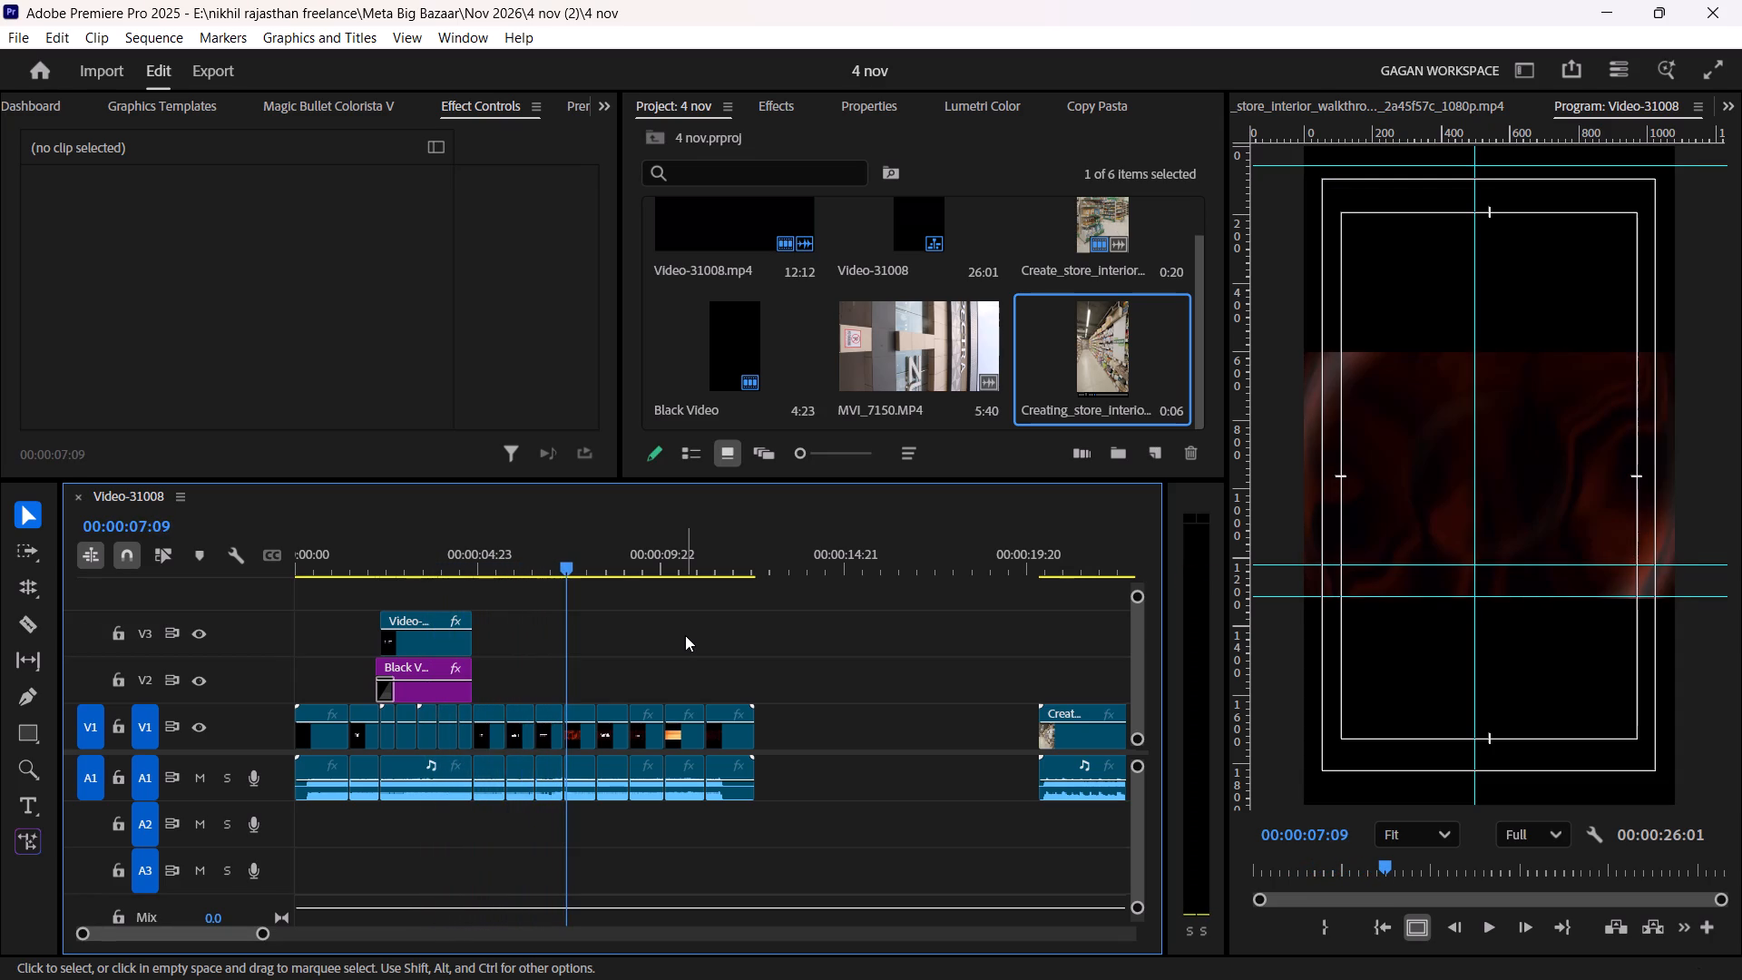
At 00:00:02:21, draw a narrow vertical rectangle over the frame's centre line, extending past the frame's top and bottom edges.
left_click_drag(421, 551, 402, 544)
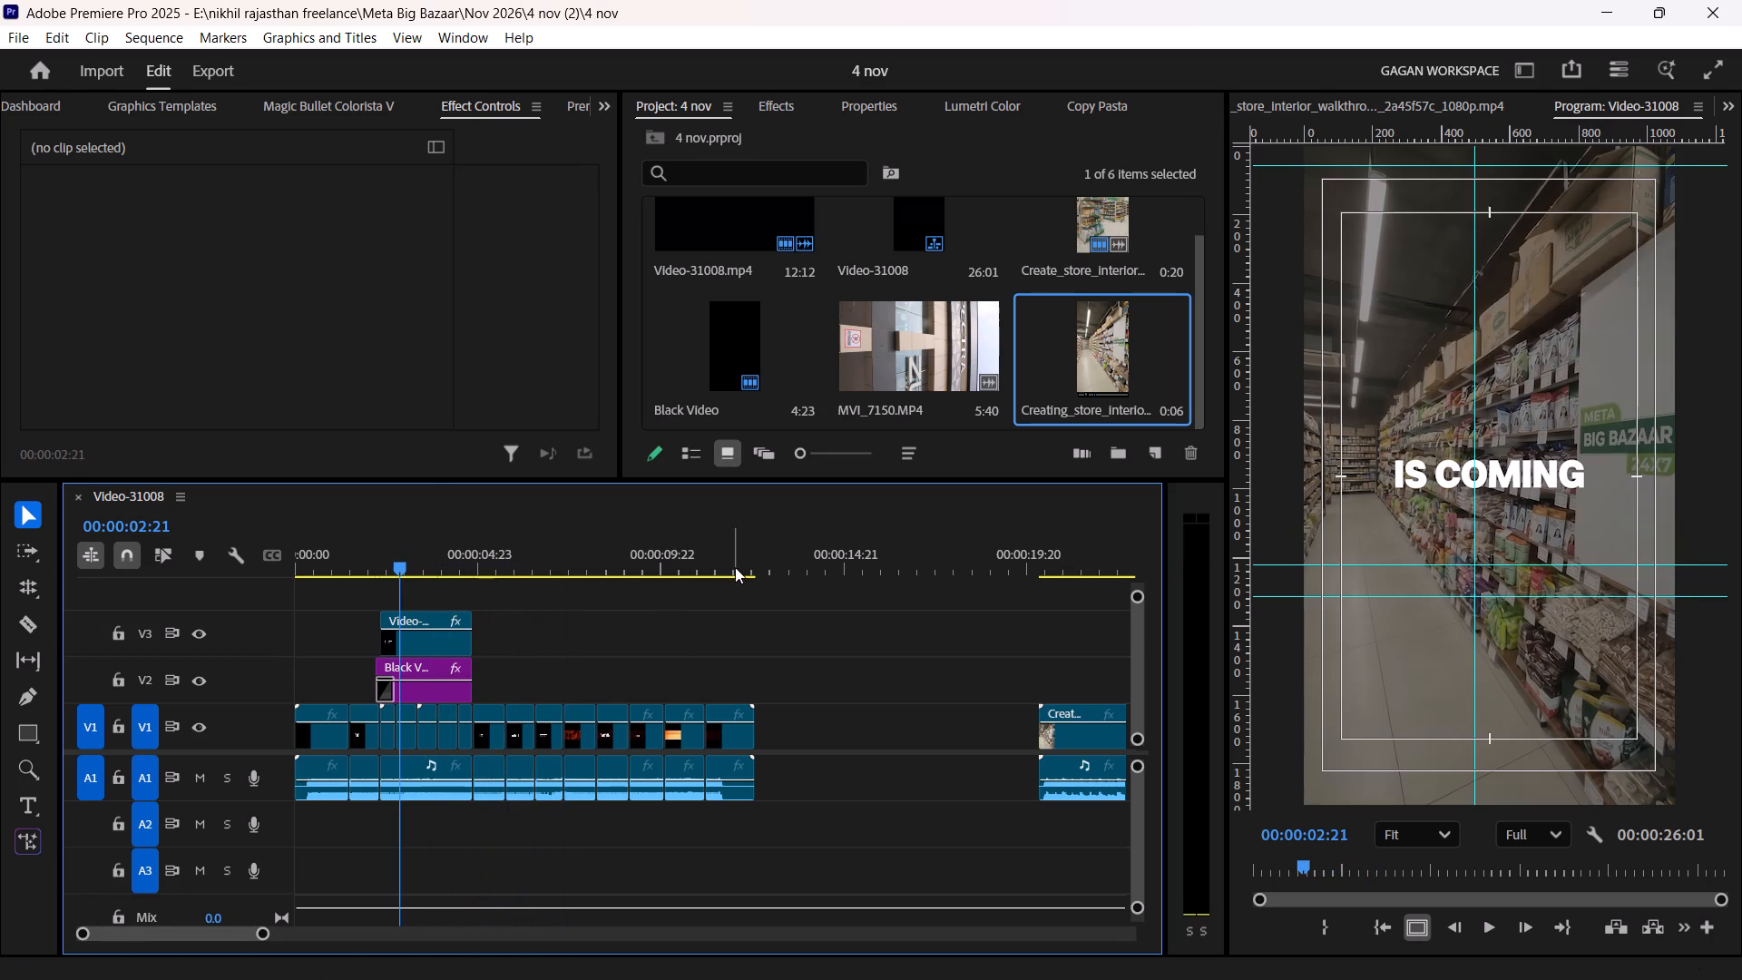
scroll(1506, 581, "down", 3)
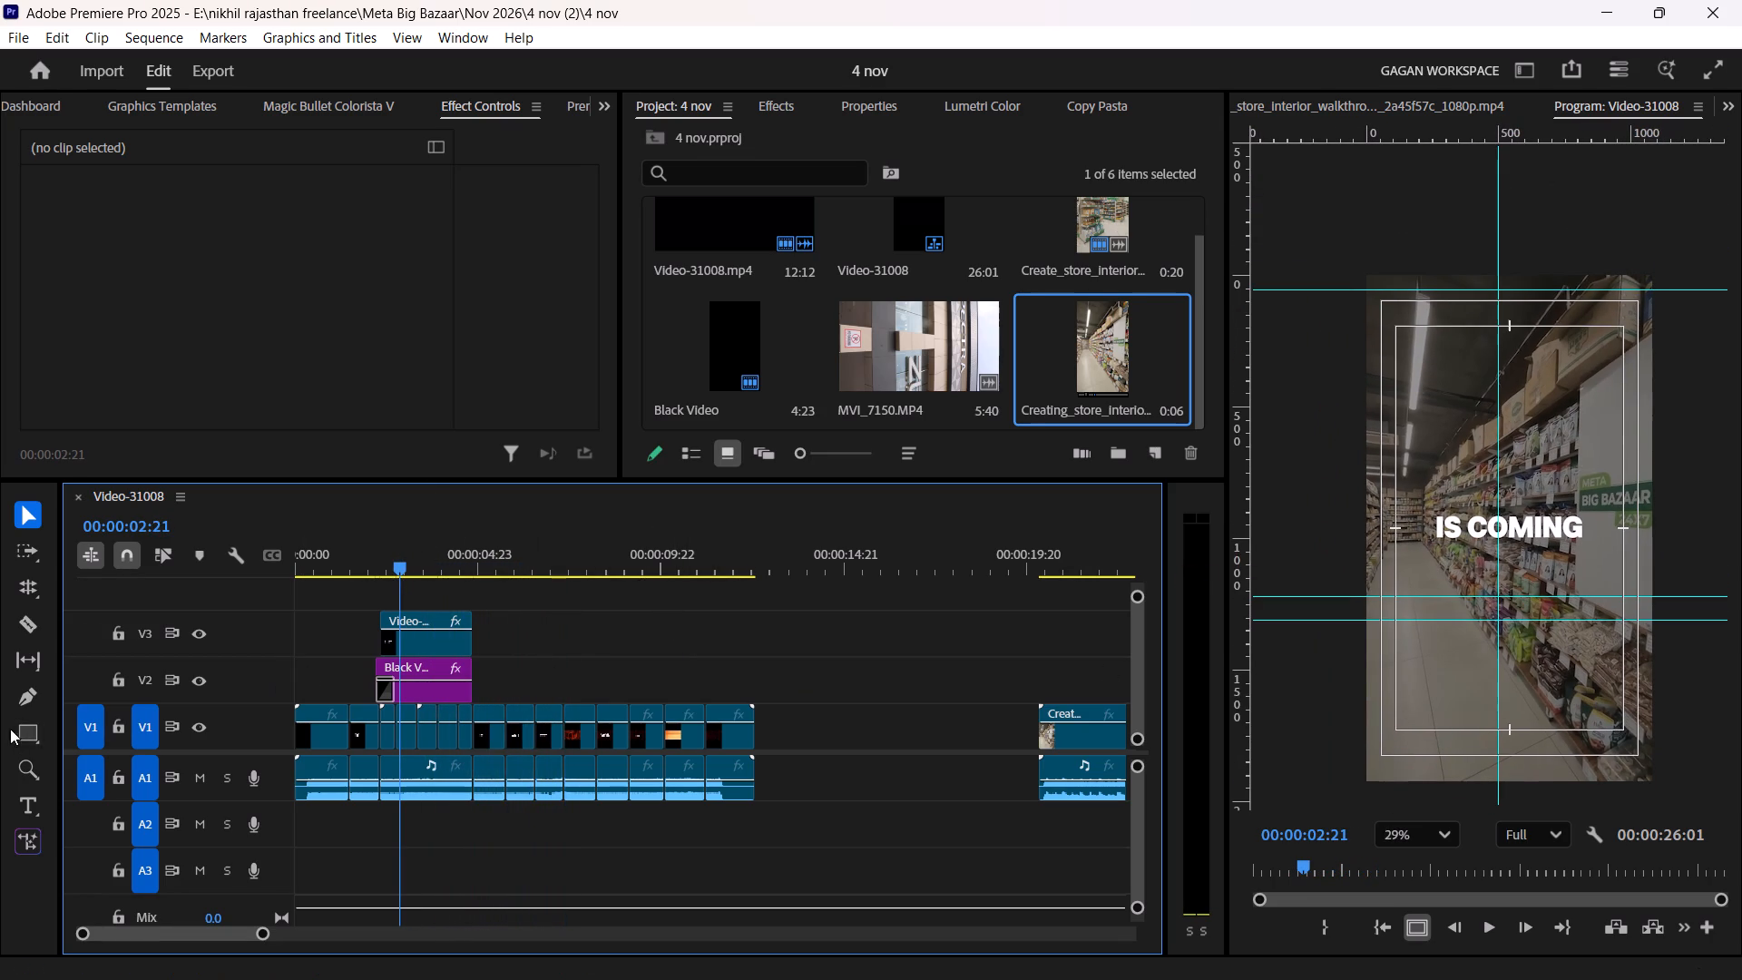
left_click(26, 732)
left_click_drag(1331, 204, 1342, 211)
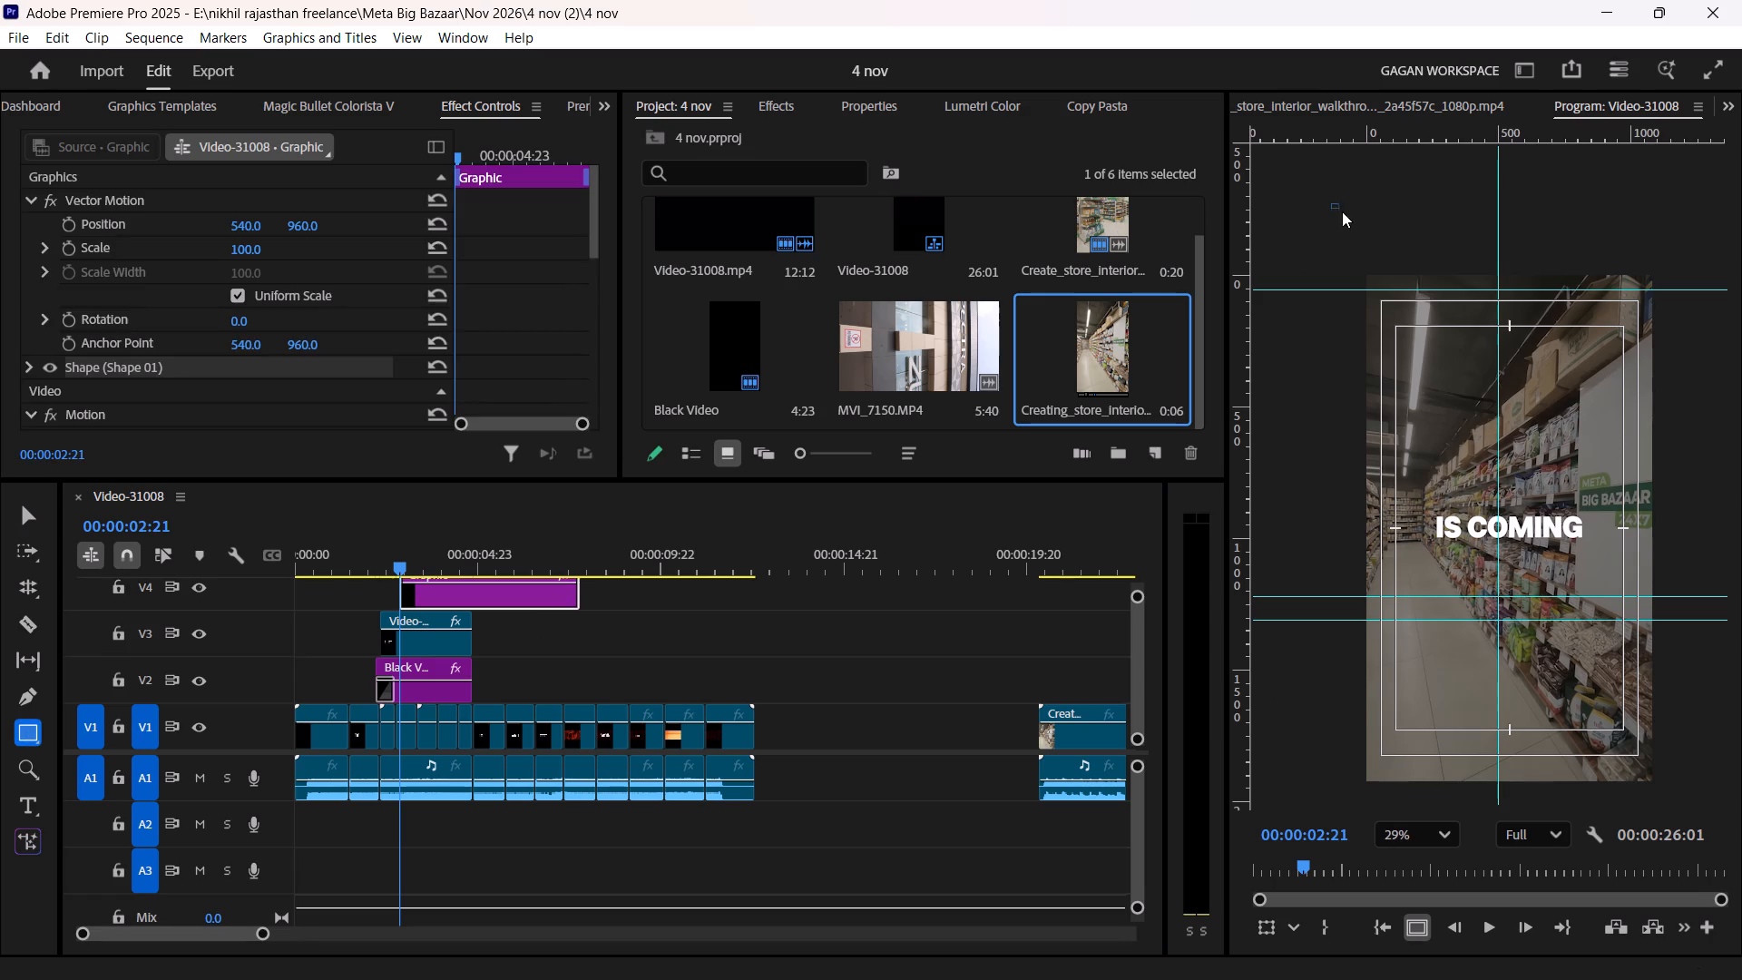
left_click_drag(1342, 211, 1381, 270)
key("ctrl+z")
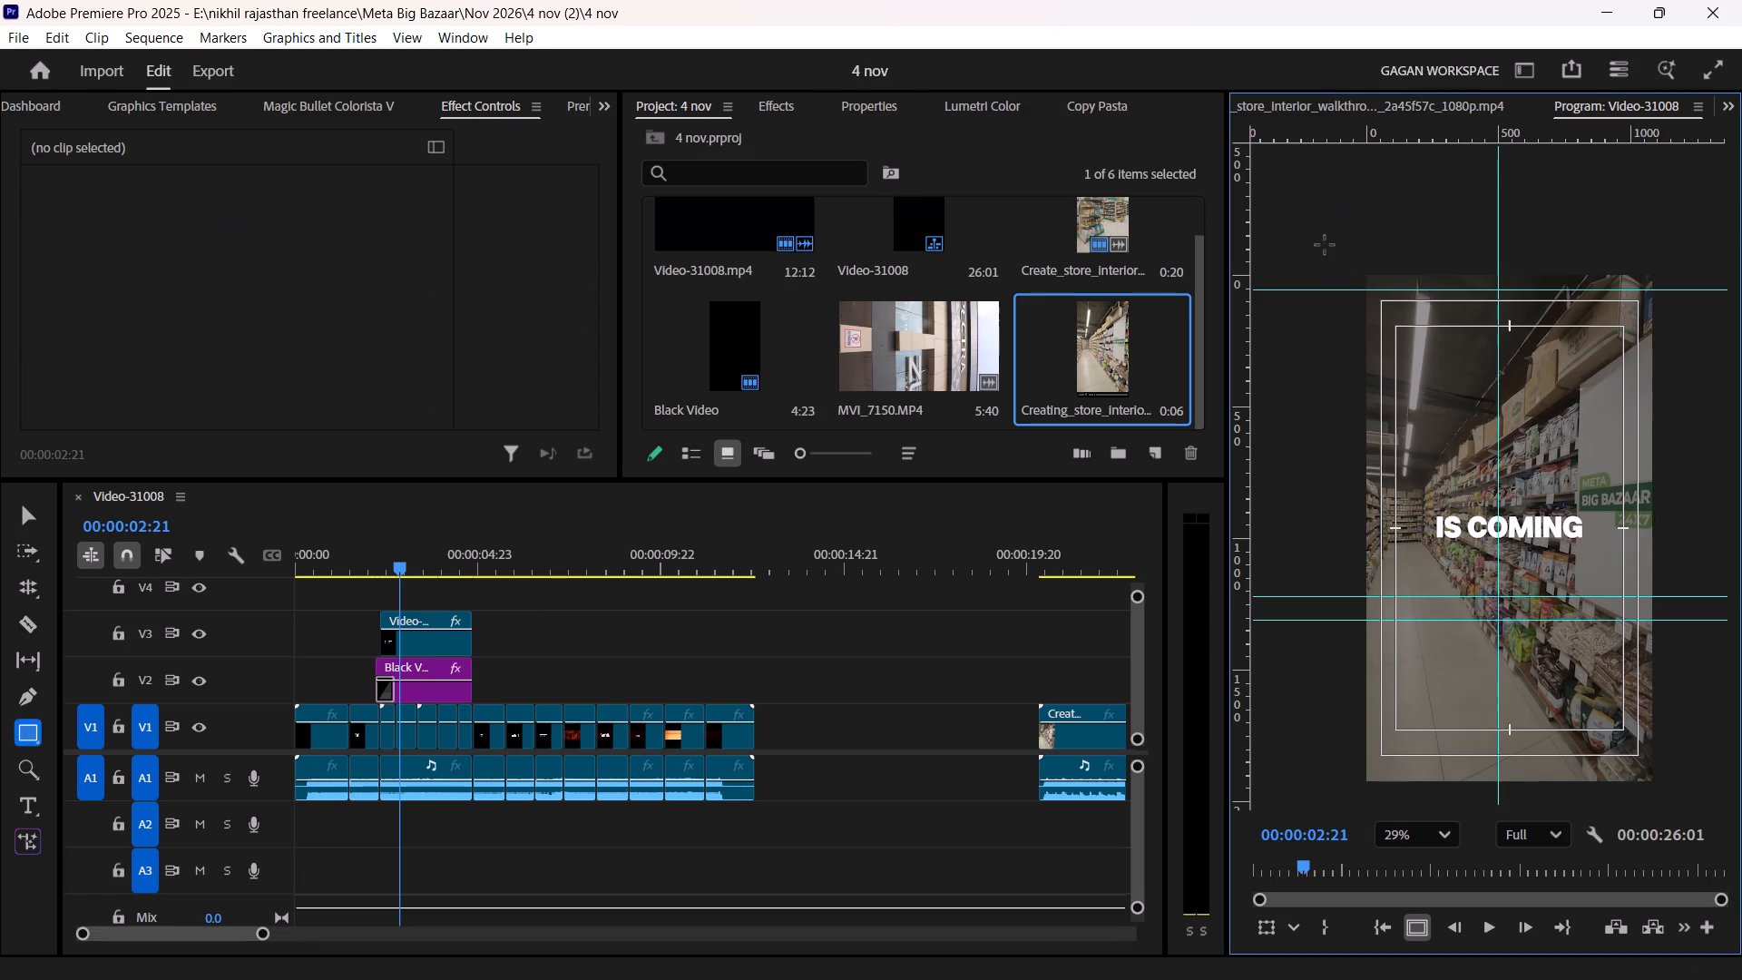
left_click_drag(1476, 216, 1486, 773)
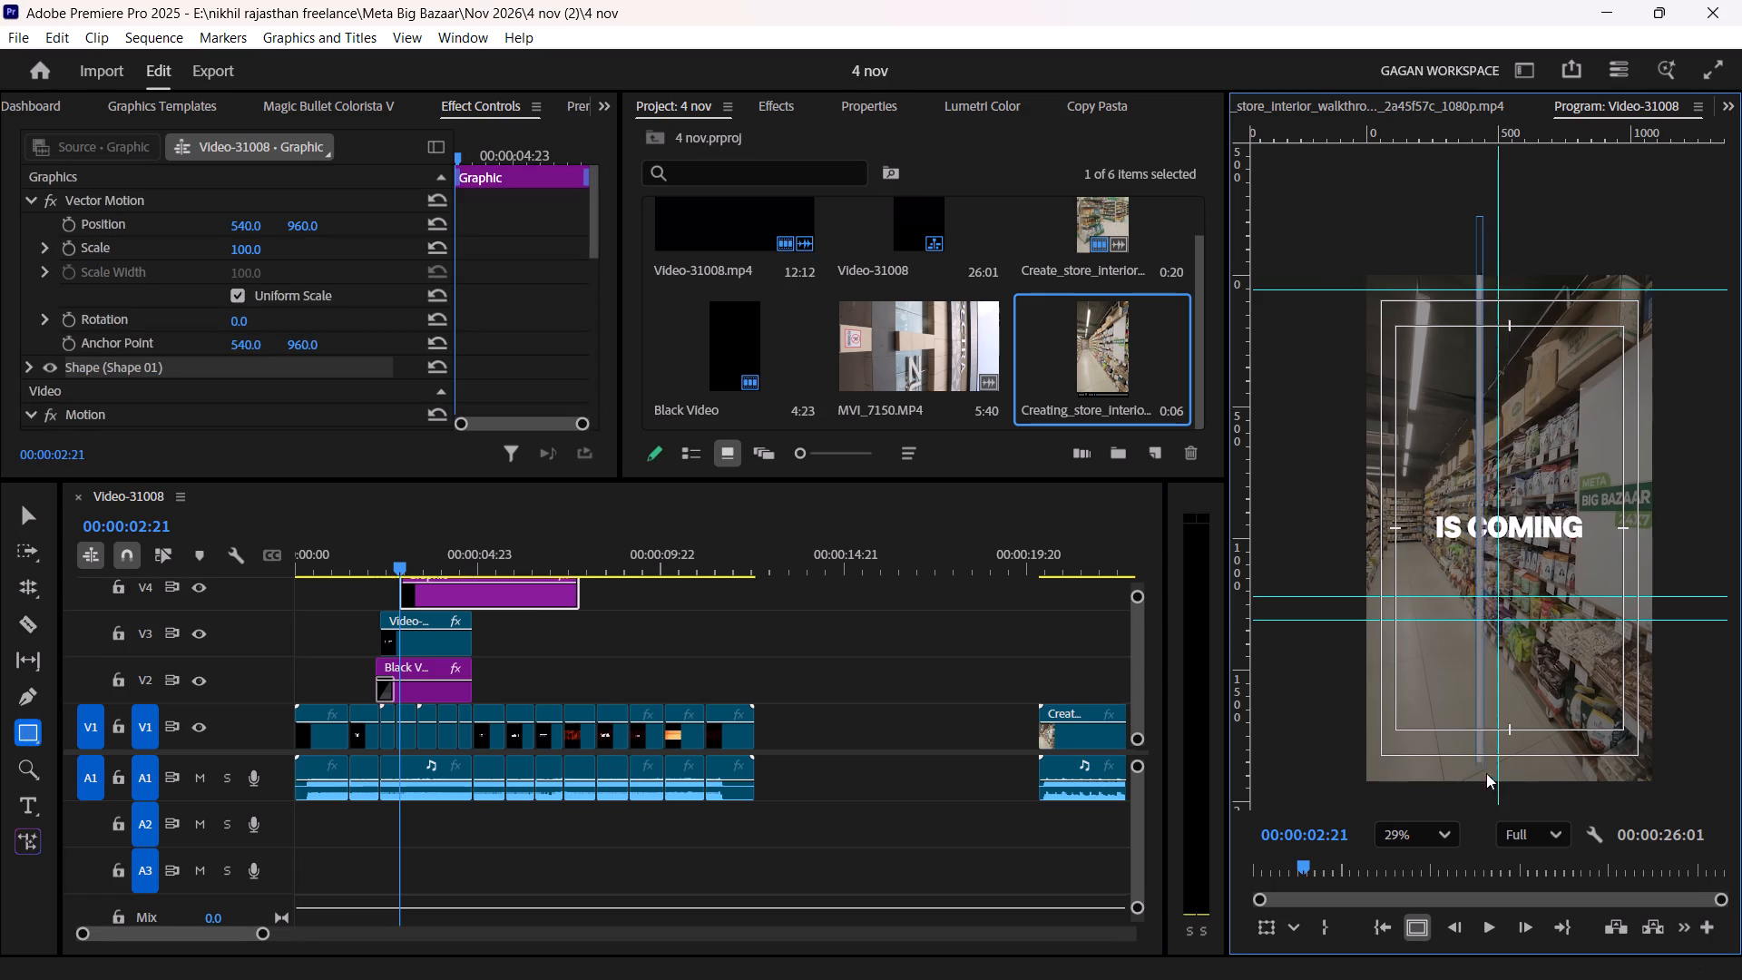
left_click_drag(1486, 773, 1506, 802)
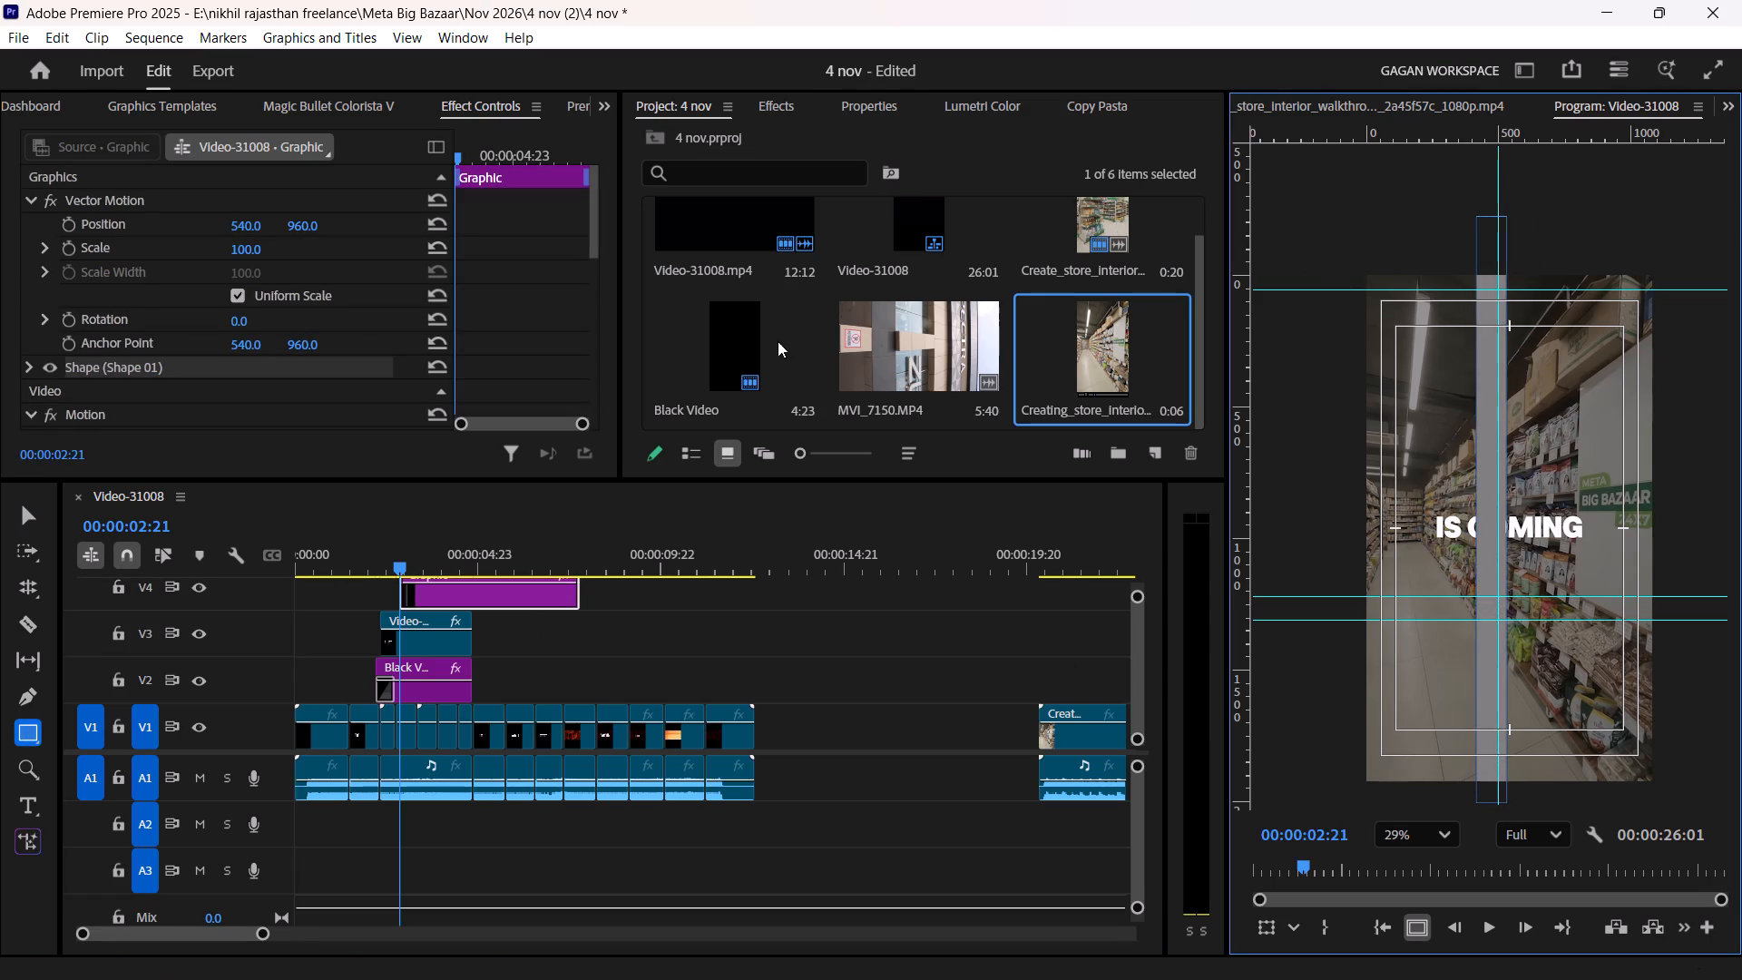
Set the rectangle shape's fill colour to black.
left_click(918, 111)
left_click(708, 364)
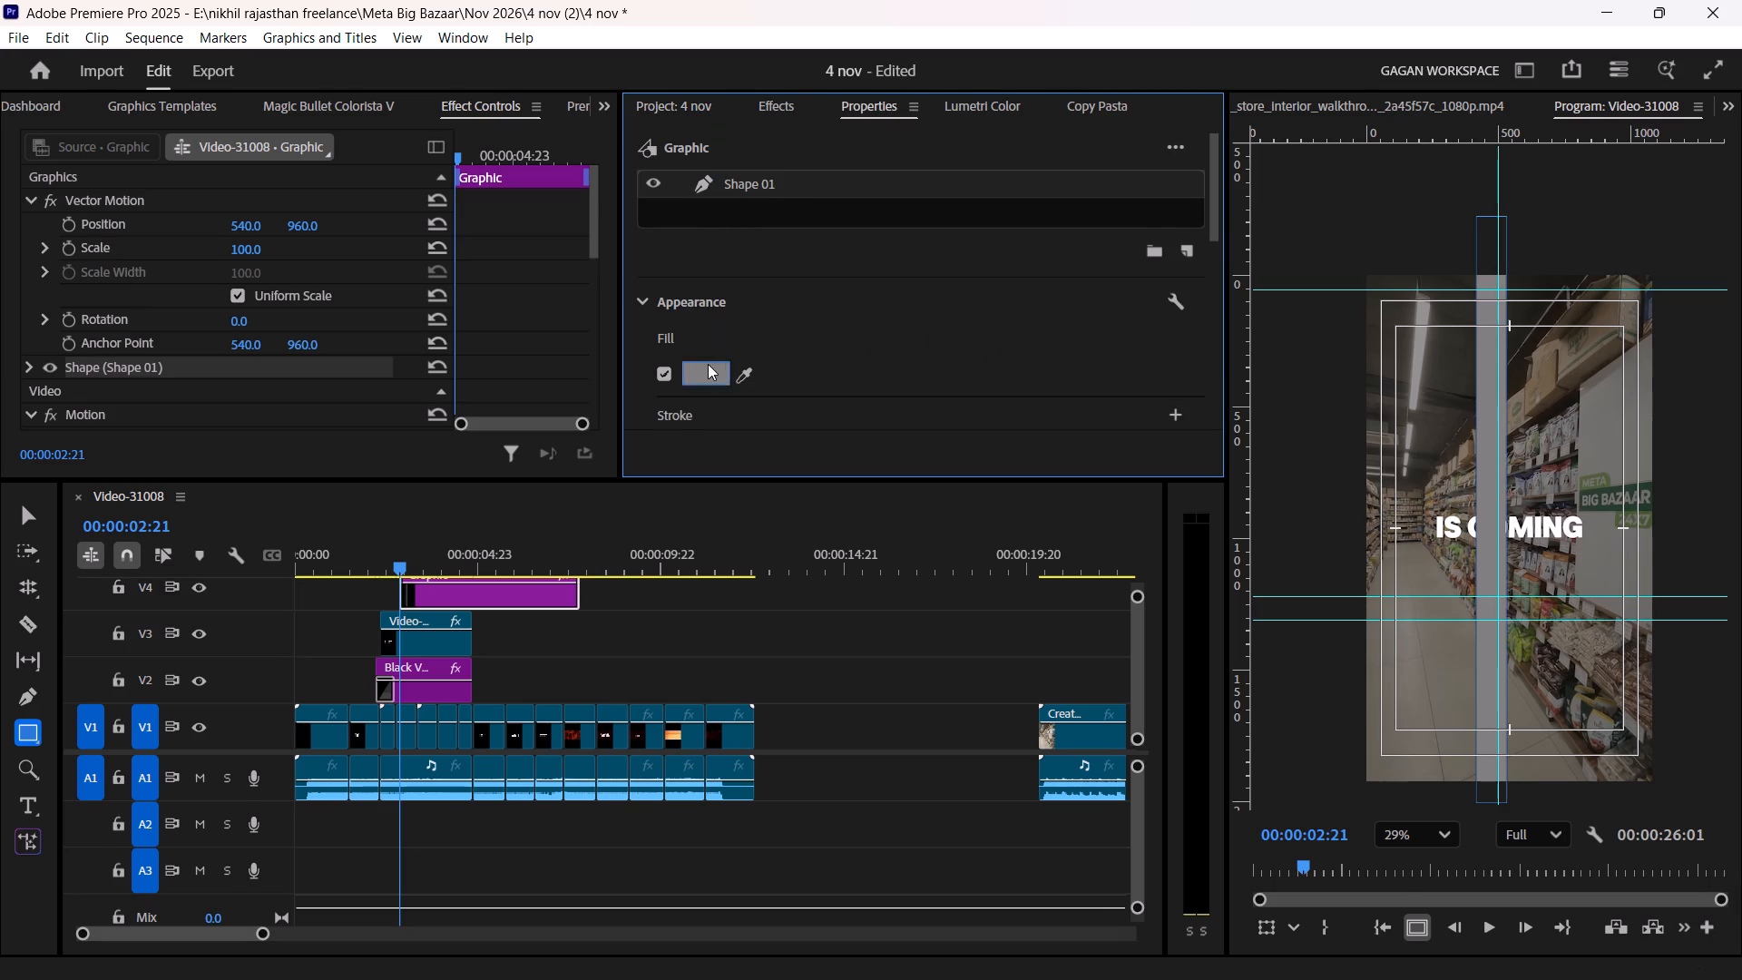
left_click_drag(724, 396, 582, 299)
left_click(1036, 695)
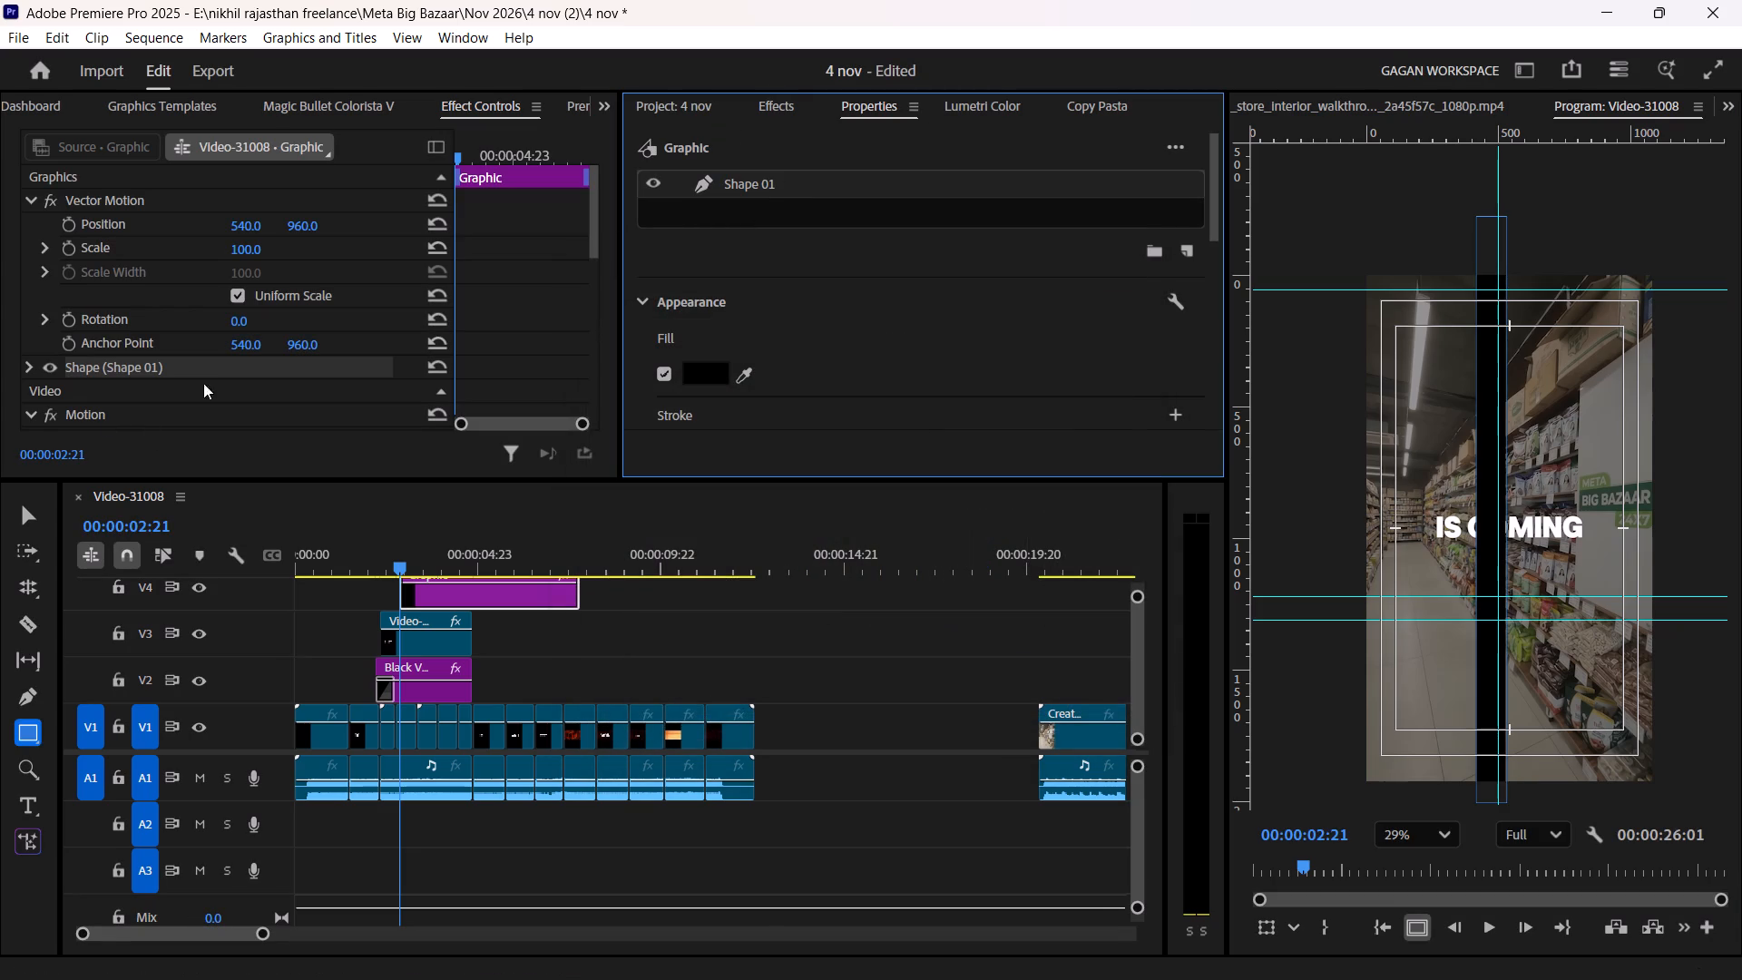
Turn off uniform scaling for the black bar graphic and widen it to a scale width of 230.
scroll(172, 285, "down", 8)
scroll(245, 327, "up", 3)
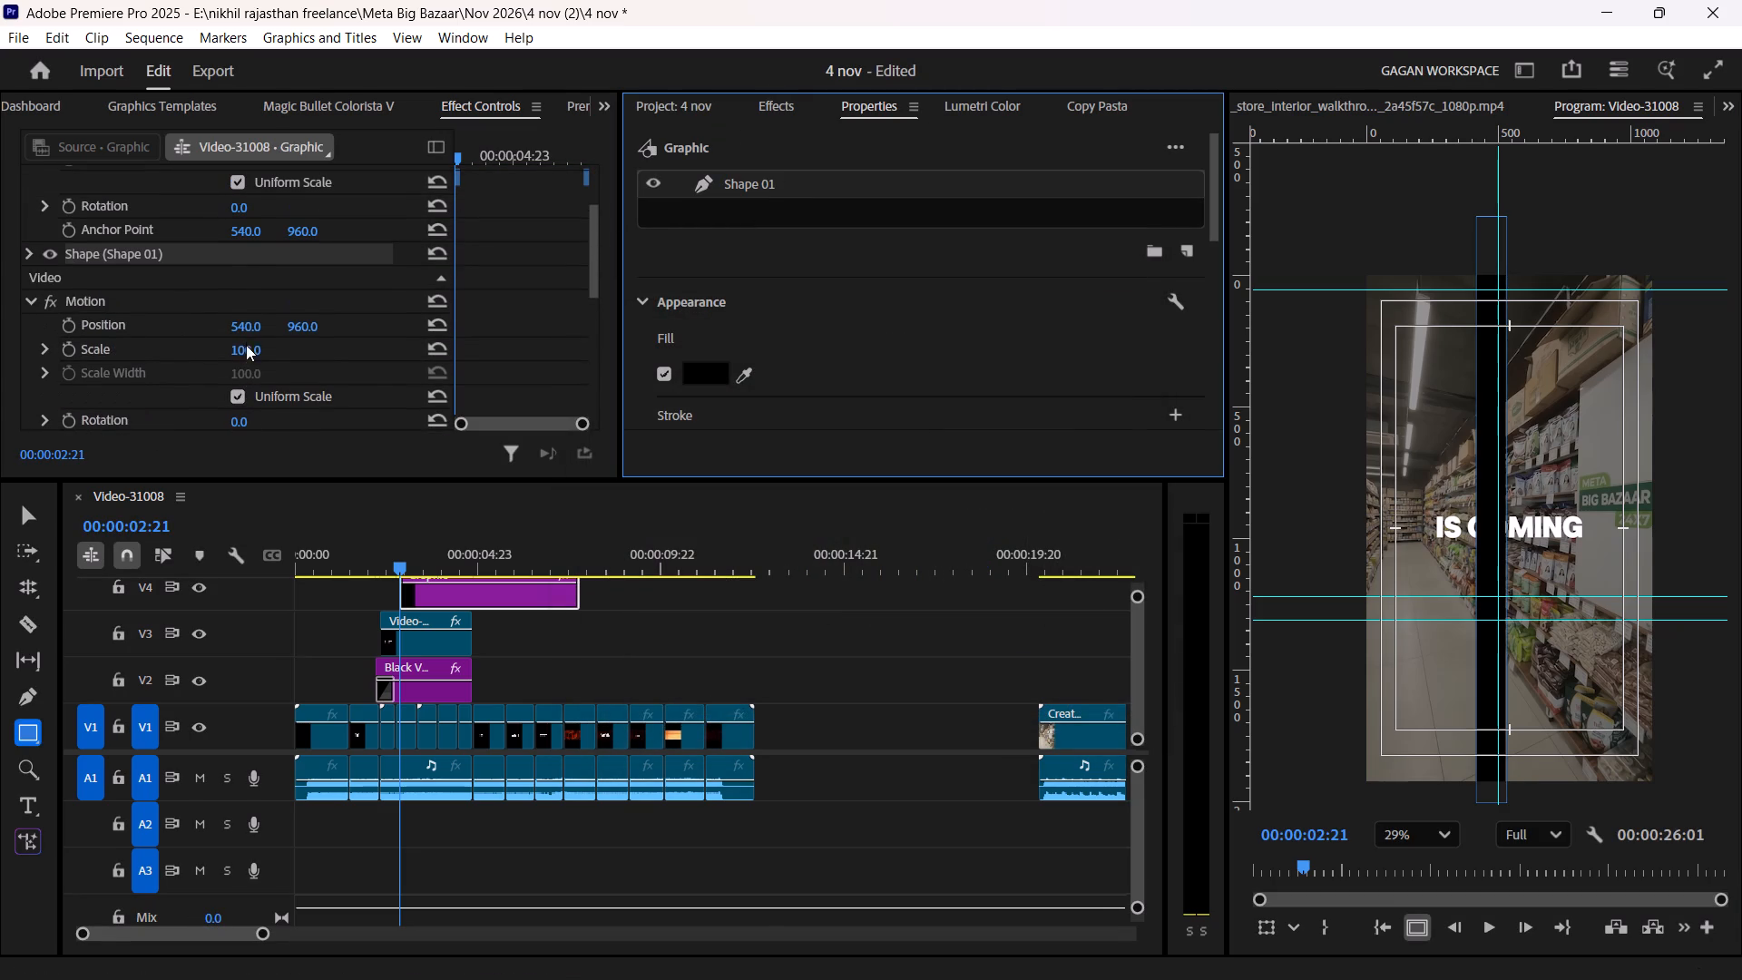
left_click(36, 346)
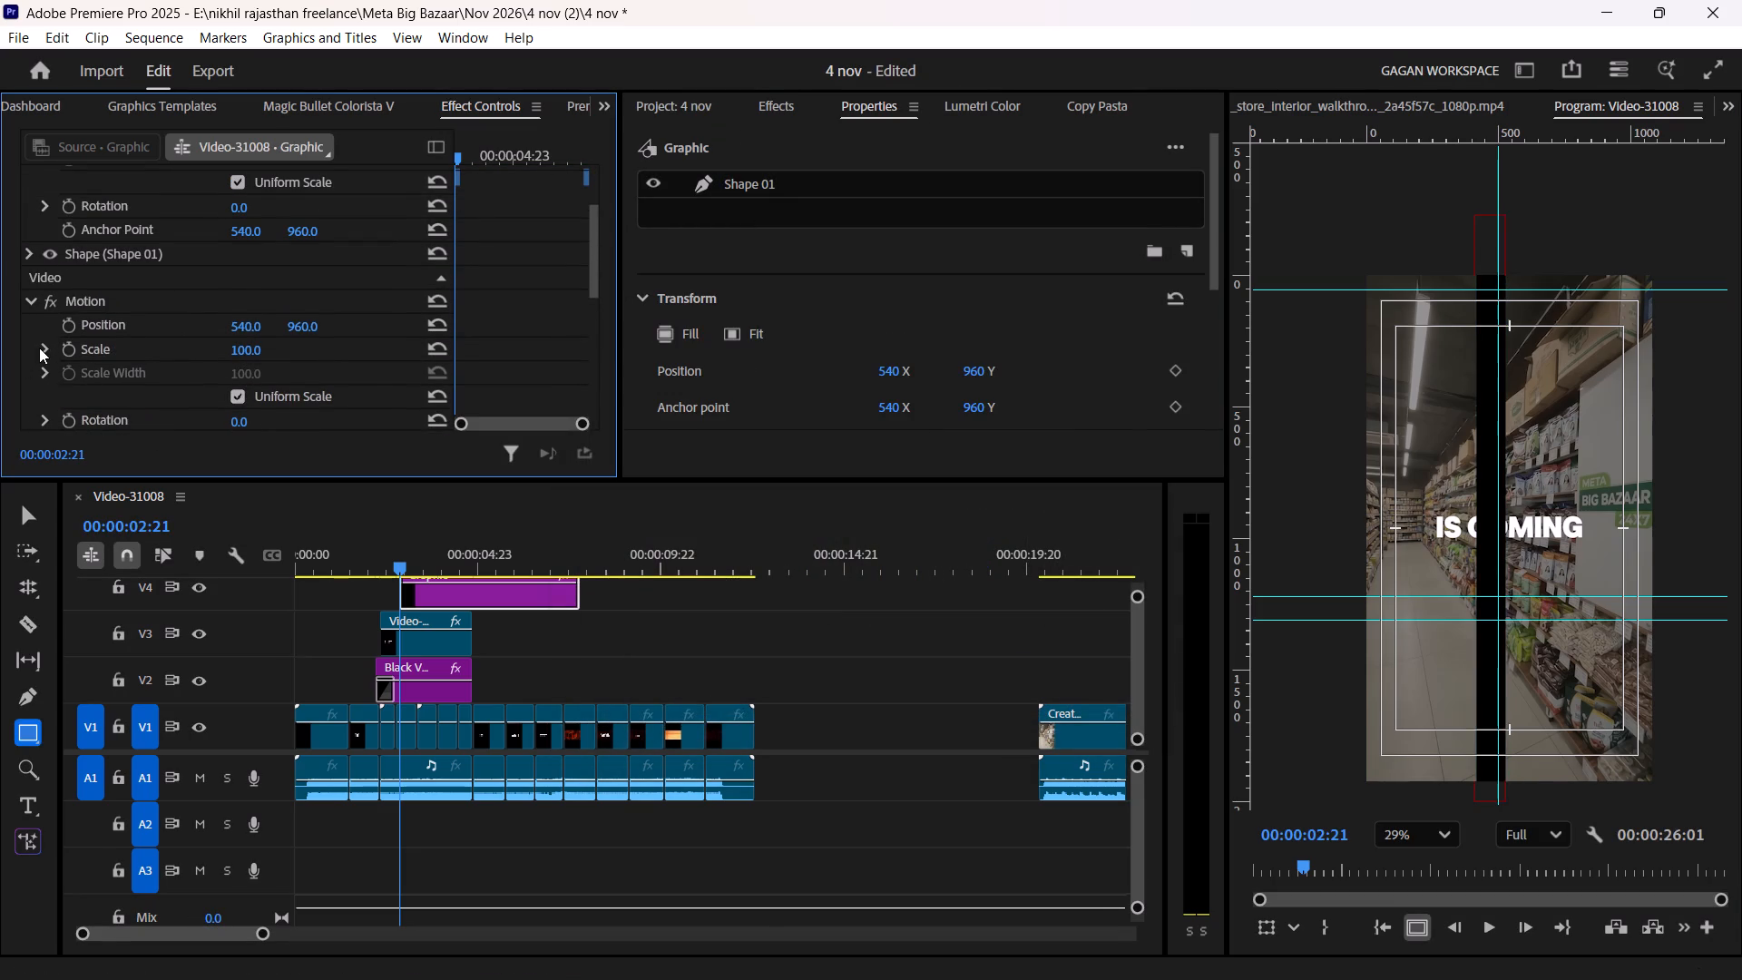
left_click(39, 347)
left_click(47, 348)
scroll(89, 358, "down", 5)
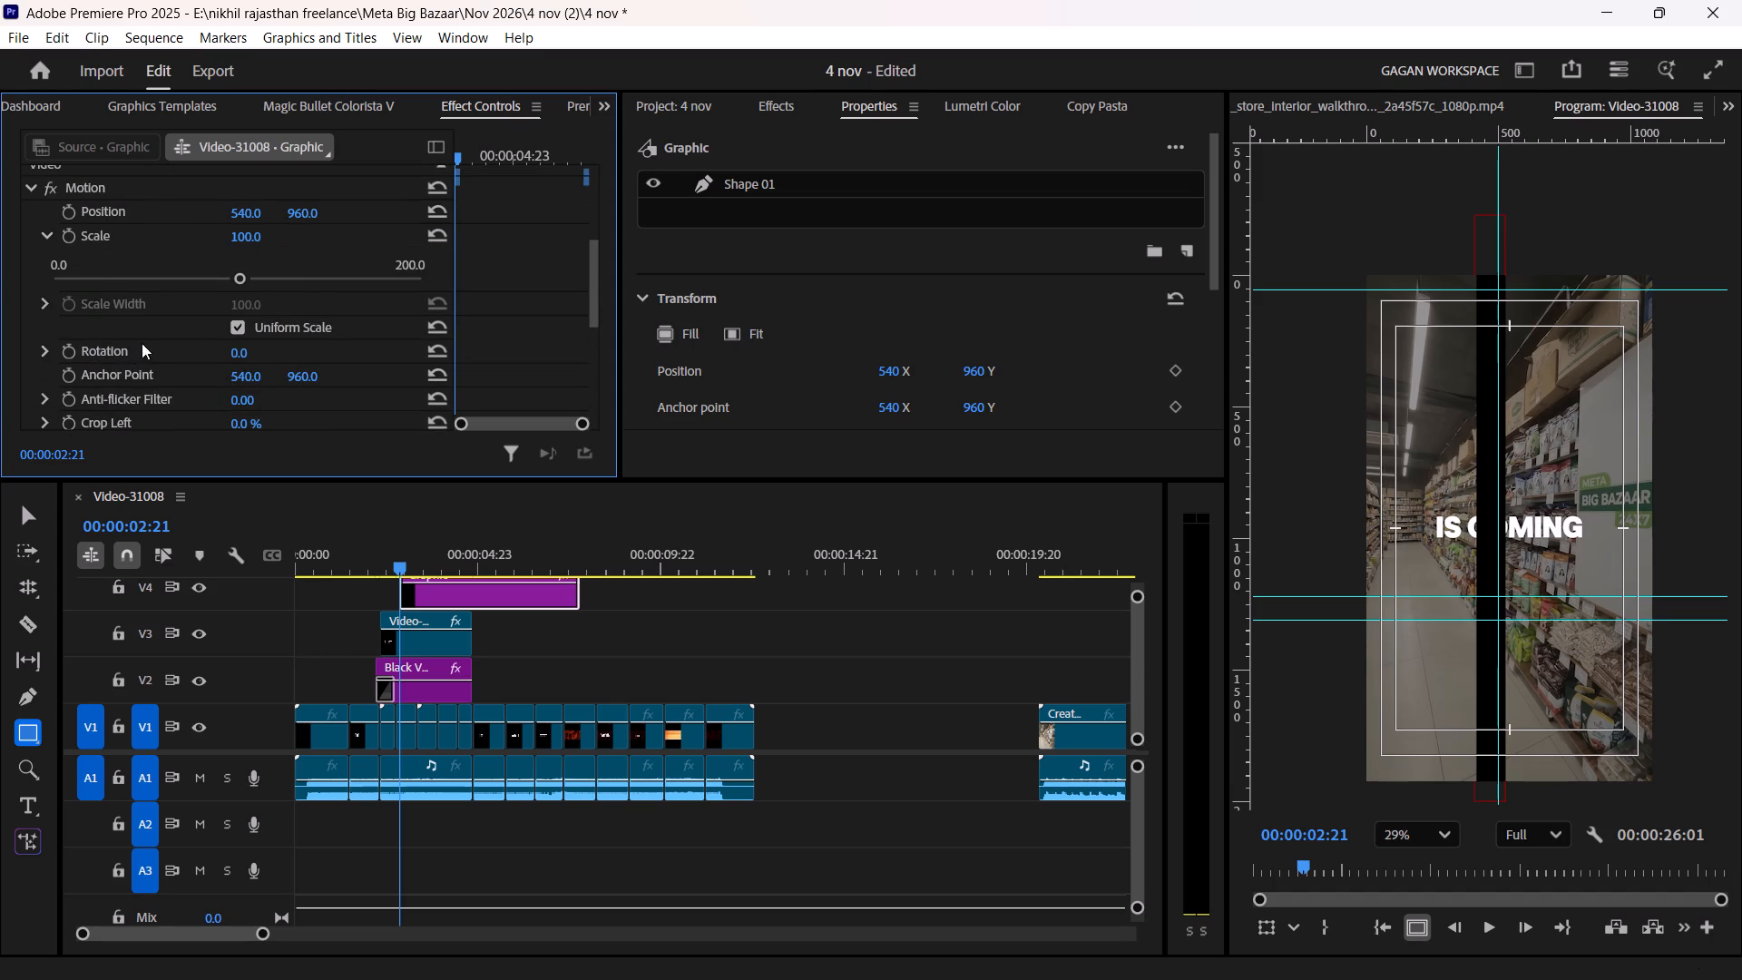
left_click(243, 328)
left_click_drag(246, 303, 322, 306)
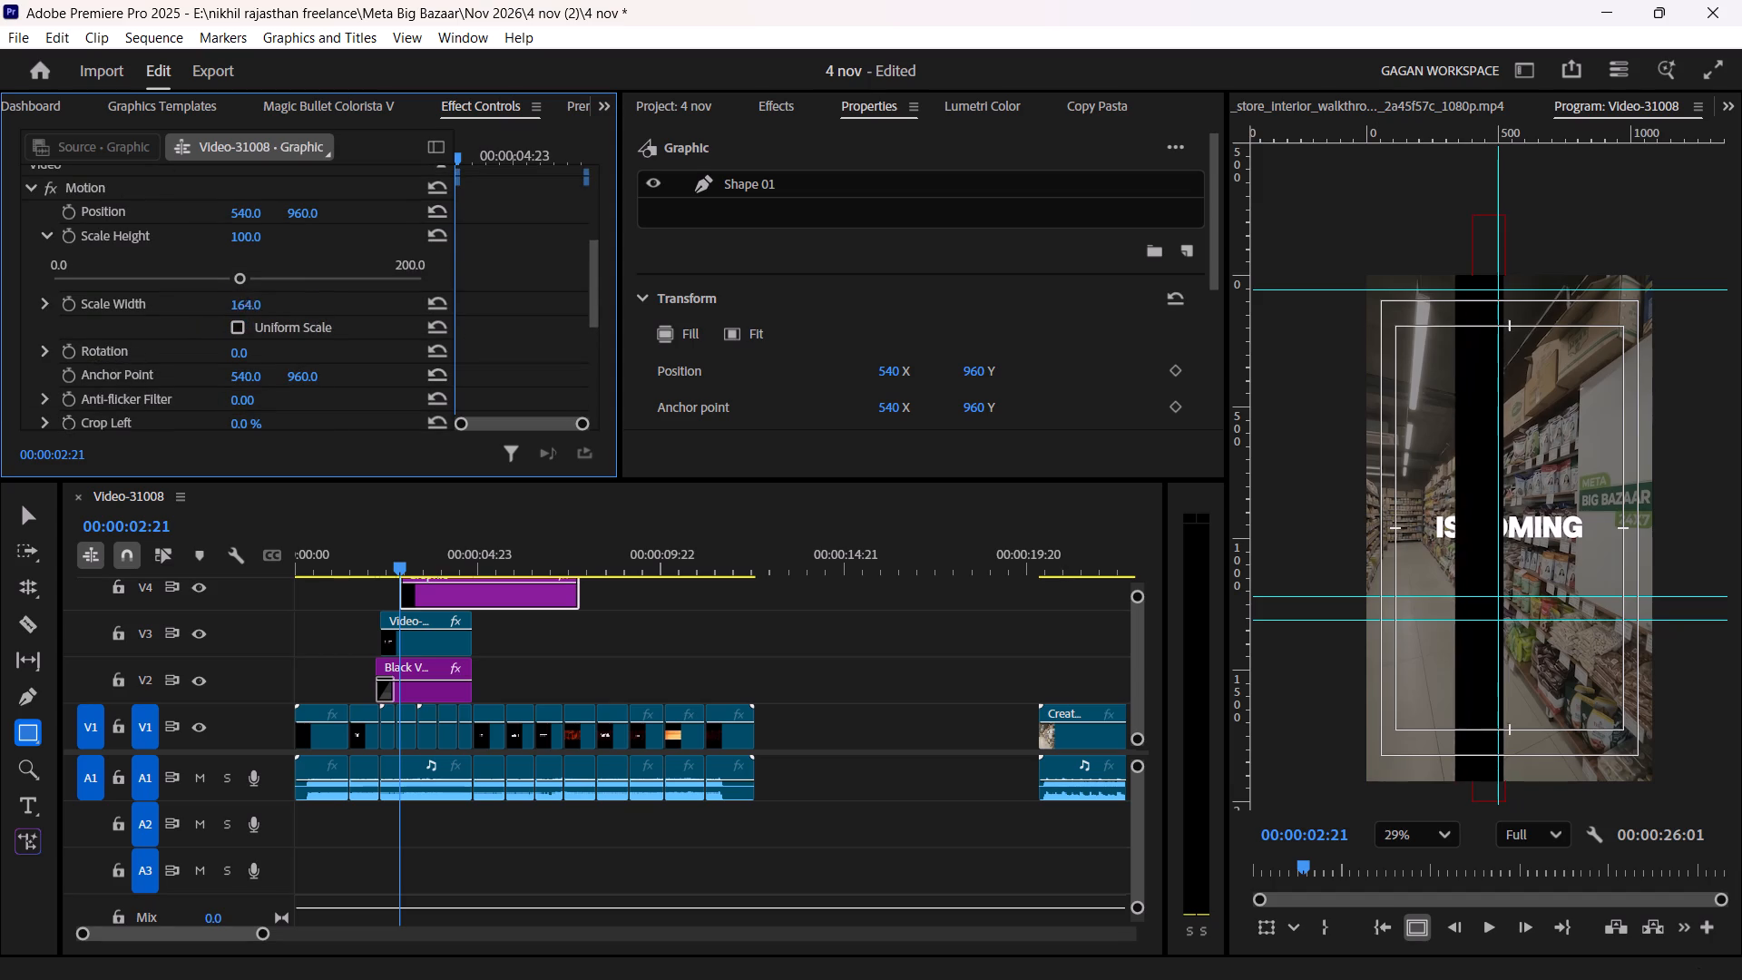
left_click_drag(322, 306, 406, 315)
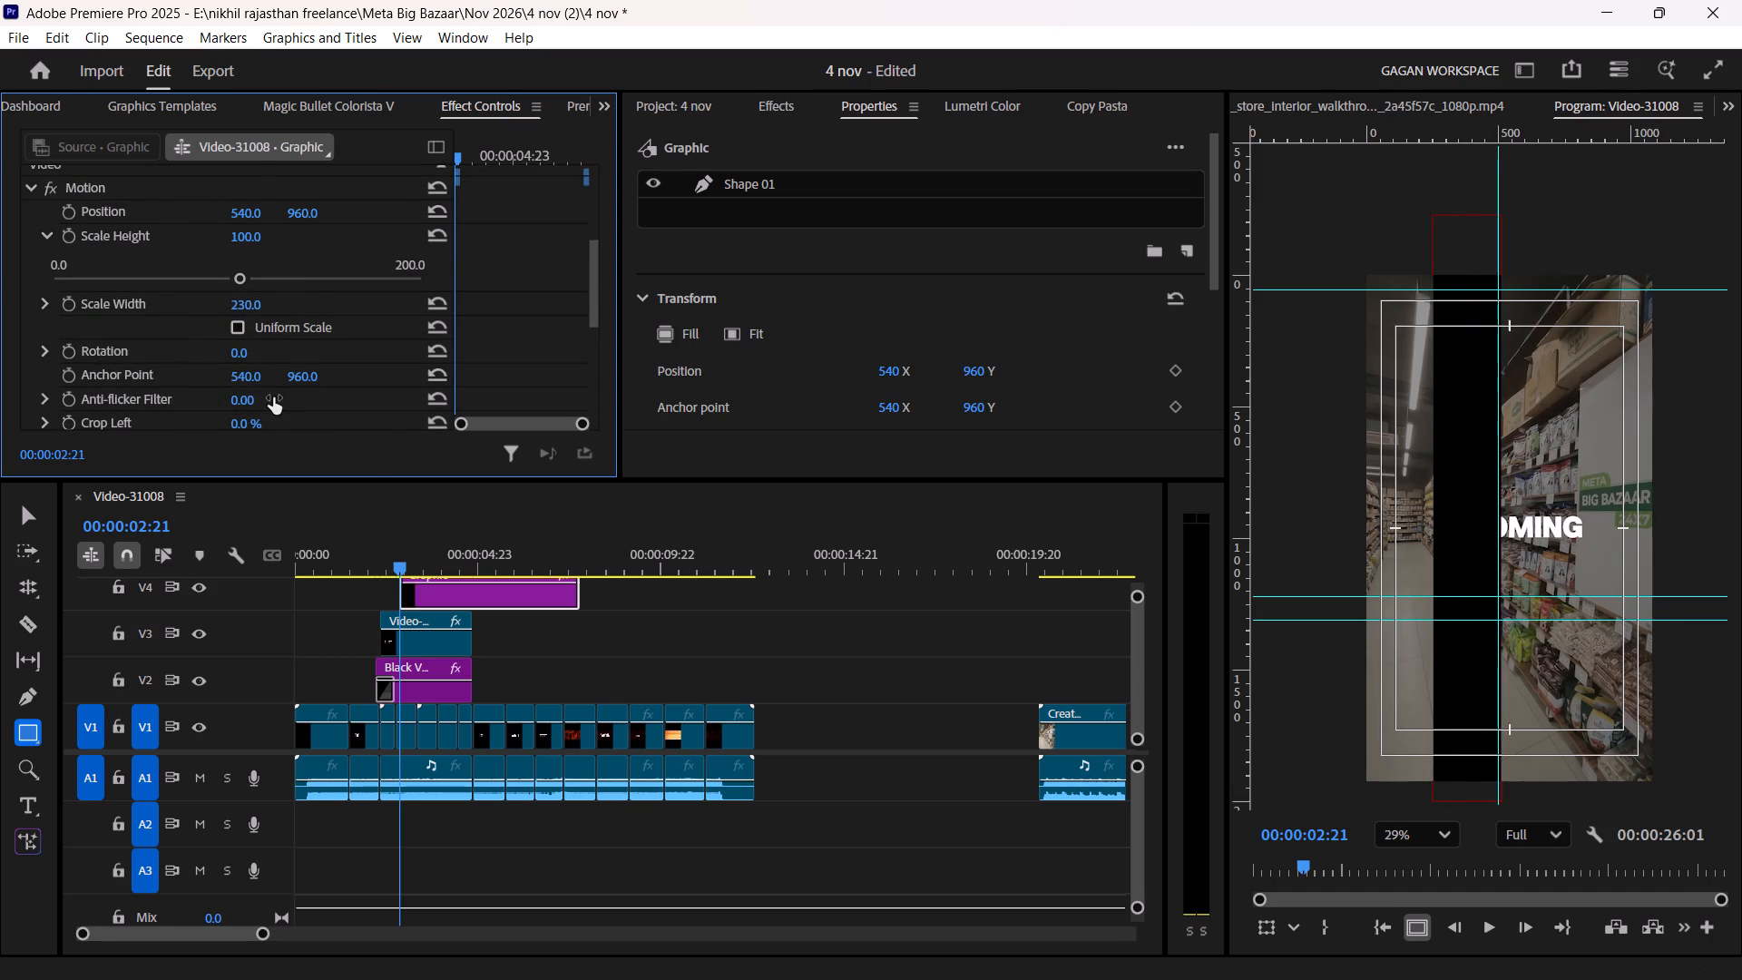
Delete the black bar graphic from track V4.
scroll(273, 397, "down", 18)
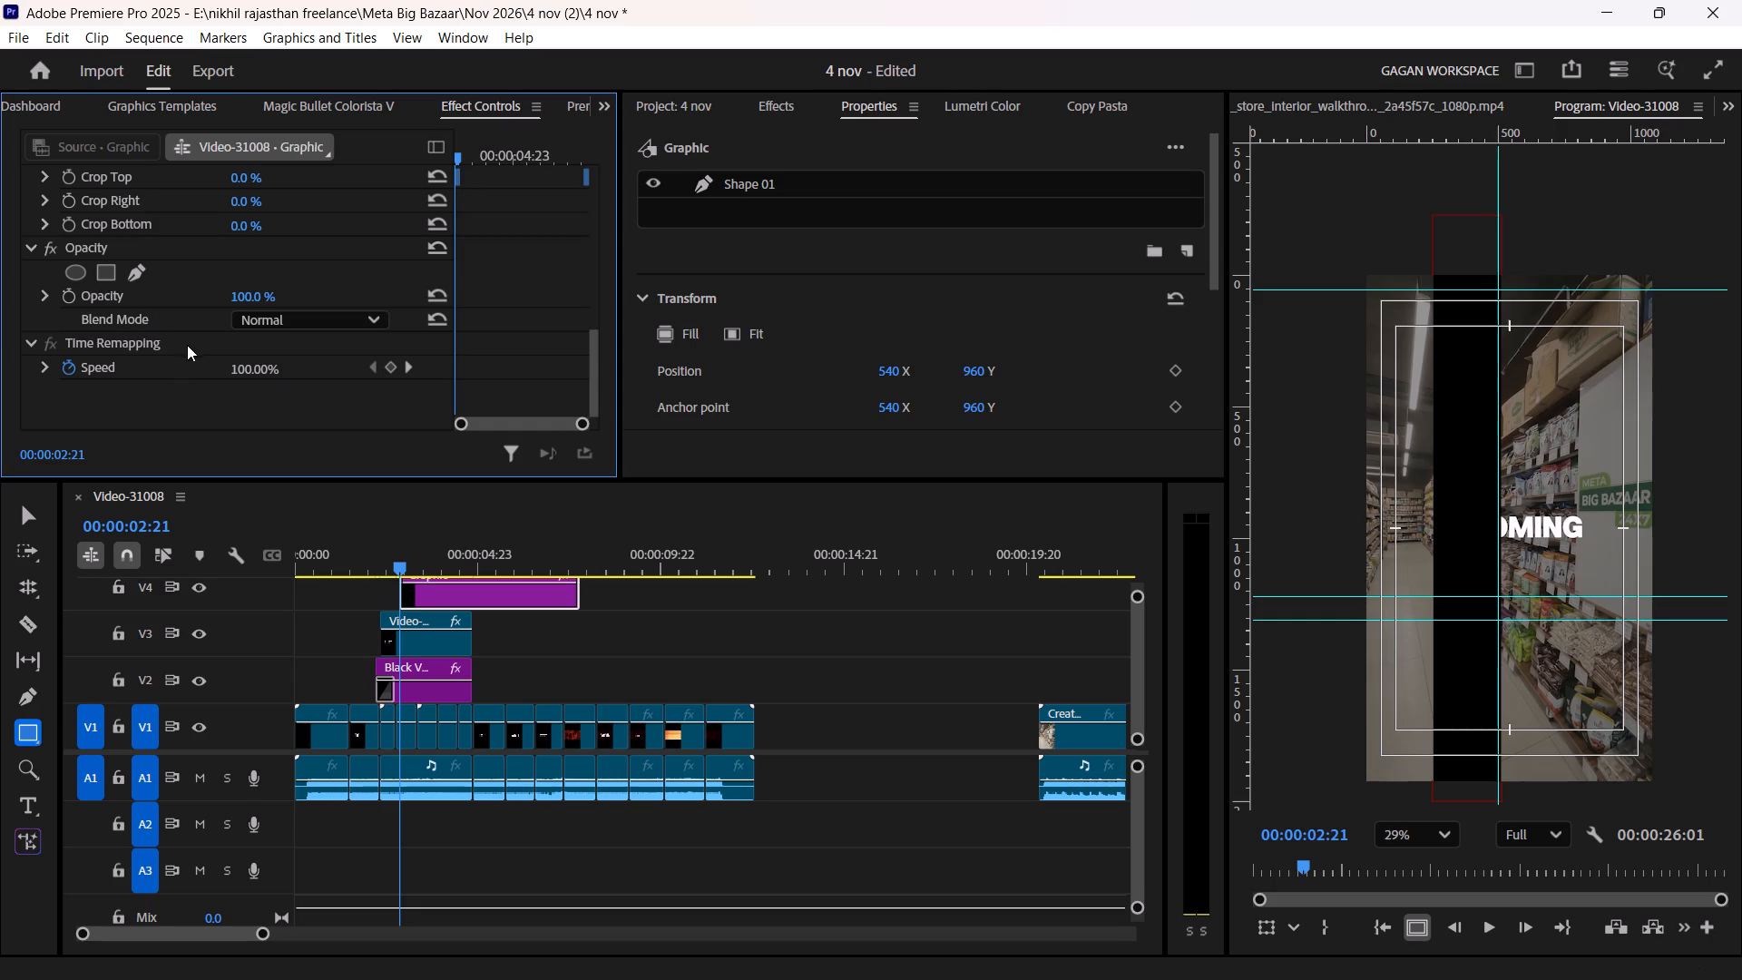
left_click(52, 299)
scroll(323, 324, "up", 4)
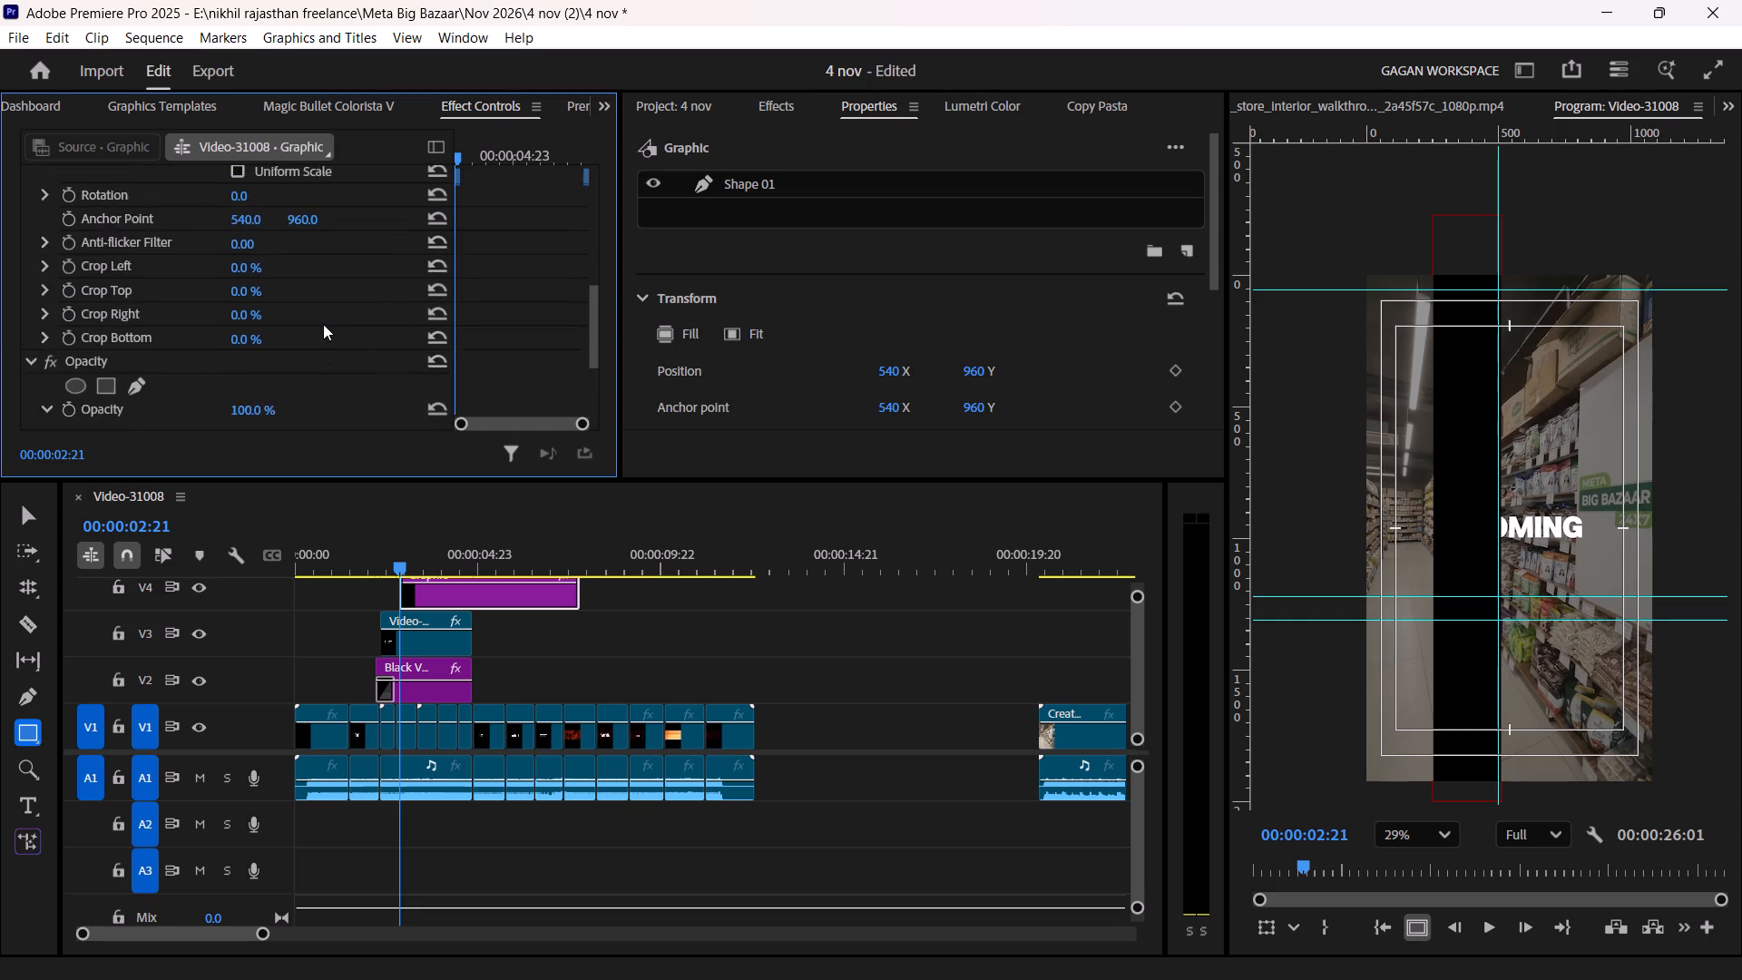
scroll(323, 324, "up", 8)
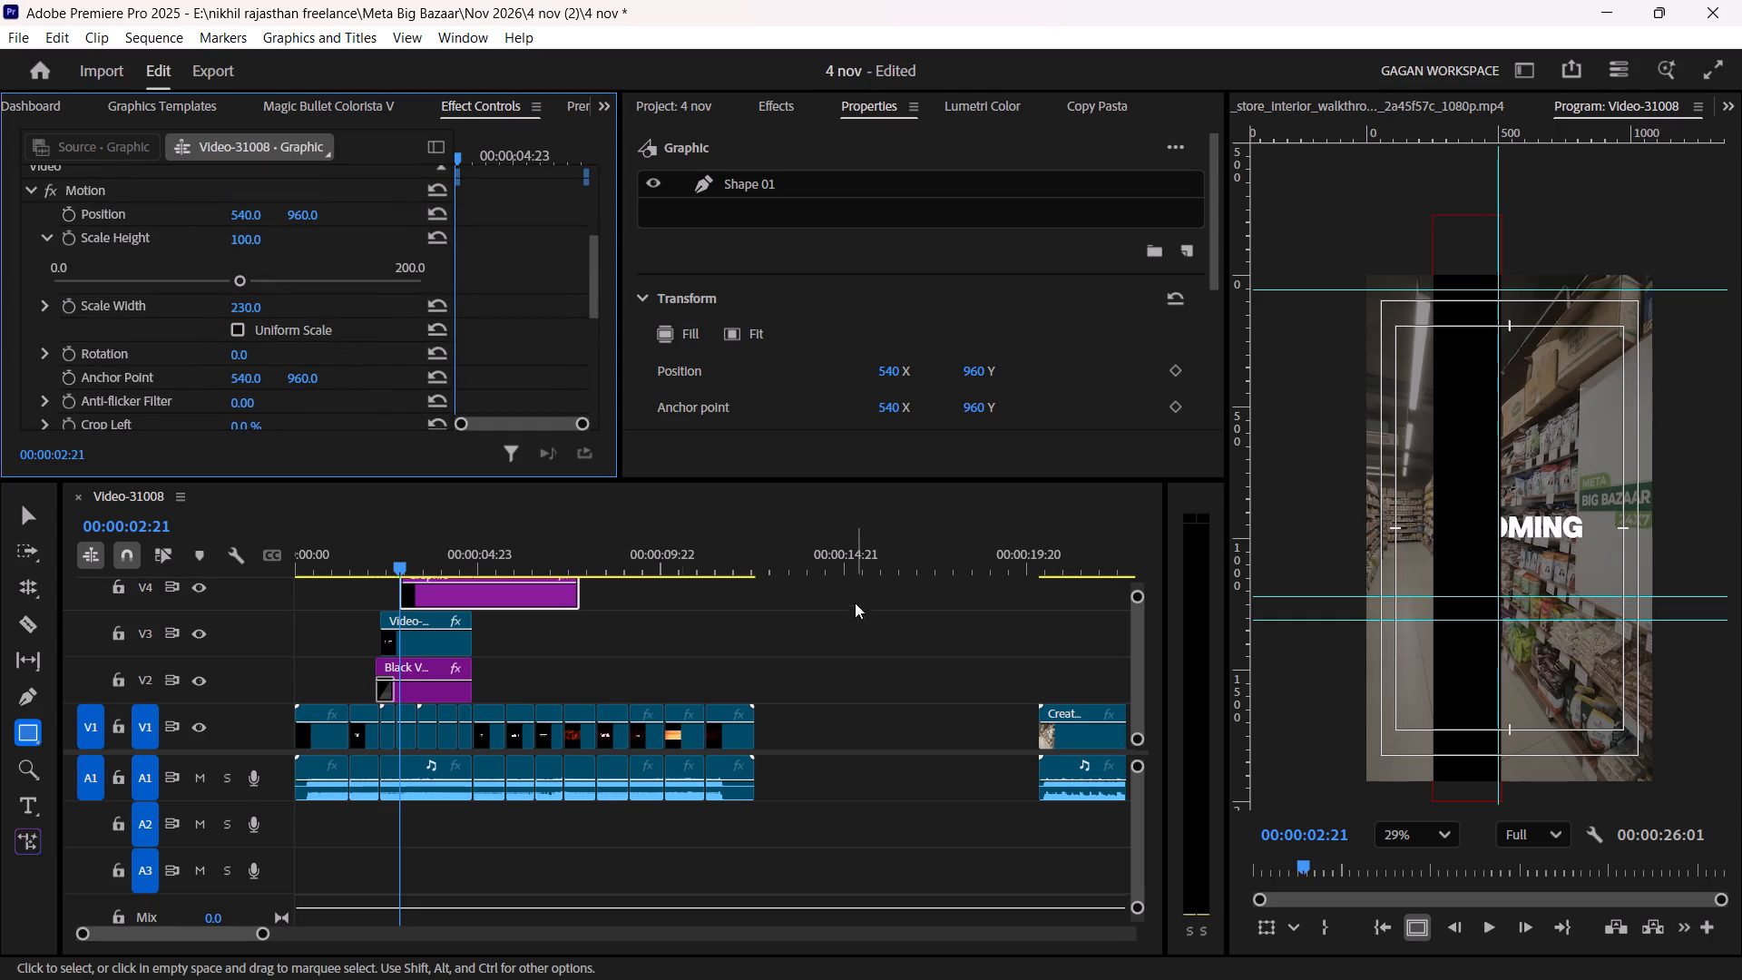
left_click_drag(551, 657, 484, 577)
key("Delete")
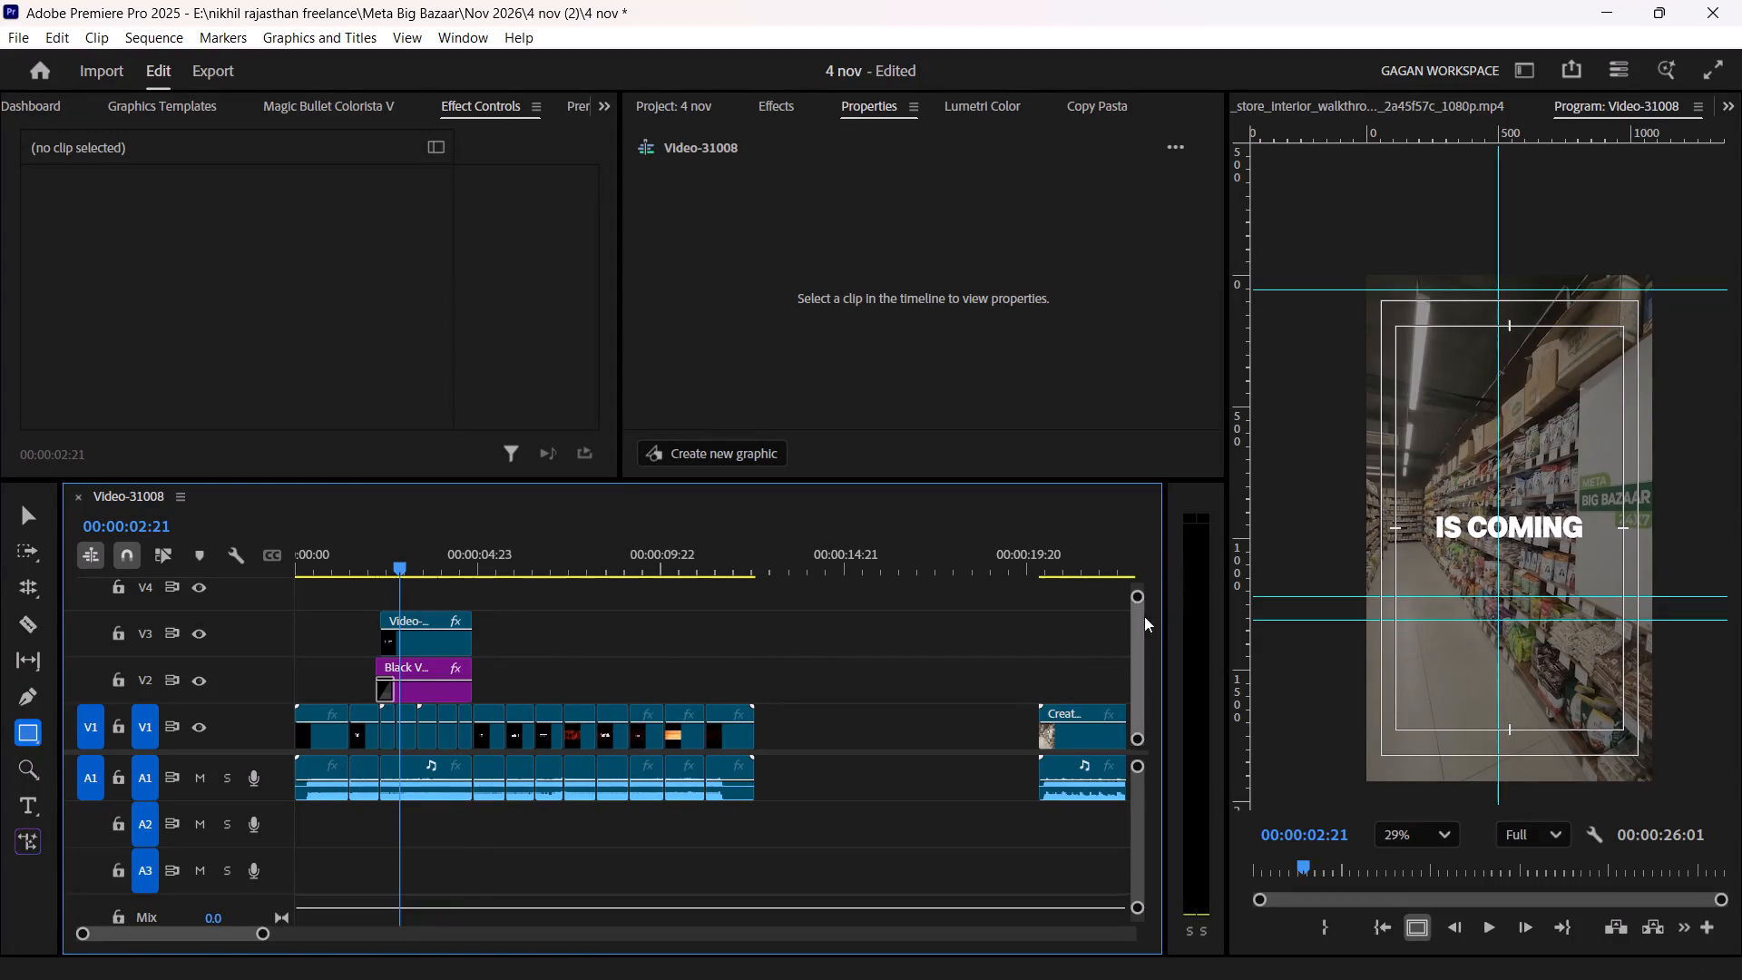
Move the title video clip from track V3 up to track V5, keeping its timing.
left_click_drag(1137, 595, 1150, 533)
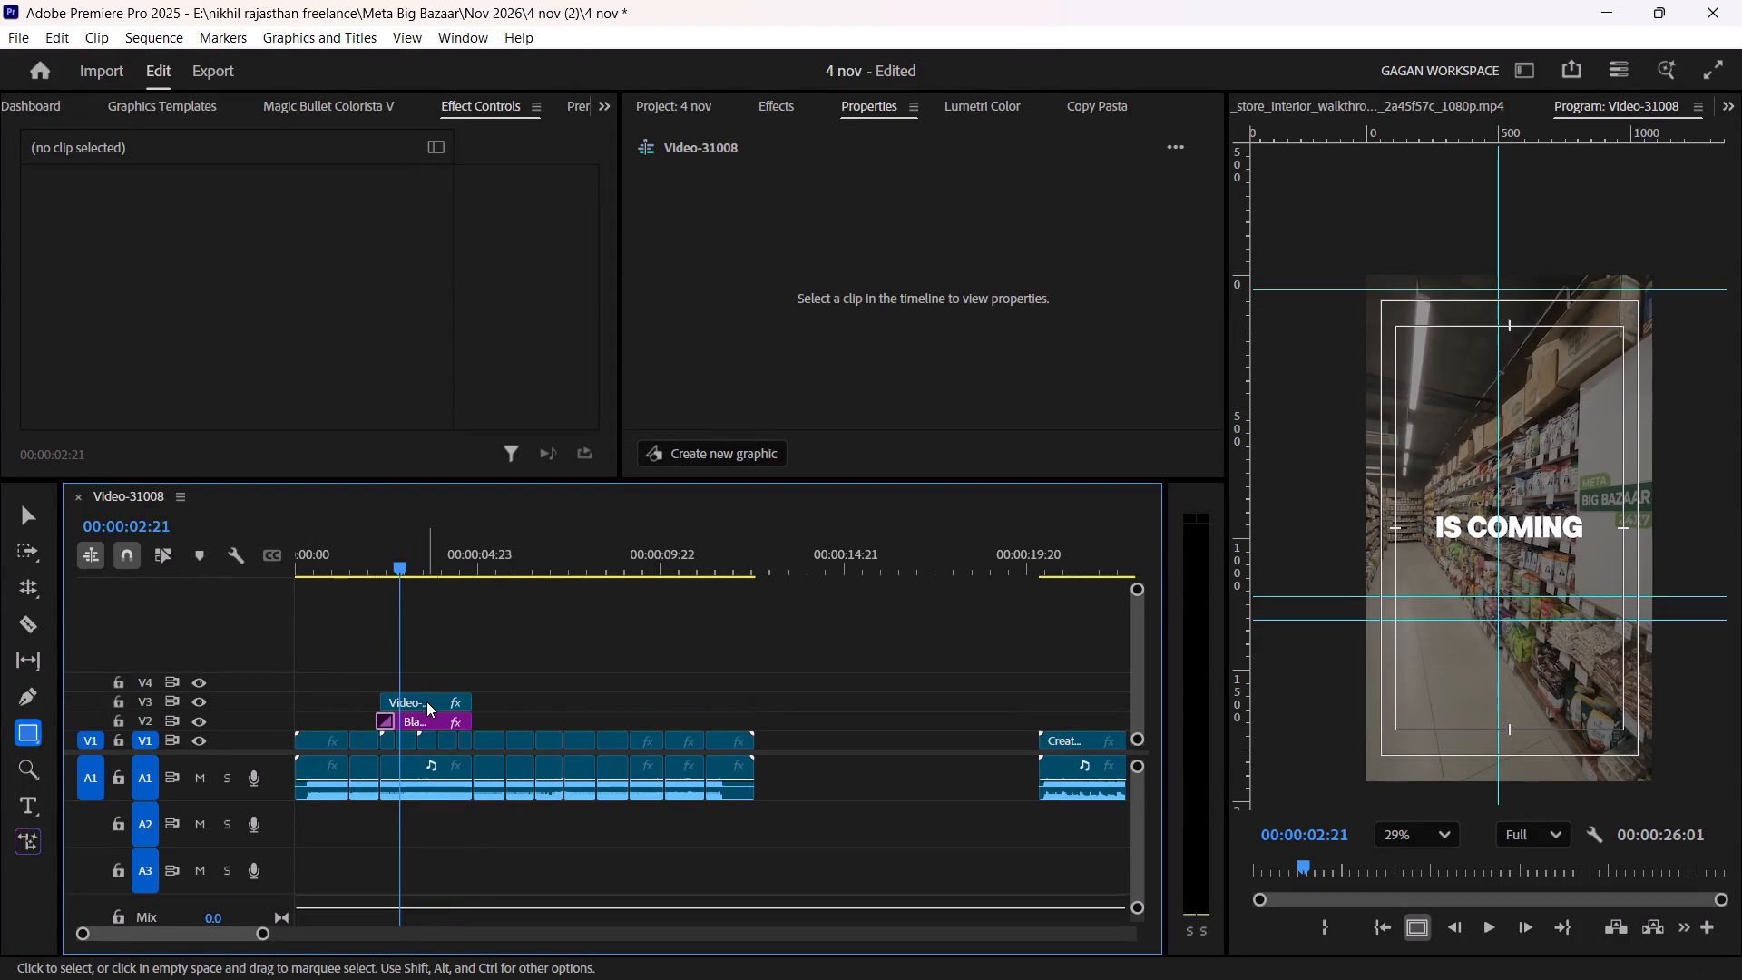
left_click_drag(426, 701, 421, 644)
left_click(521, 683)
At 00:00:02:08, where the title clip starts, draw a black rectangle covering the whole frame and extending past all its edges.
scroll(515, 693, "up", 5, "alt")
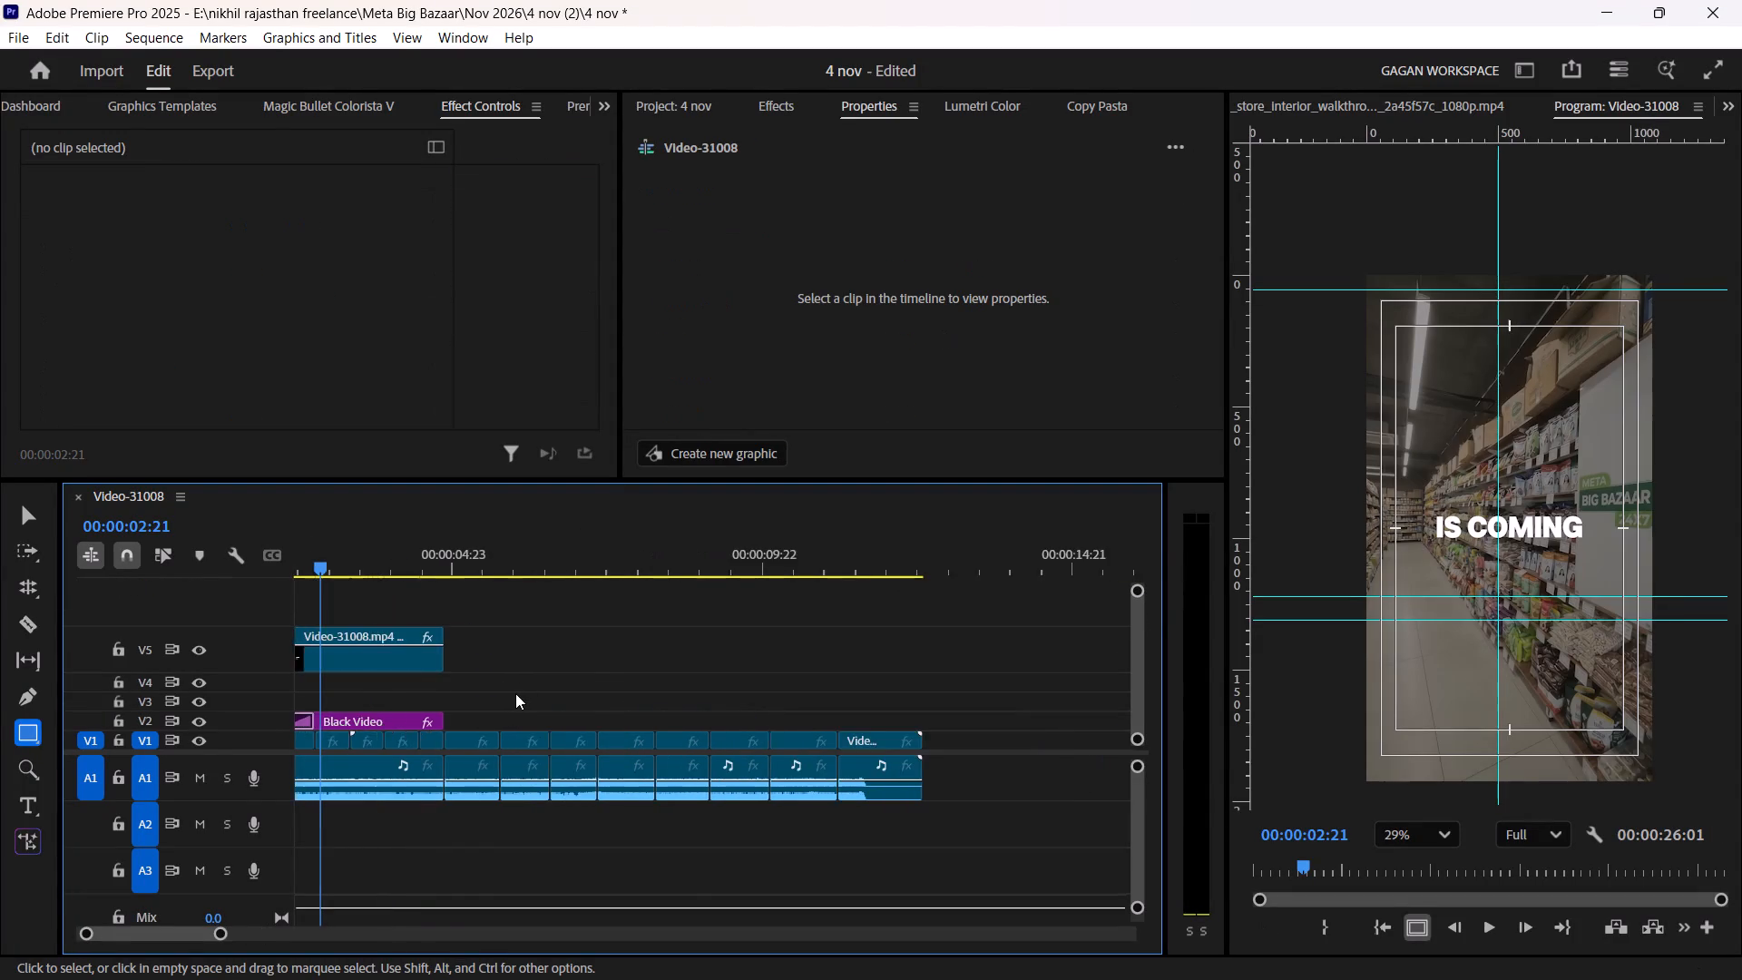
scroll(515, 693, "up", 5, "alt")
scroll(471, 640, "down", 6, "ctrl")
scroll(625, 663, "down", 5, "ctrl")
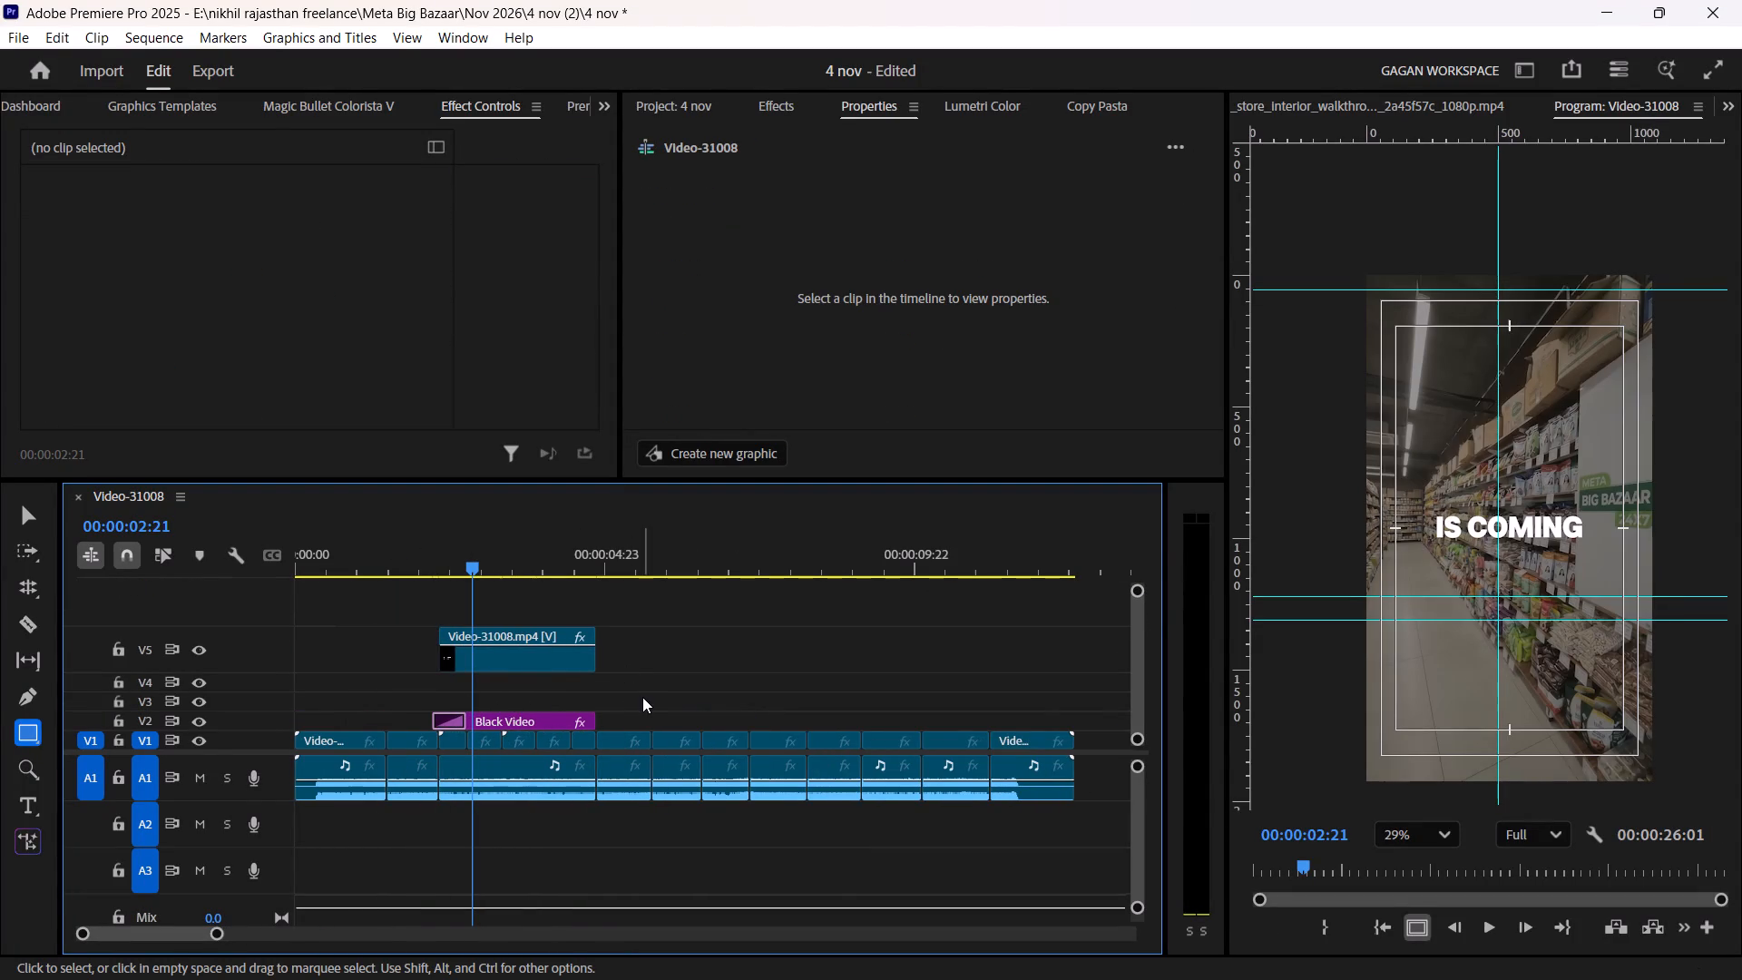
left_click(642, 697)
key("Up")
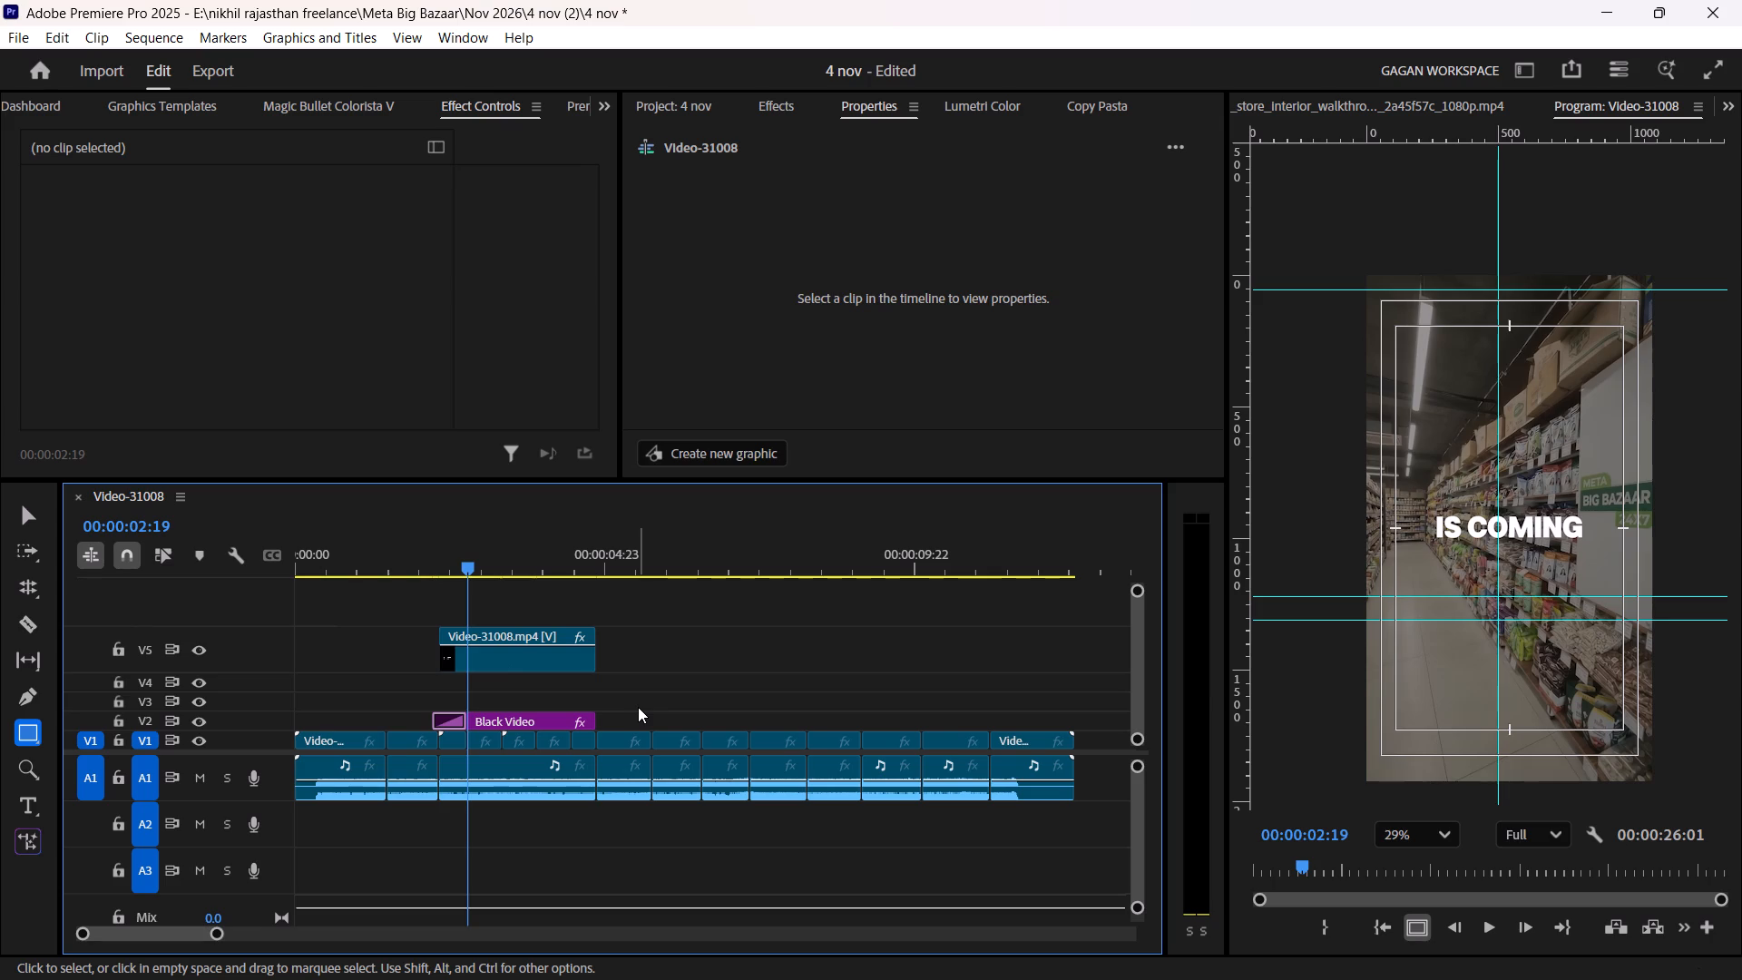
key("Up")
key("Up")
key("Down")
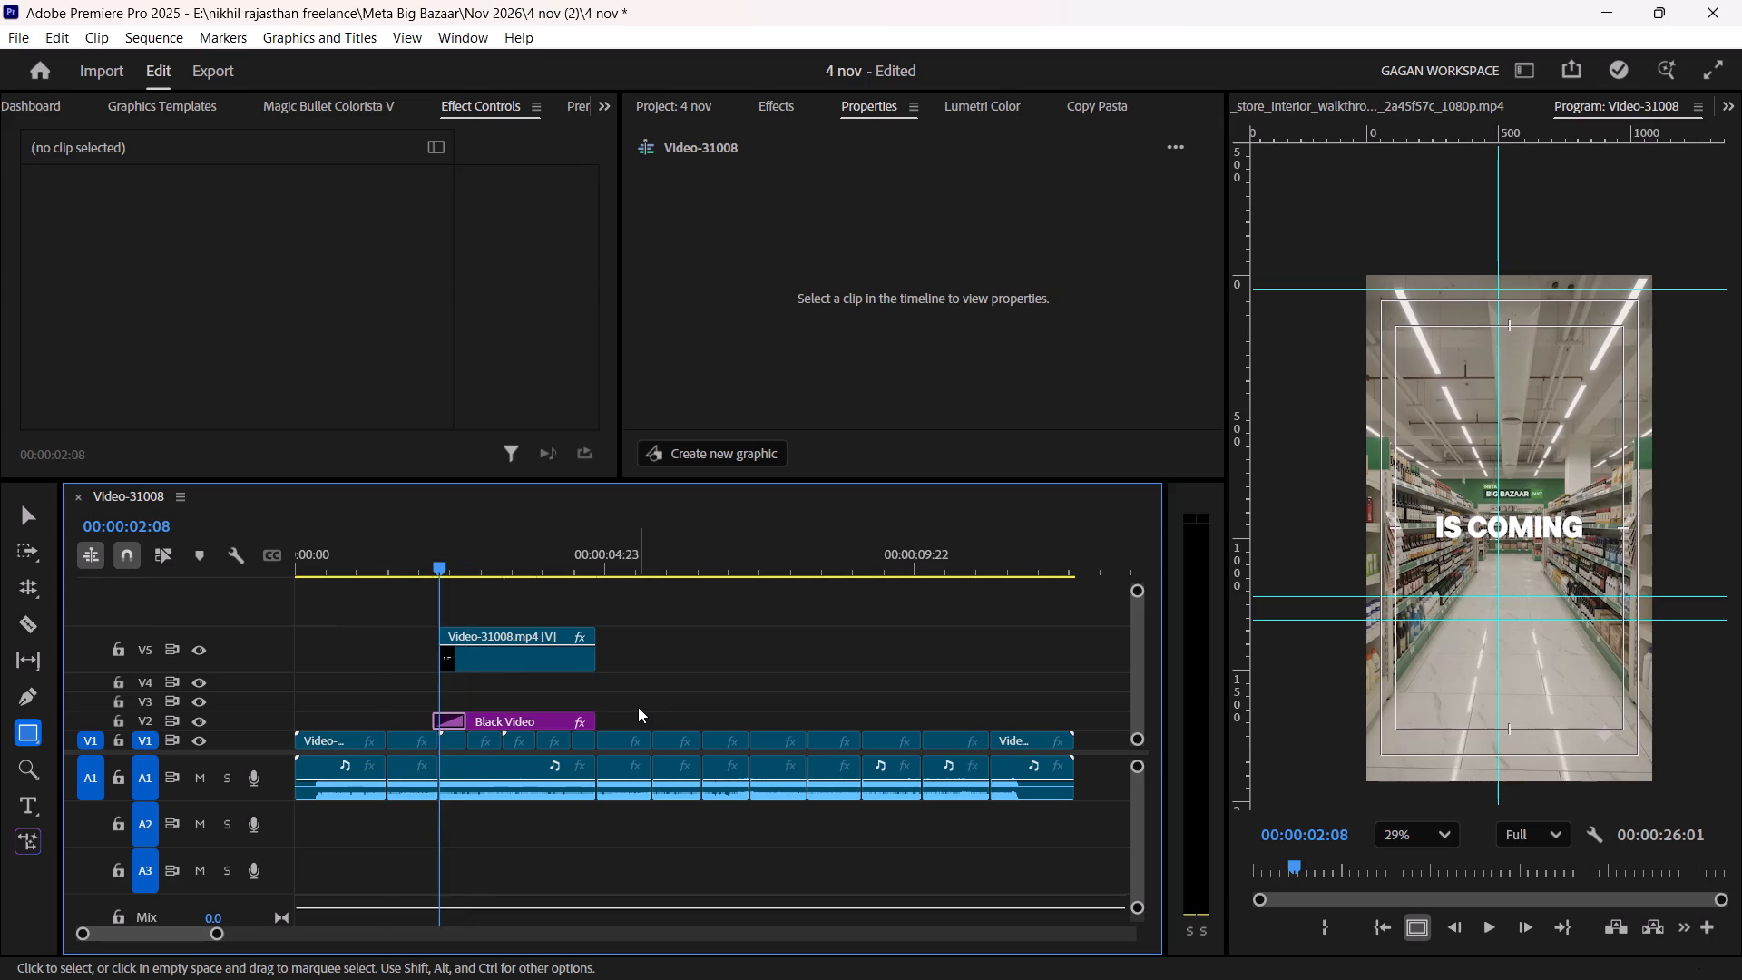
scroll(1496, 475, "down", 1)
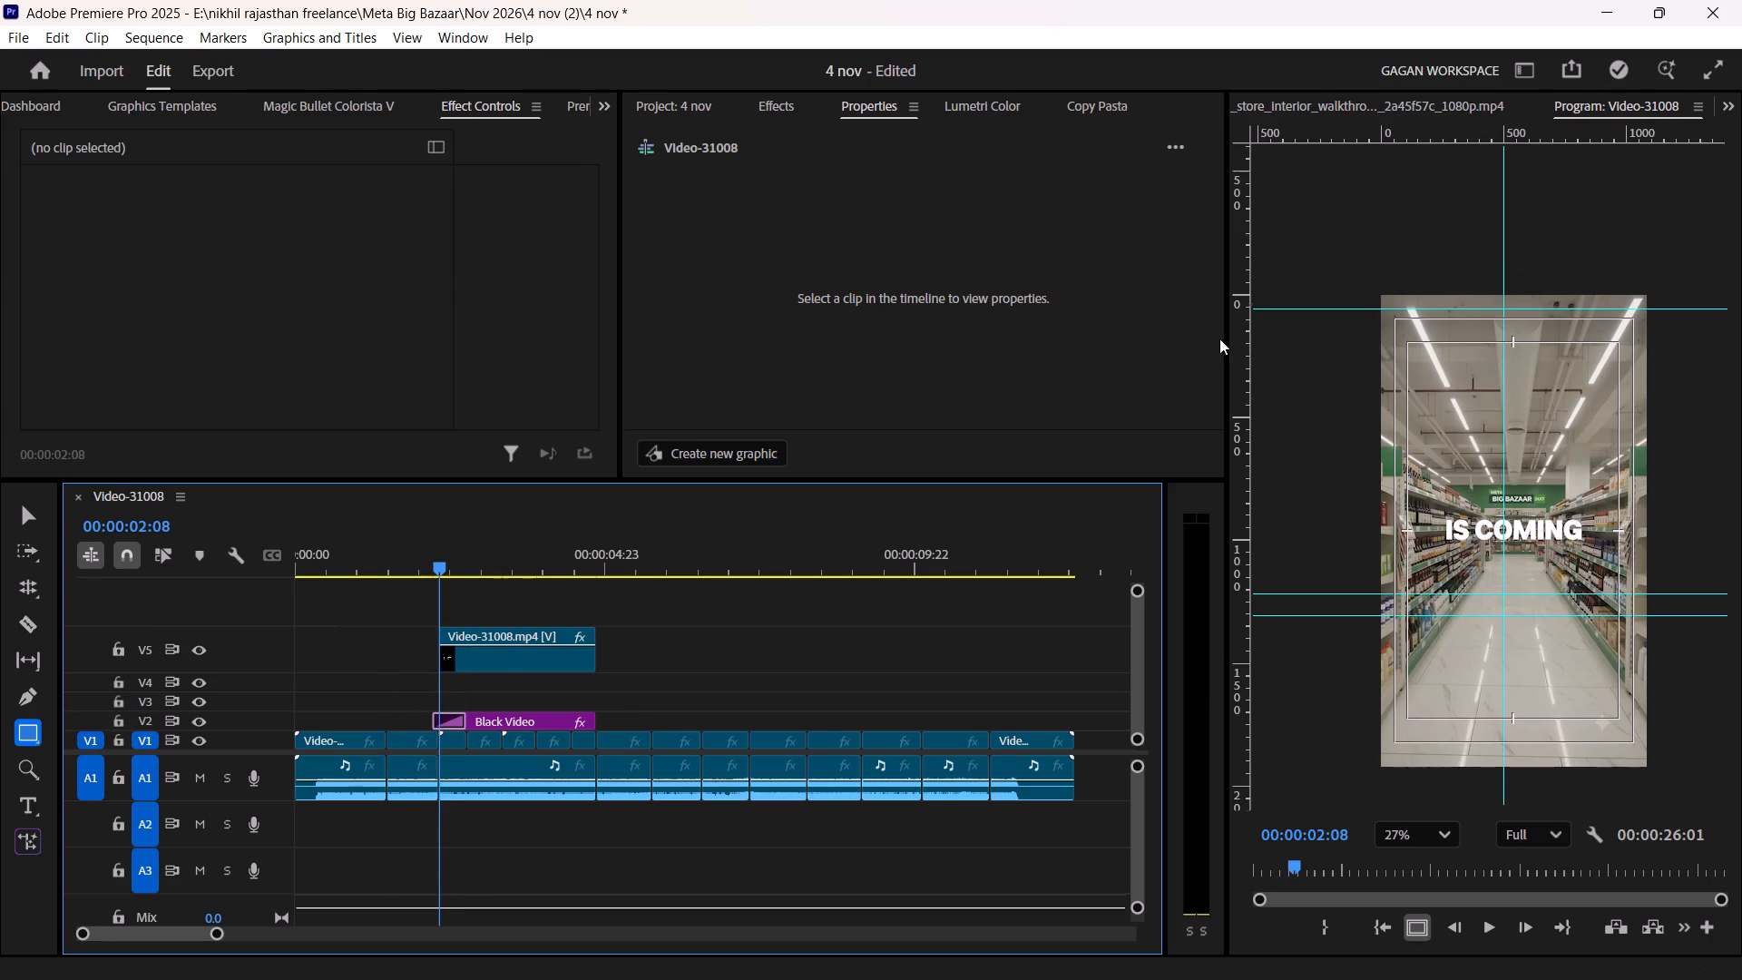
left_click_drag(1316, 230, 1663, 795)
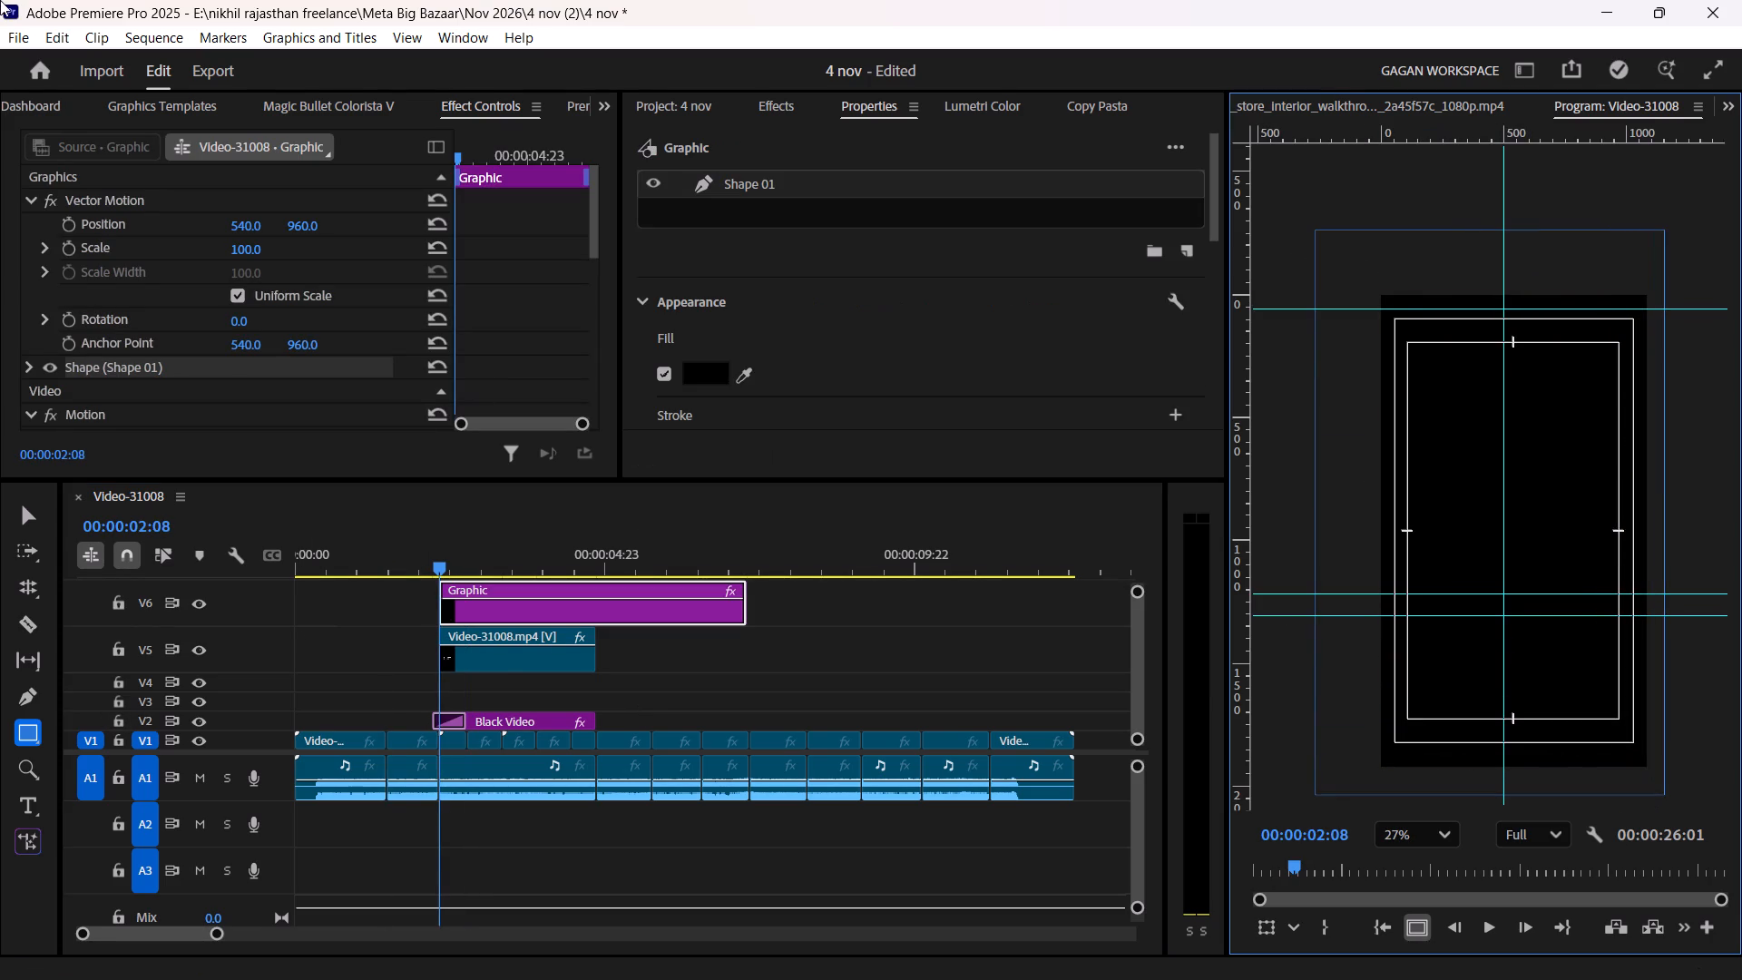
Add a rectangular opacity mask to the new black graphic.
scroll(155, 379, "down", 15)
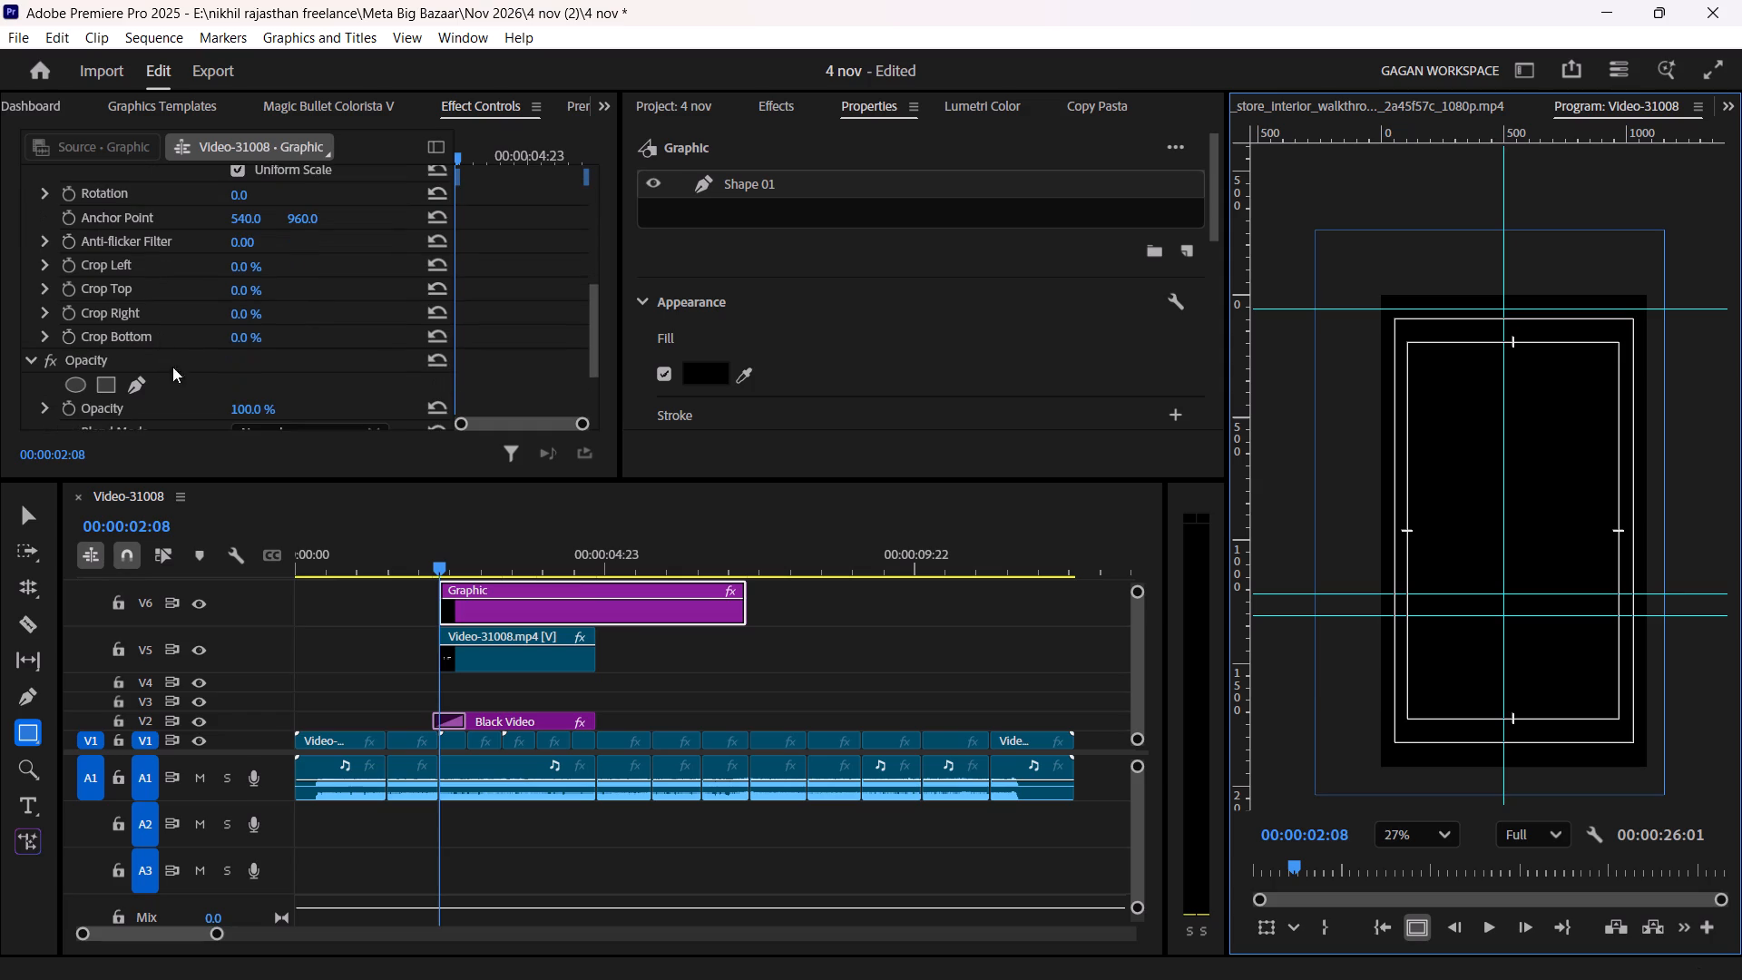
left_click(747, 695)
left_click(633, 622)
scroll(193, 302, "down", 7)
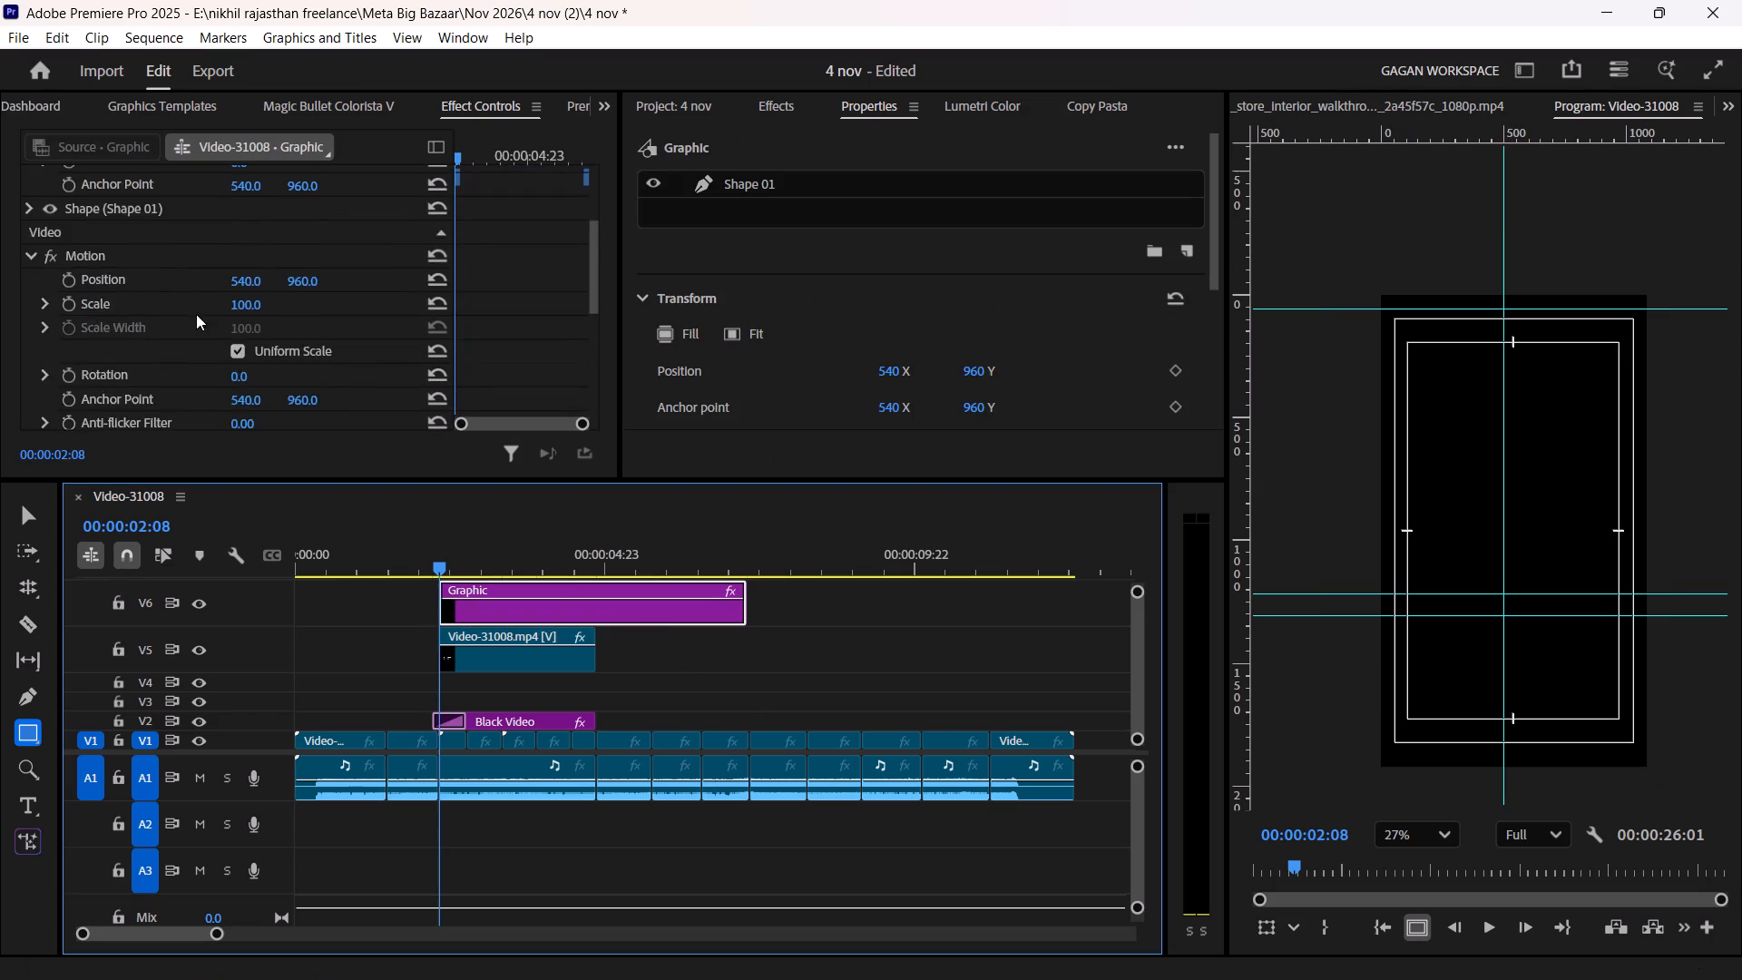
scroll(196, 328, "down", 11)
left_click(115, 319)
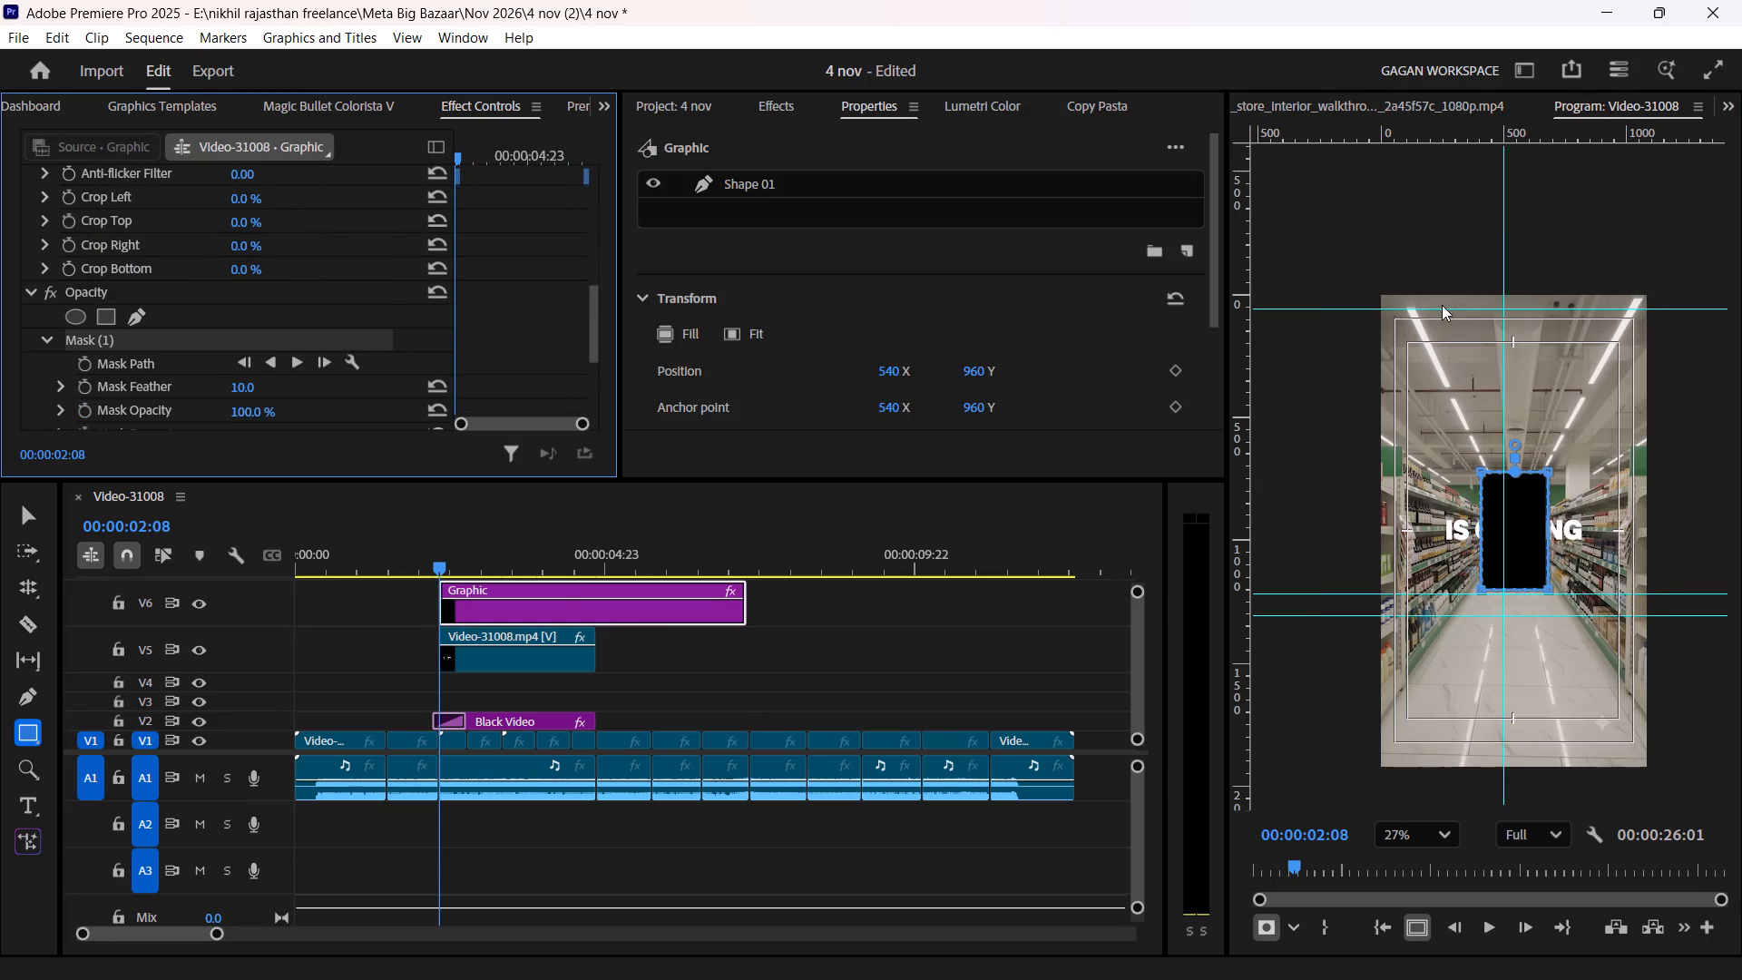
Stretch the mask's four corners vertically into a tall strip reaching beyond the frame's top and bottom edges.
left_click_drag(1485, 591, 1499, 638)
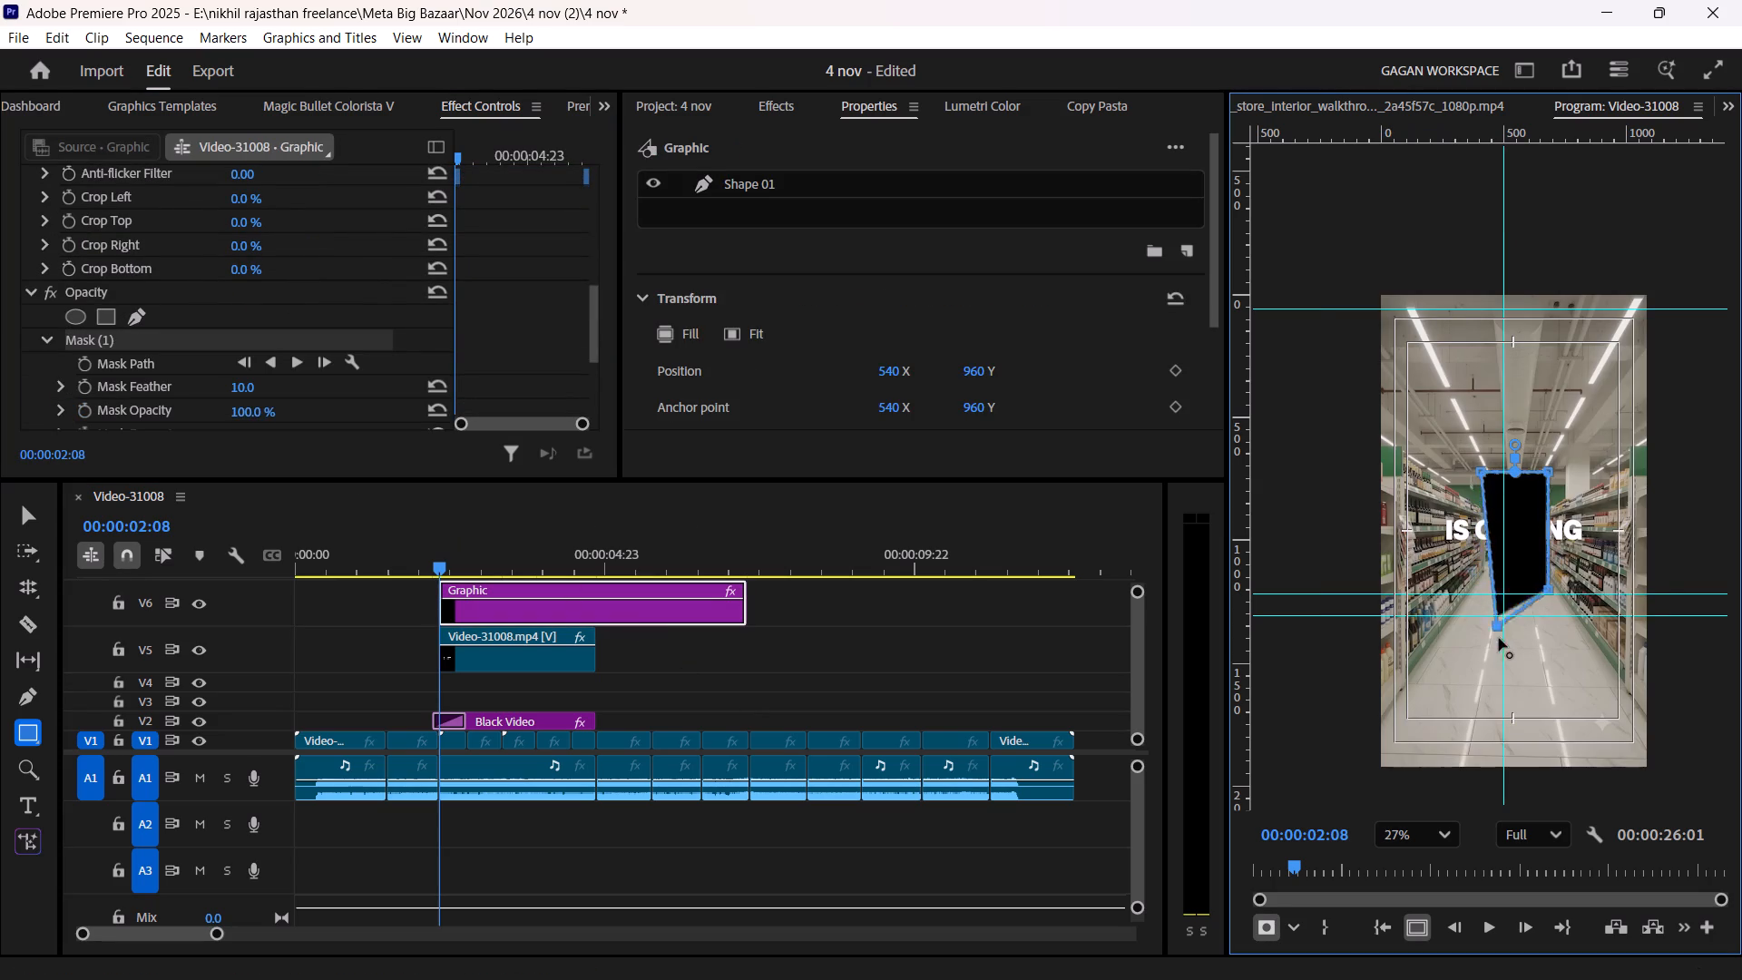
left_click_drag(1499, 638, 1440, 794)
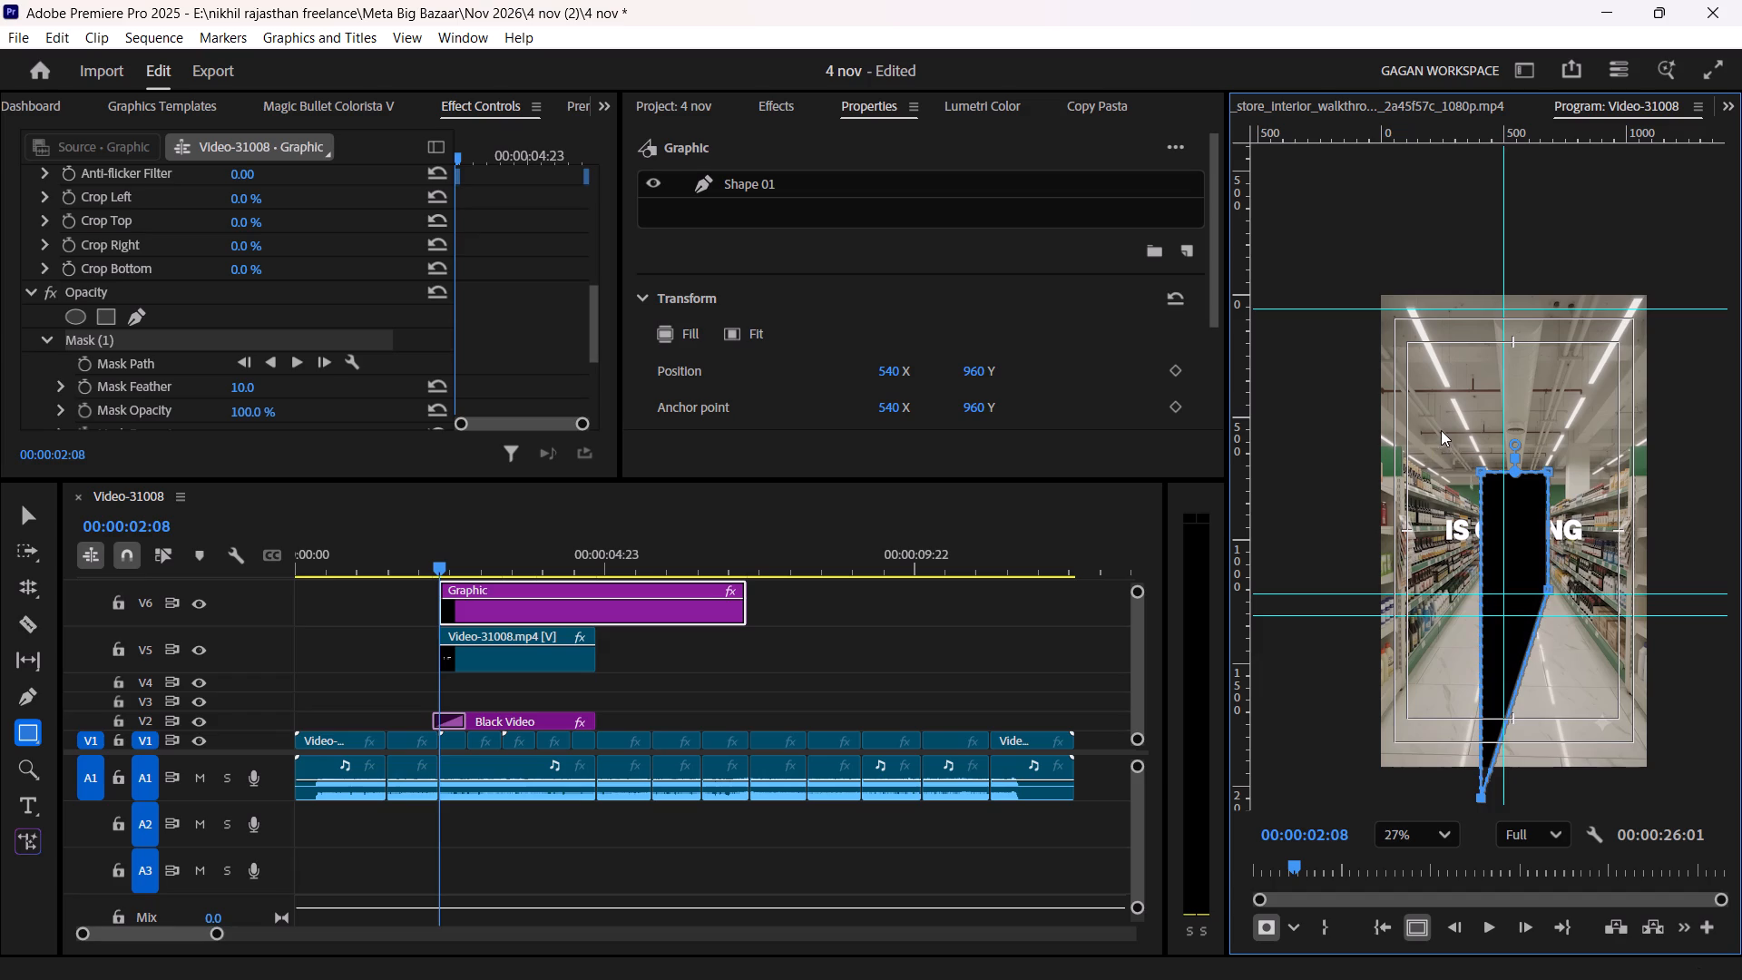
left_click_drag(1481, 474, 1474, 276)
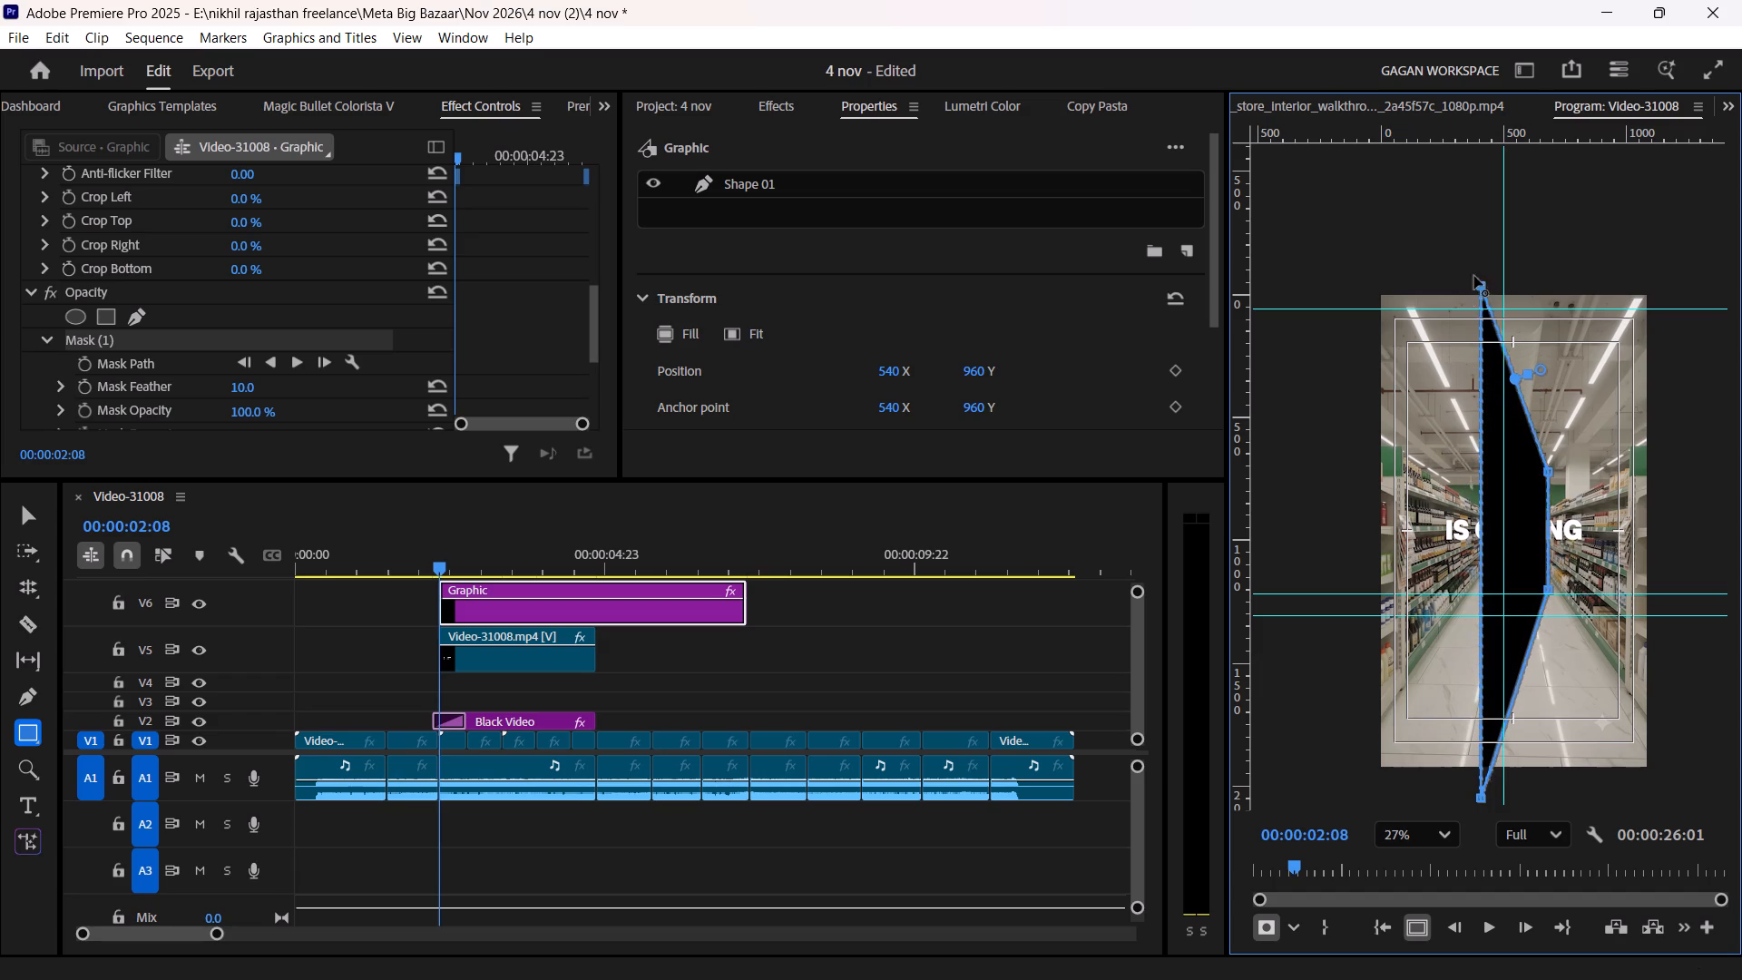
left_click_drag(1474, 276, 1474, 247)
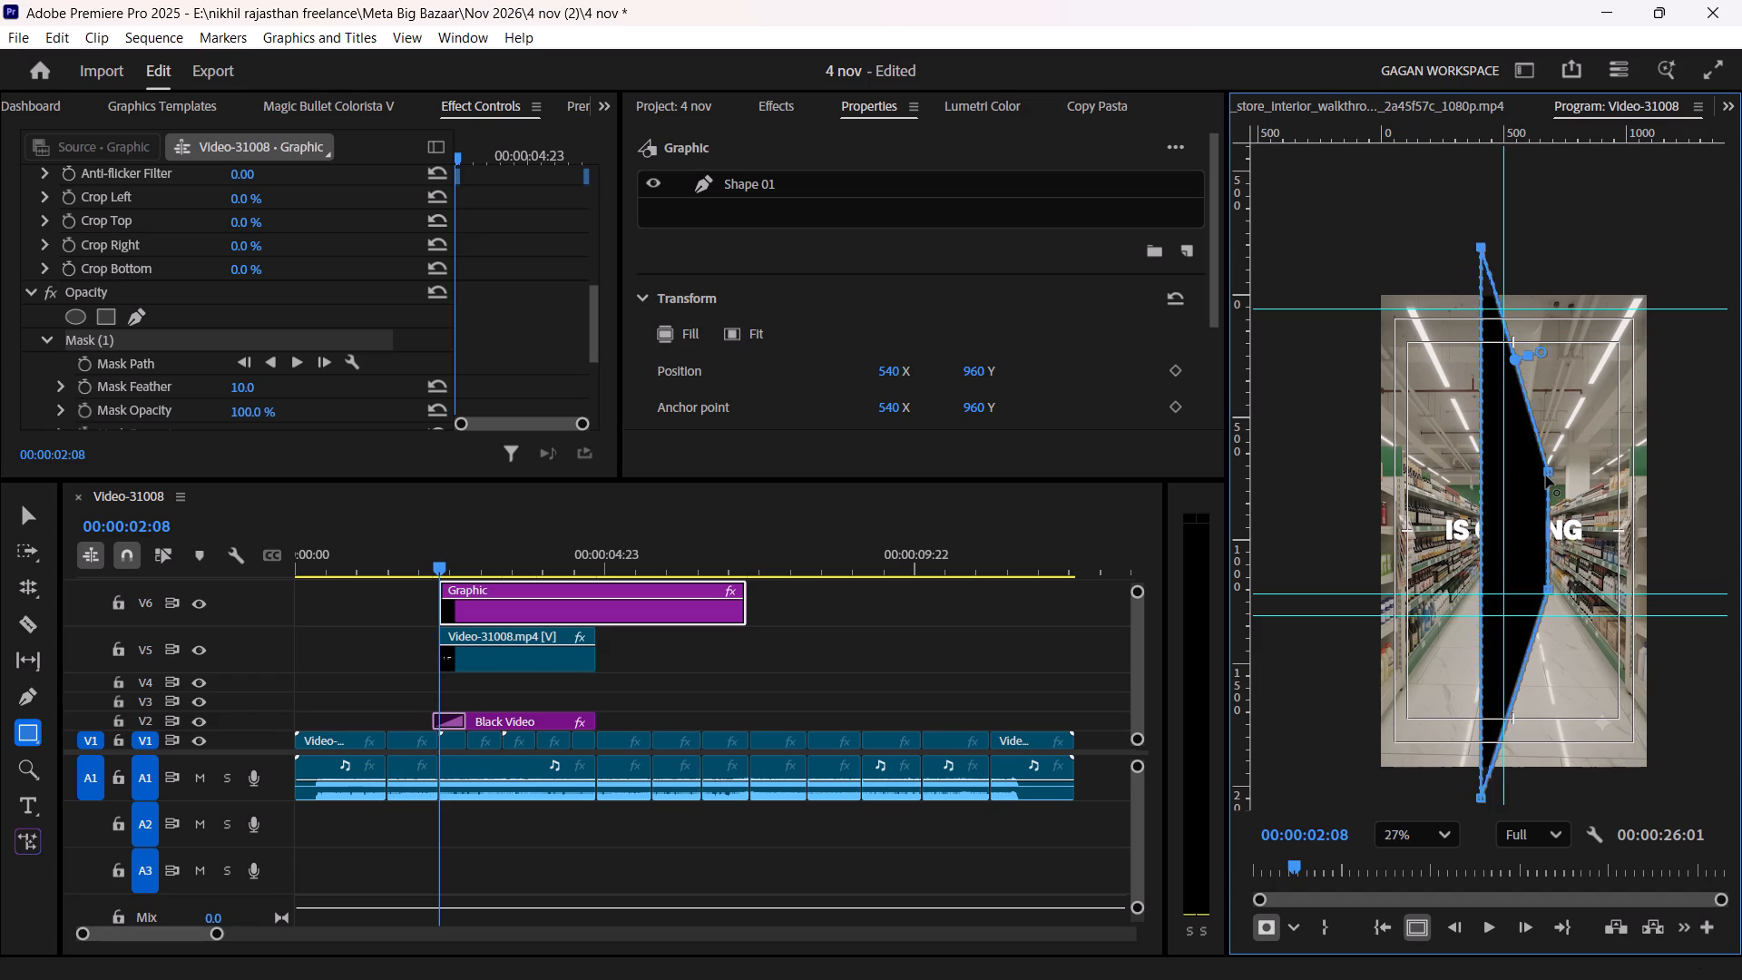
left_click_drag(1549, 472, 1541, 257)
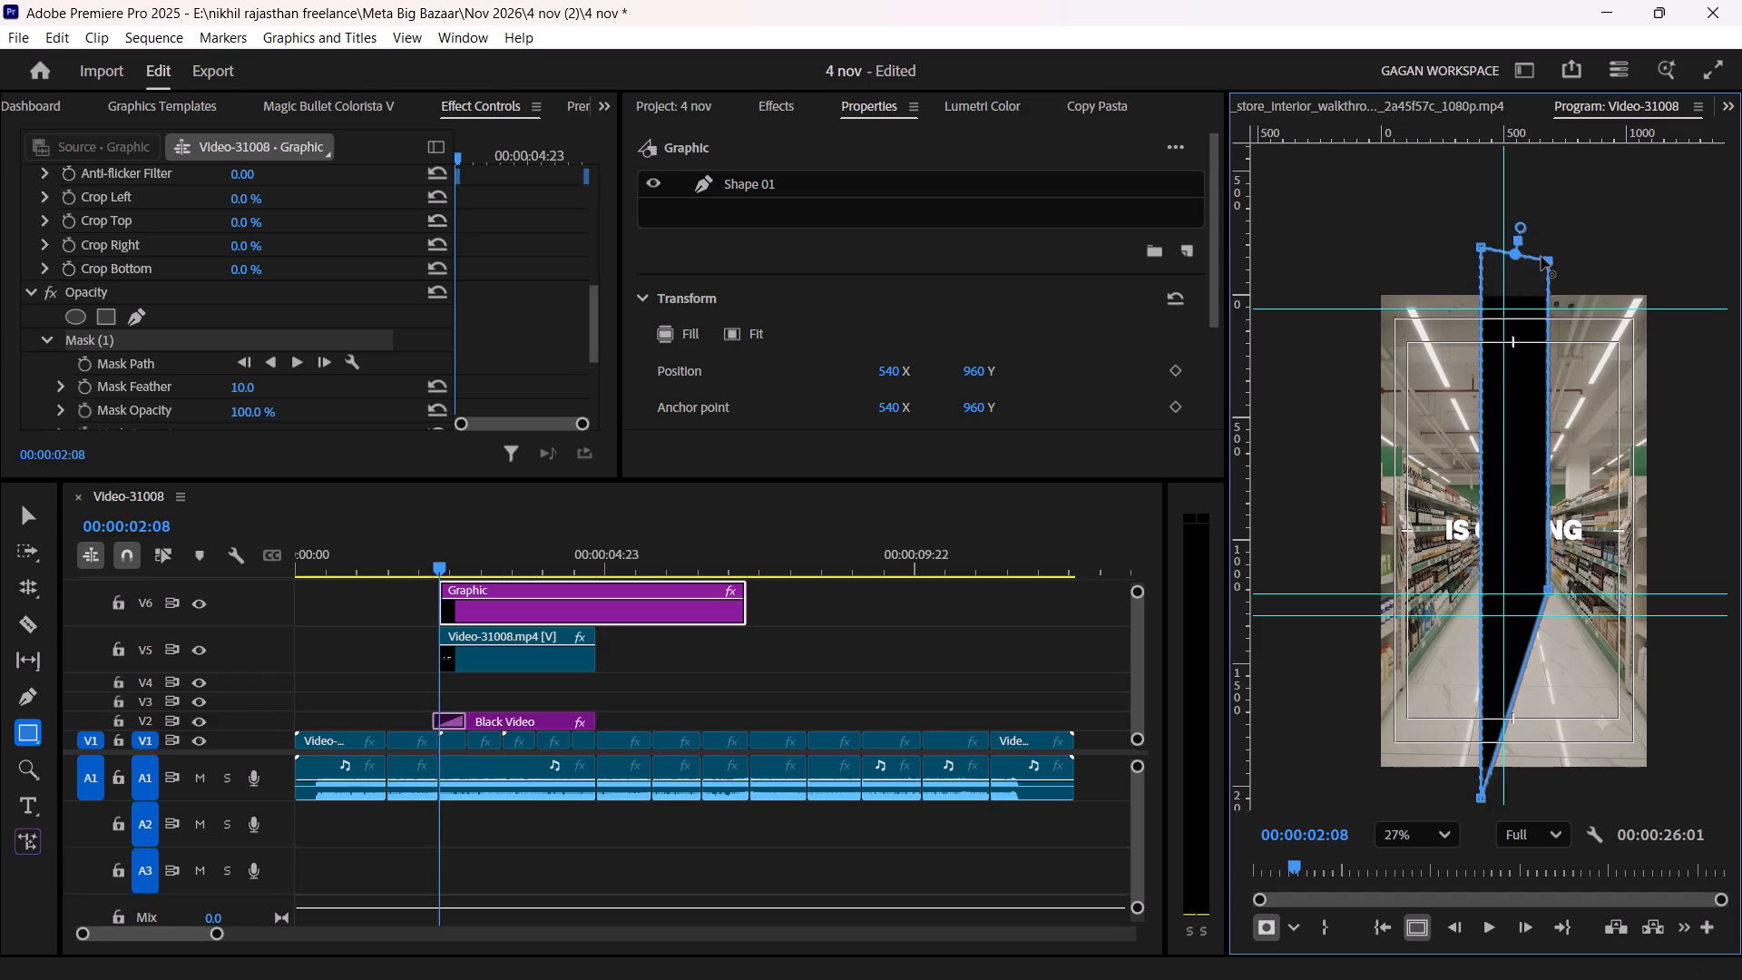
left_click_drag(1541, 257, 1541, 249)
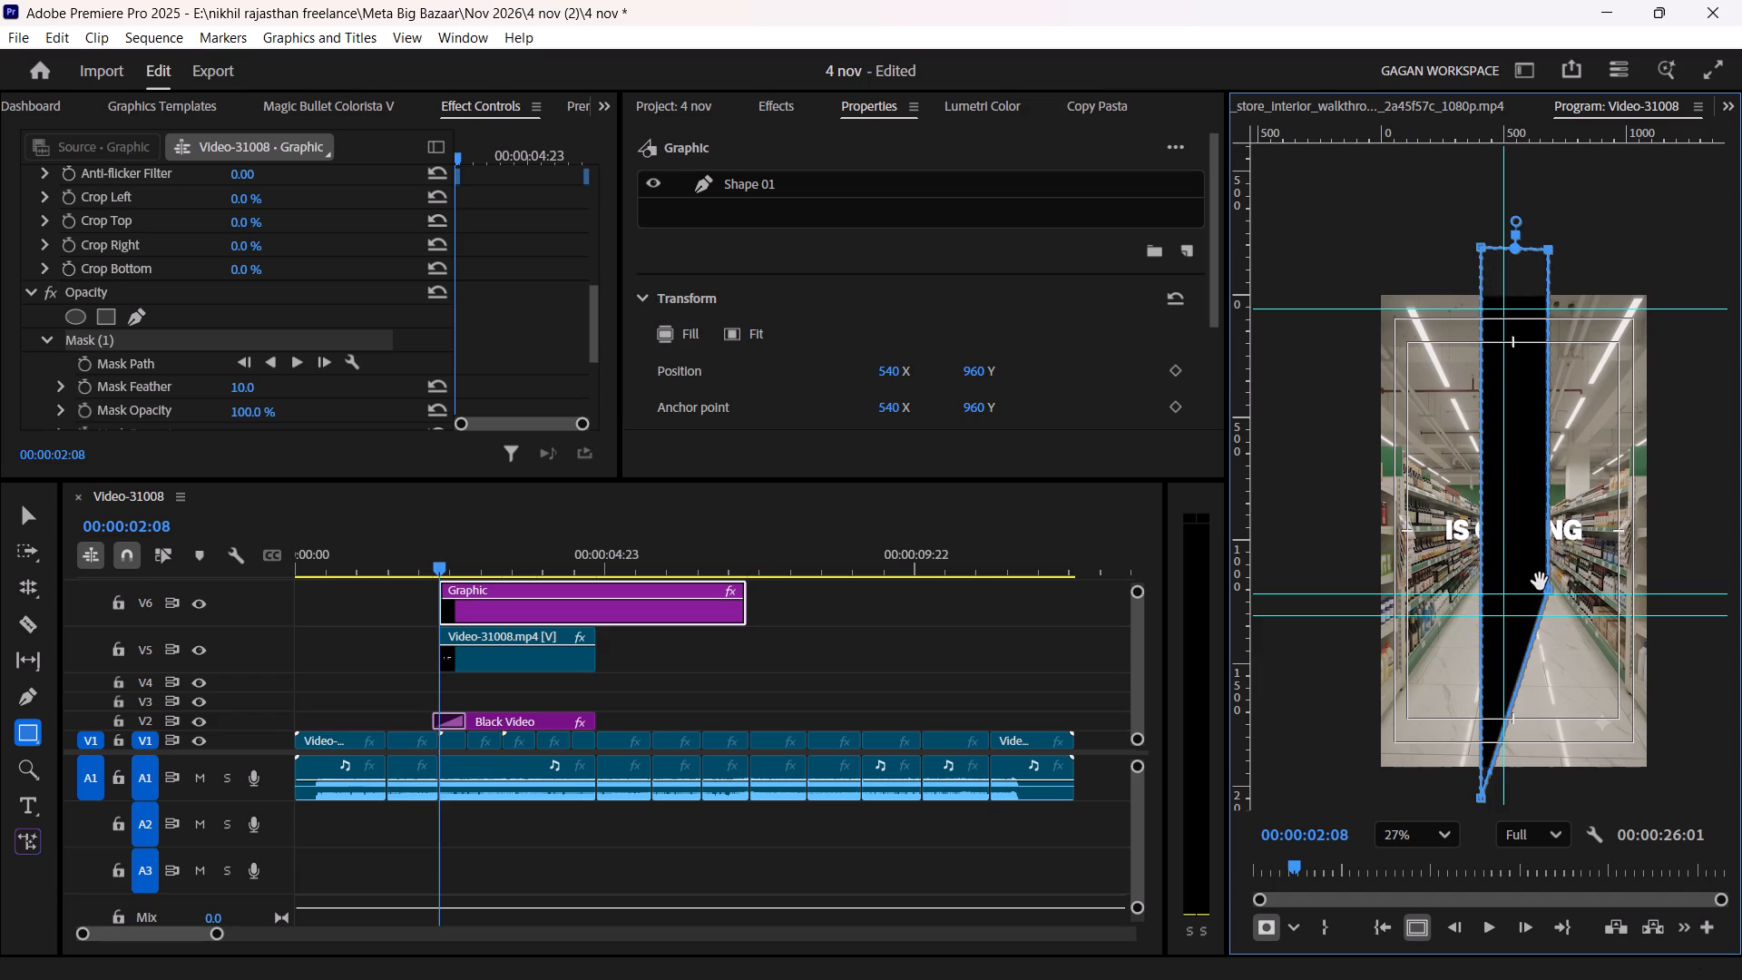
left_click_drag(1547, 588, 1536, 801)
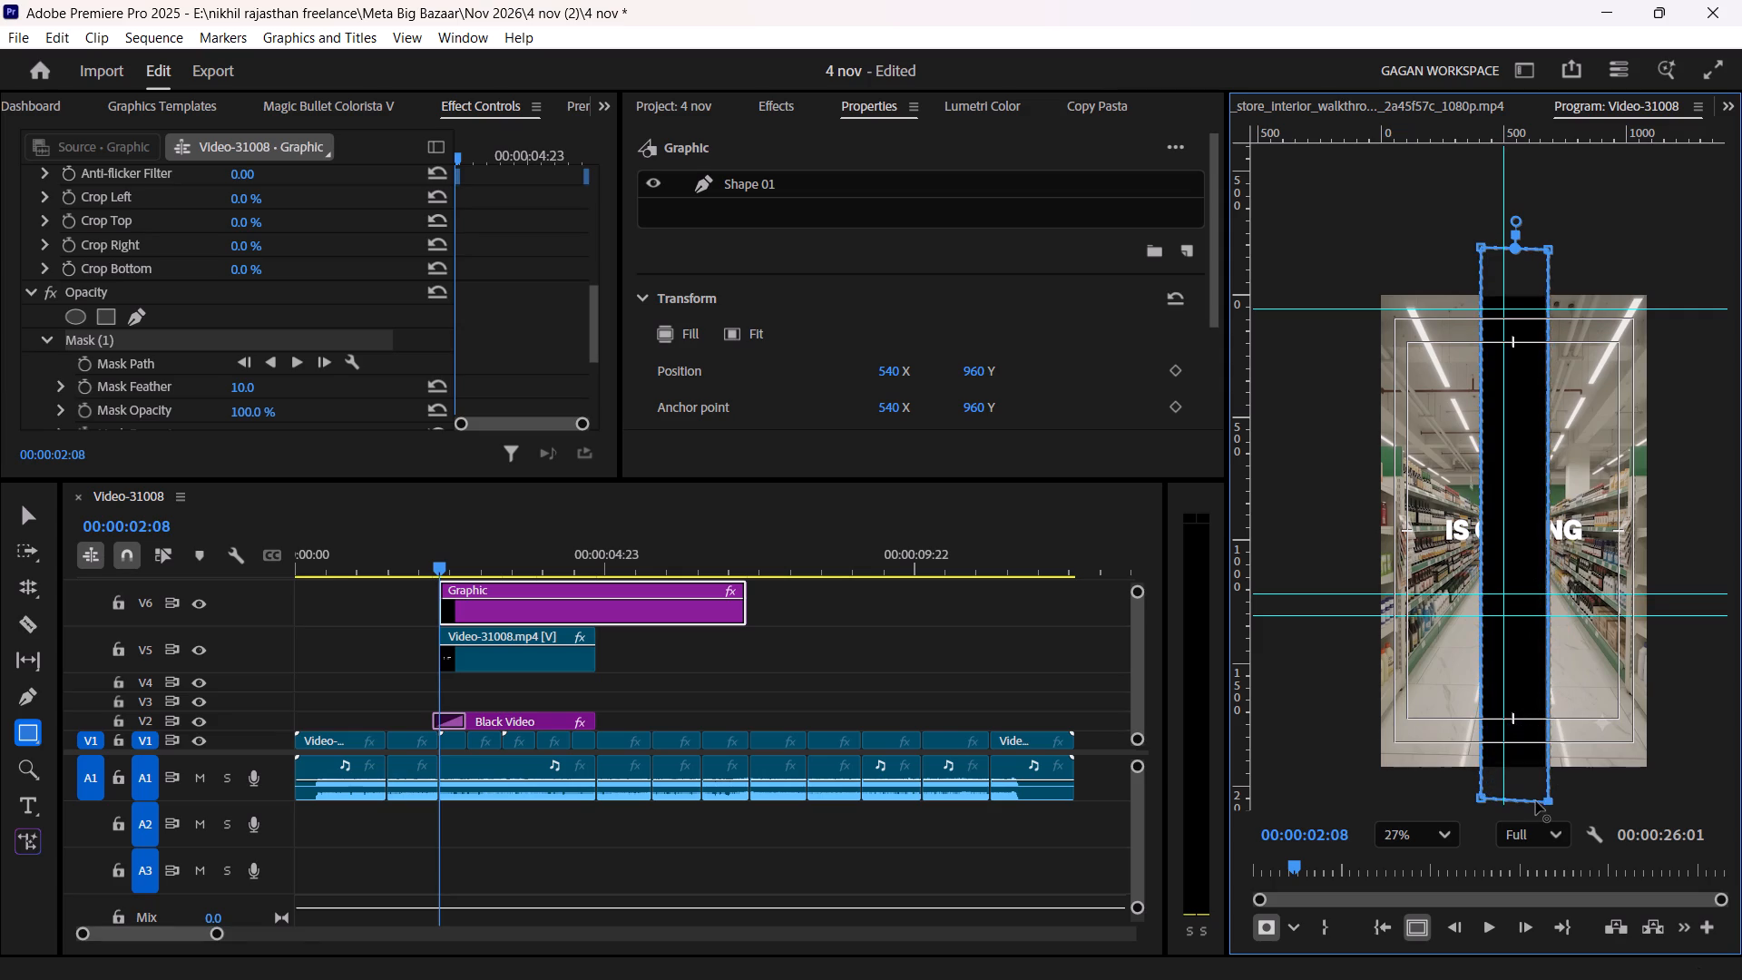
left_click_drag(1536, 801, 1543, 798)
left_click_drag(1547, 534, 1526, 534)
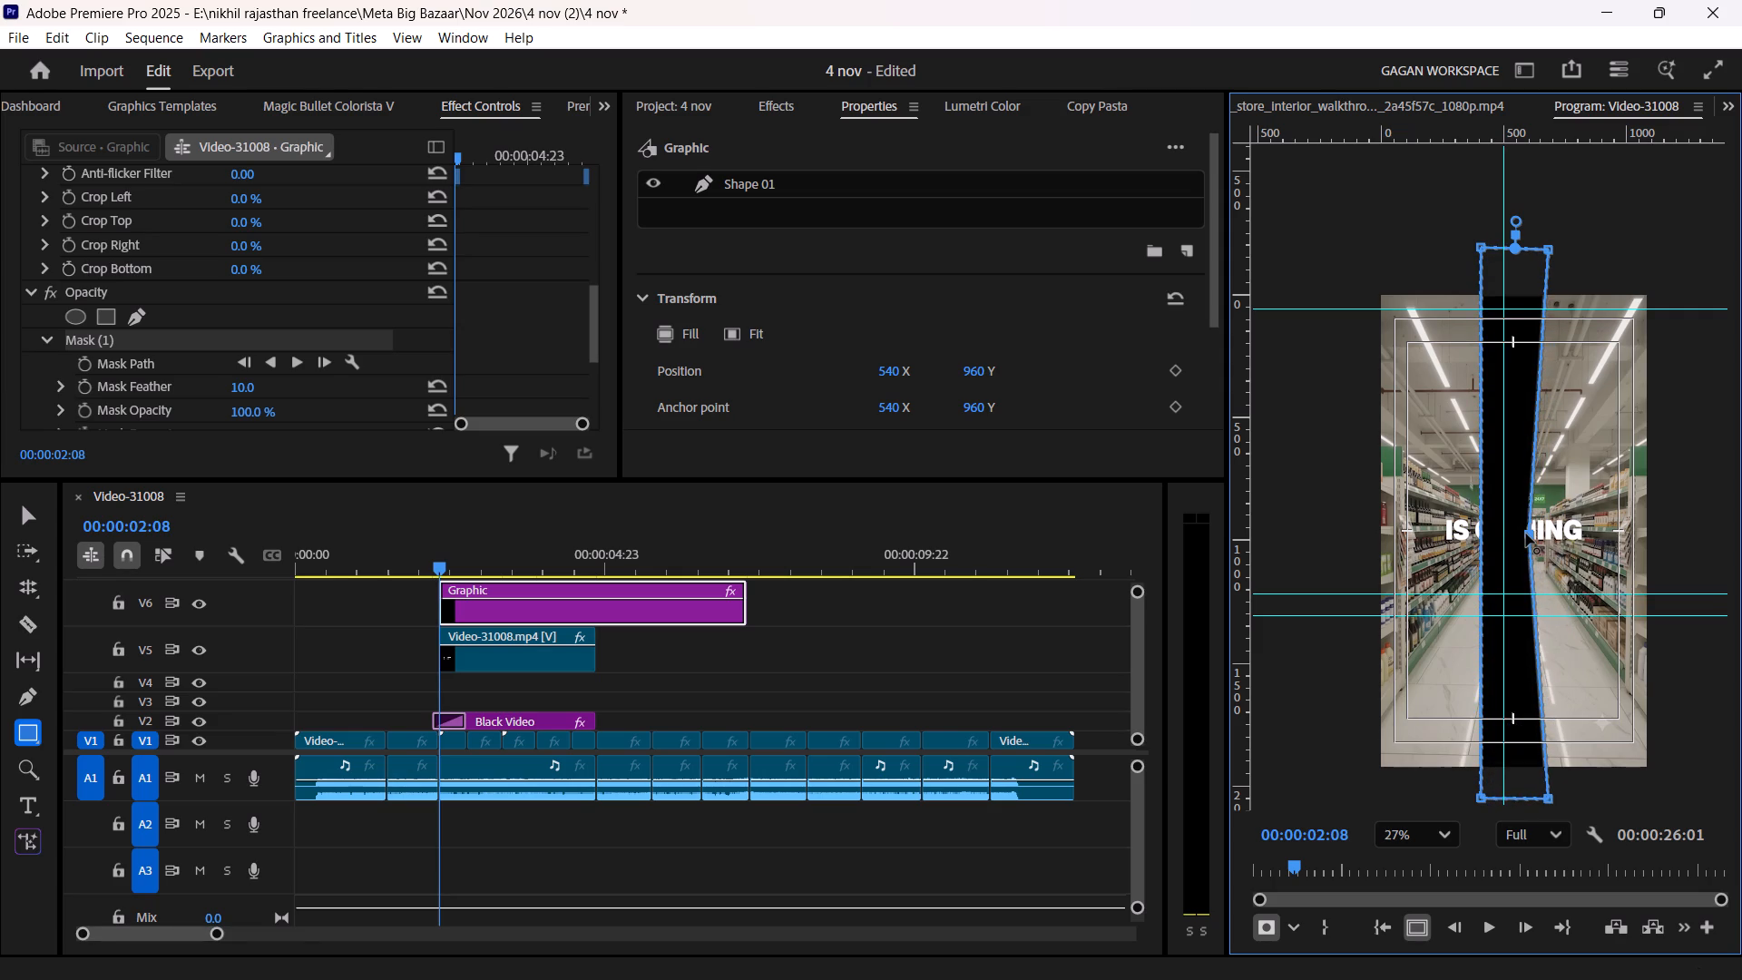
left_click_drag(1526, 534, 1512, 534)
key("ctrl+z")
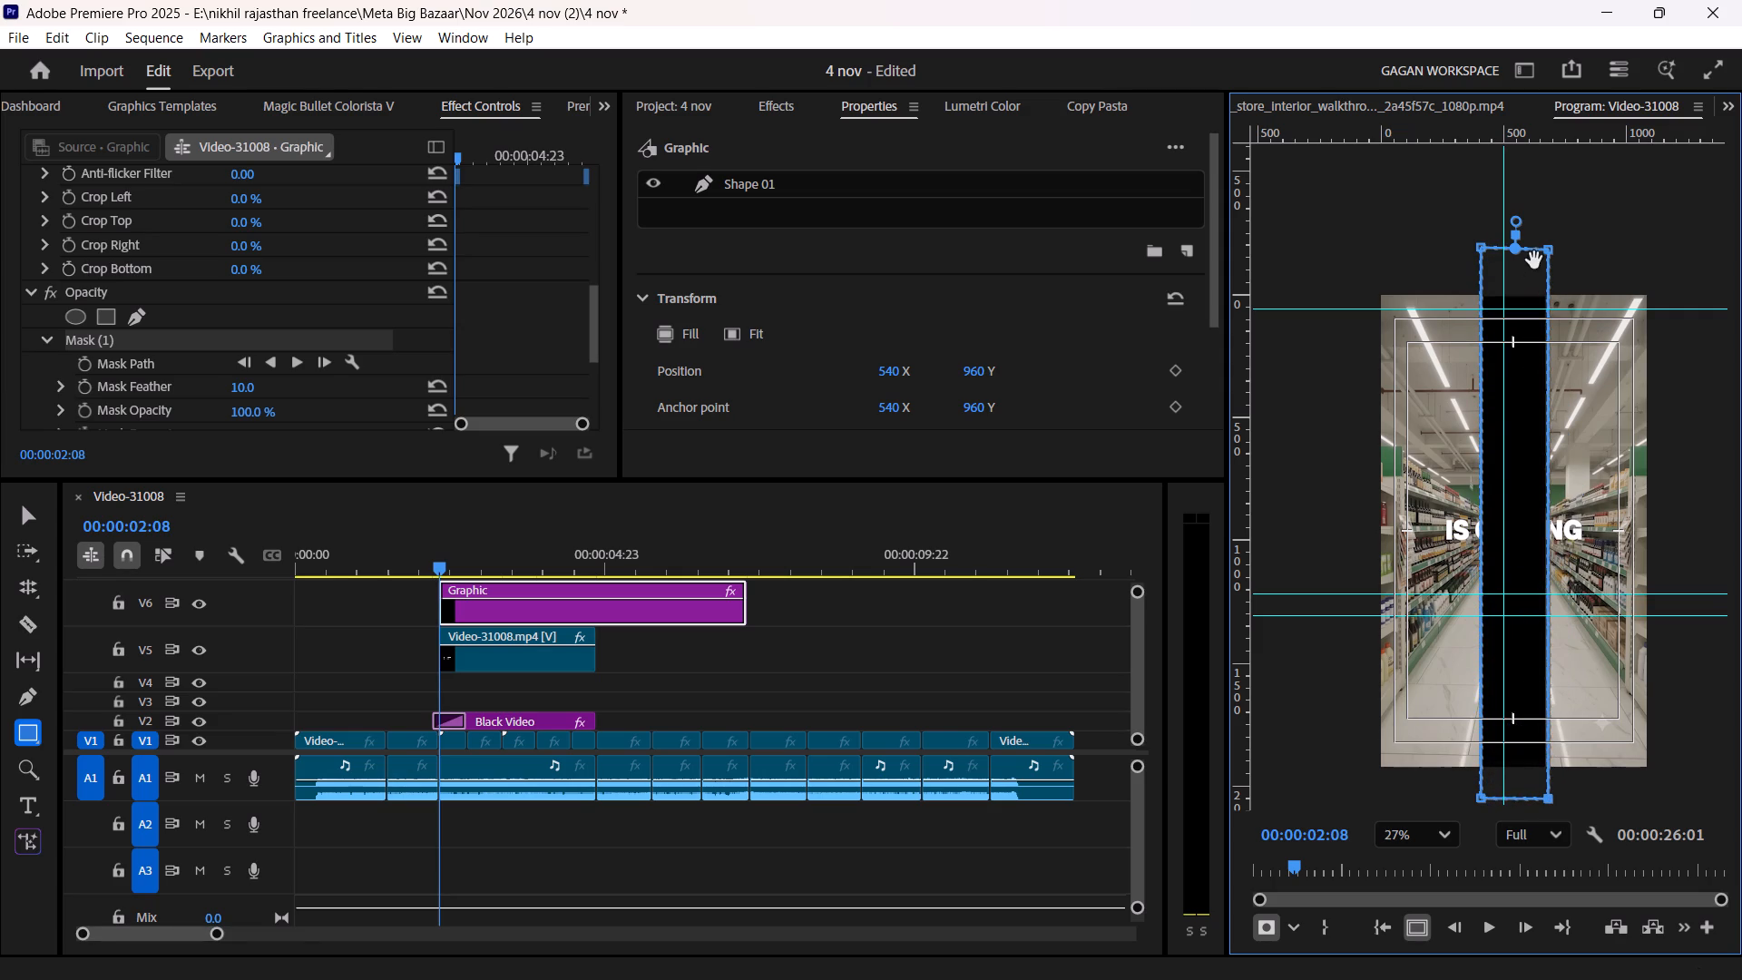
Narrow the mask strip by moving its two right-hand corners inward, keeping that edge vertical.
left_click_drag(1546, 250, 1527, 249)
left_click_drag(1549, 794, 1537, 794)
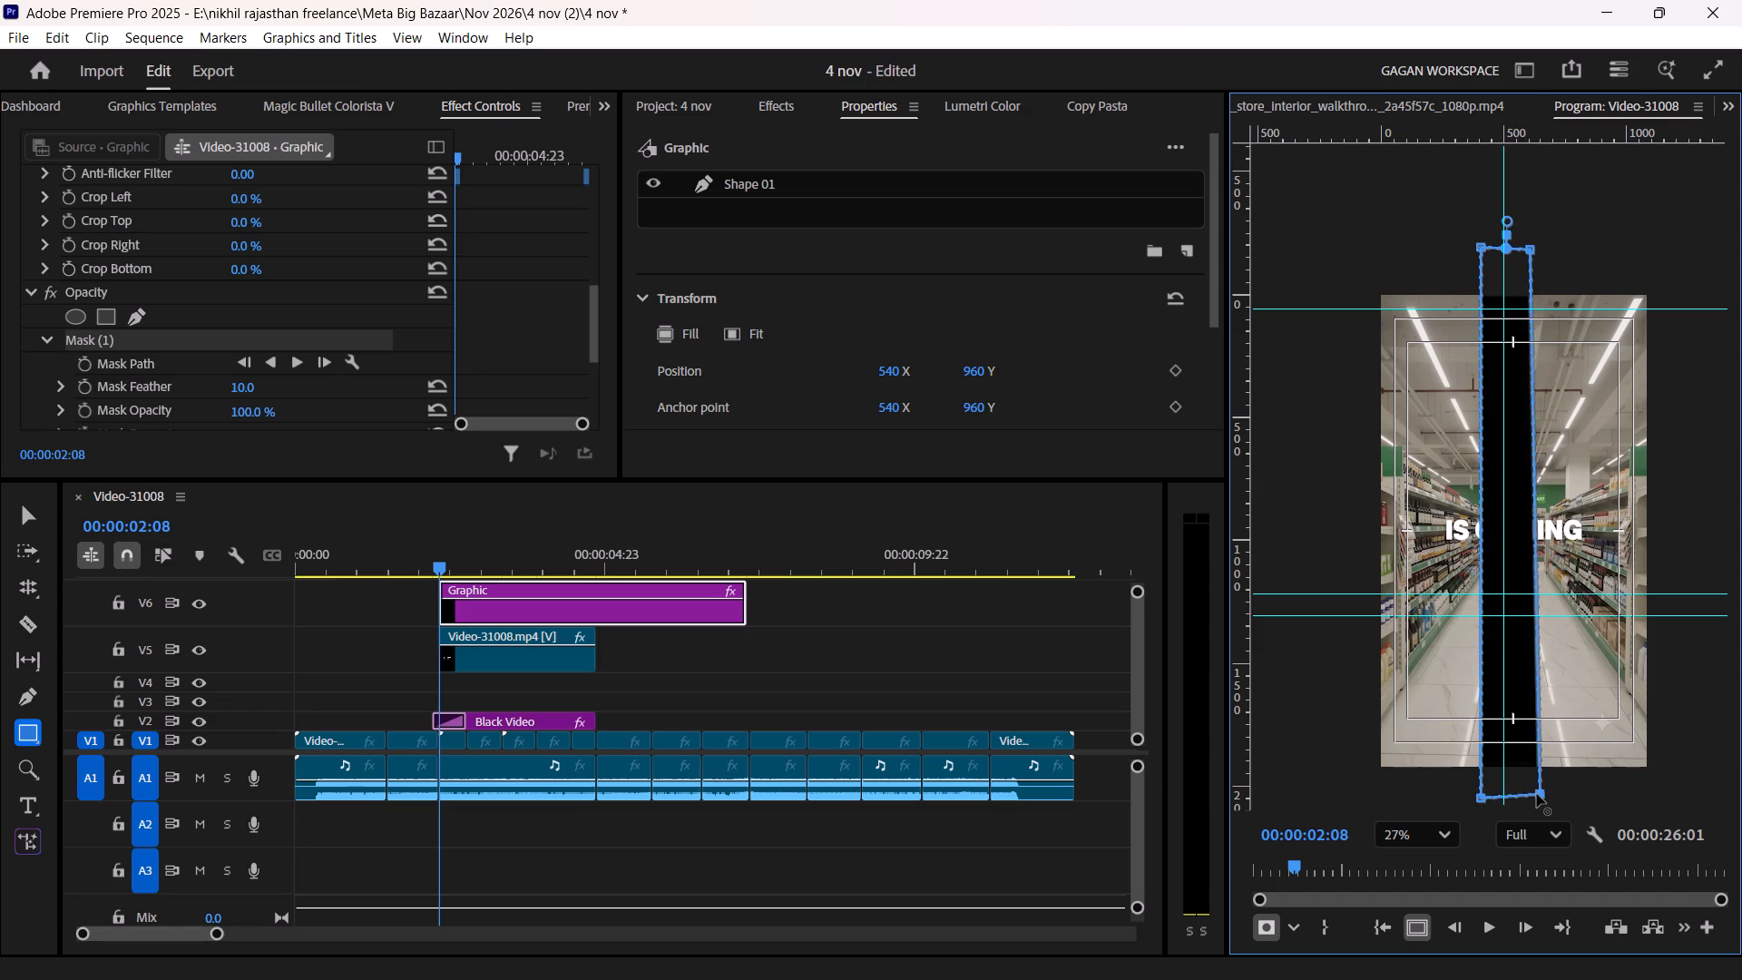
left_click_drag(1537, 794, 1531, 794)
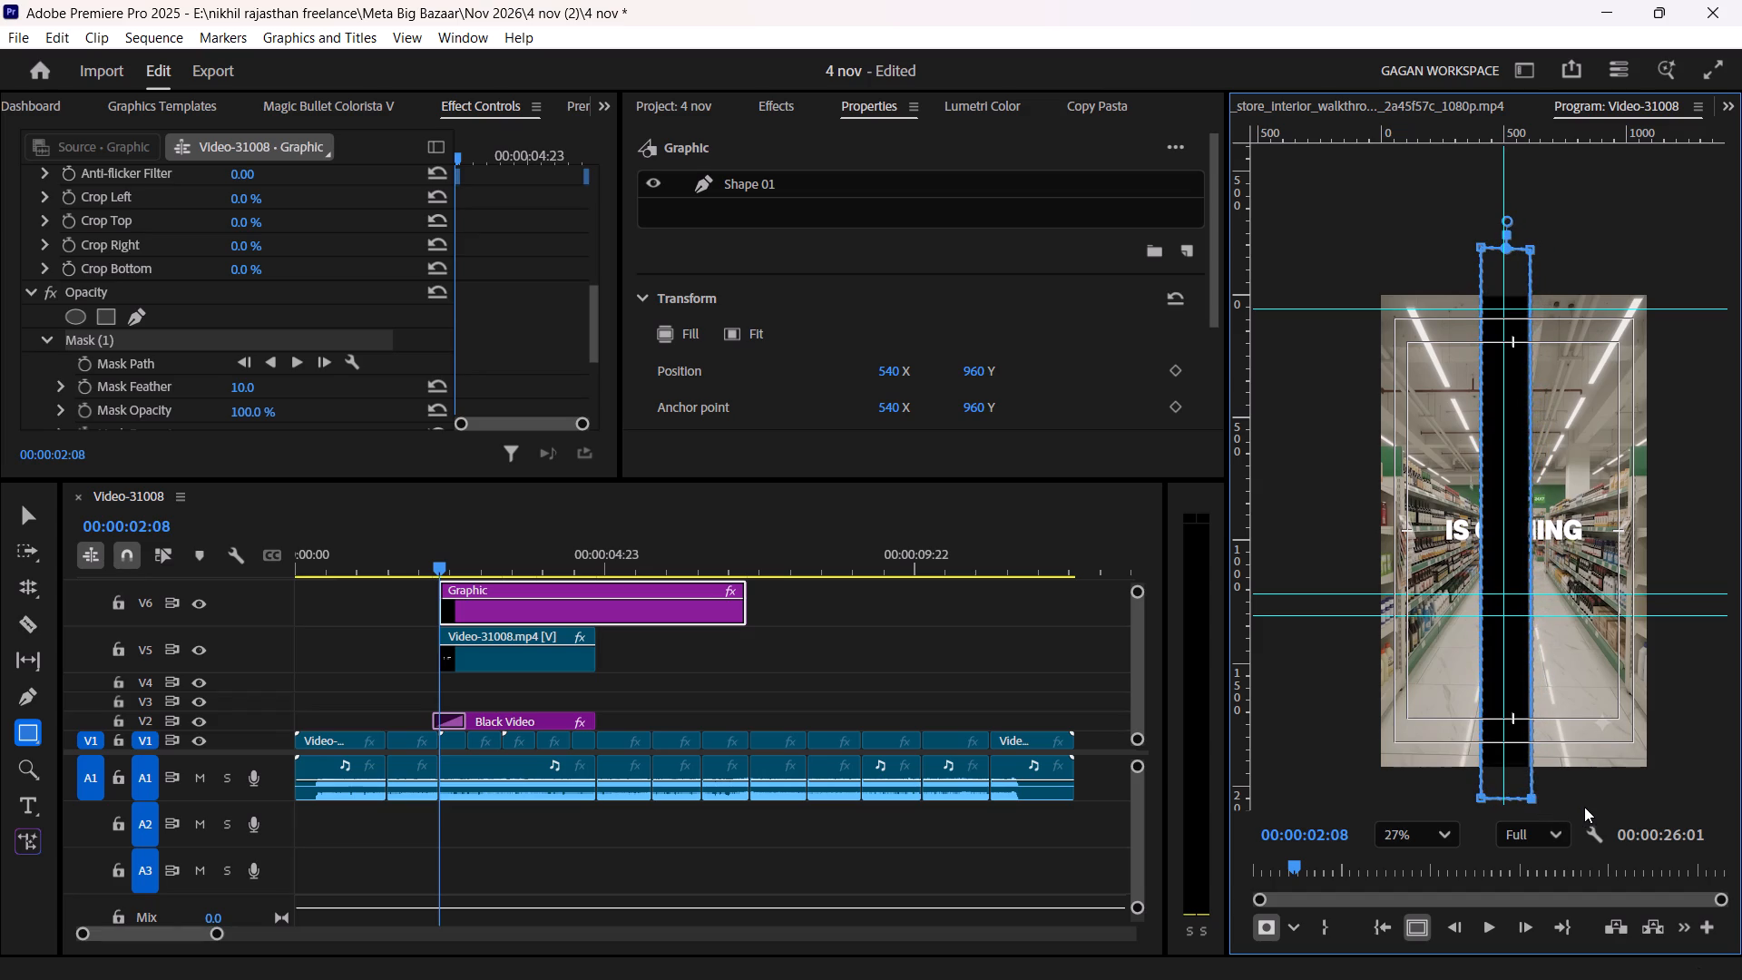
Invert the mask so the black graphic covers everything outside the strip.
scroll(137, 288, "down", 8)
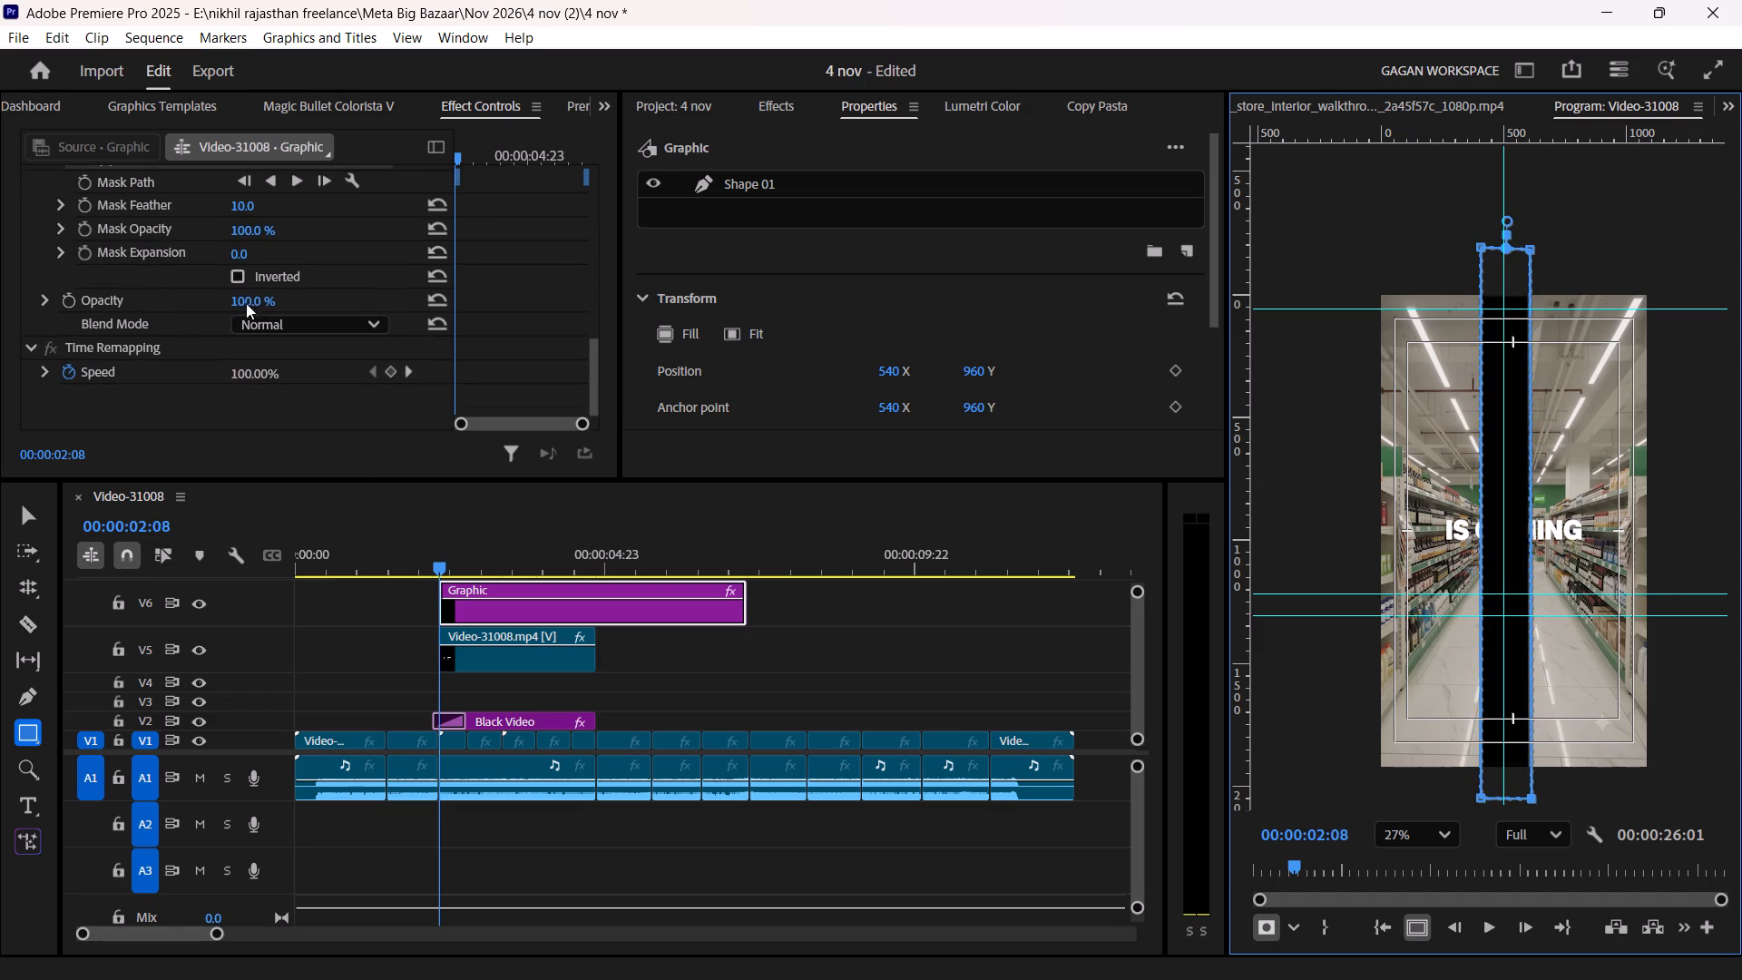
left_click(238, 278)
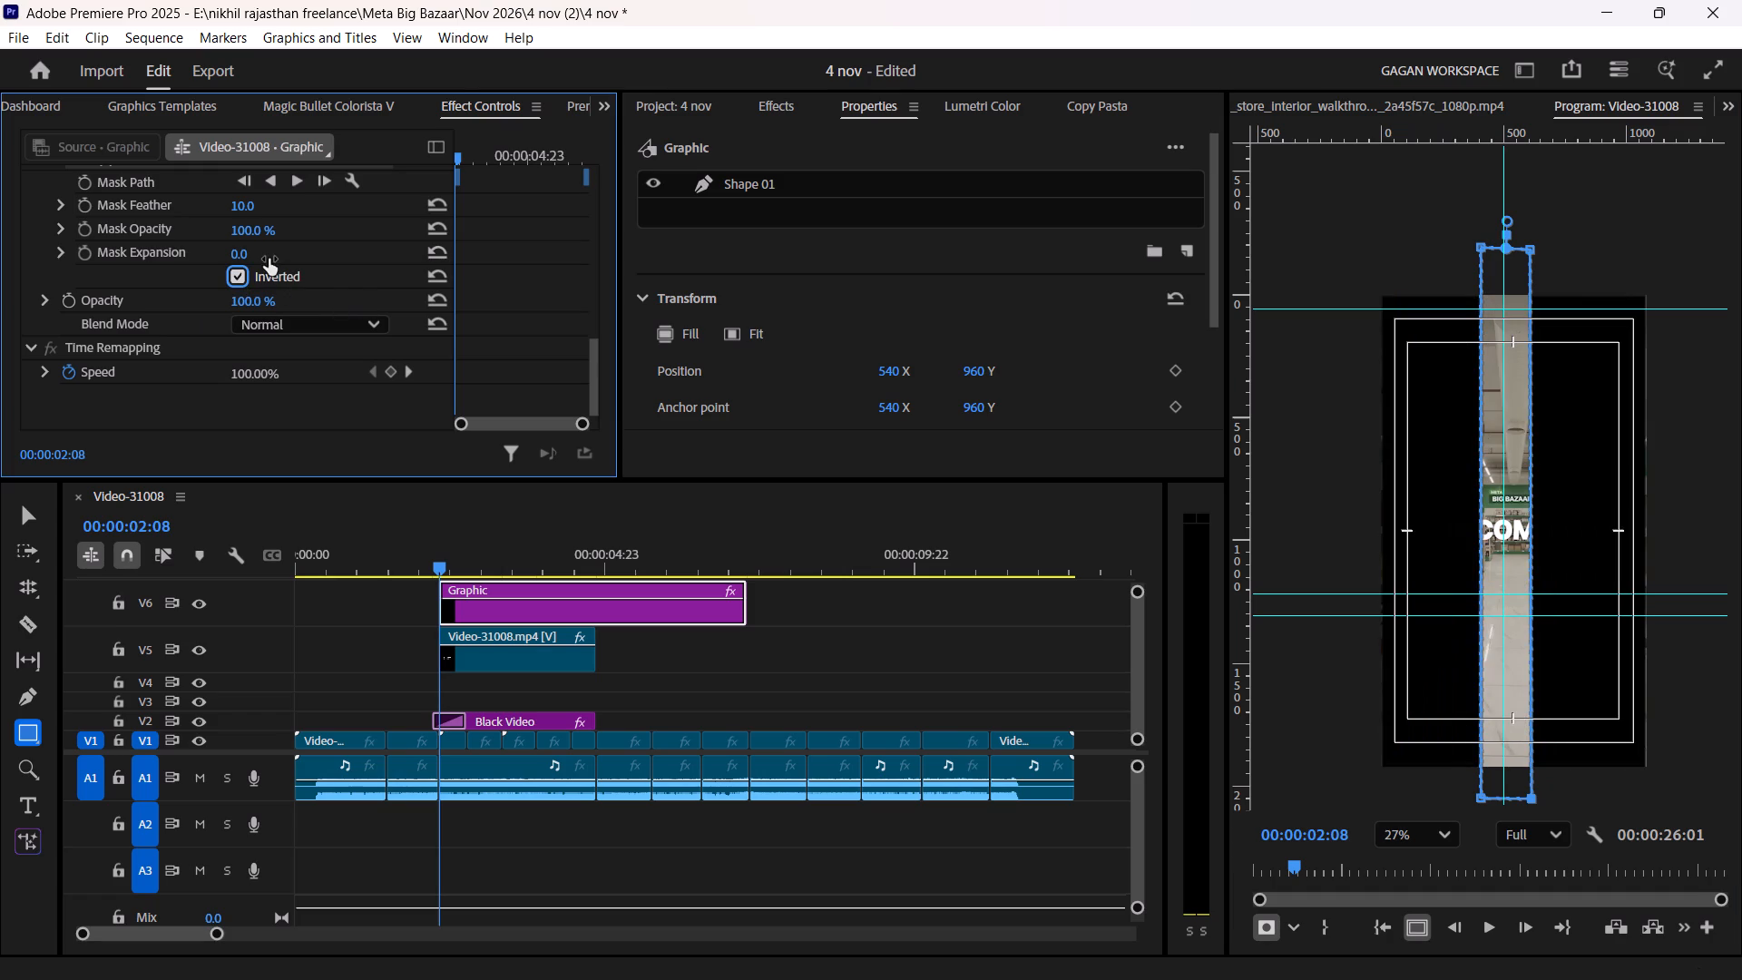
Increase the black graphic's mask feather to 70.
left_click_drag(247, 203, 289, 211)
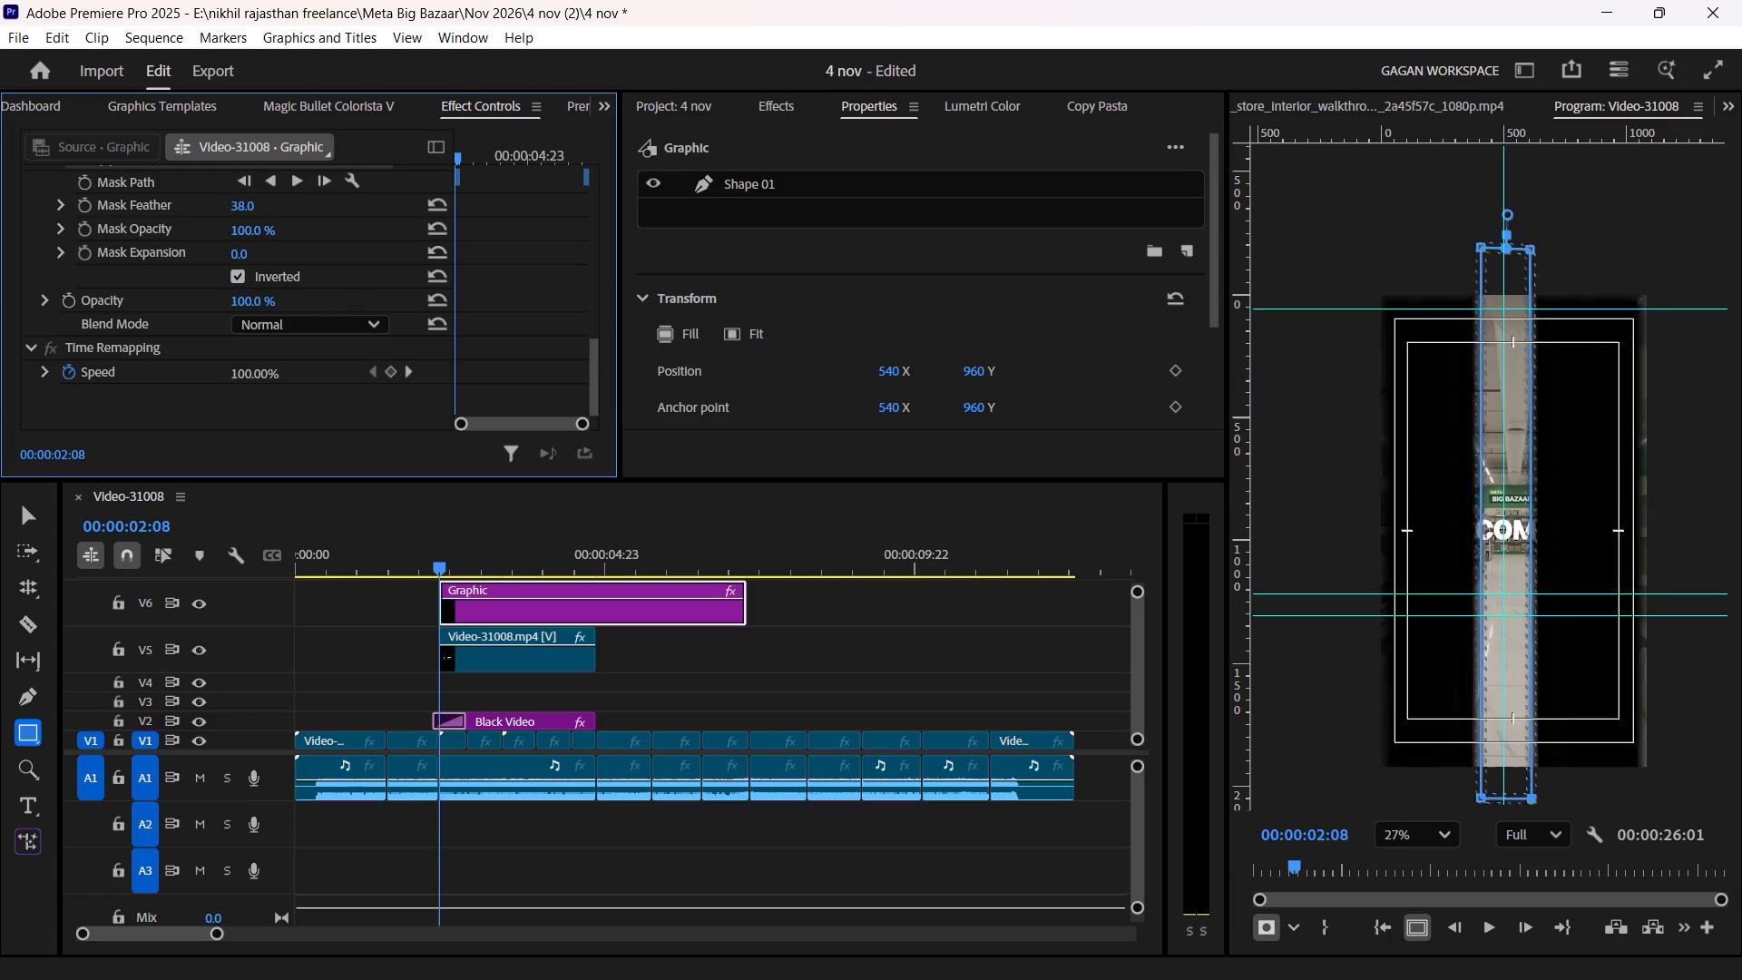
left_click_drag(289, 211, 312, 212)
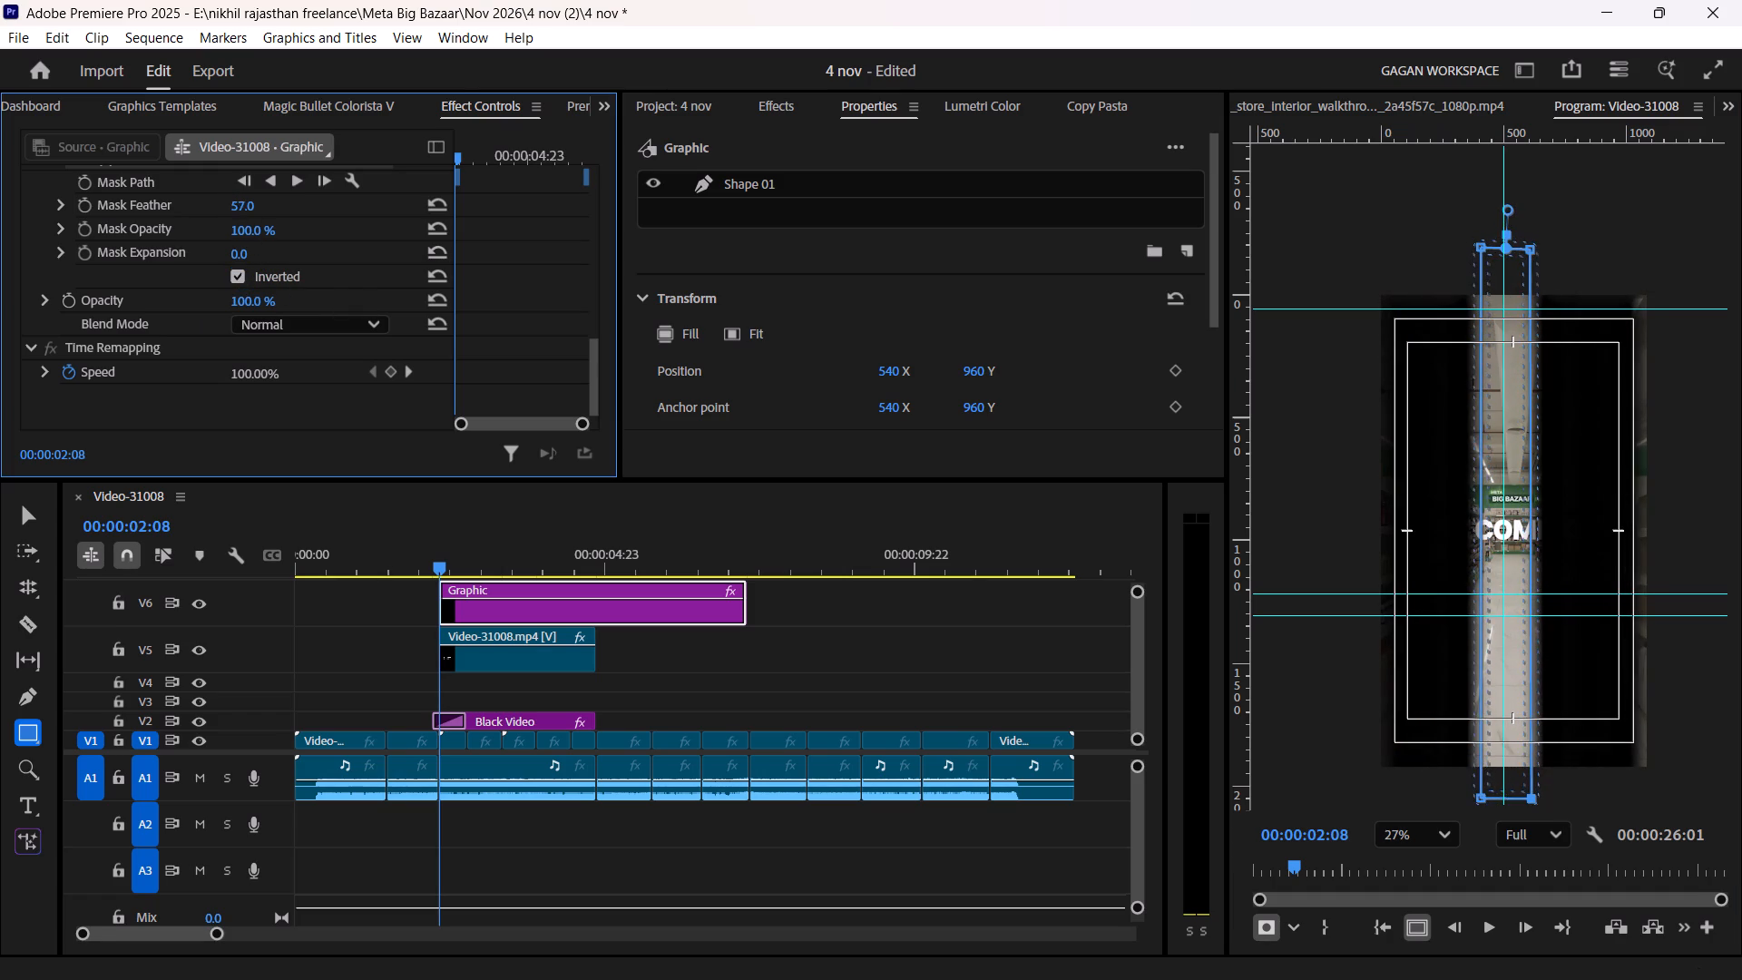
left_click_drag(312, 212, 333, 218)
Set the black graphic's Motion scale to 237 and rotation to 29° so the strip runs diagonally.
scroll(292, 270, "up", 16)
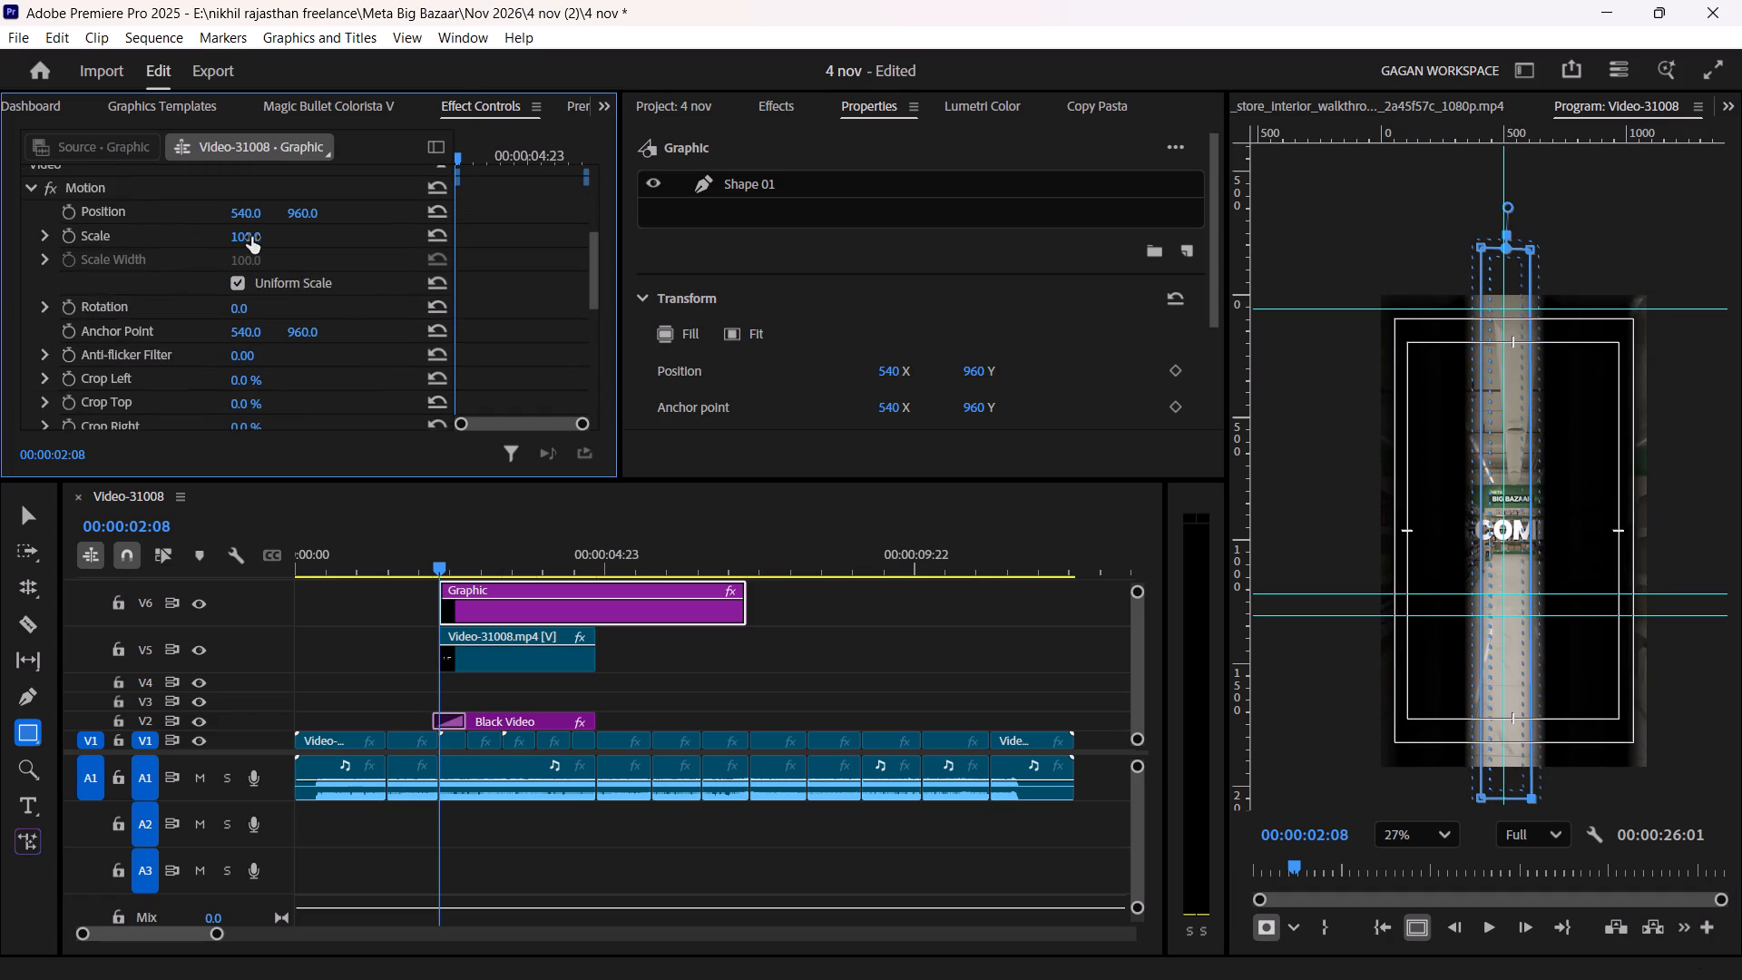
left_click_drag(251, 232, 277, 234)
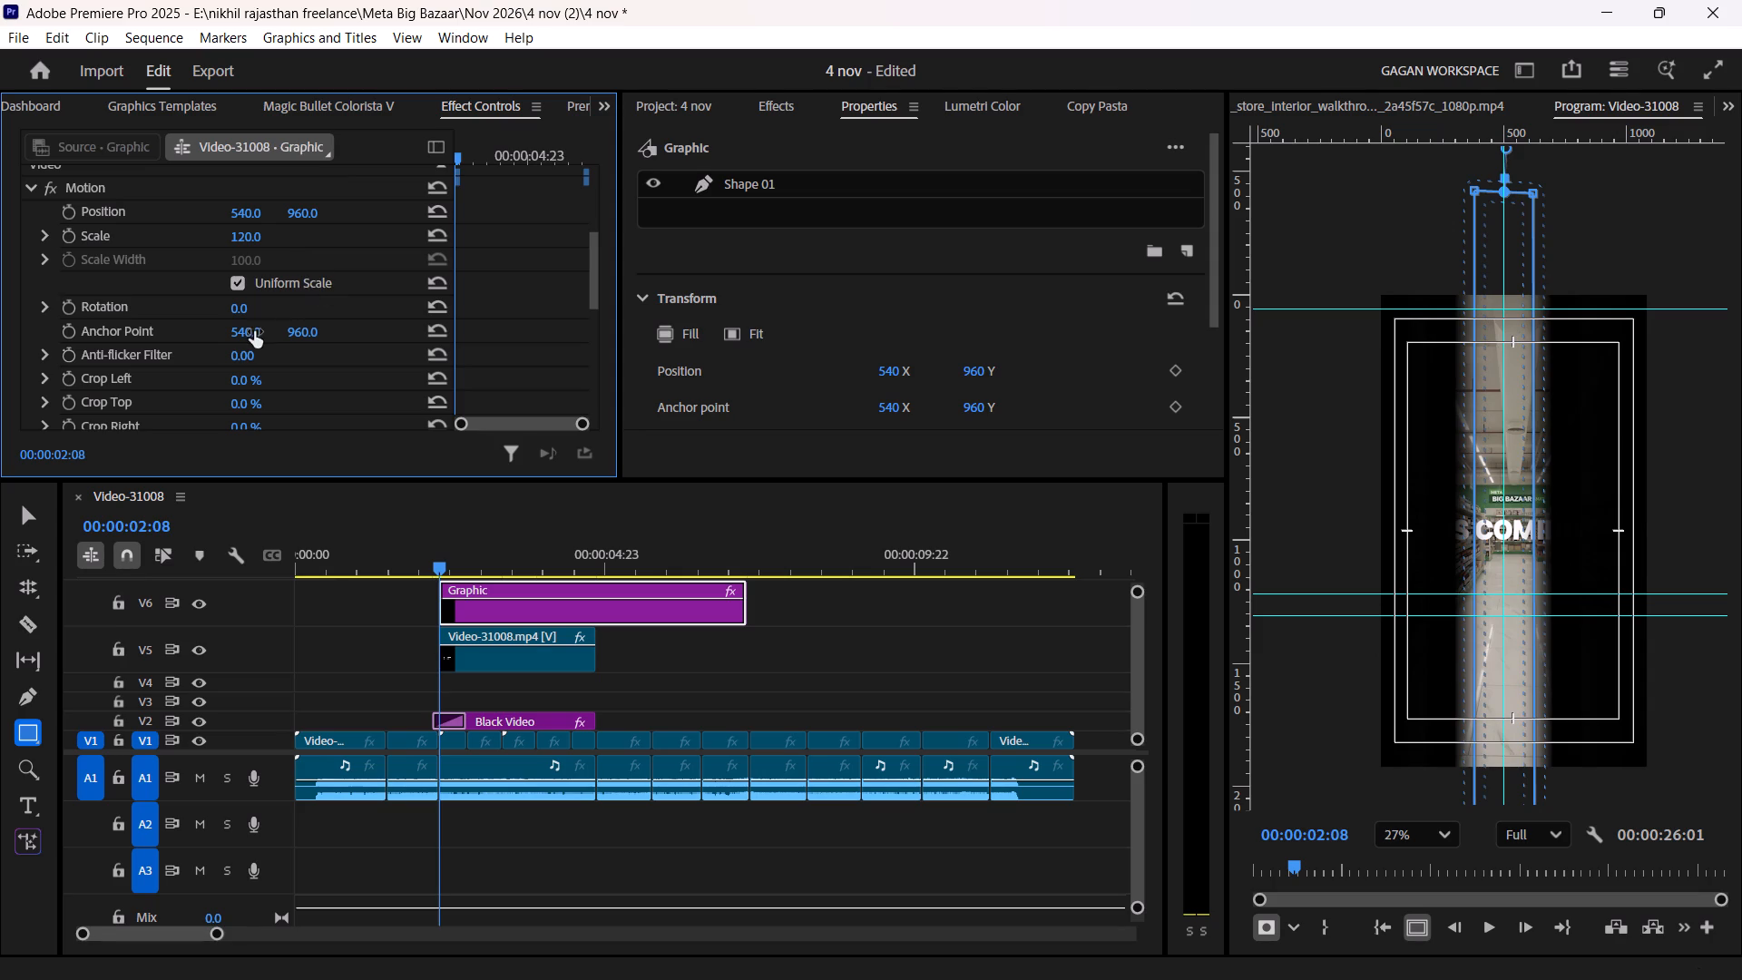
left_click_drag(244, 307, 286, 312)
left_click_drag(253, 240, 388, 250)
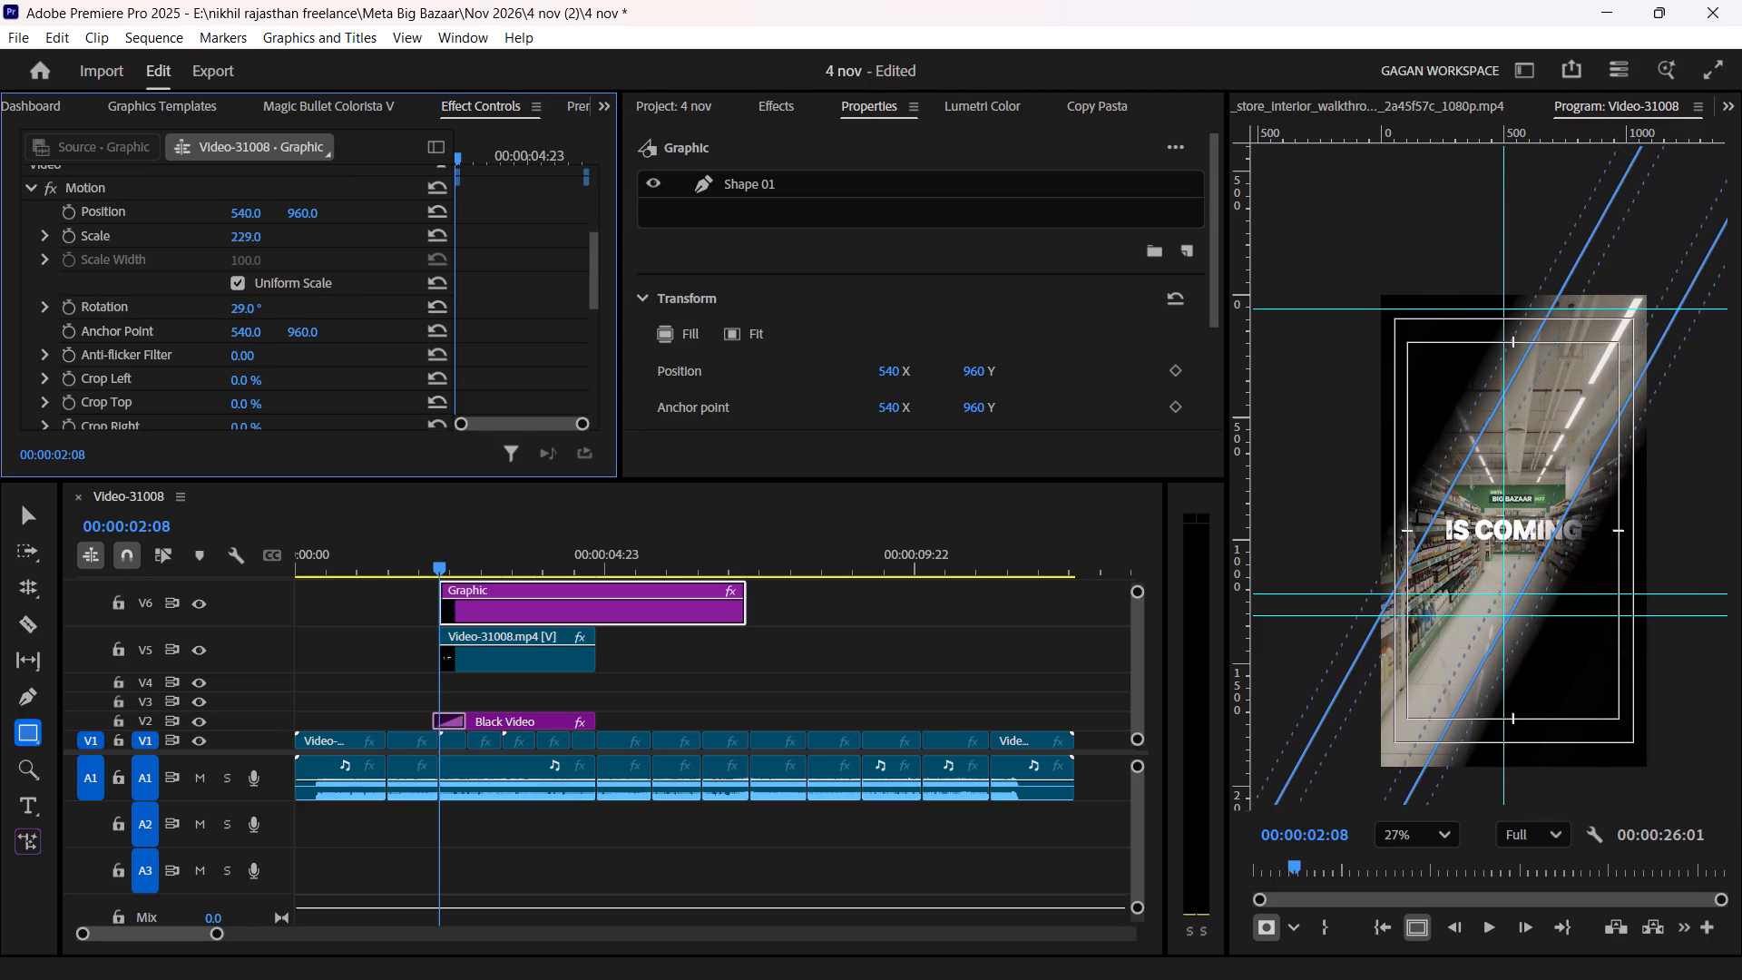
left_click_drag(388, 250, 397, 250)
Tighten the diagonal strip by setting the mask expansion to -59 and the mask feather to 35.
scroll(289, 326, "down", 12)
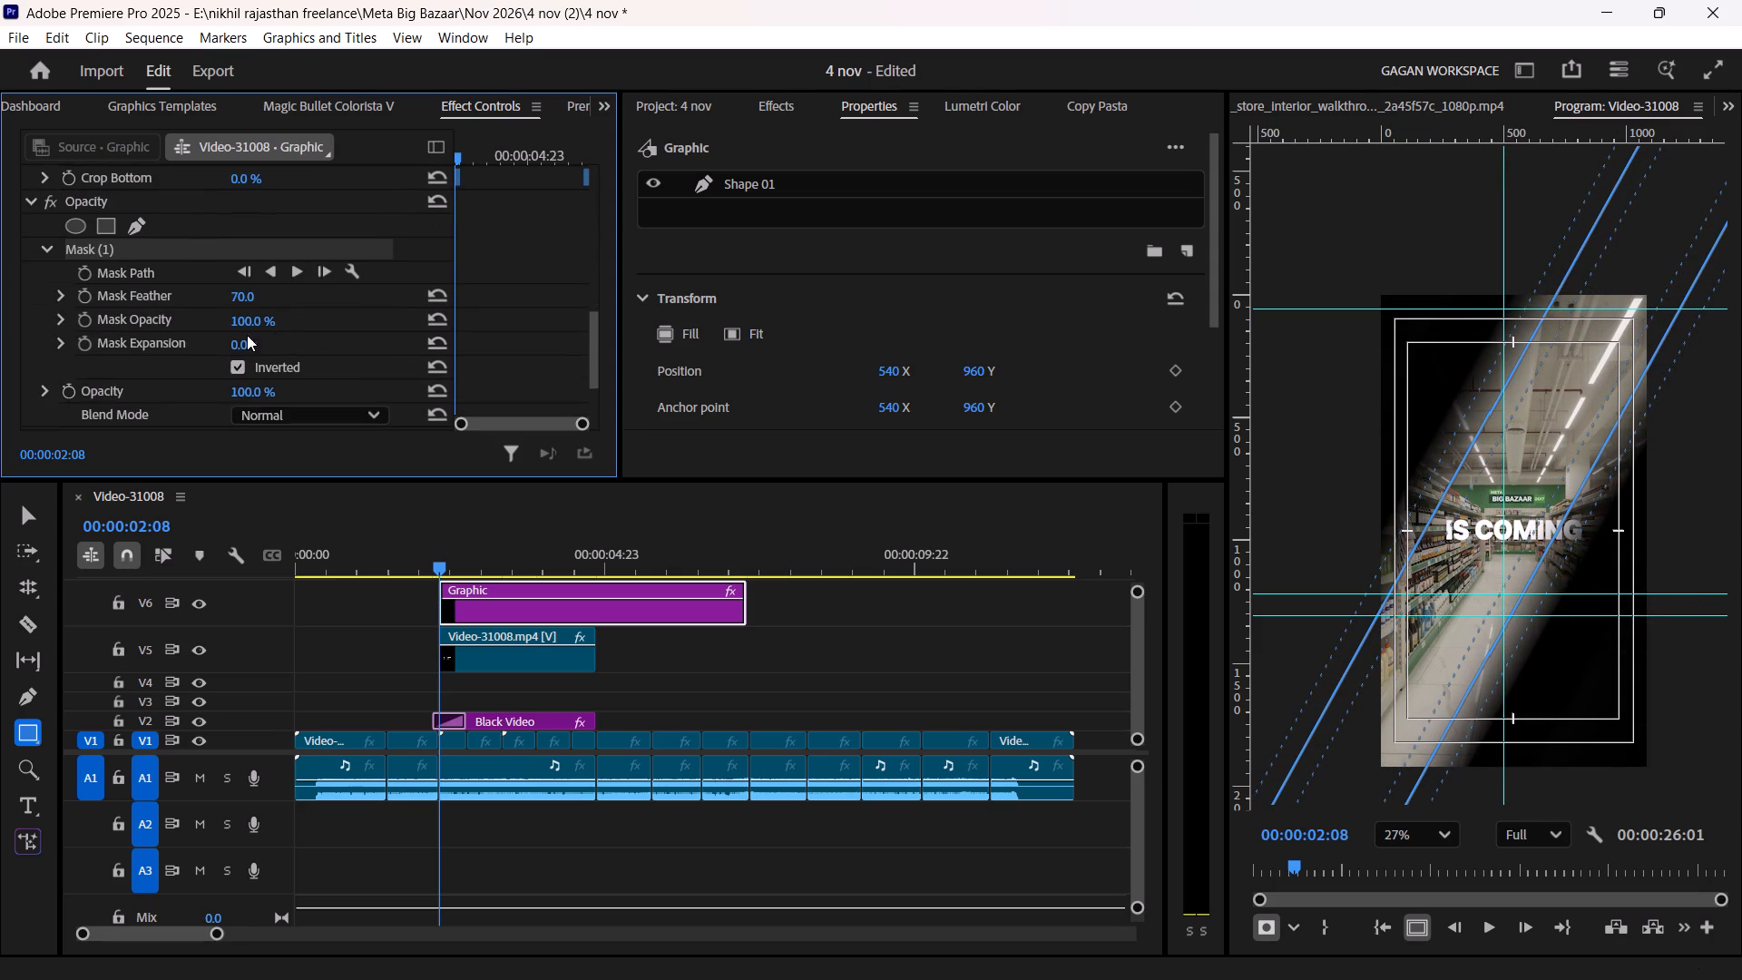
left_click_drag(240, 342, 216, 337)
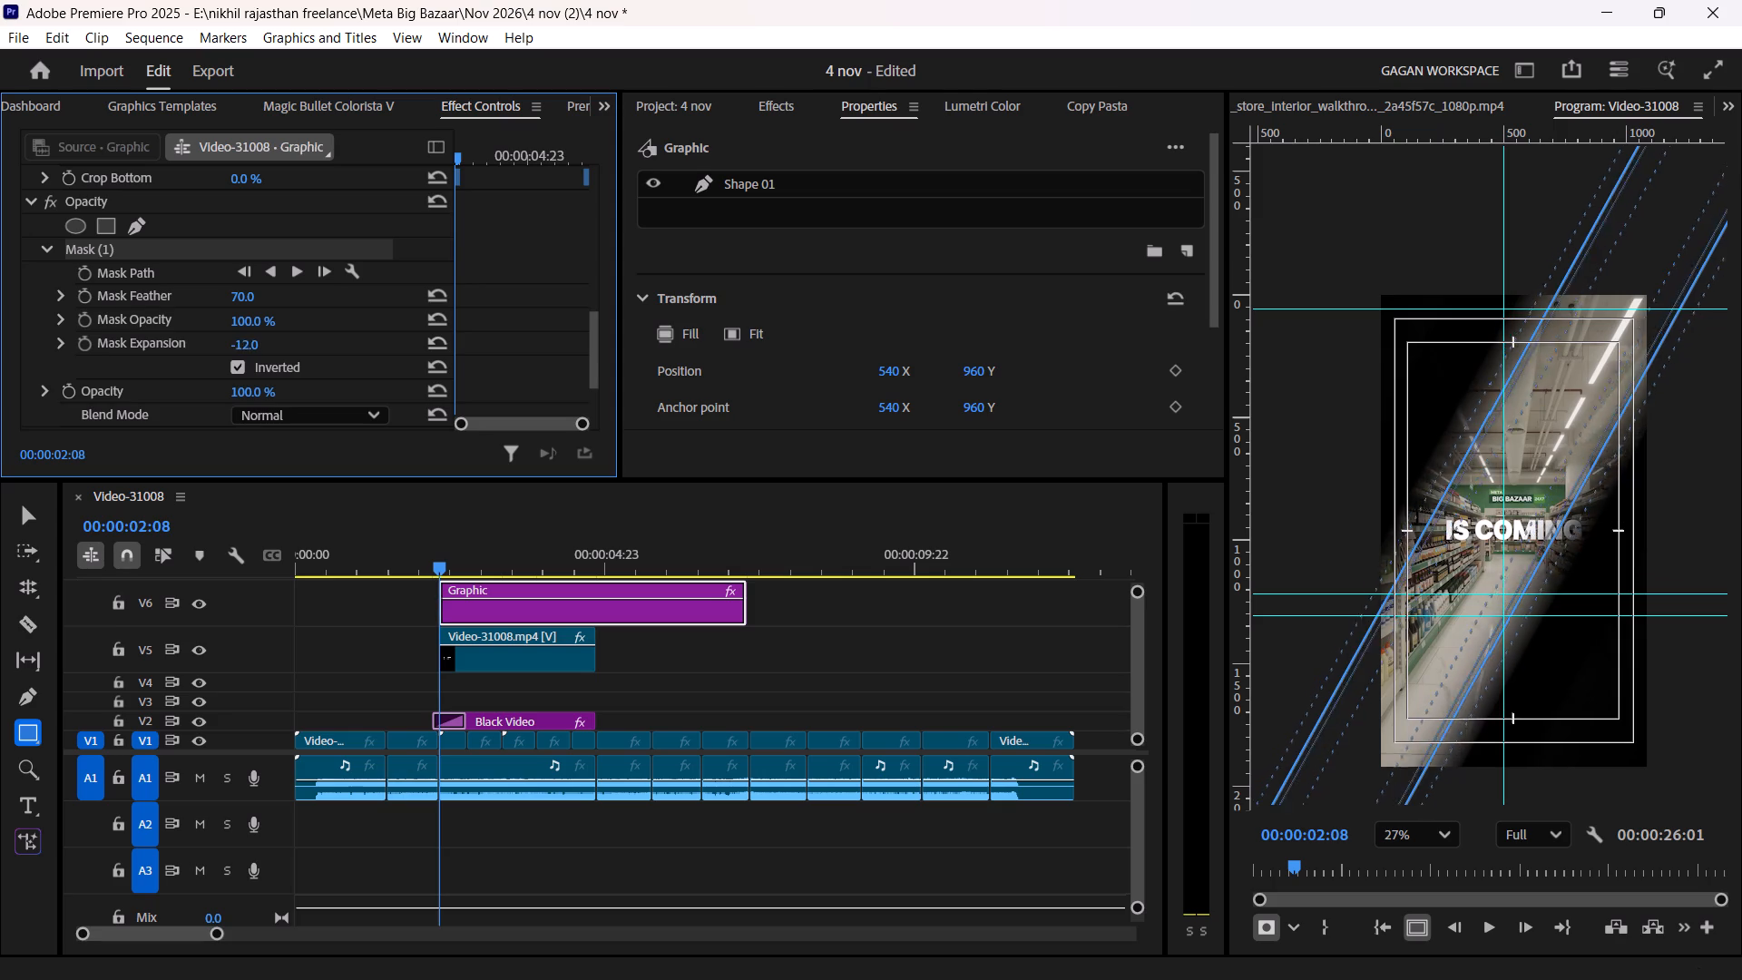
left_click_drag(216, 337, 146, 318)
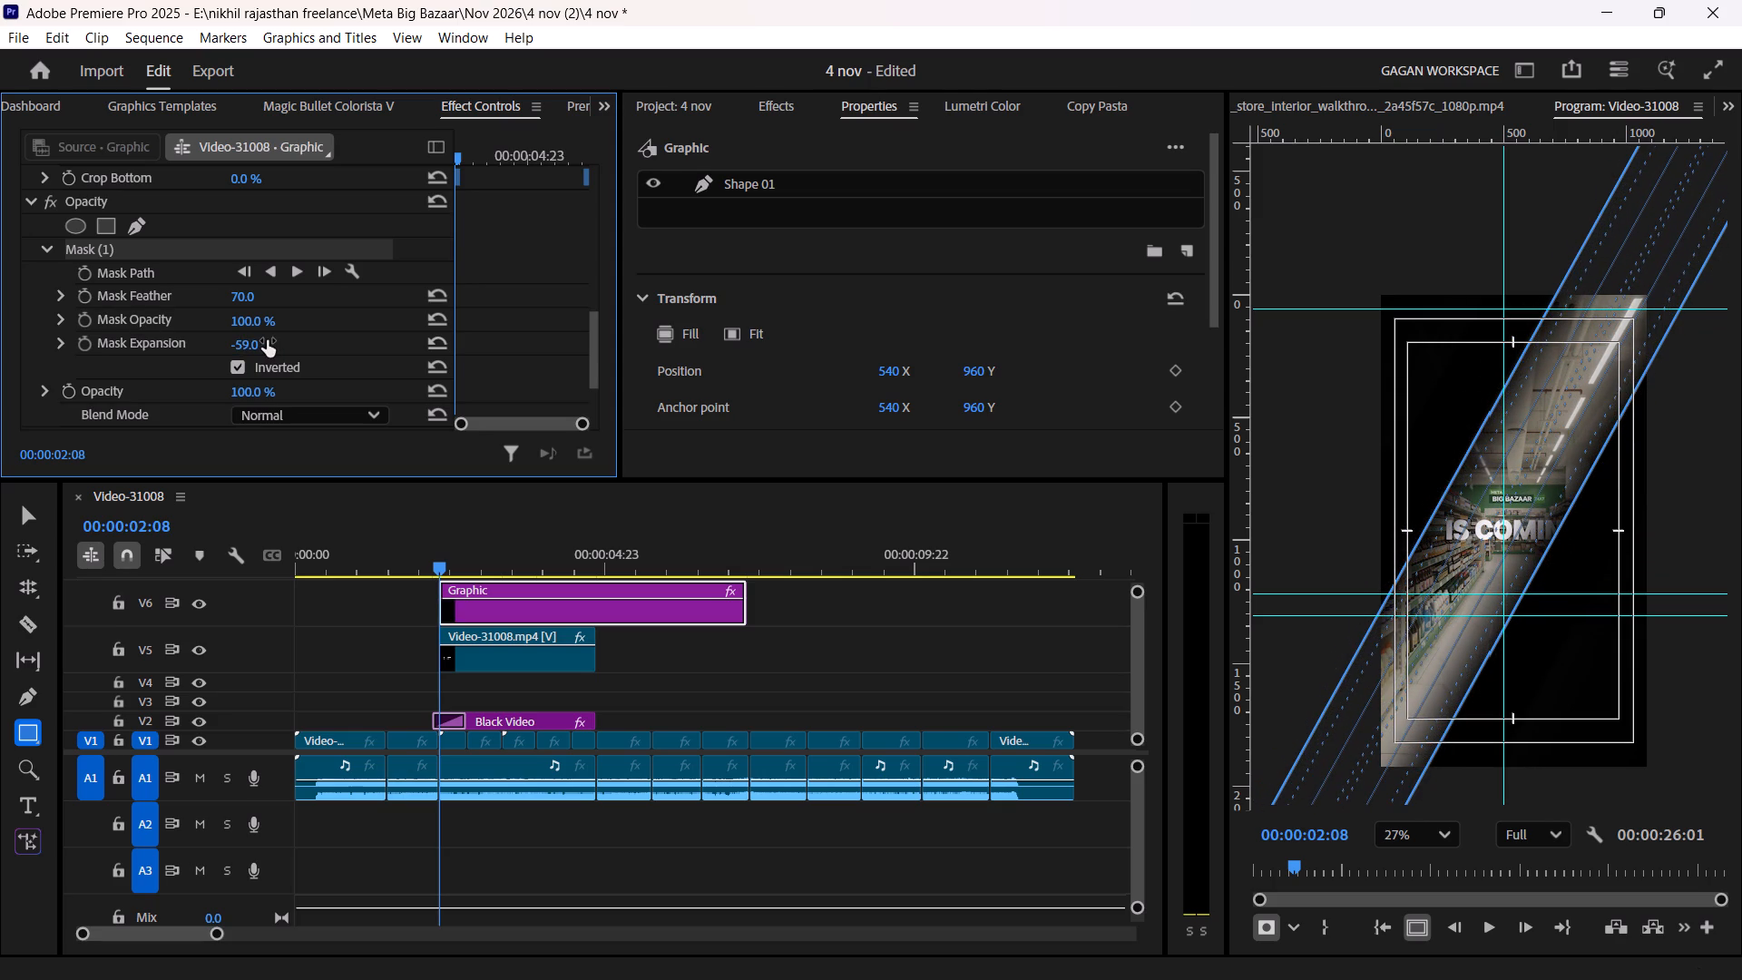
scroll(308, 355, "up", 8)
scroll(279, 286, "up", 7)
scroll(280, 296, "down", 13)
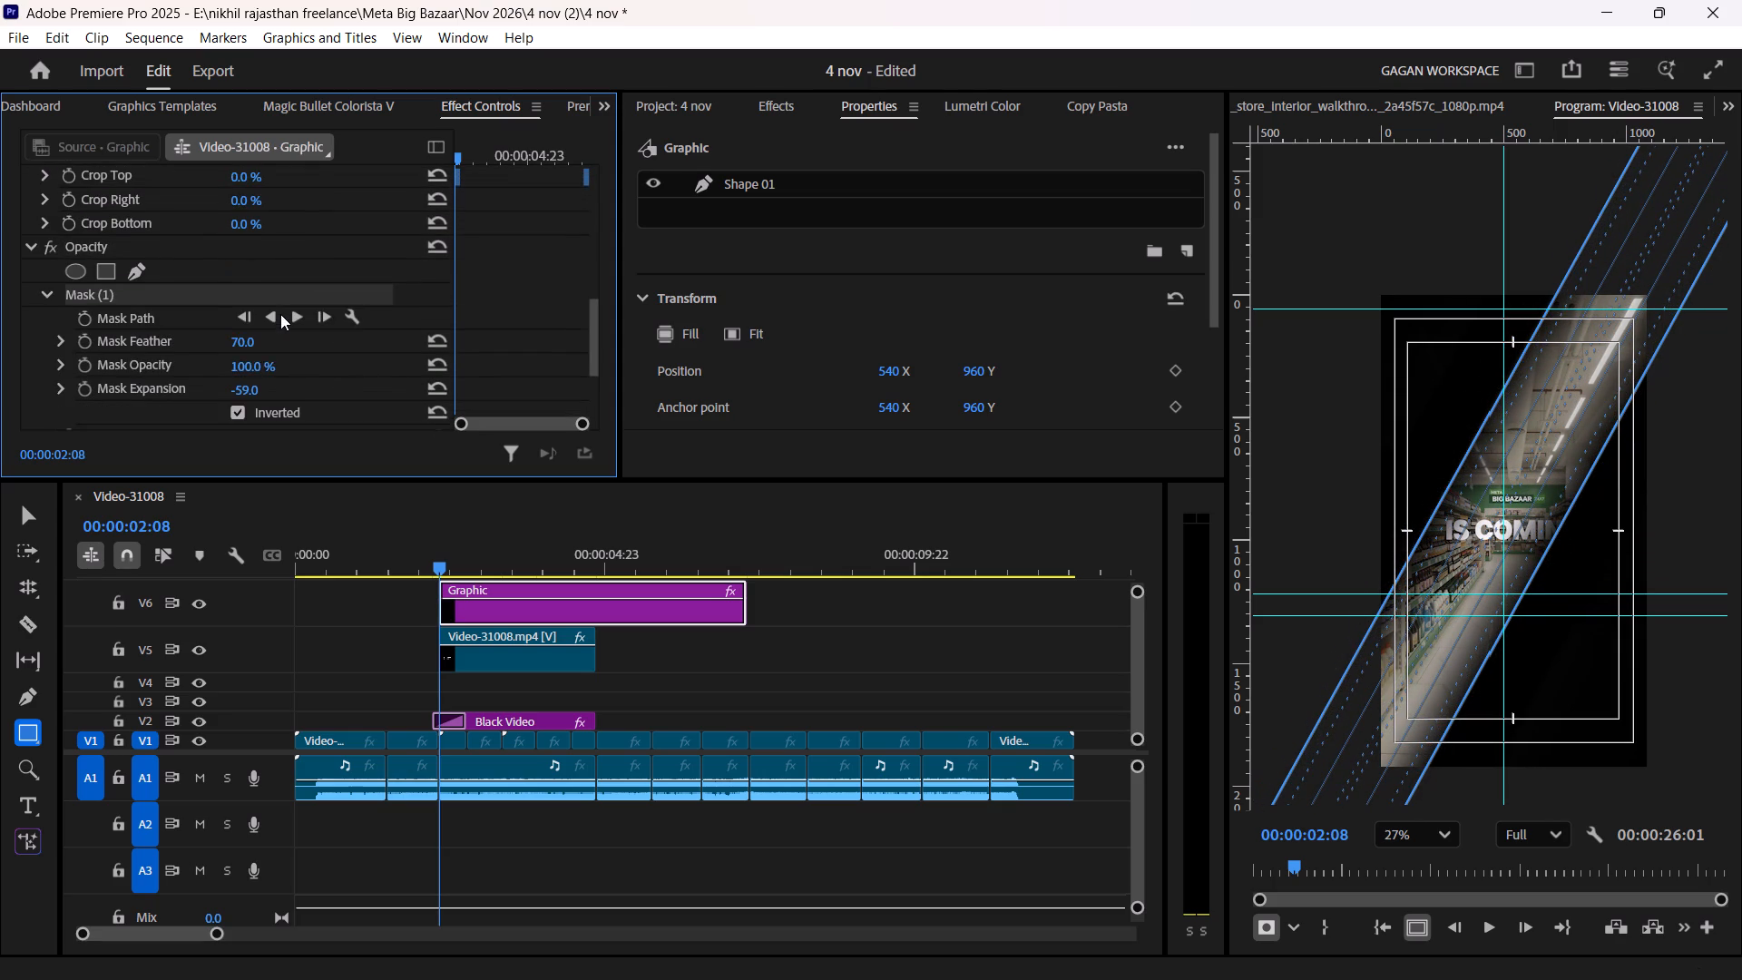
left_click_drag(245, 345, 210, 336)
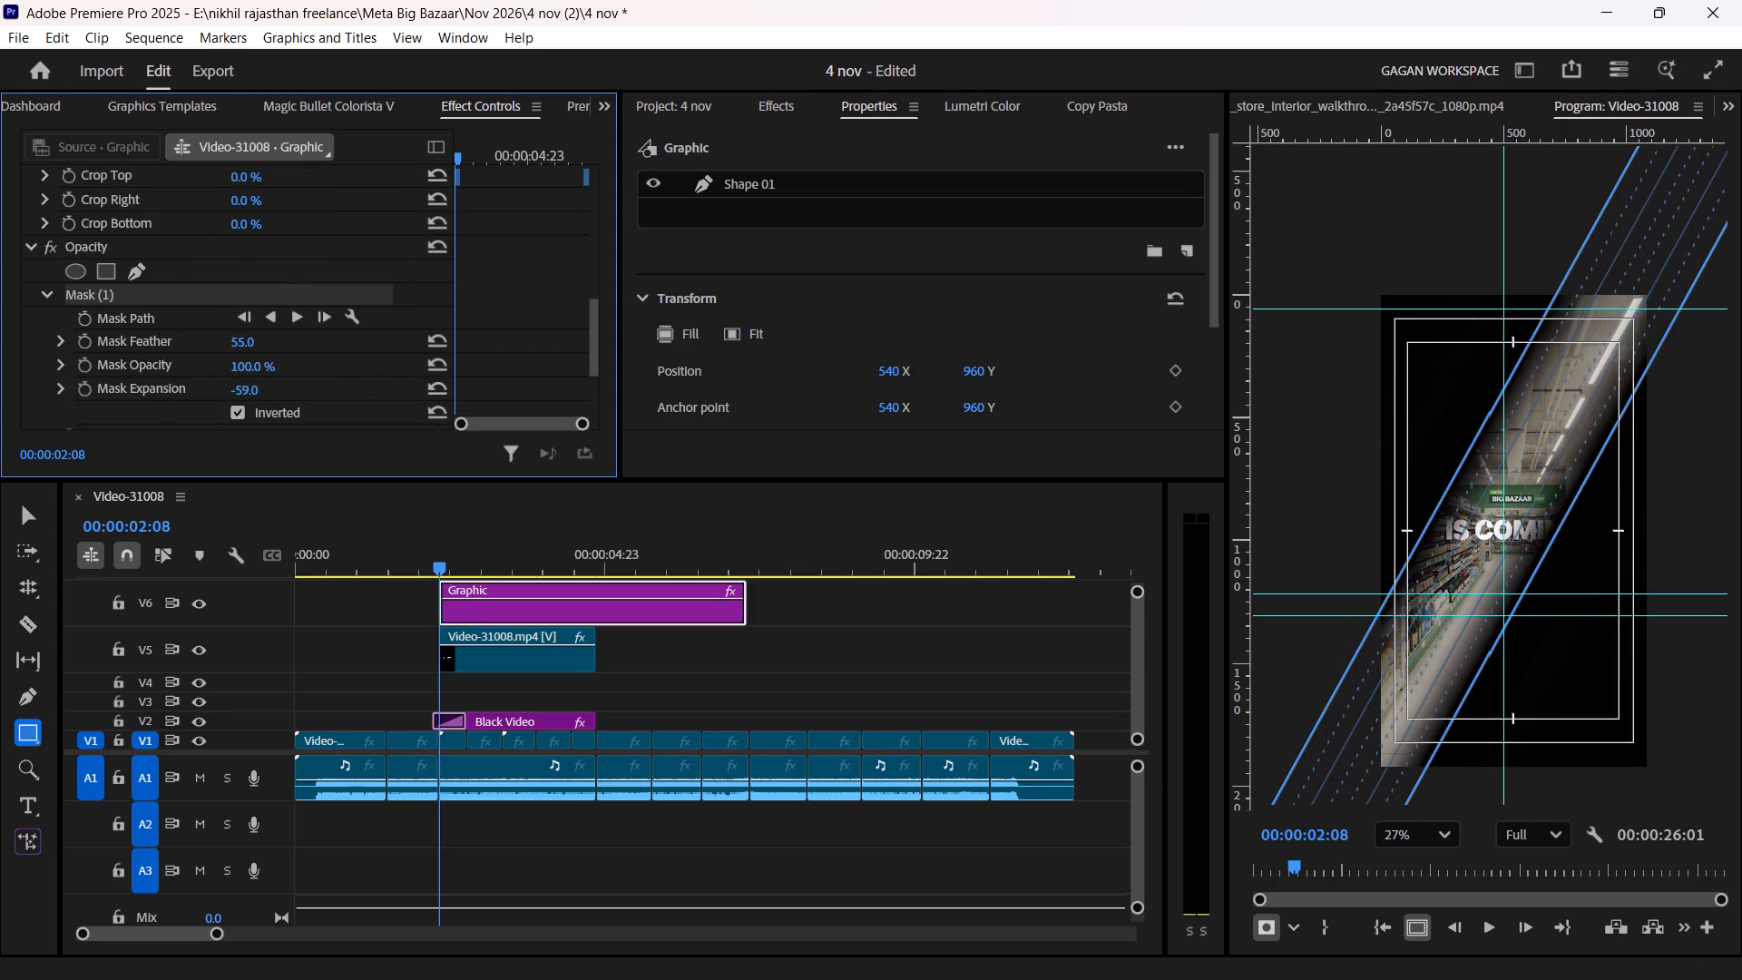
left_click_drag(210, 336, 188, 332)
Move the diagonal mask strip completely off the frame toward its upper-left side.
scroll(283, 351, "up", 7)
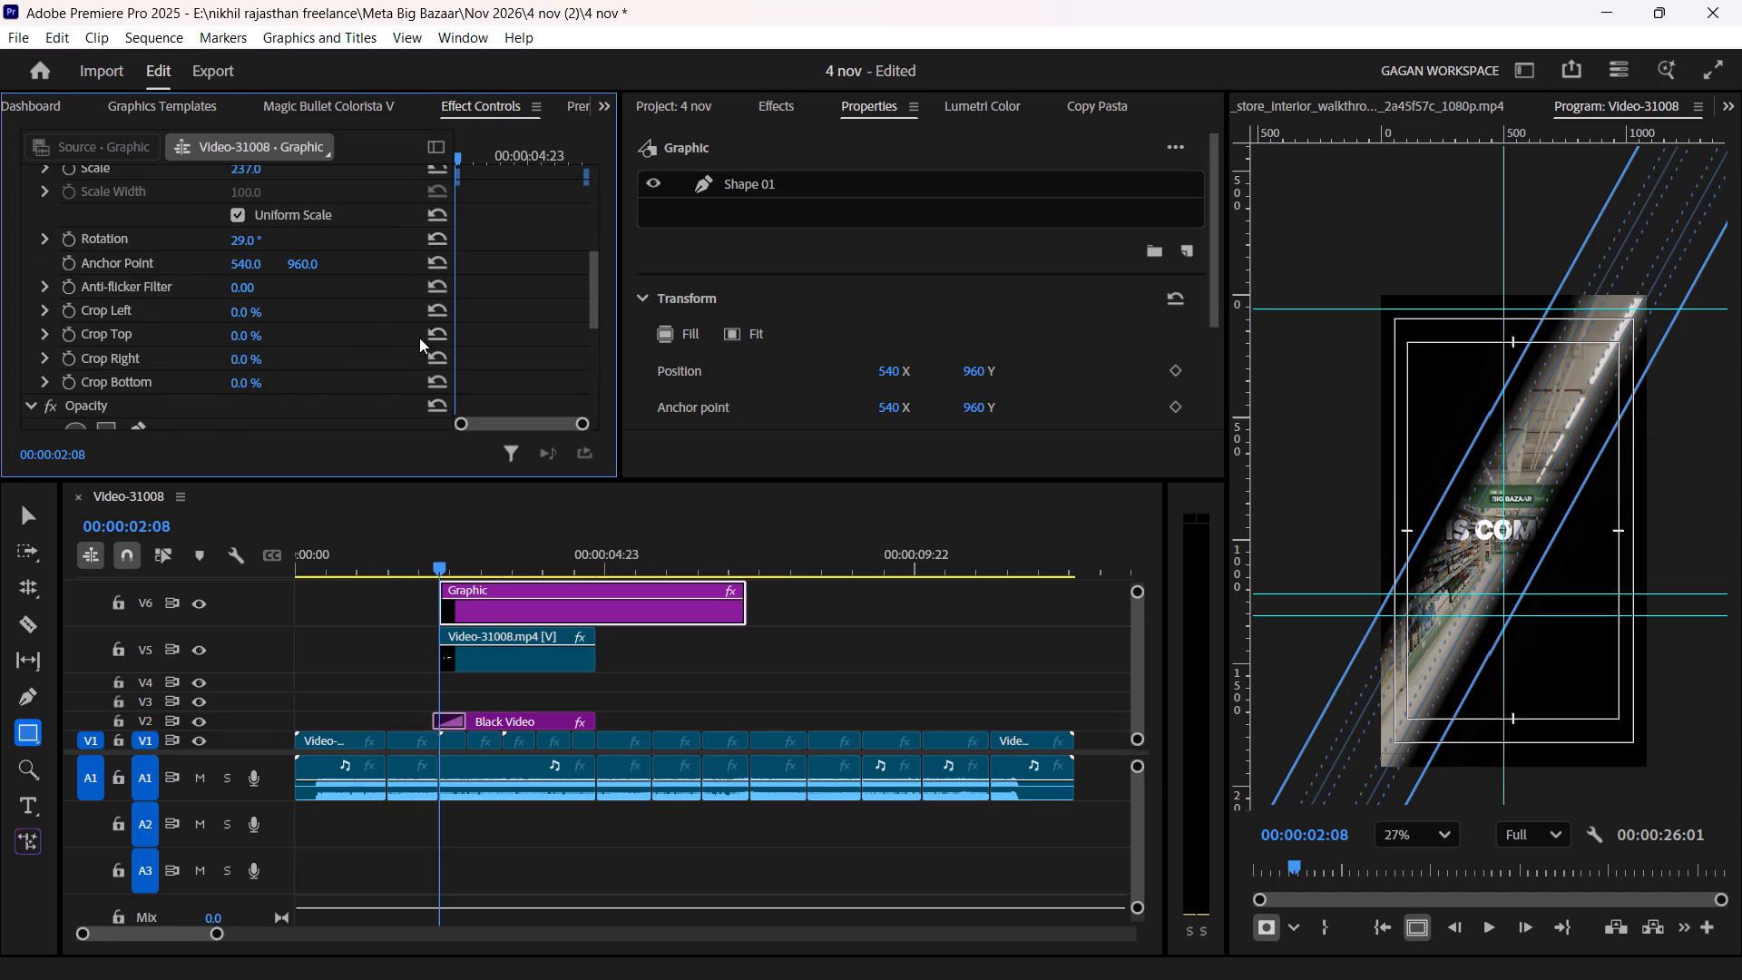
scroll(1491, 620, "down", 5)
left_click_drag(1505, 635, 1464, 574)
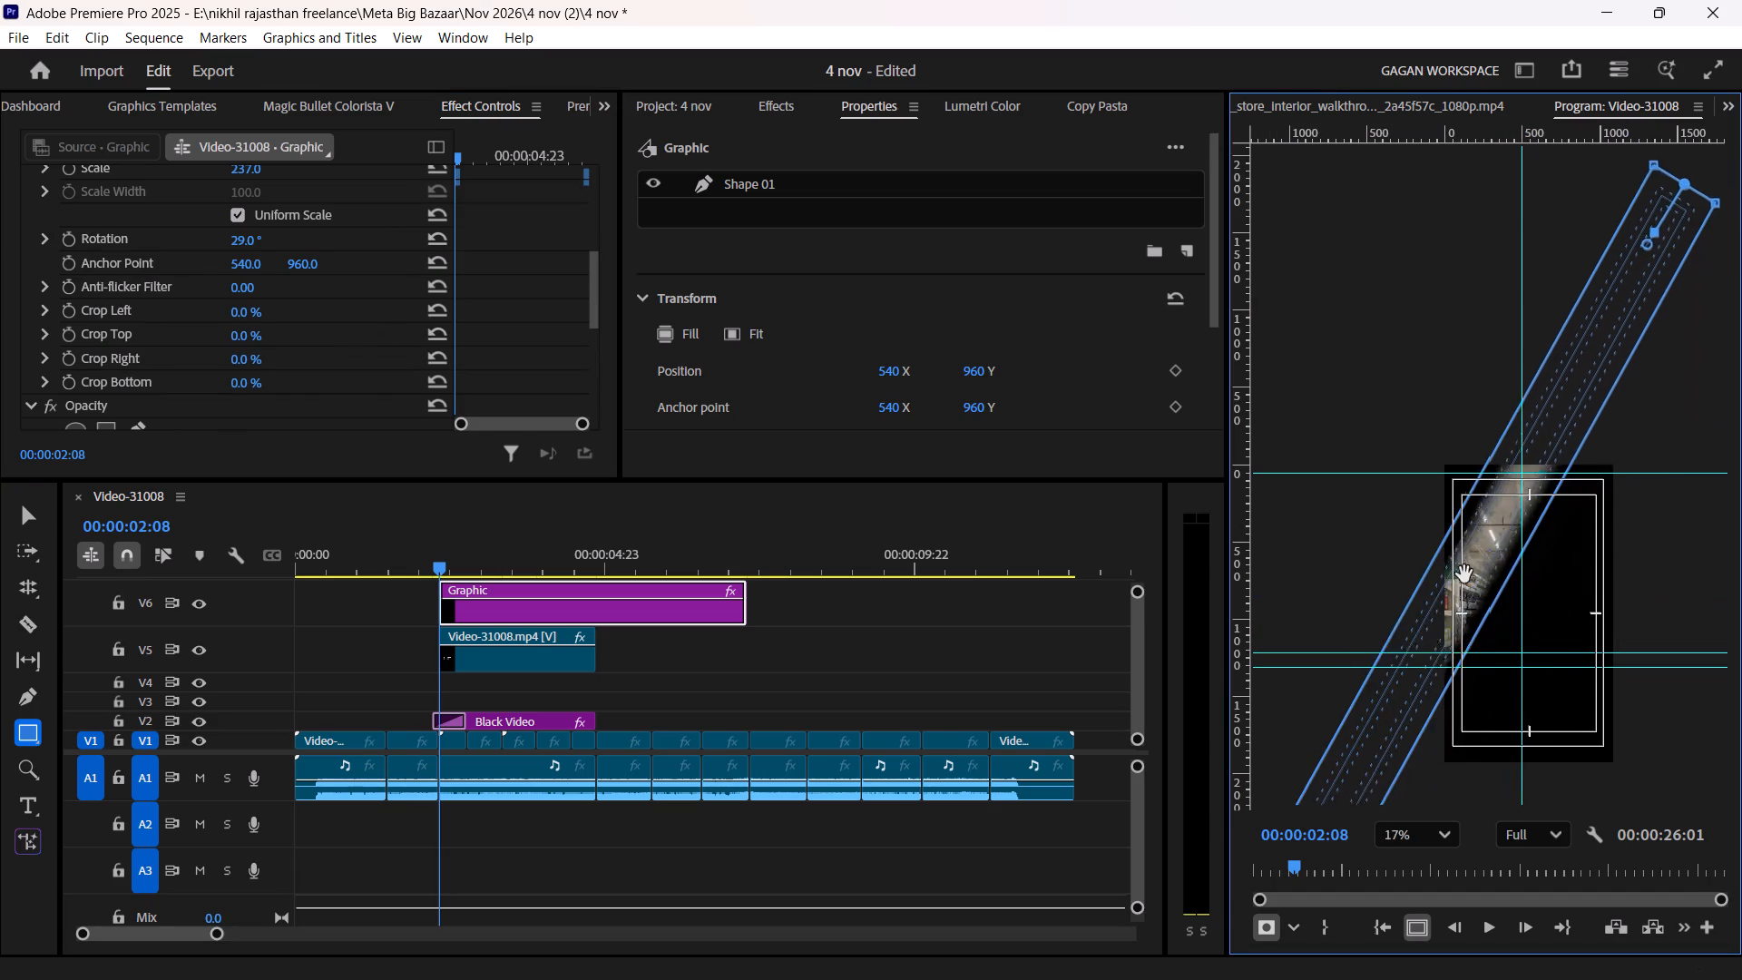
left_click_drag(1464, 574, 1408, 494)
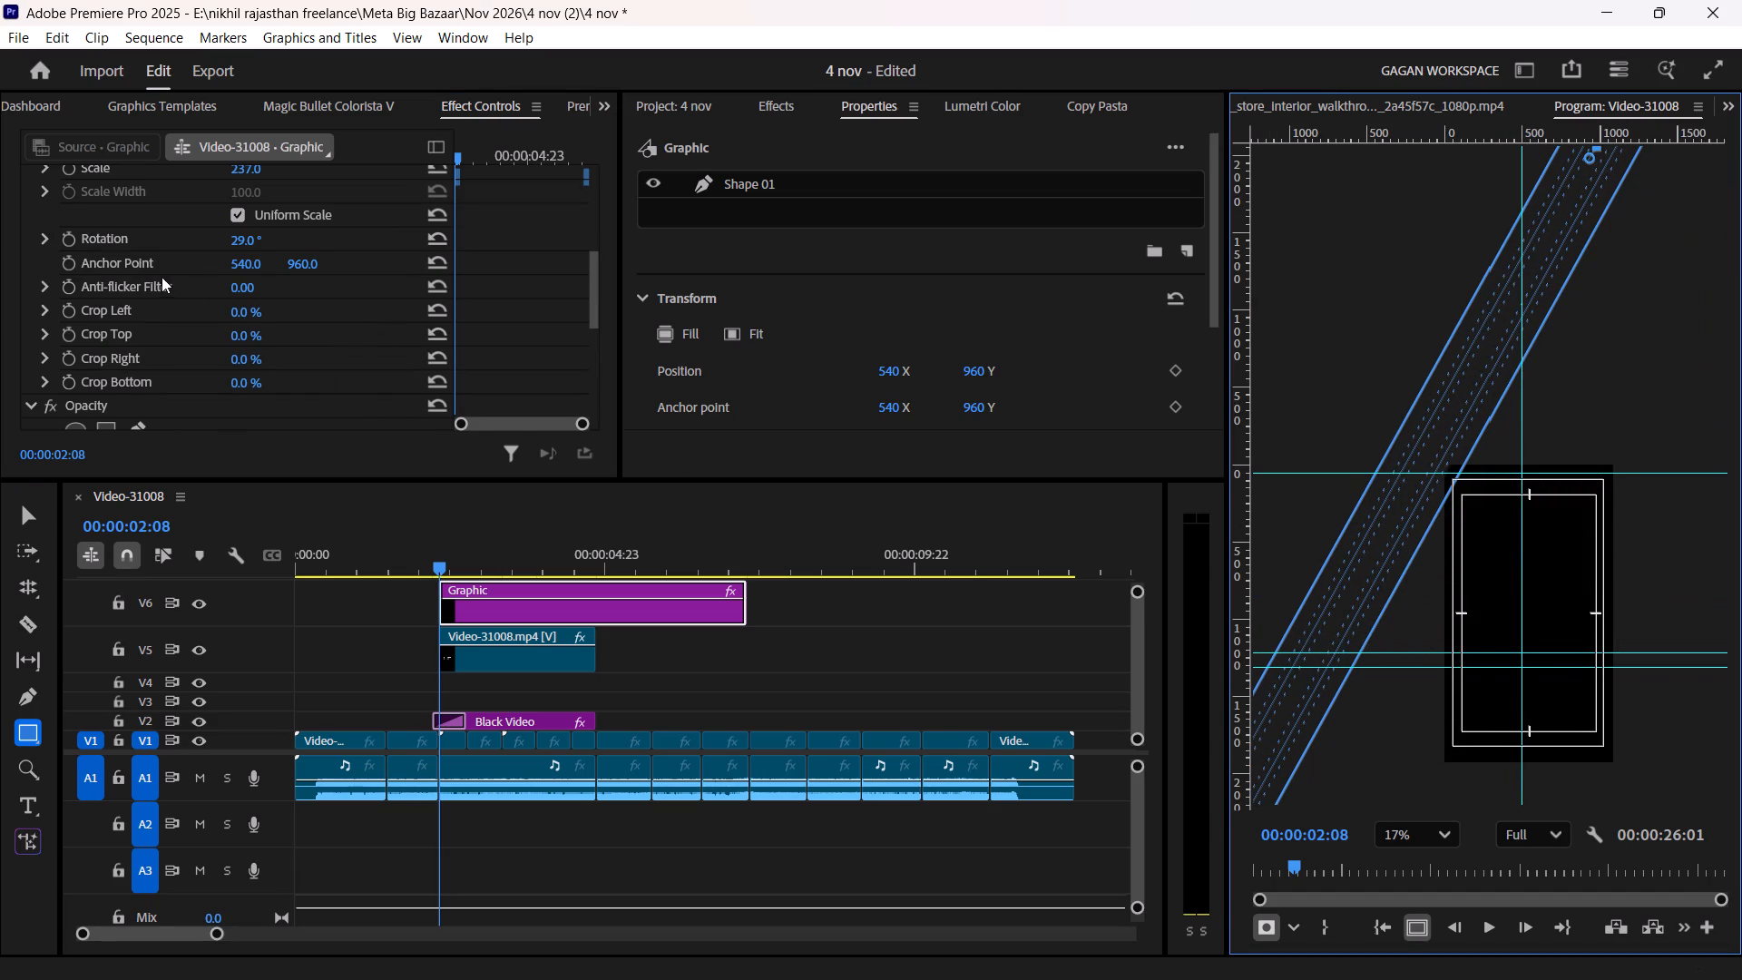
Enable keyframing for the graphic's Motion position at 00:00:02:08.
scroll(186, 275, "down", 4)
scroll(186, 275, "up", 6)
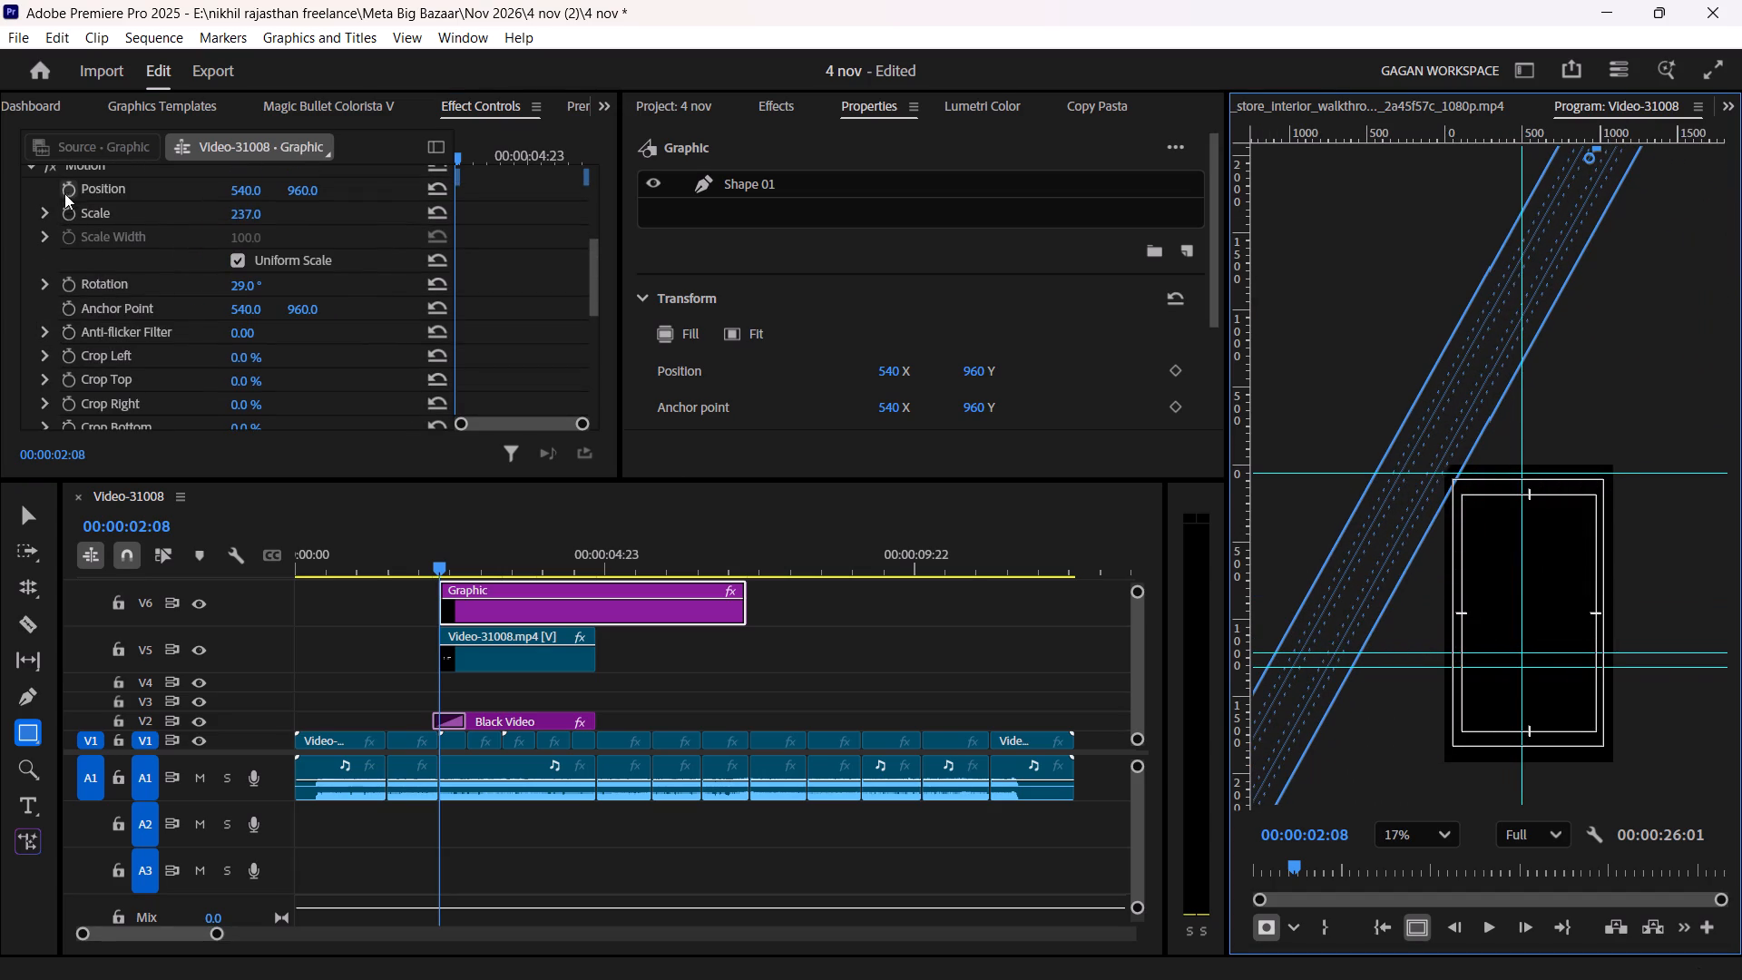
left_click(66, 187)
Trim the end of the V6 graphic to line up with the end of the title clip on V5.
left_click_drag(465, 143, 539, 162)
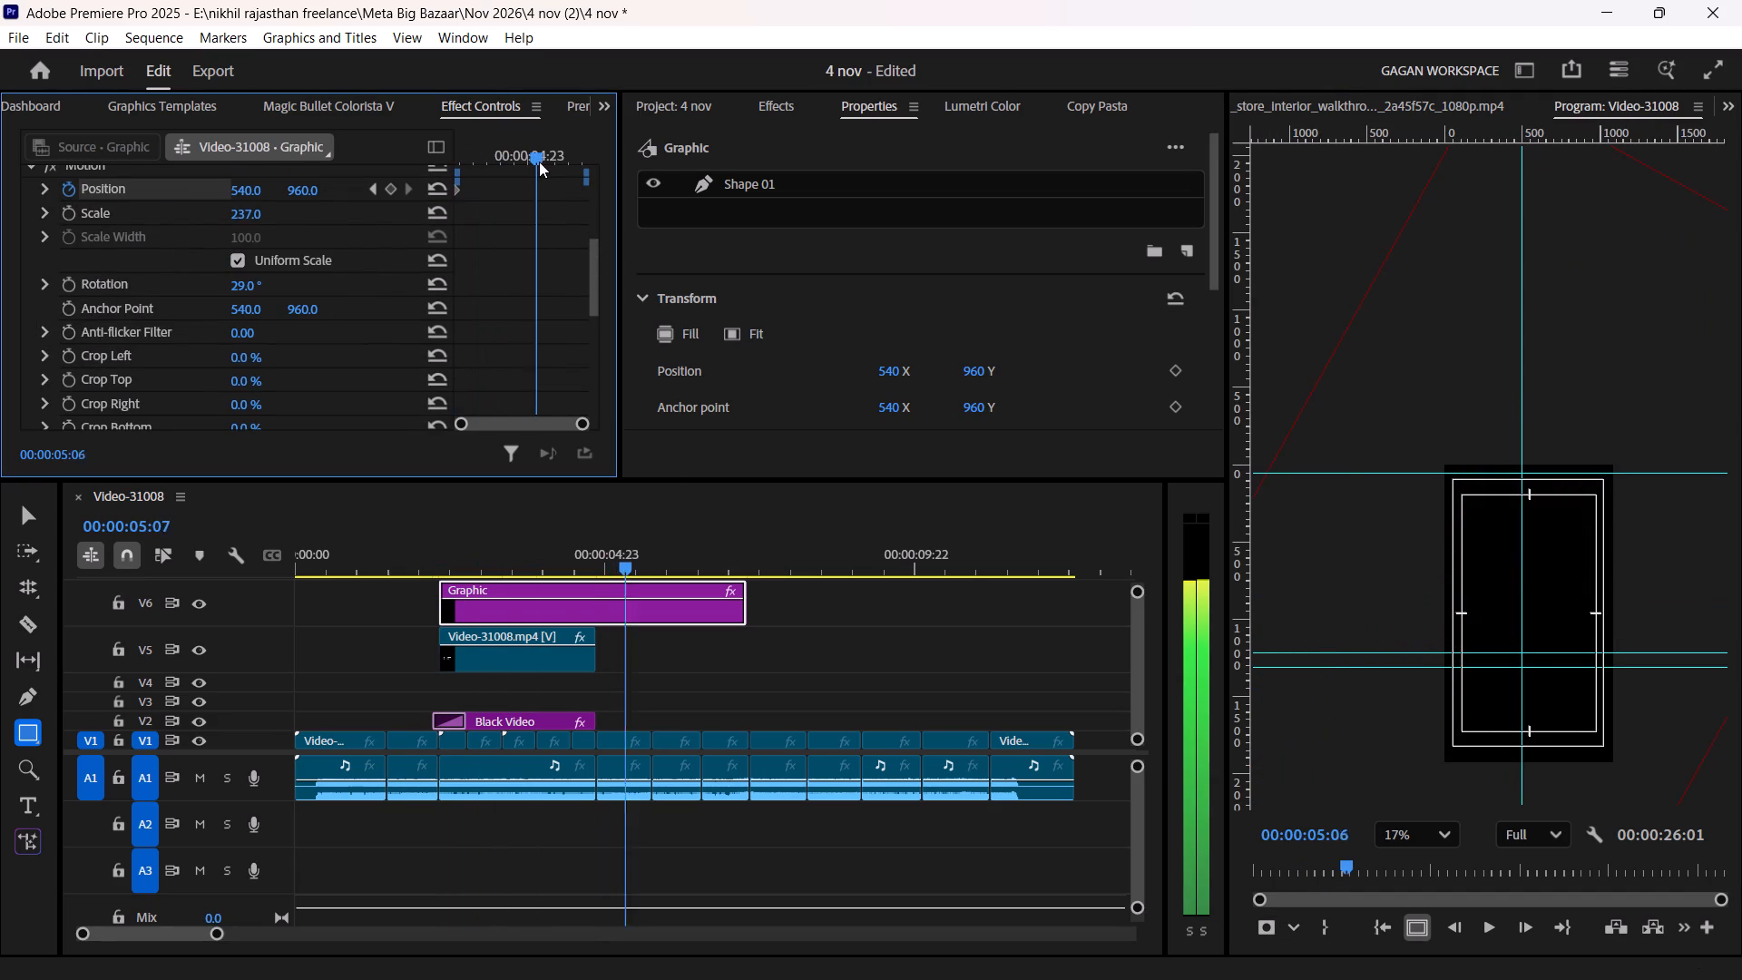
left_click_drag(539, 162, 533, 163)
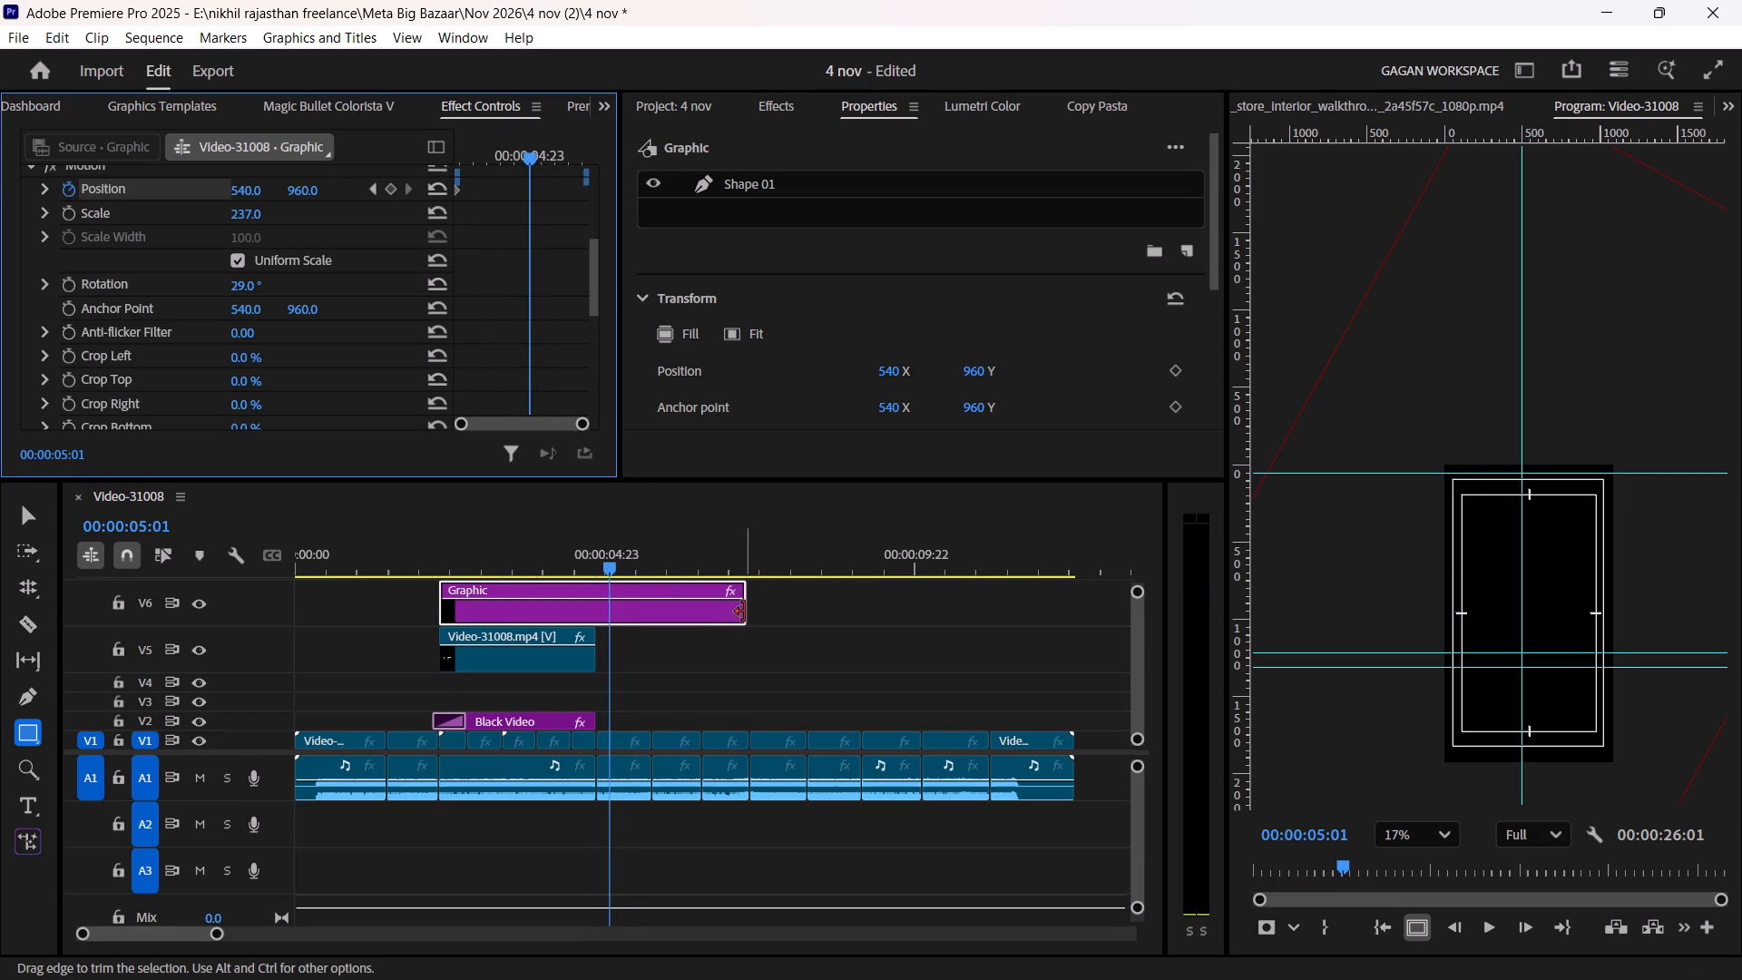
left_click_drag(749, 605, 589, 607)
left_click_drag(586, 596, 592, 599)
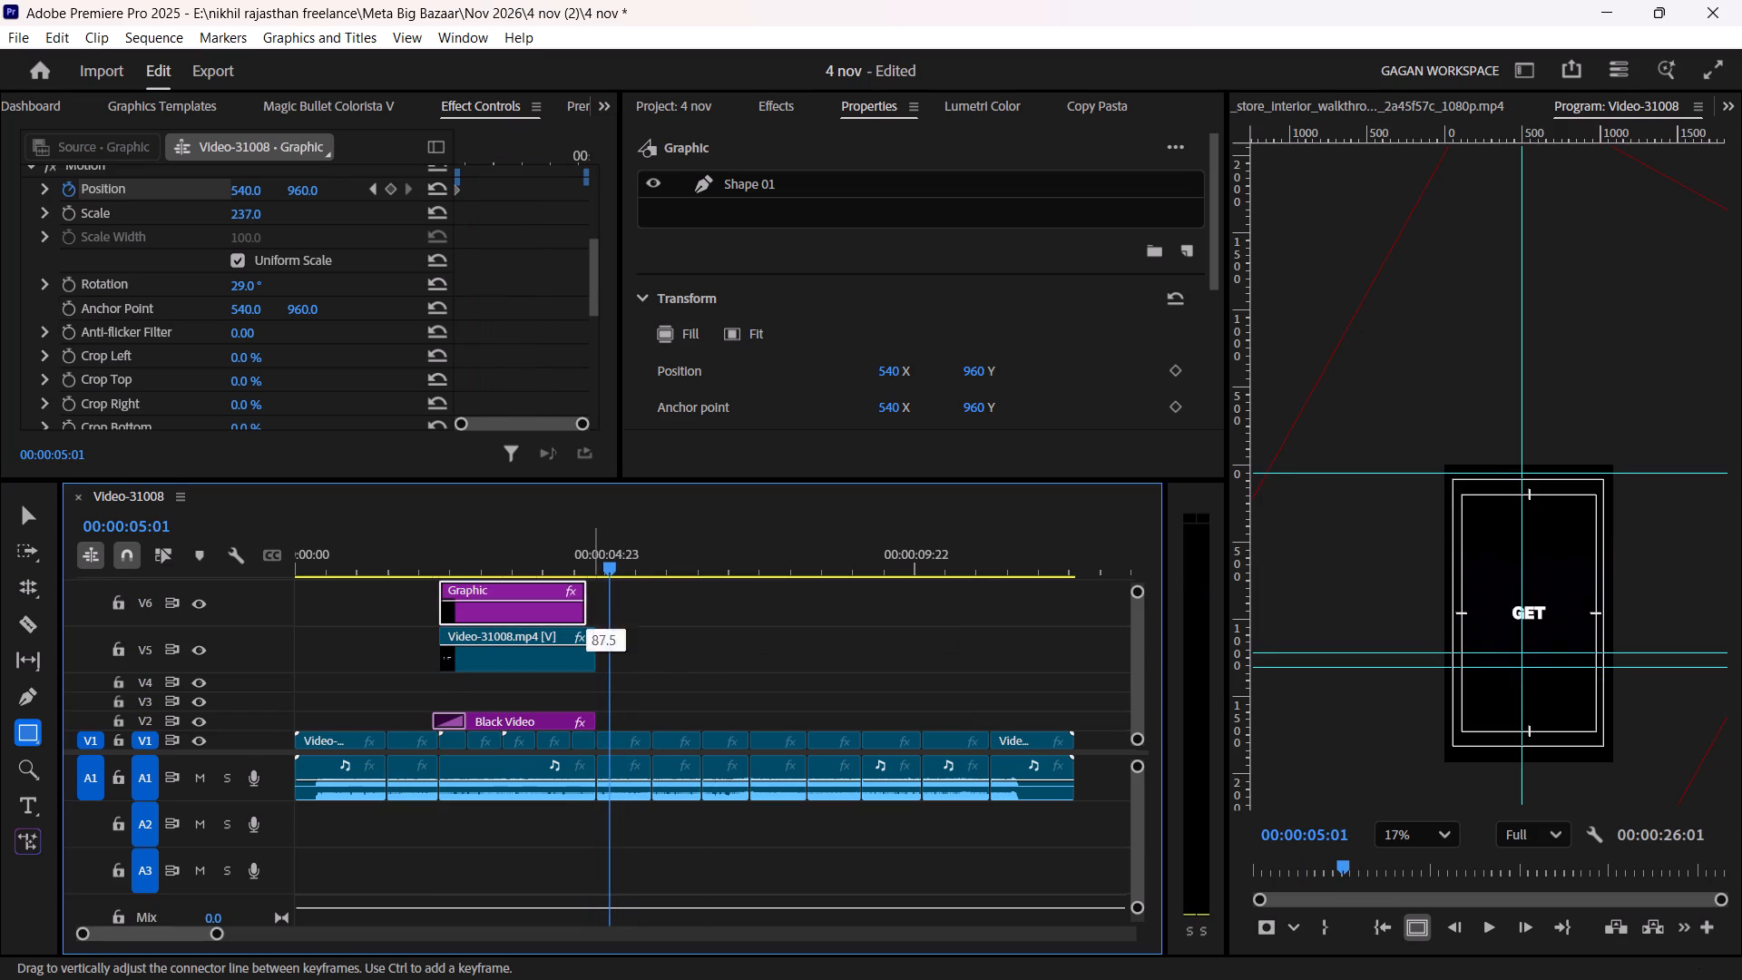
left_click_drag(592, 599, 594, 601)
key("ctrl+z")
left_click(594, 601)
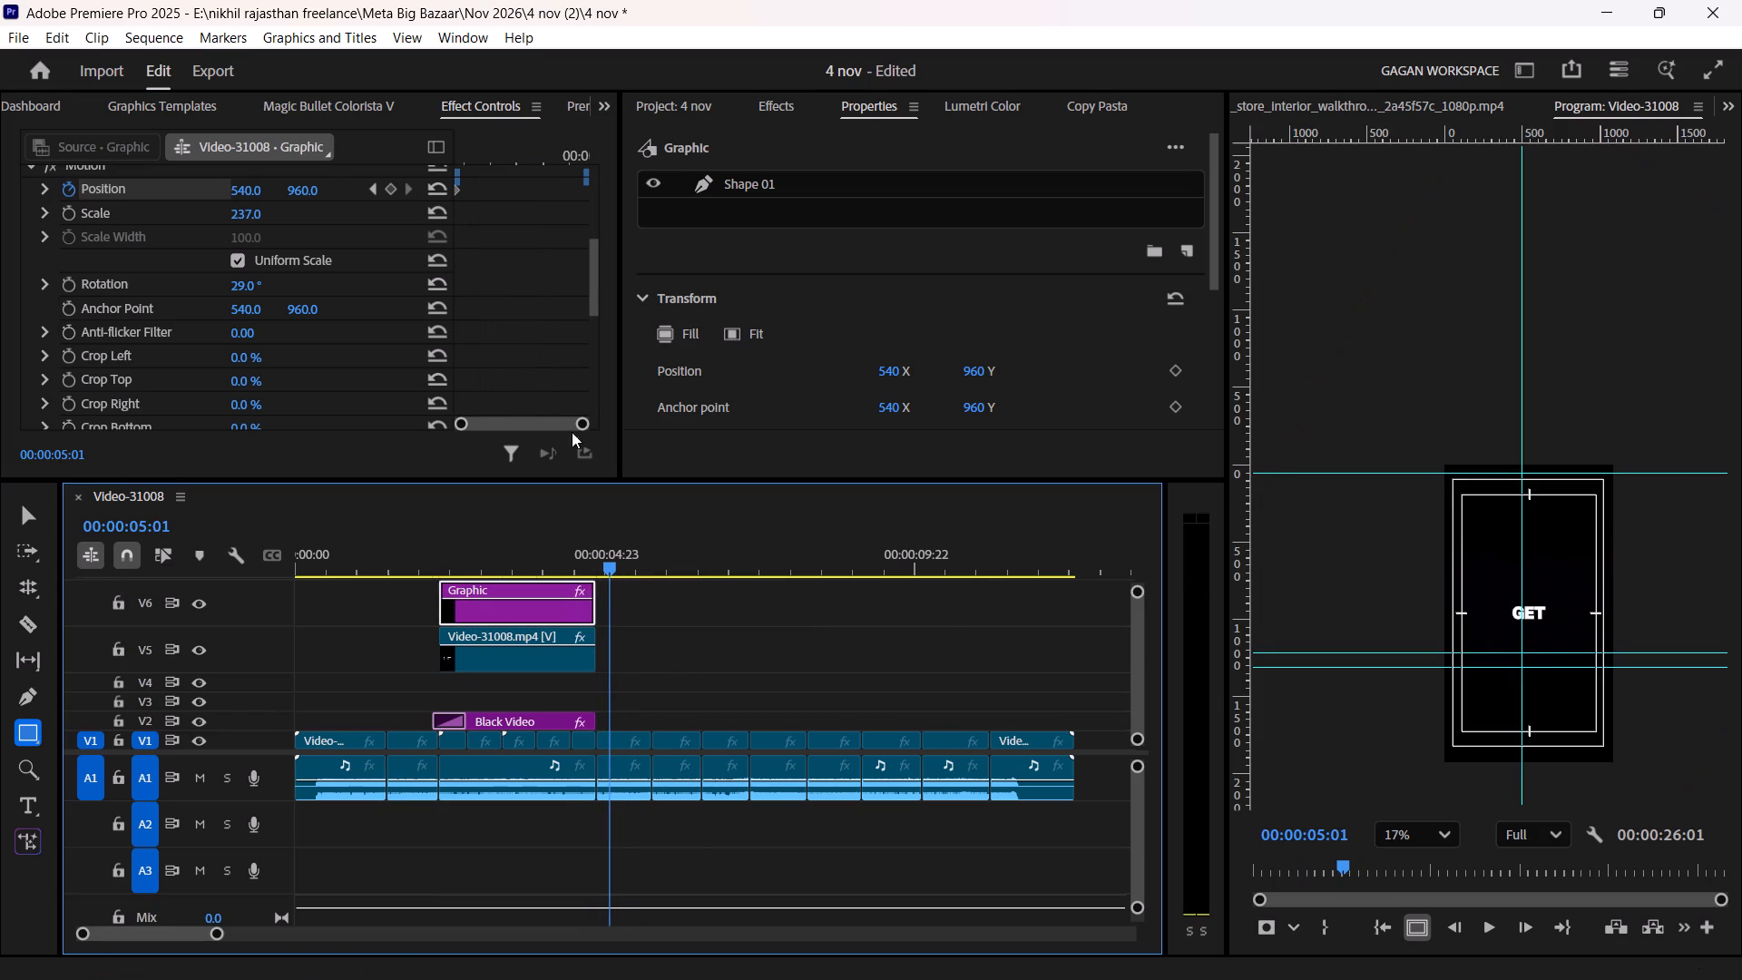
At 00:00:04:20, move the diagonal mask strip across and off the frame's lower-right side.
left_click_drag(545, 153, 688, 174)
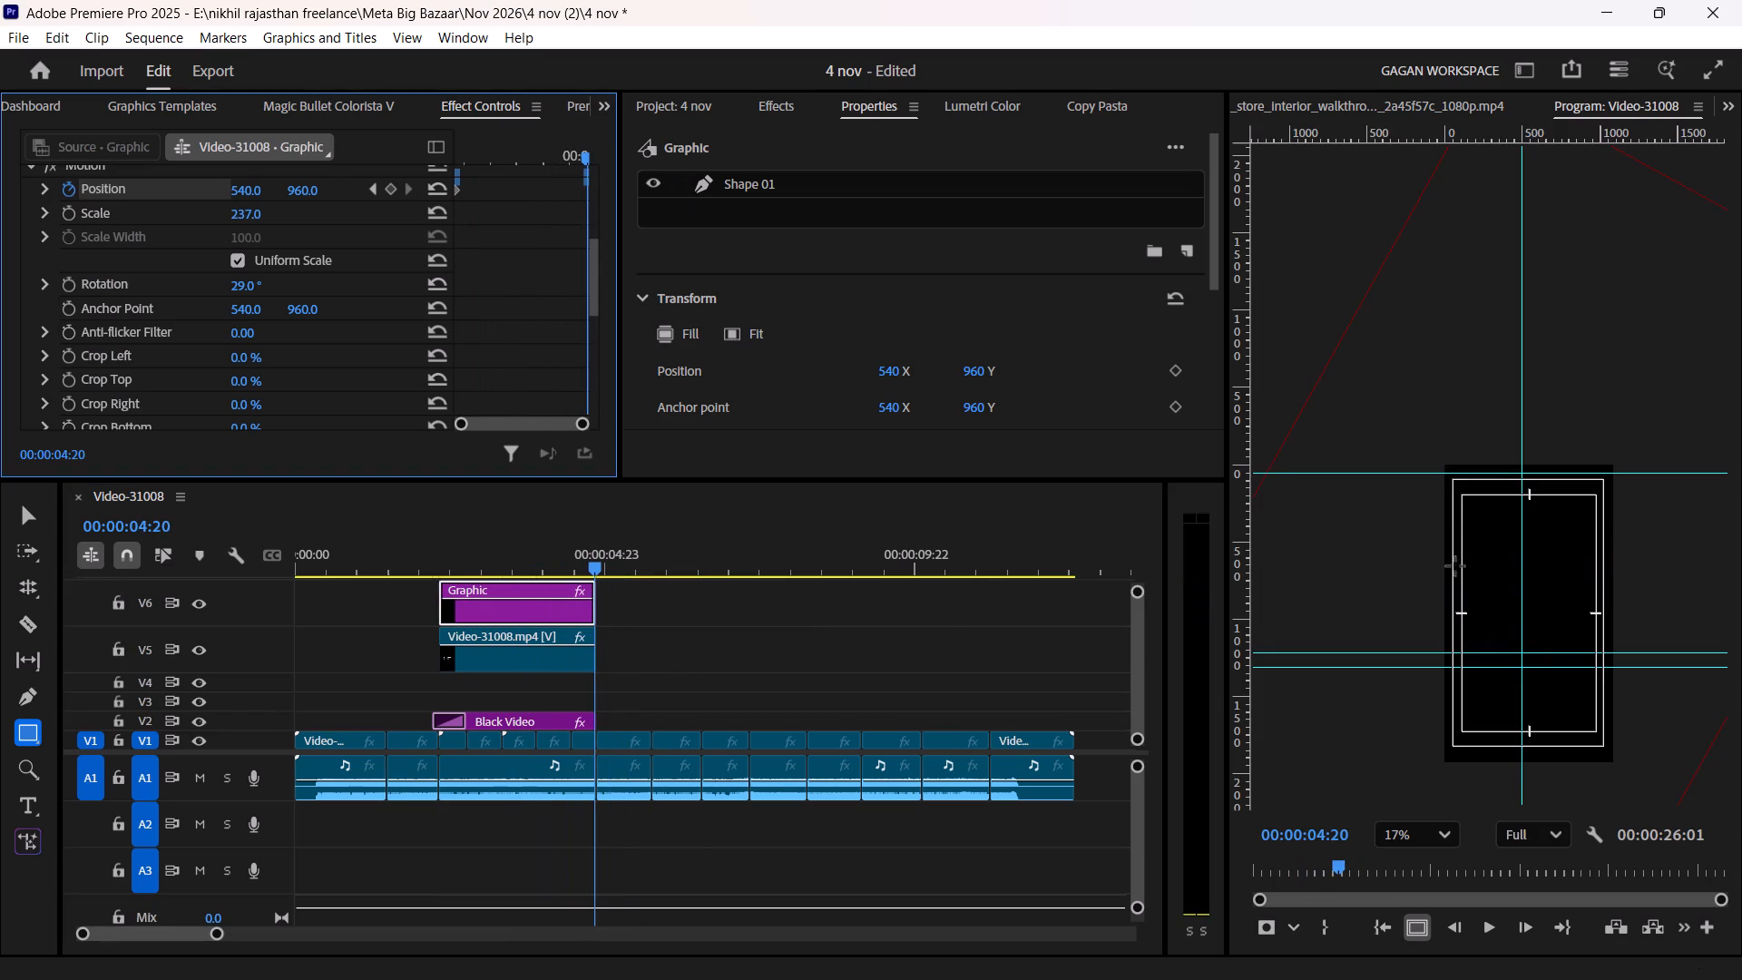
scroll(234, 362, "down", 7)
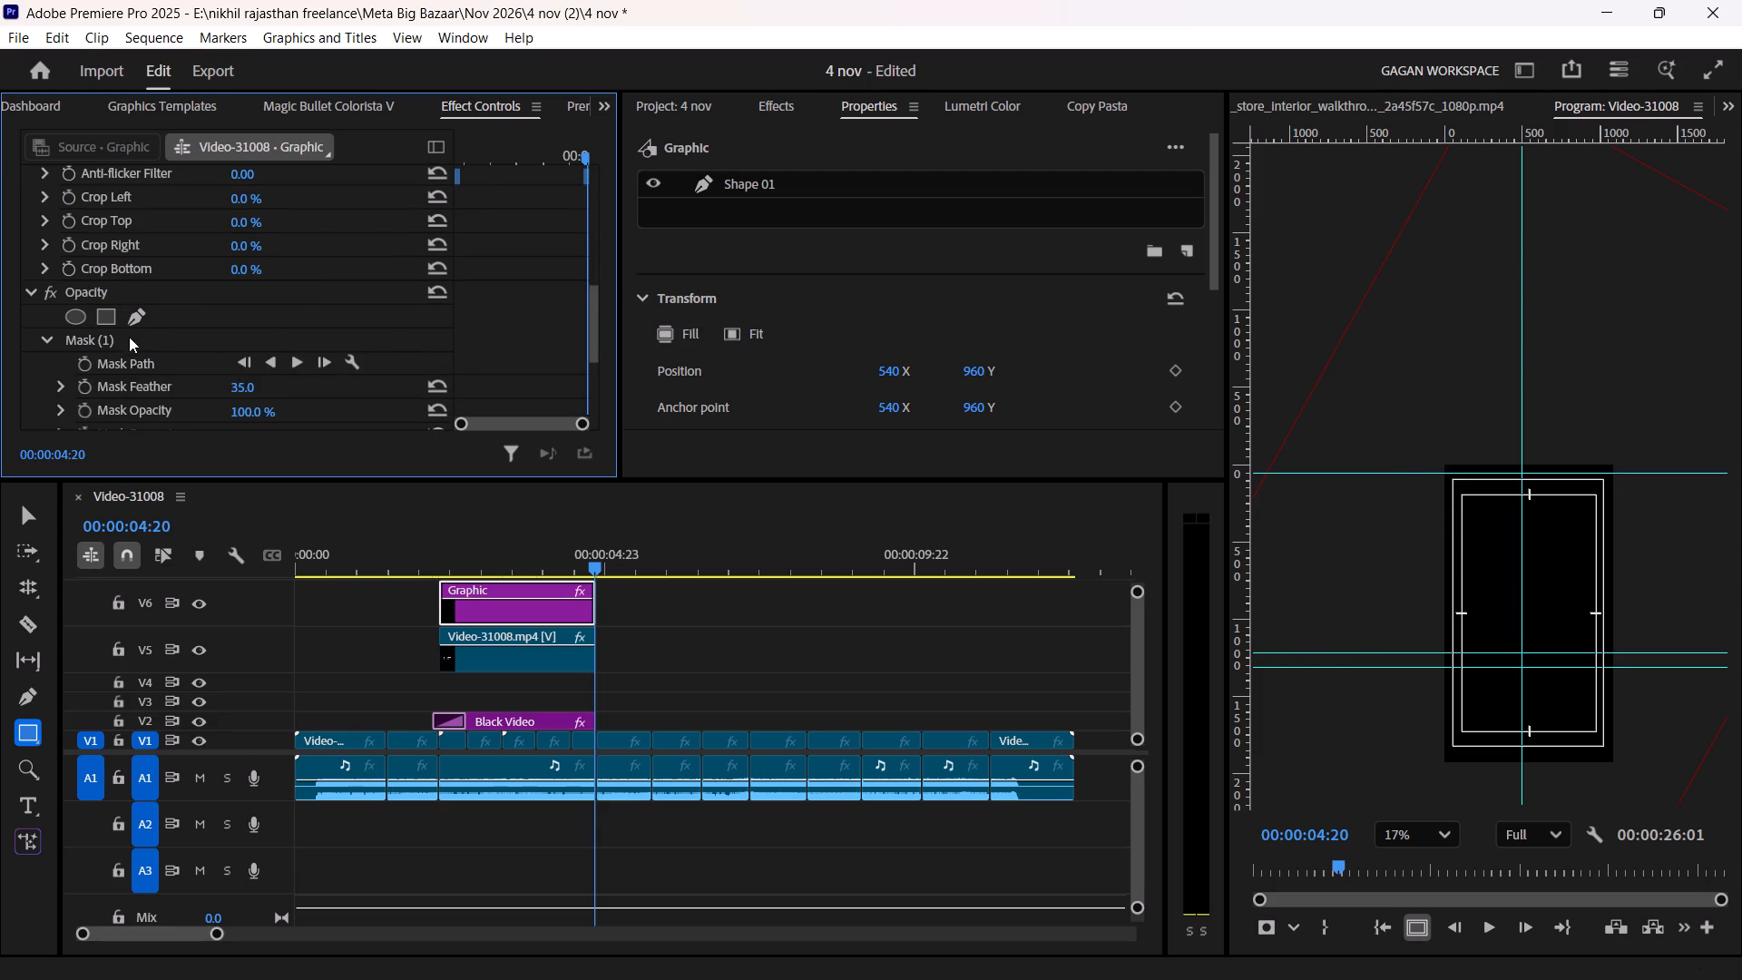
left_click(124, 333)
left_click_drag(1396, 521, 1507, 632)
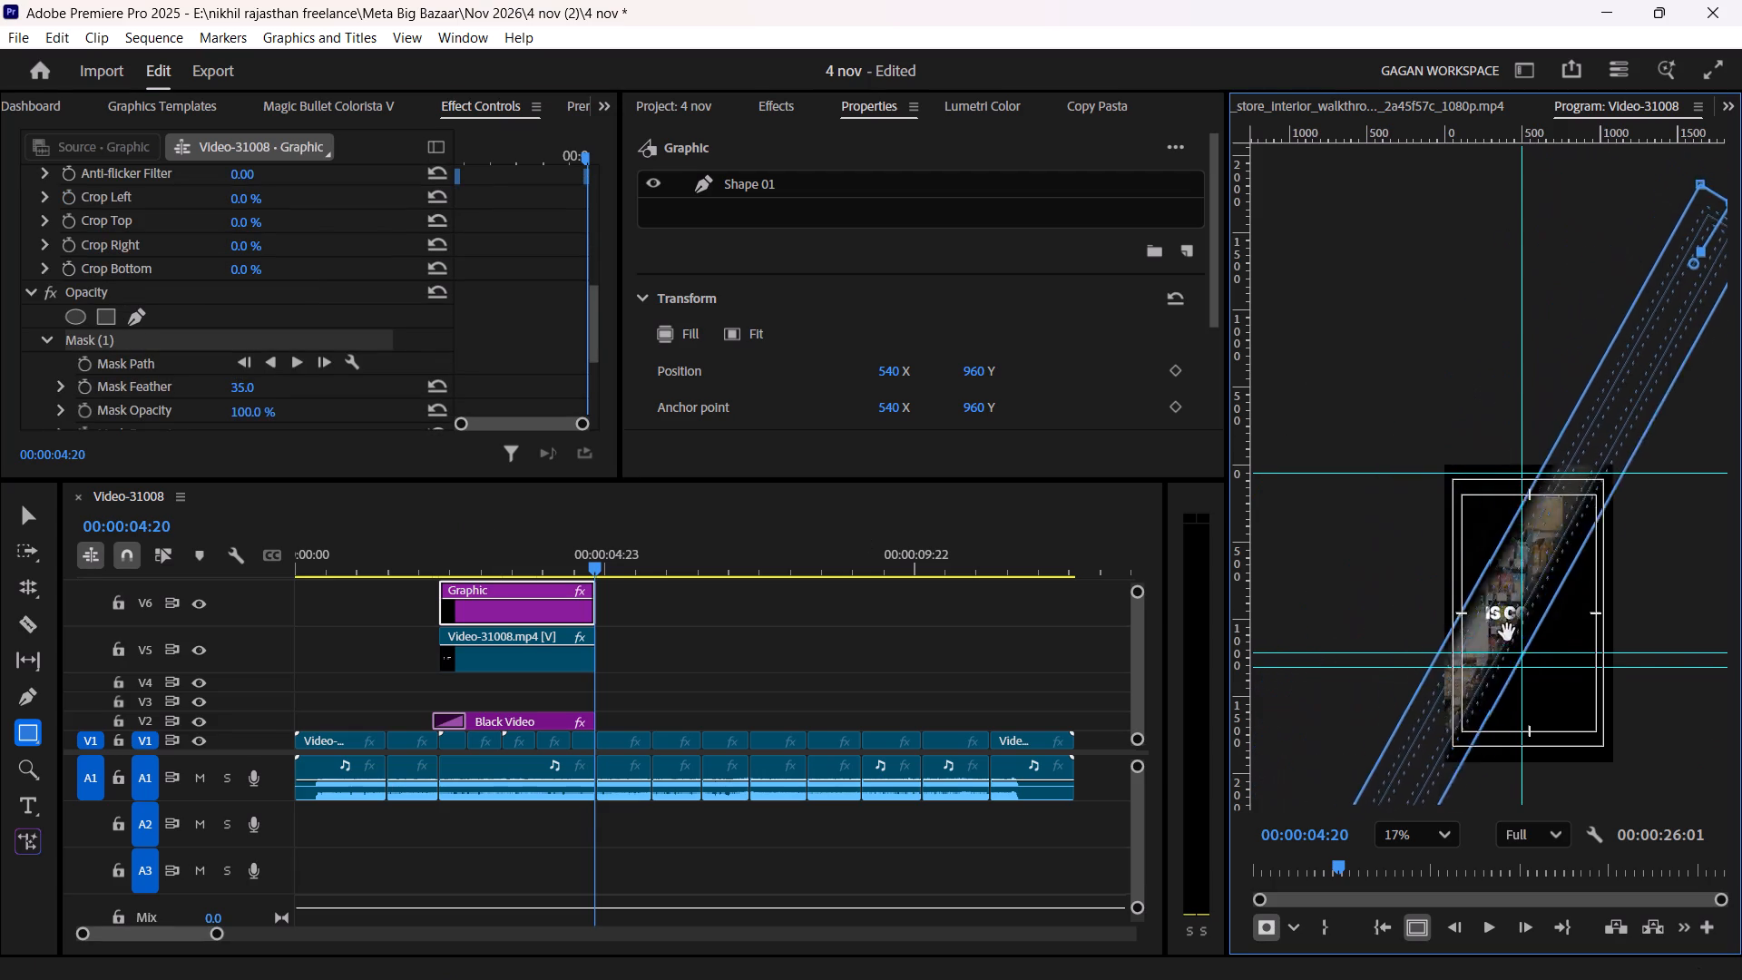
left_click_drag(1507, 632, 1669, 751)
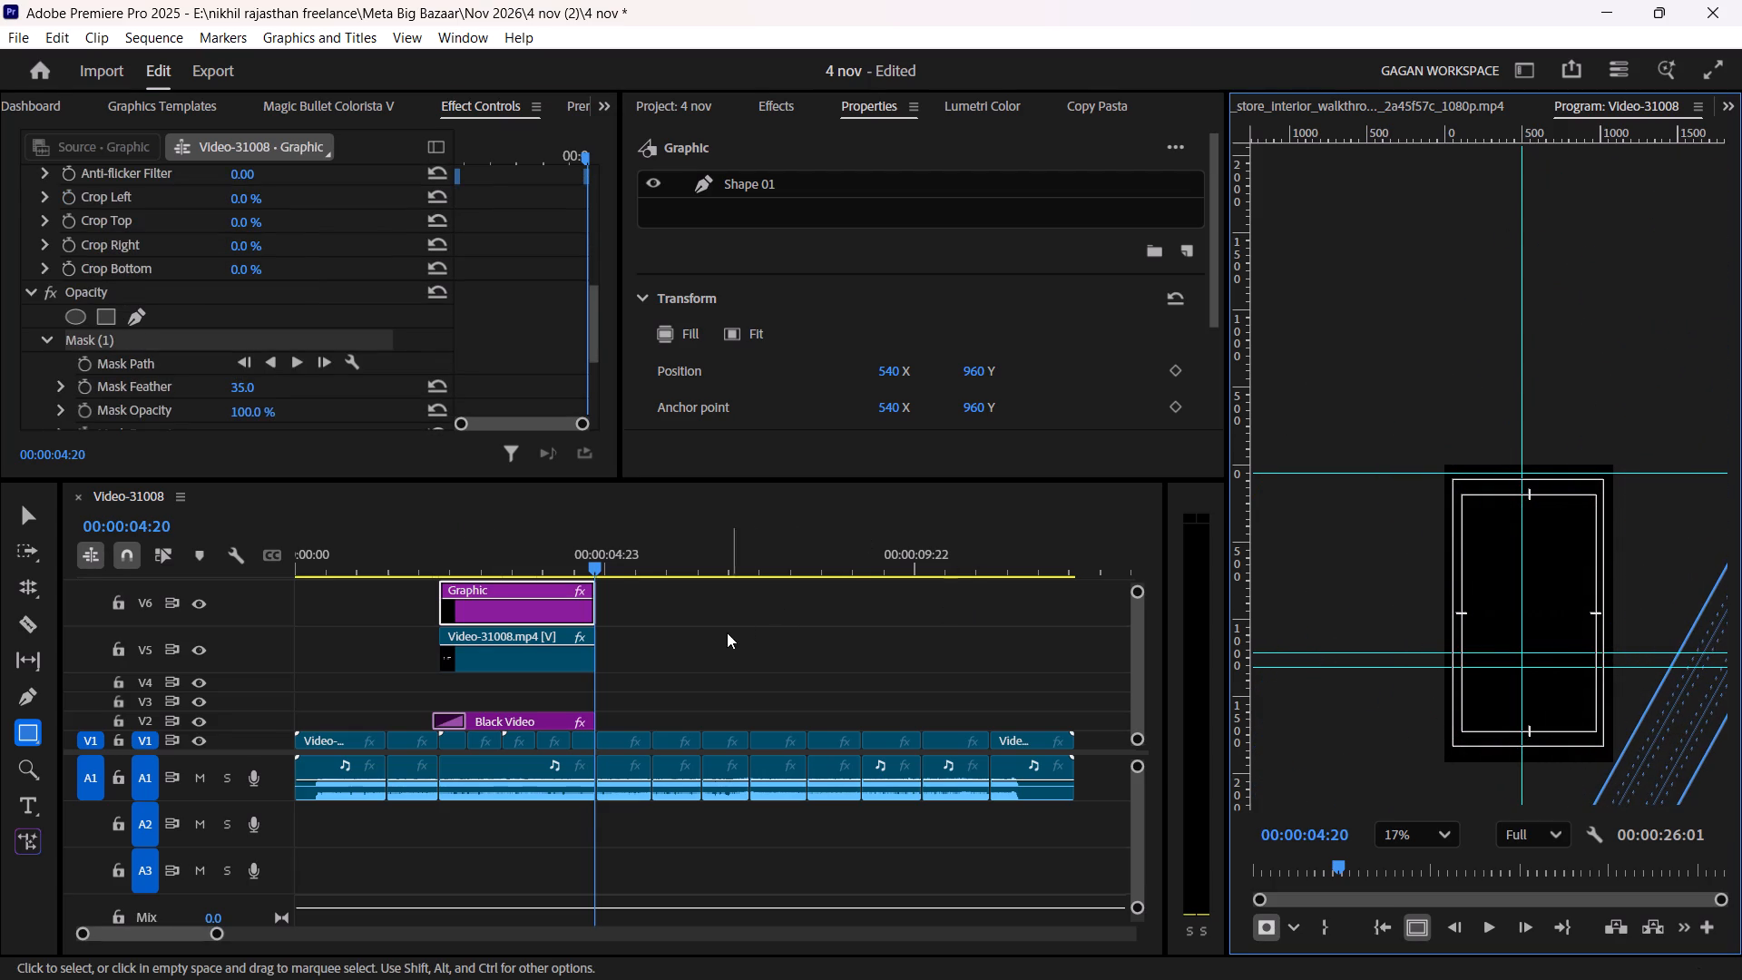
Deselect the graphic and save the project.
left_click(719, 635)
key("ctrl+s")
Set the program preview zoom to Fit and play through the title section to check the strip effect.
left_click(1424, 848)
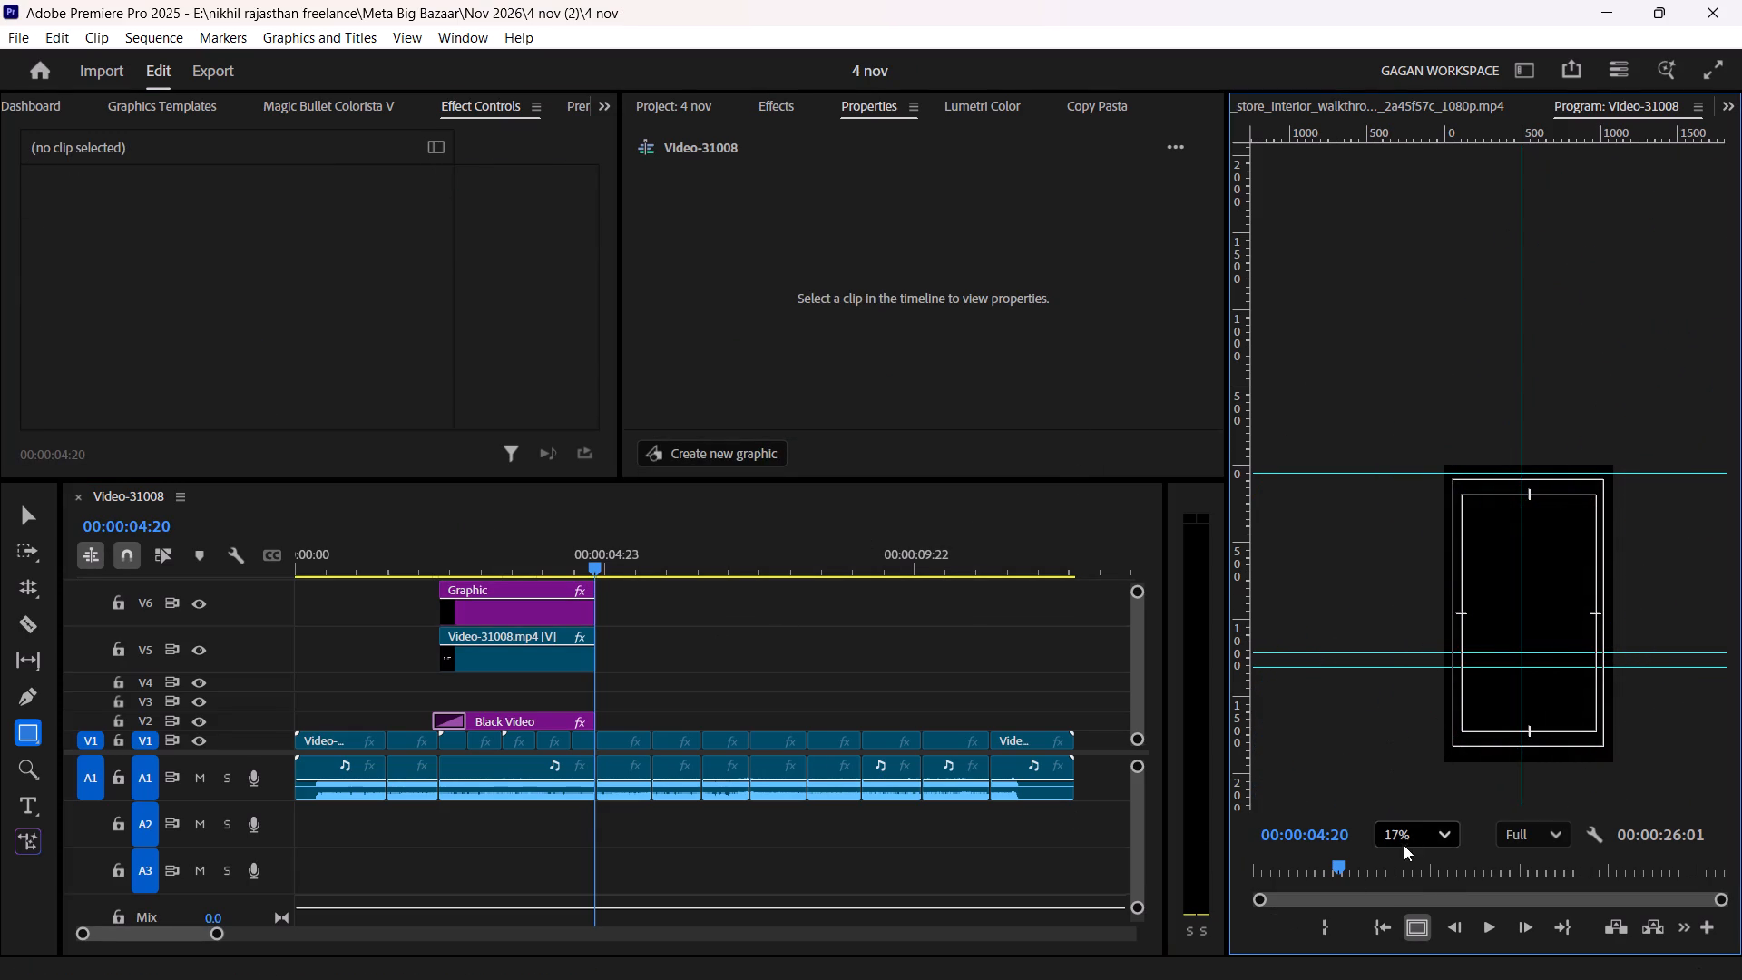
left_click(1404, 848)
key("v")
left_click(1429, 843)
left_click(1421, 527)
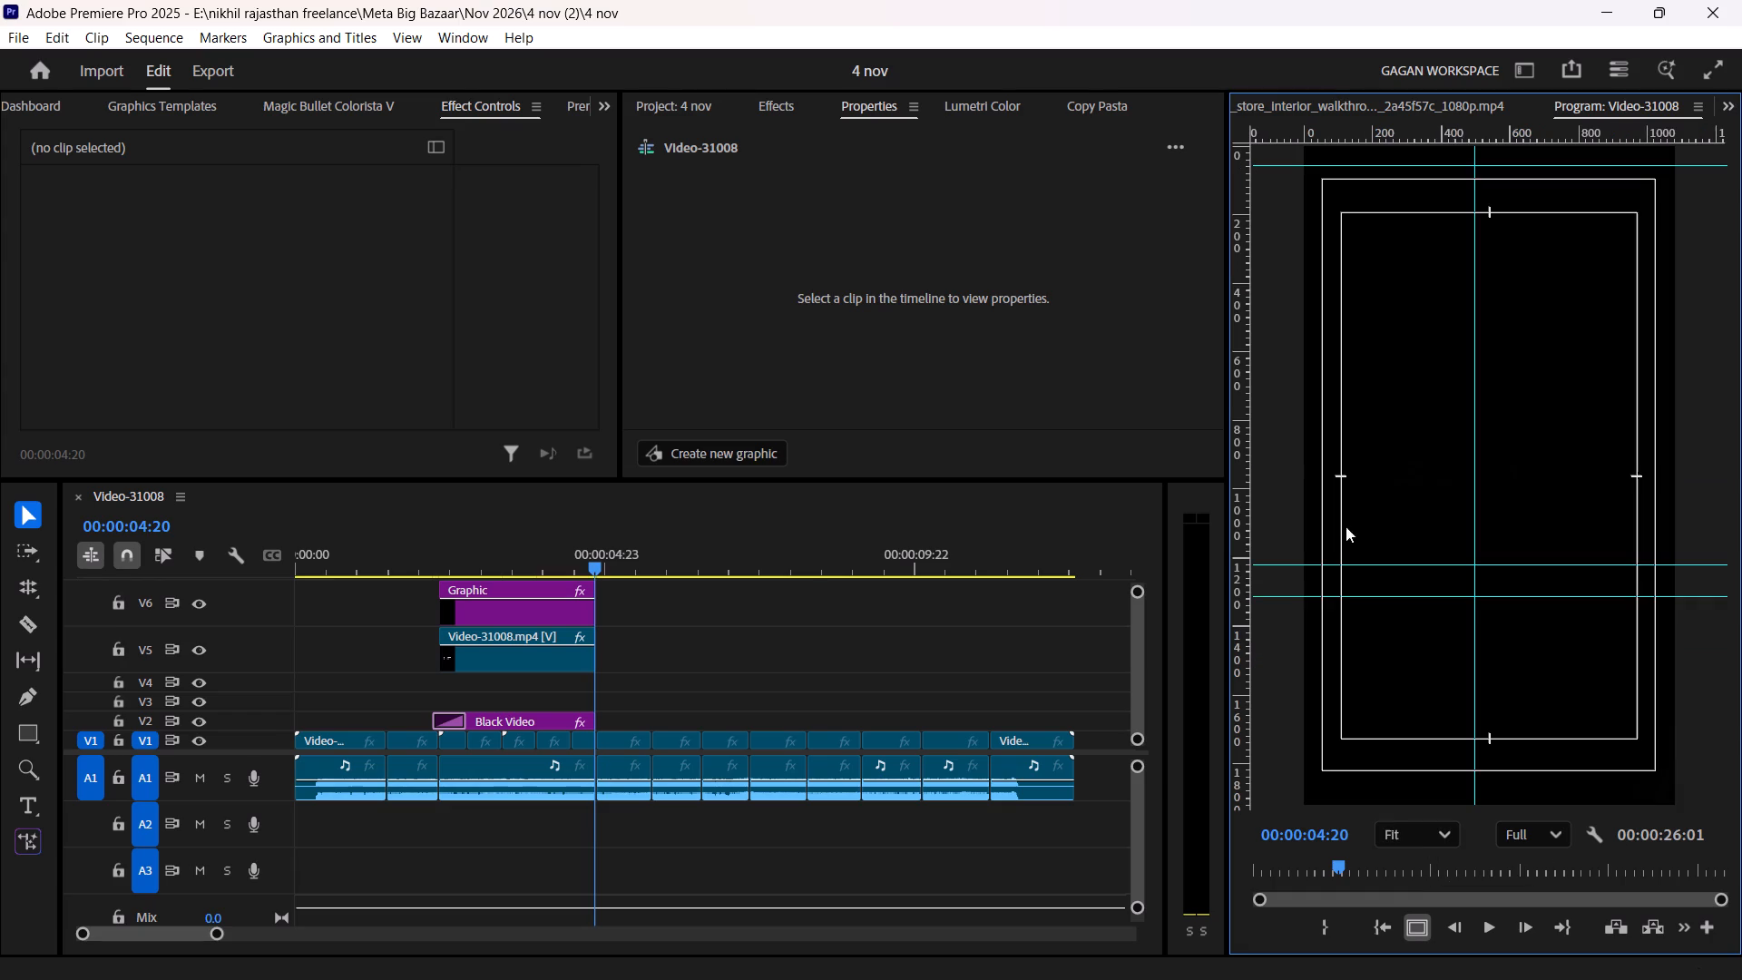
left_click(429, 552)
key("space")
left_click(693, 678)
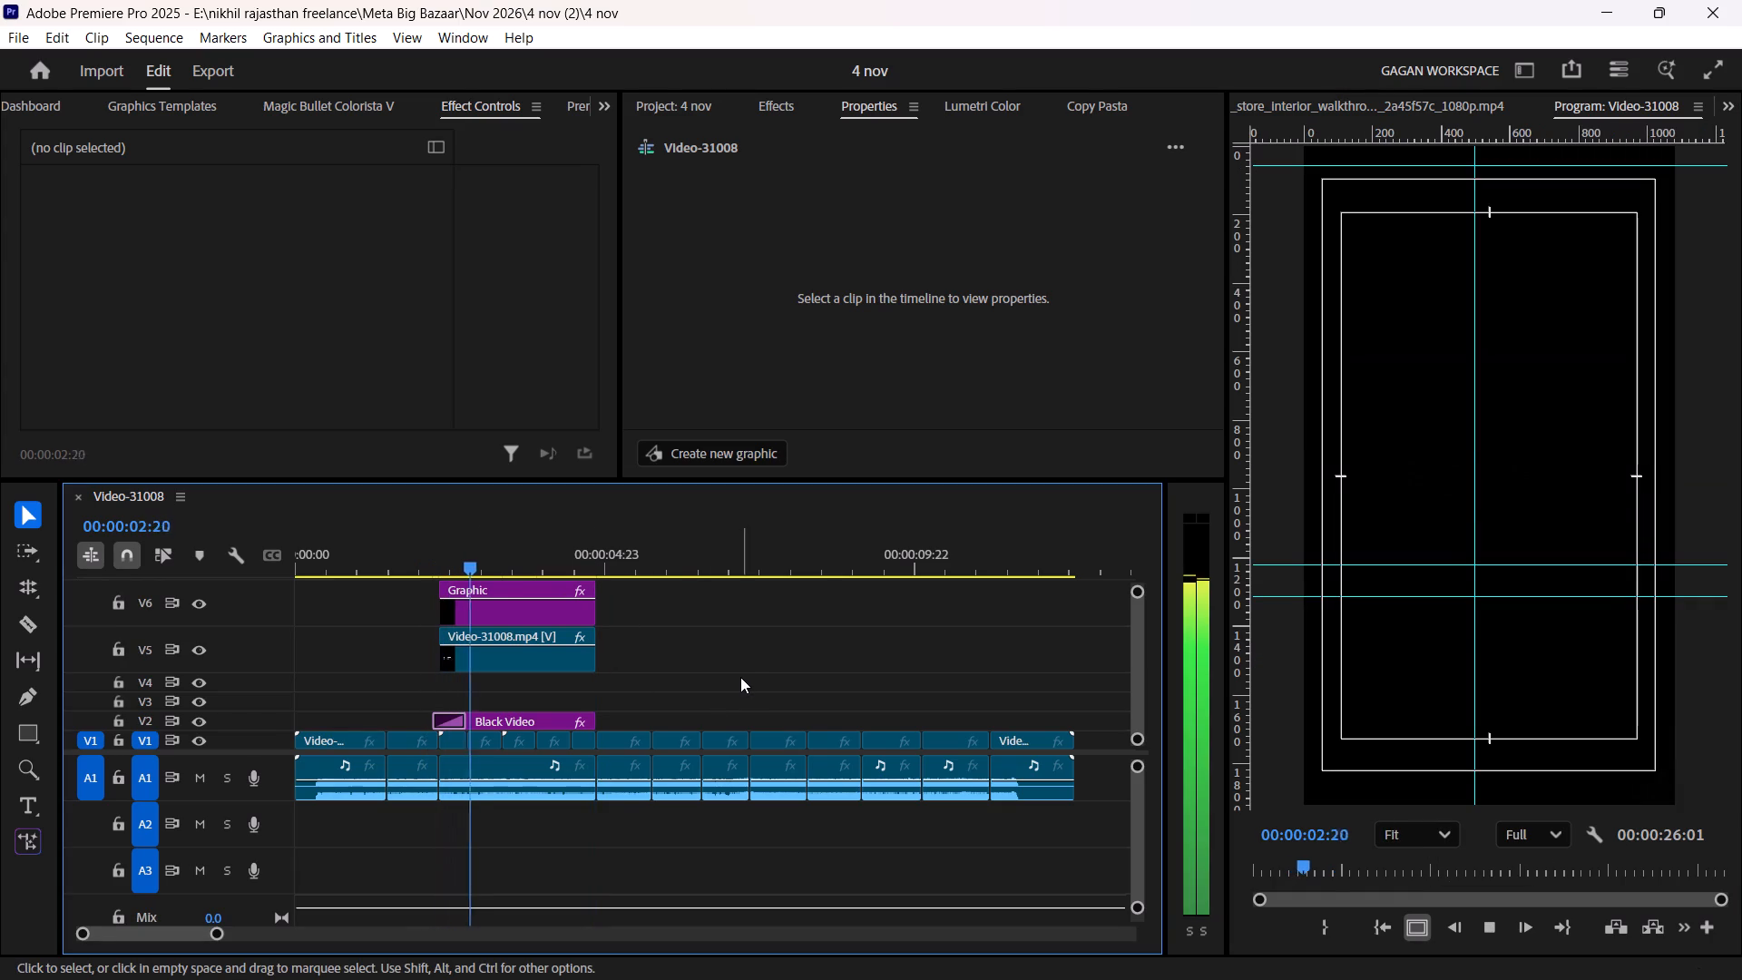
scroll(651, 680, "down", 4, "alt")
scroll(651, 680, "up", 6)
key("space")
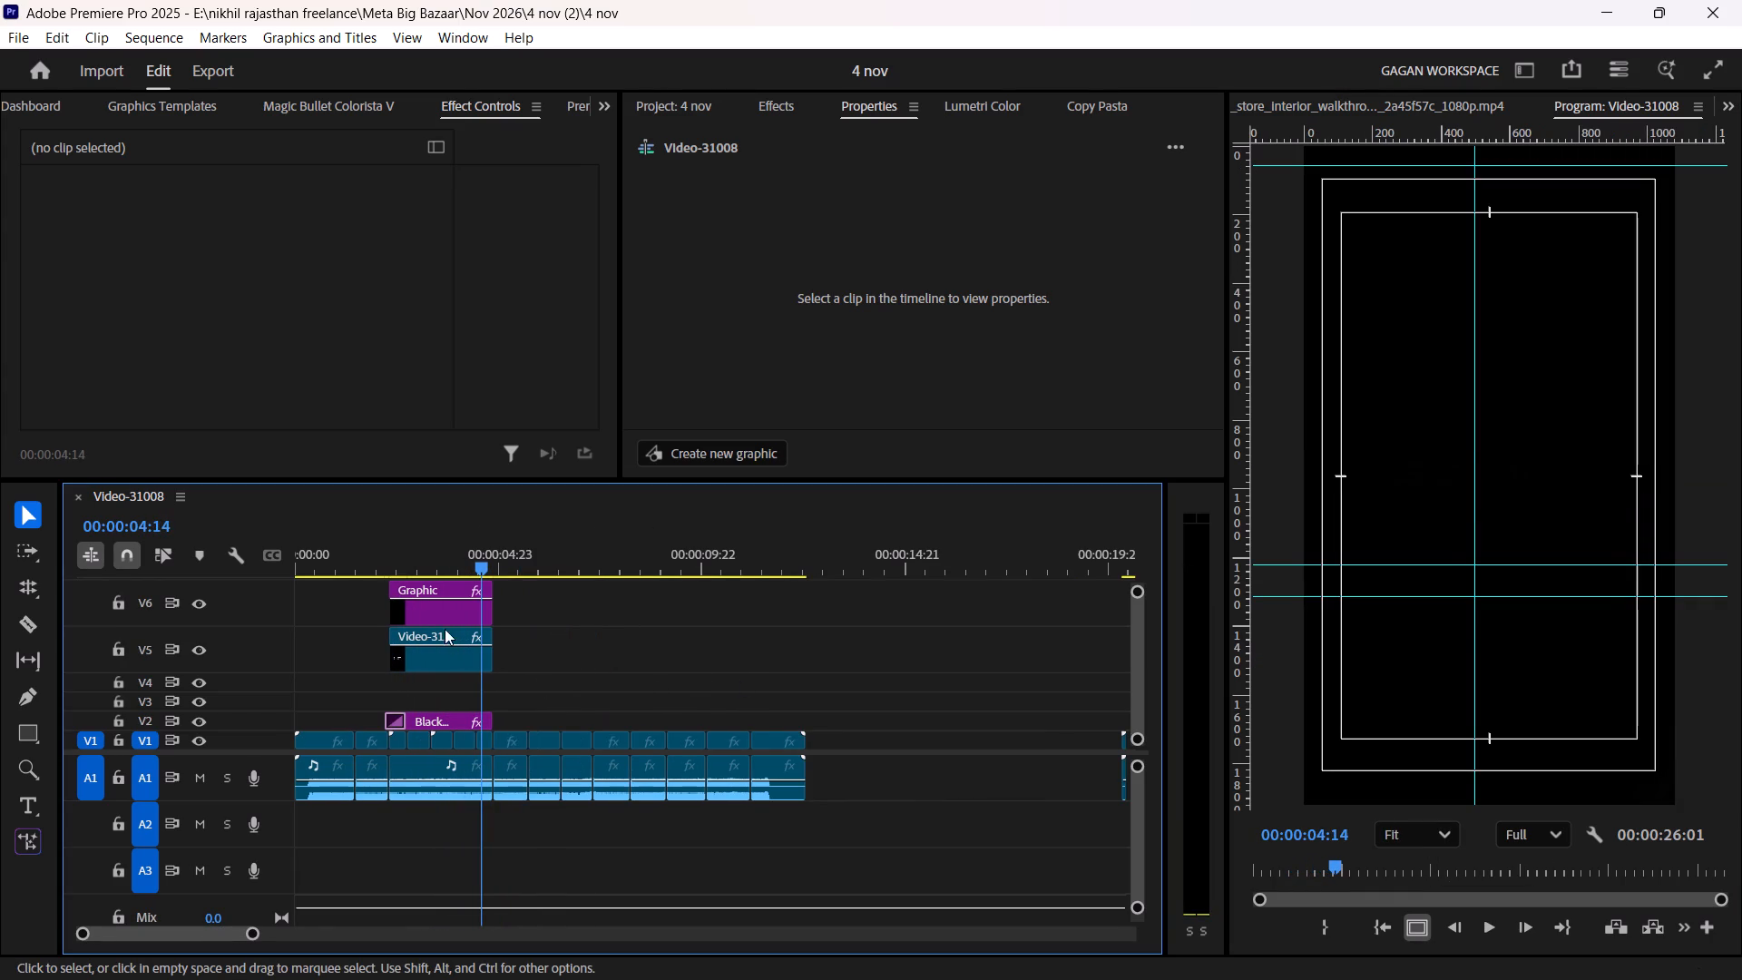
Move the black graphic from V6 to V4, beneath the title clip.
left_click_drag(439, 605, 445, 689)
Play the title section from about 00:00:01:14 to check the new layer order.
left_click_drag(396, 553, 363, 552)
key("space")
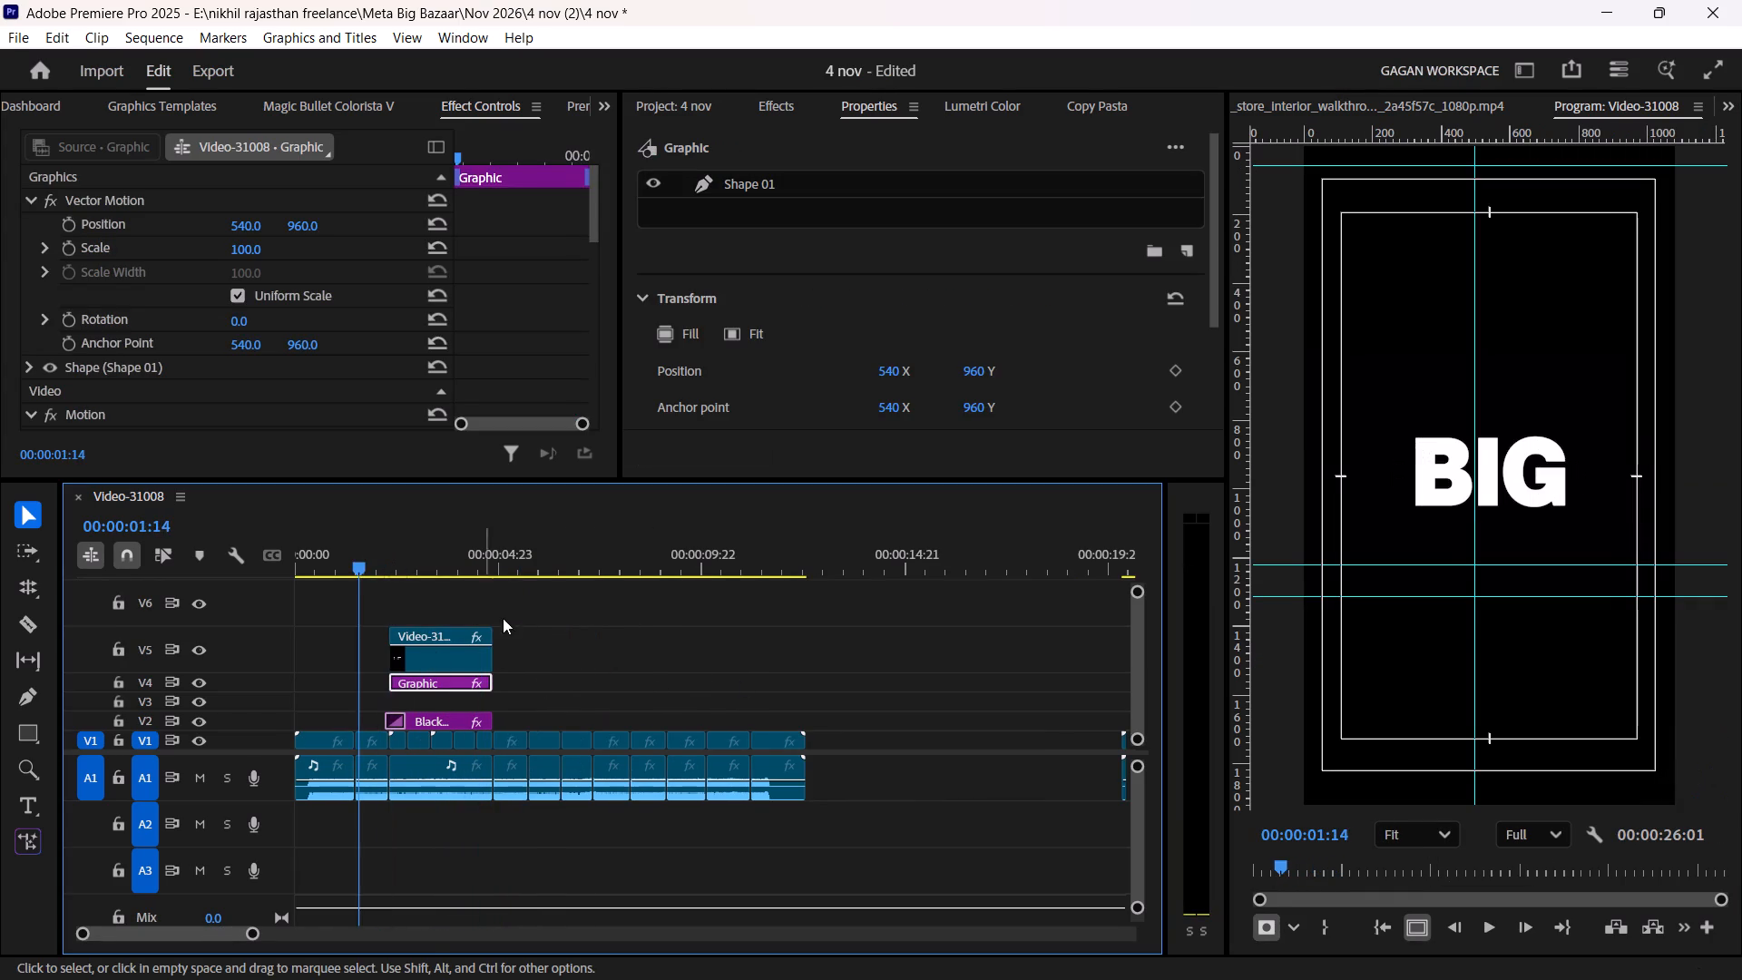
left_click(569, 645)
scroll(1366, 635, "down", 3)
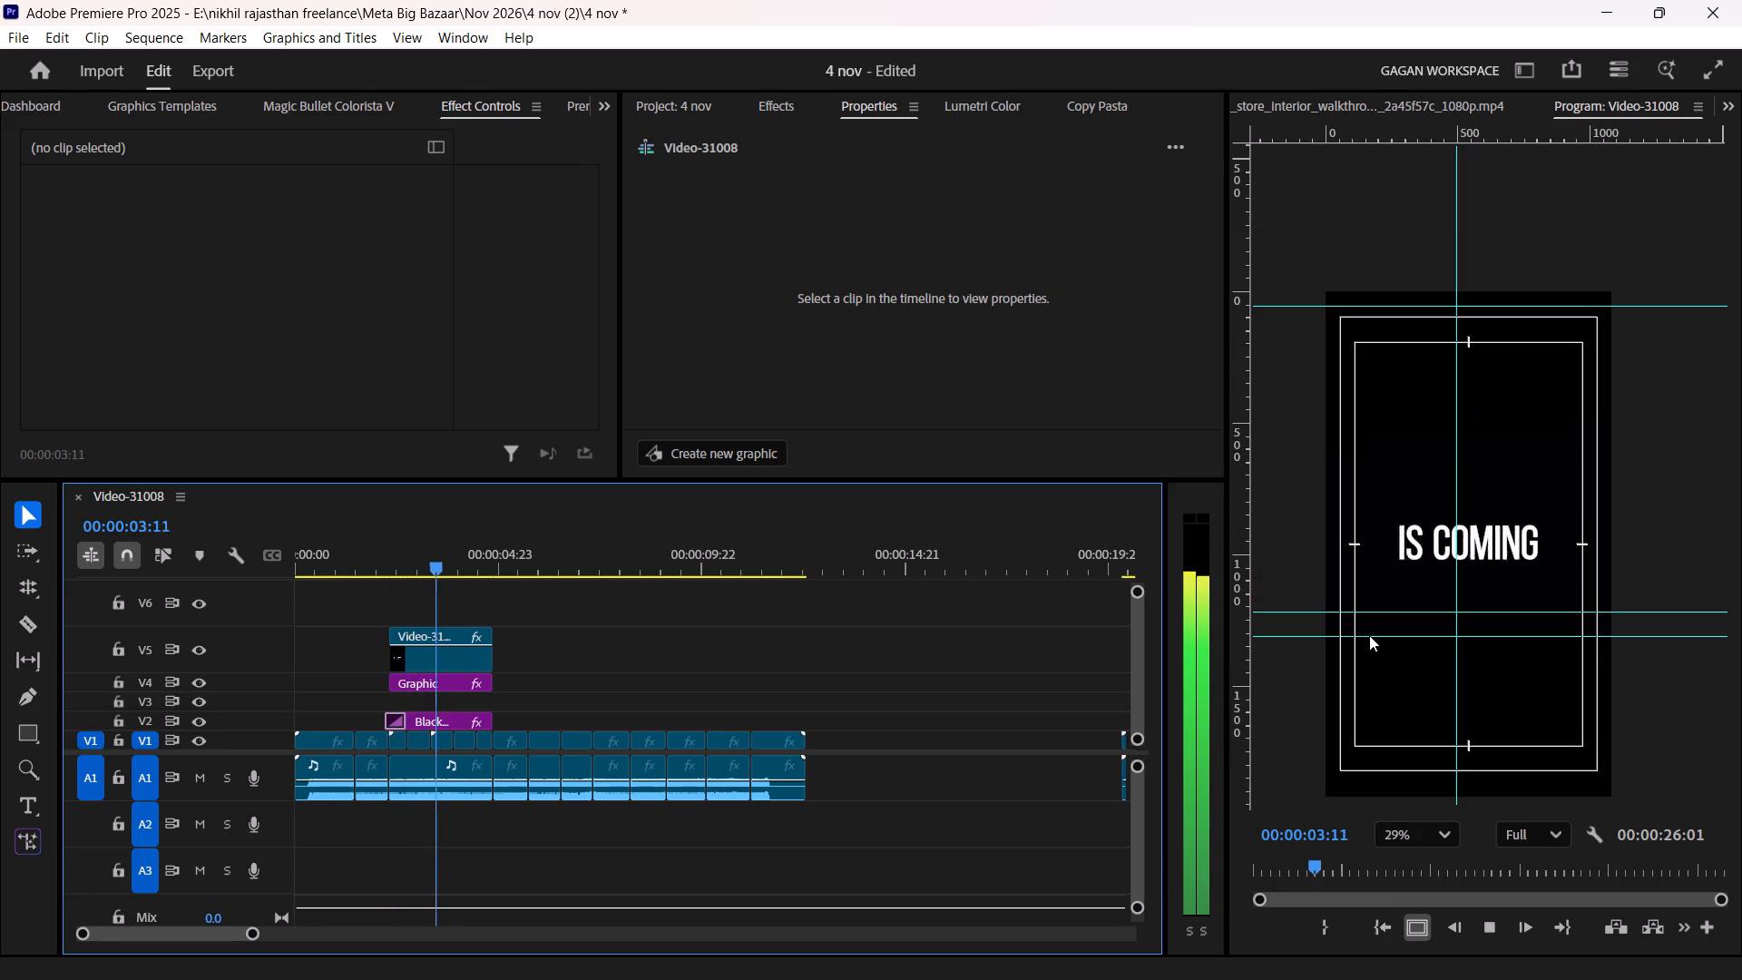
key("space")
scroll(607, 717, "down", 6, "ctrl")
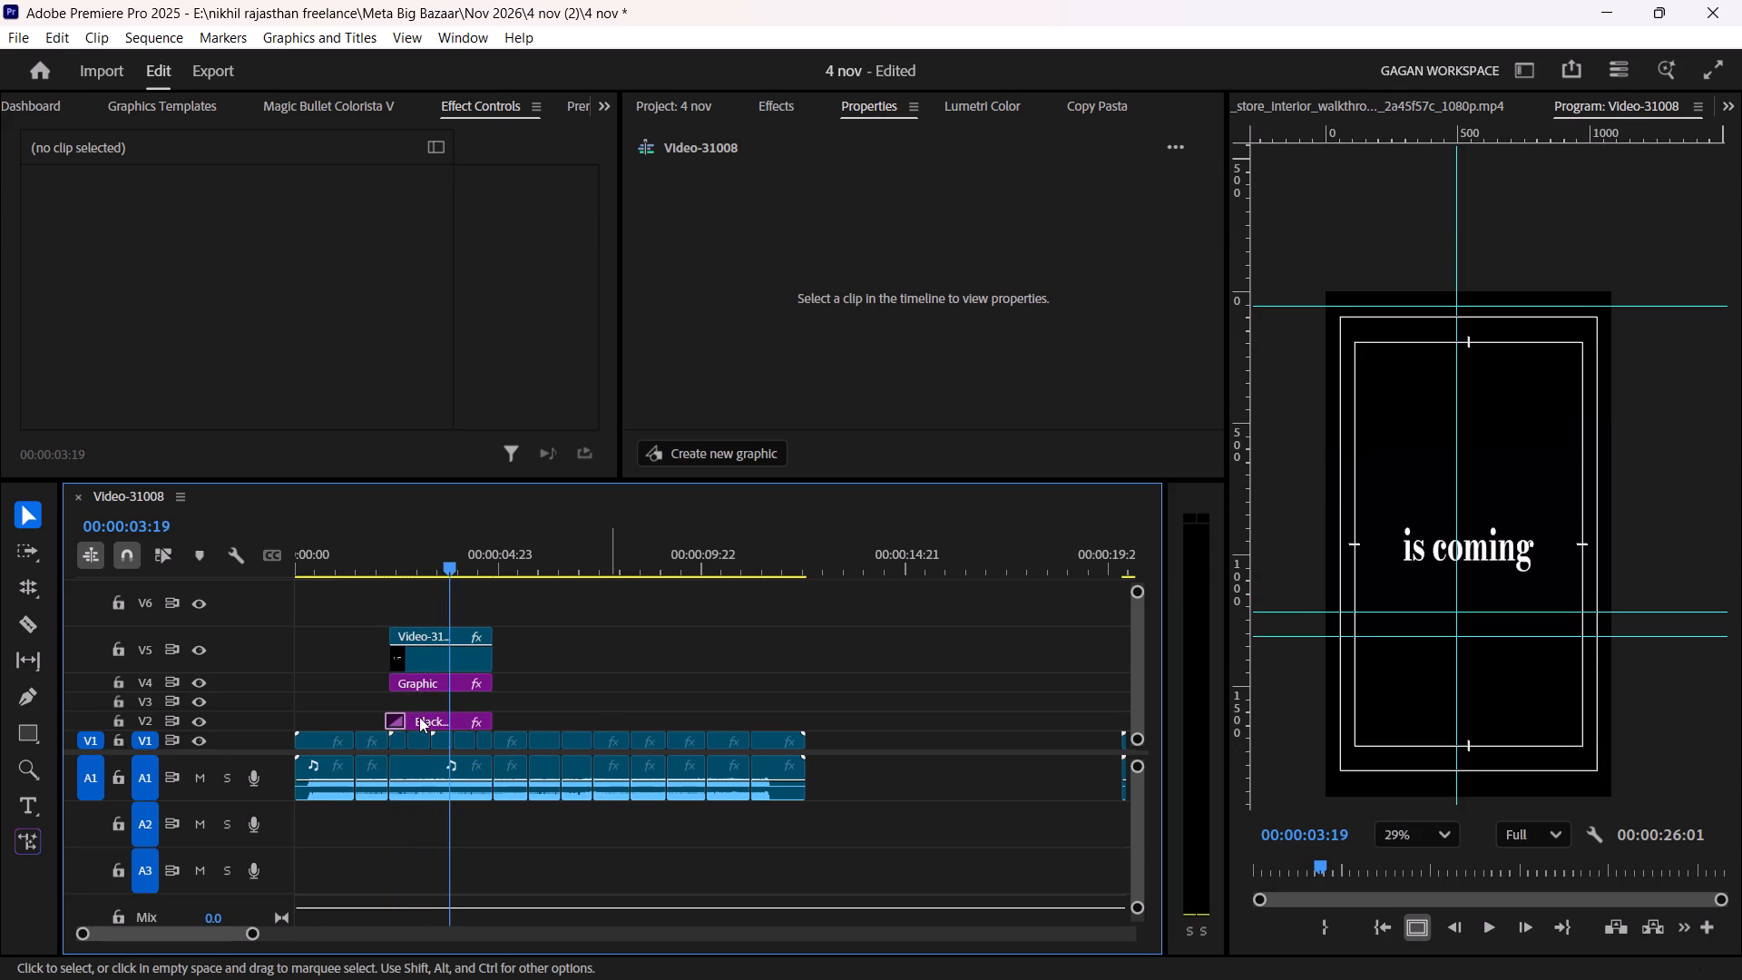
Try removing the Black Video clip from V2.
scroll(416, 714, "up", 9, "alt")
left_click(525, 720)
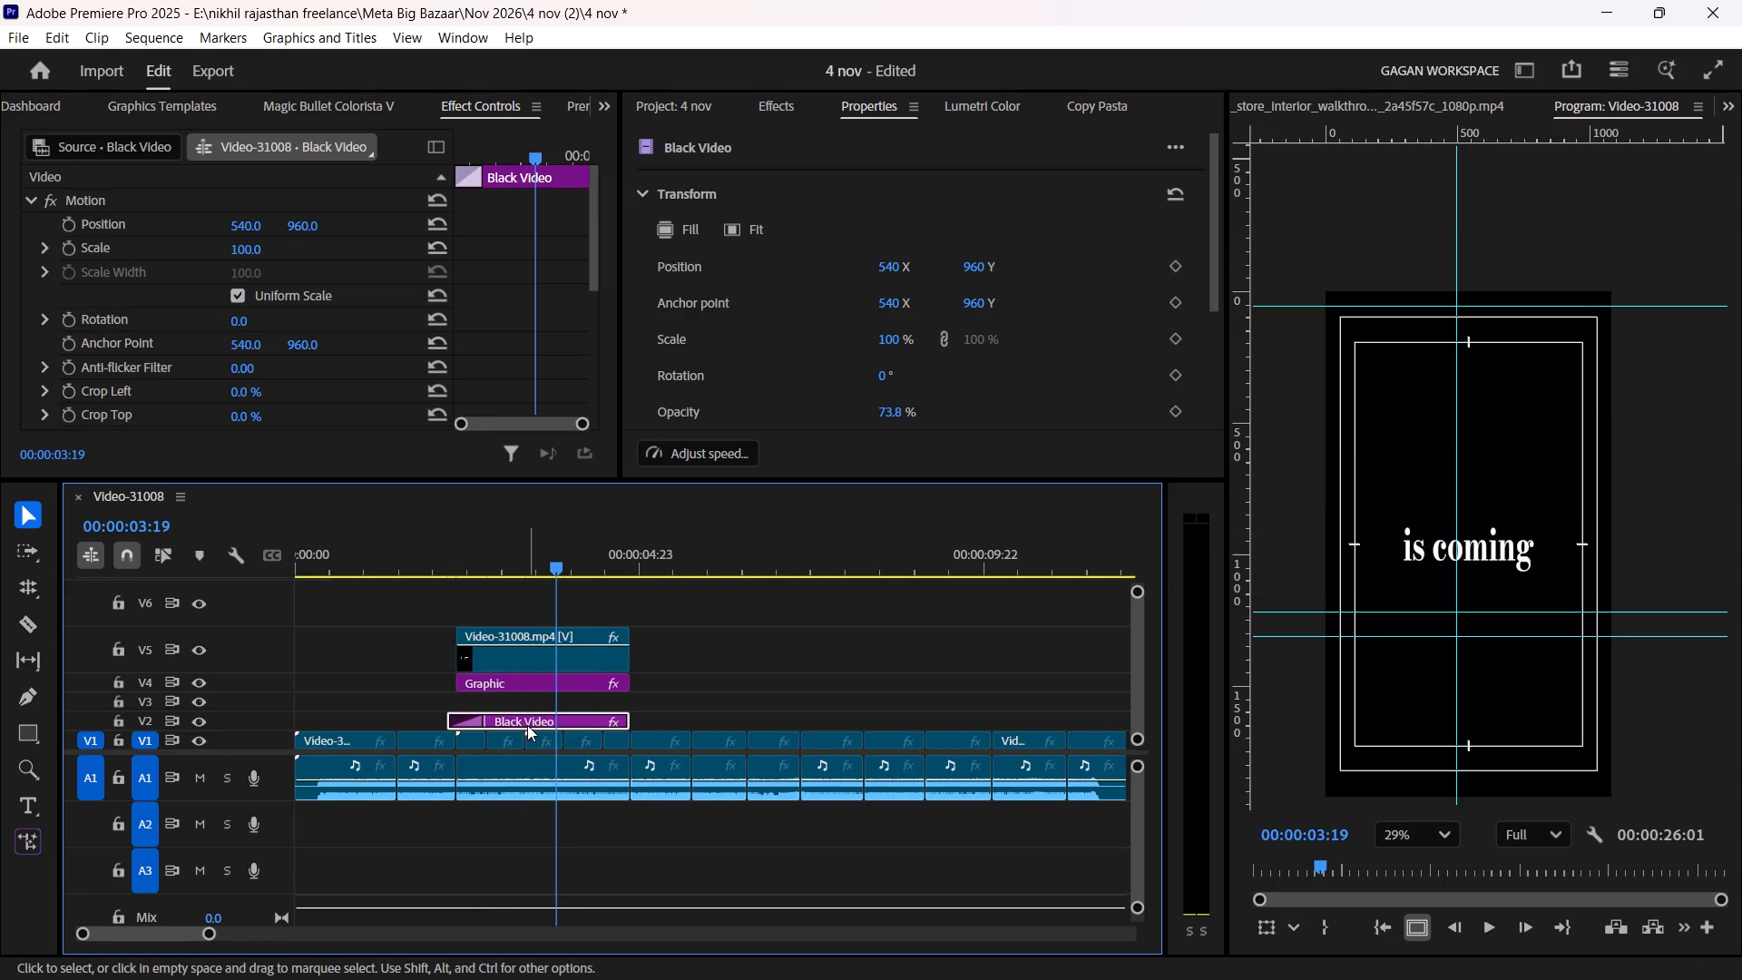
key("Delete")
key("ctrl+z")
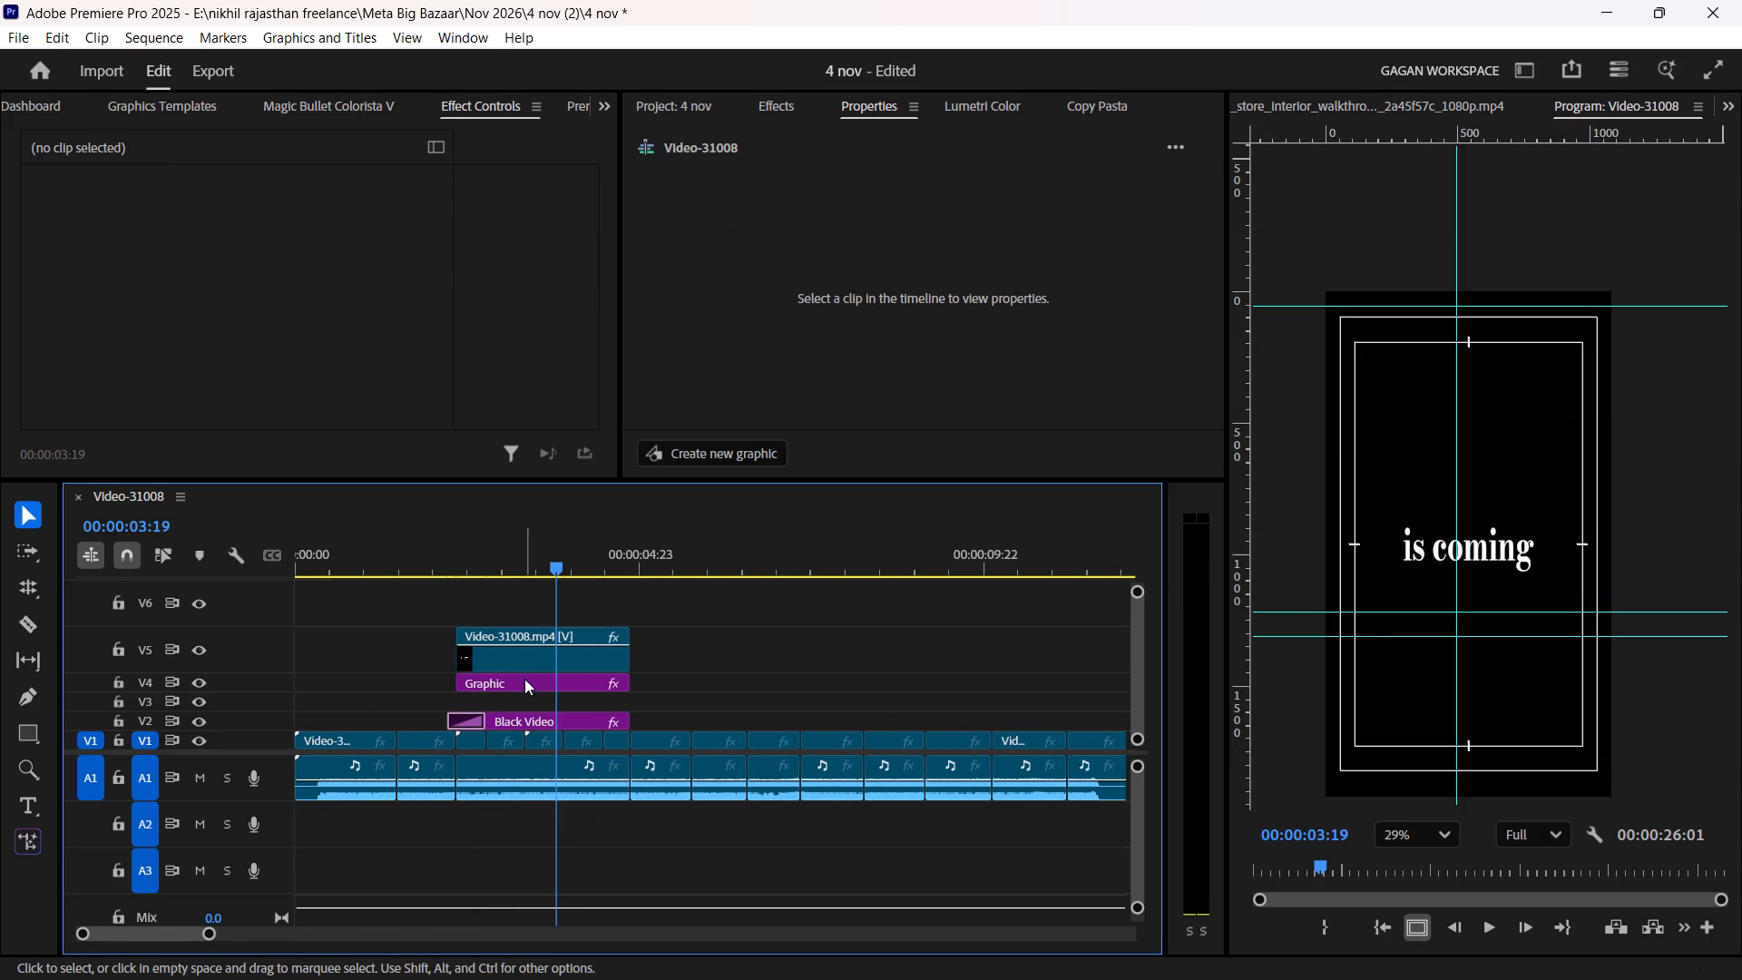
At the black graphic's first frame (00:00:02:08), move its diagonal opacity mask strip just beyond the video frame's upper-left corner.
left_click(525, 679)
scroll(284, 286, "down", 7)
scroll(101, 303, "down", 8)
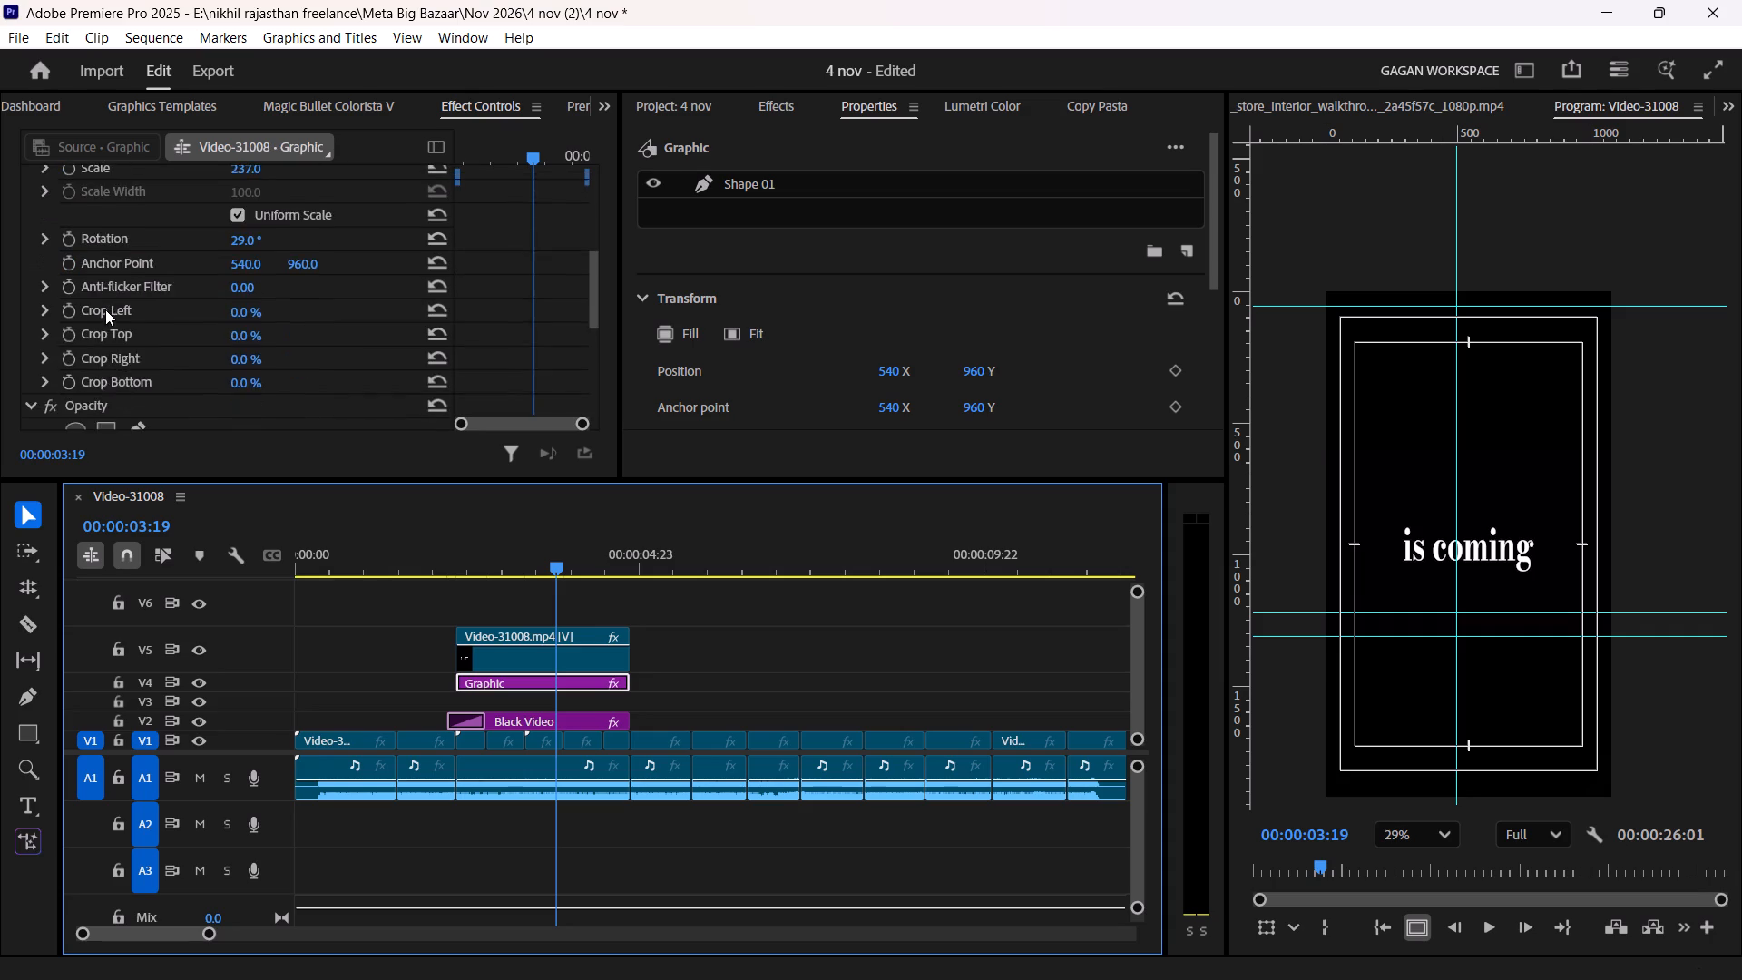
scroll(105, 309, "down", 3)
scroll(122, 335, "up", 16)
scroll(125, 335, "up", 8)
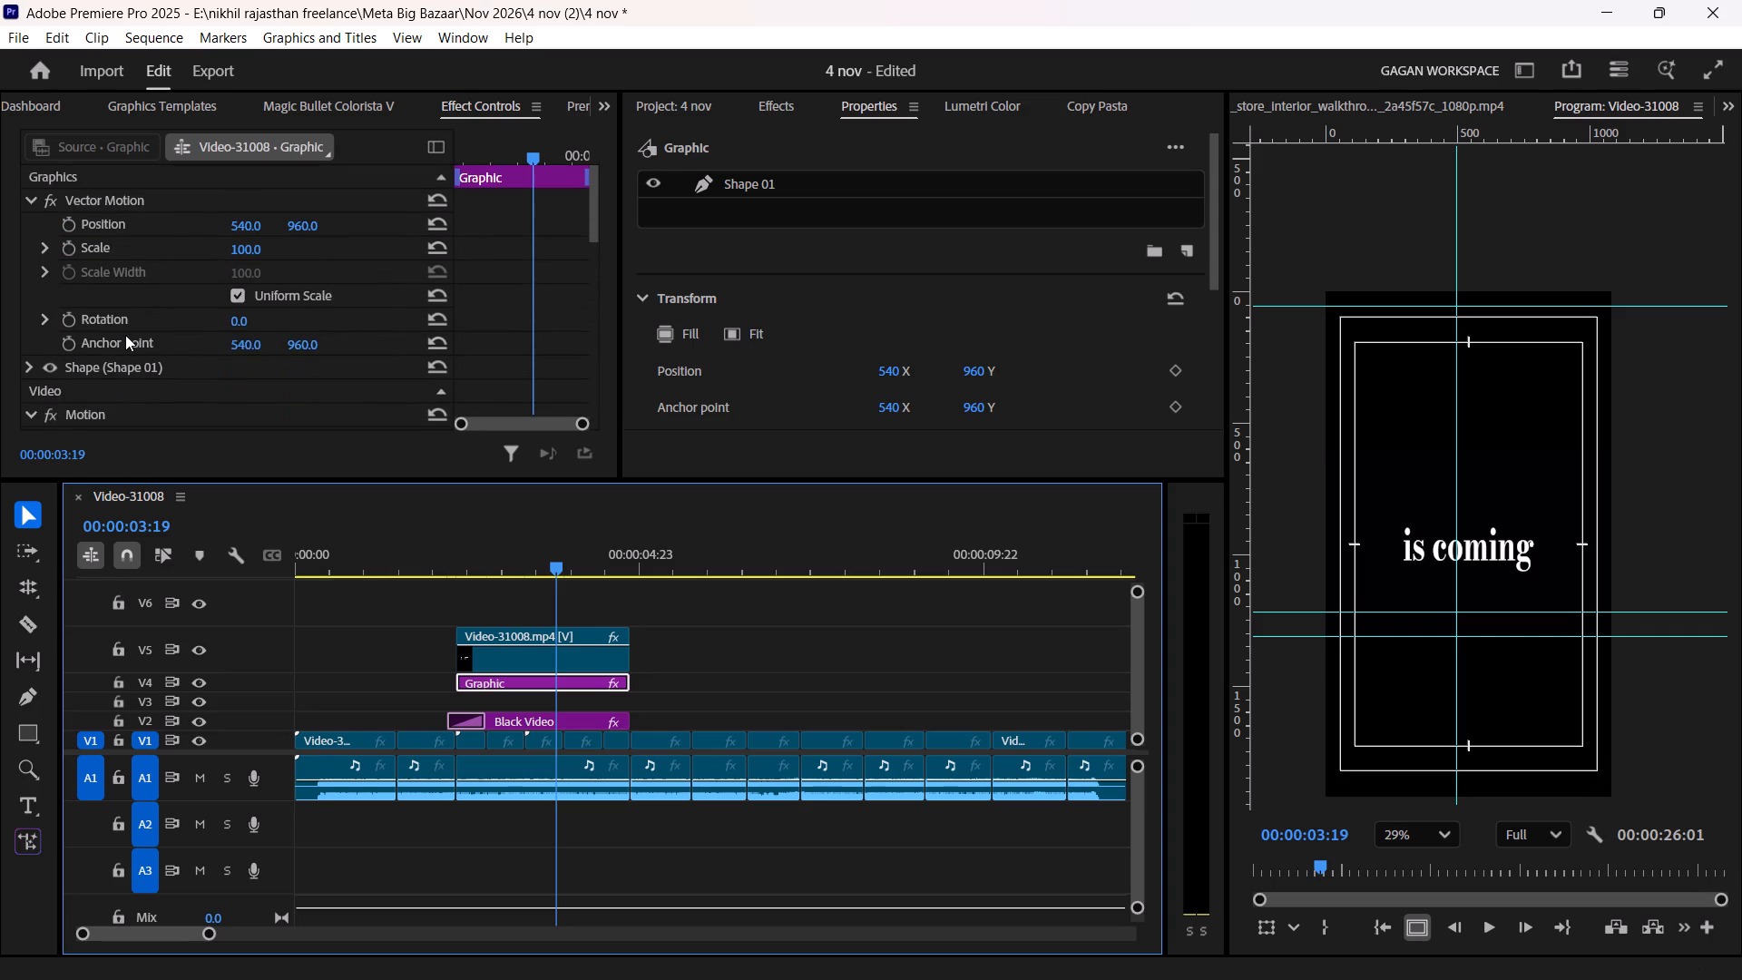
scroll(125, 335, "down", 2)
left_click(81, 366)
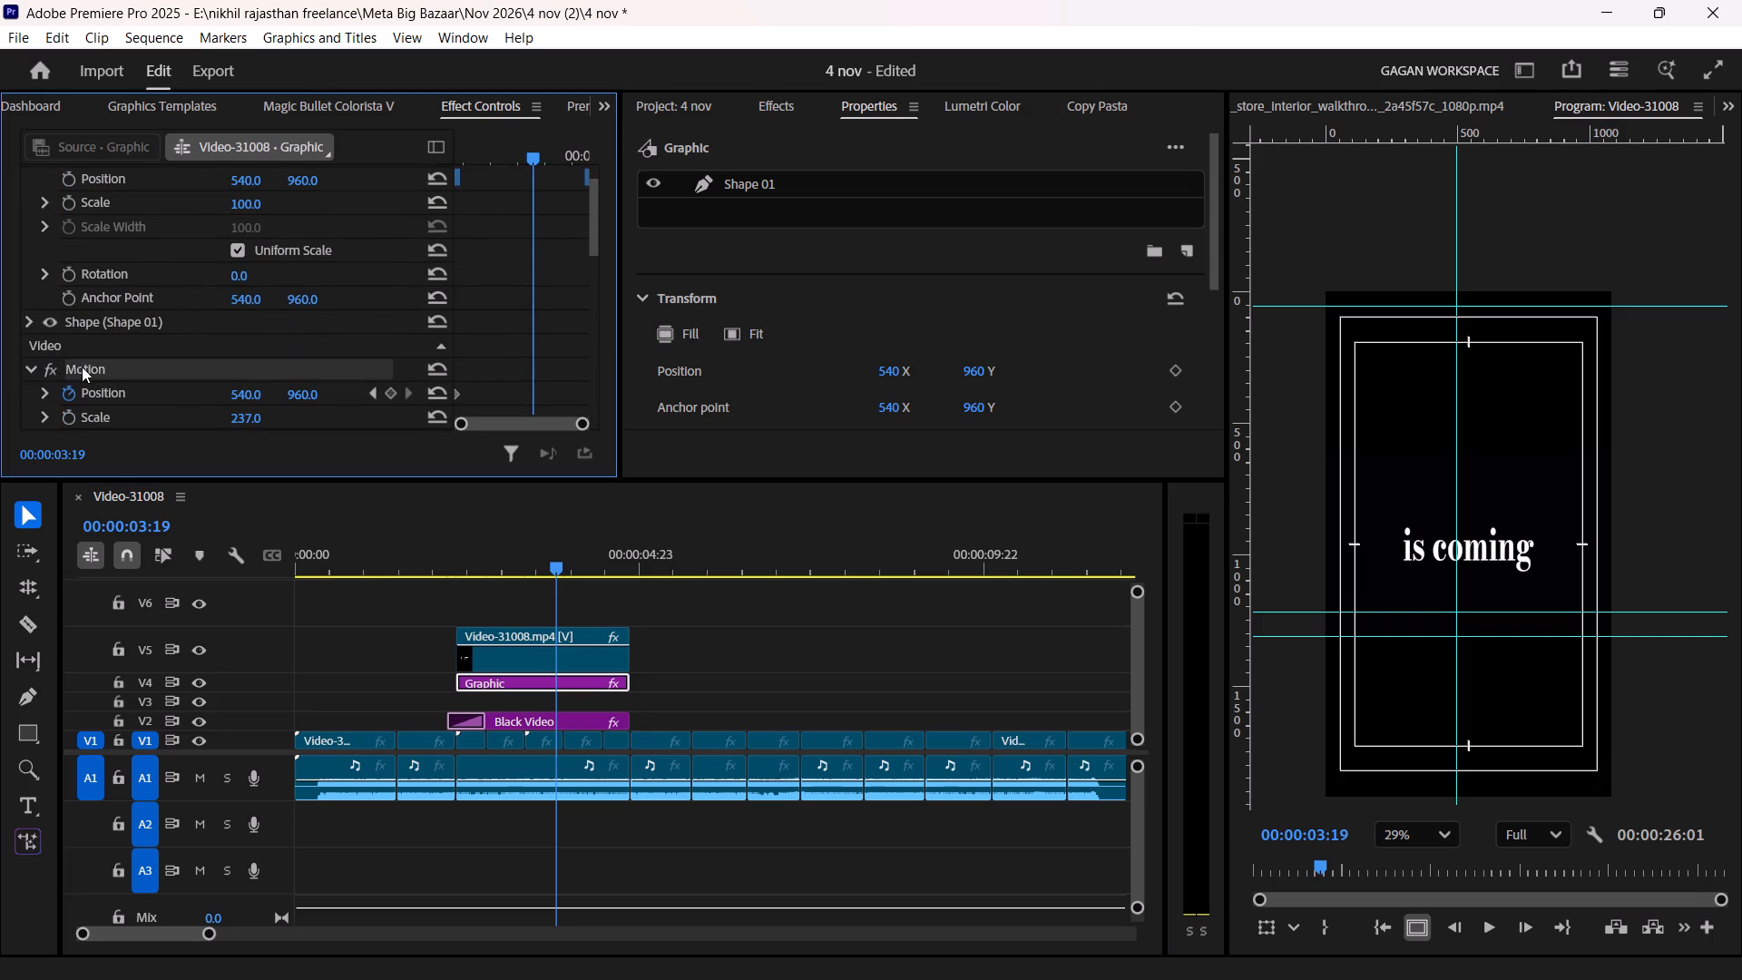
scroll(98, 372, "up", 9)
scroll(123, 357, "down", 6)
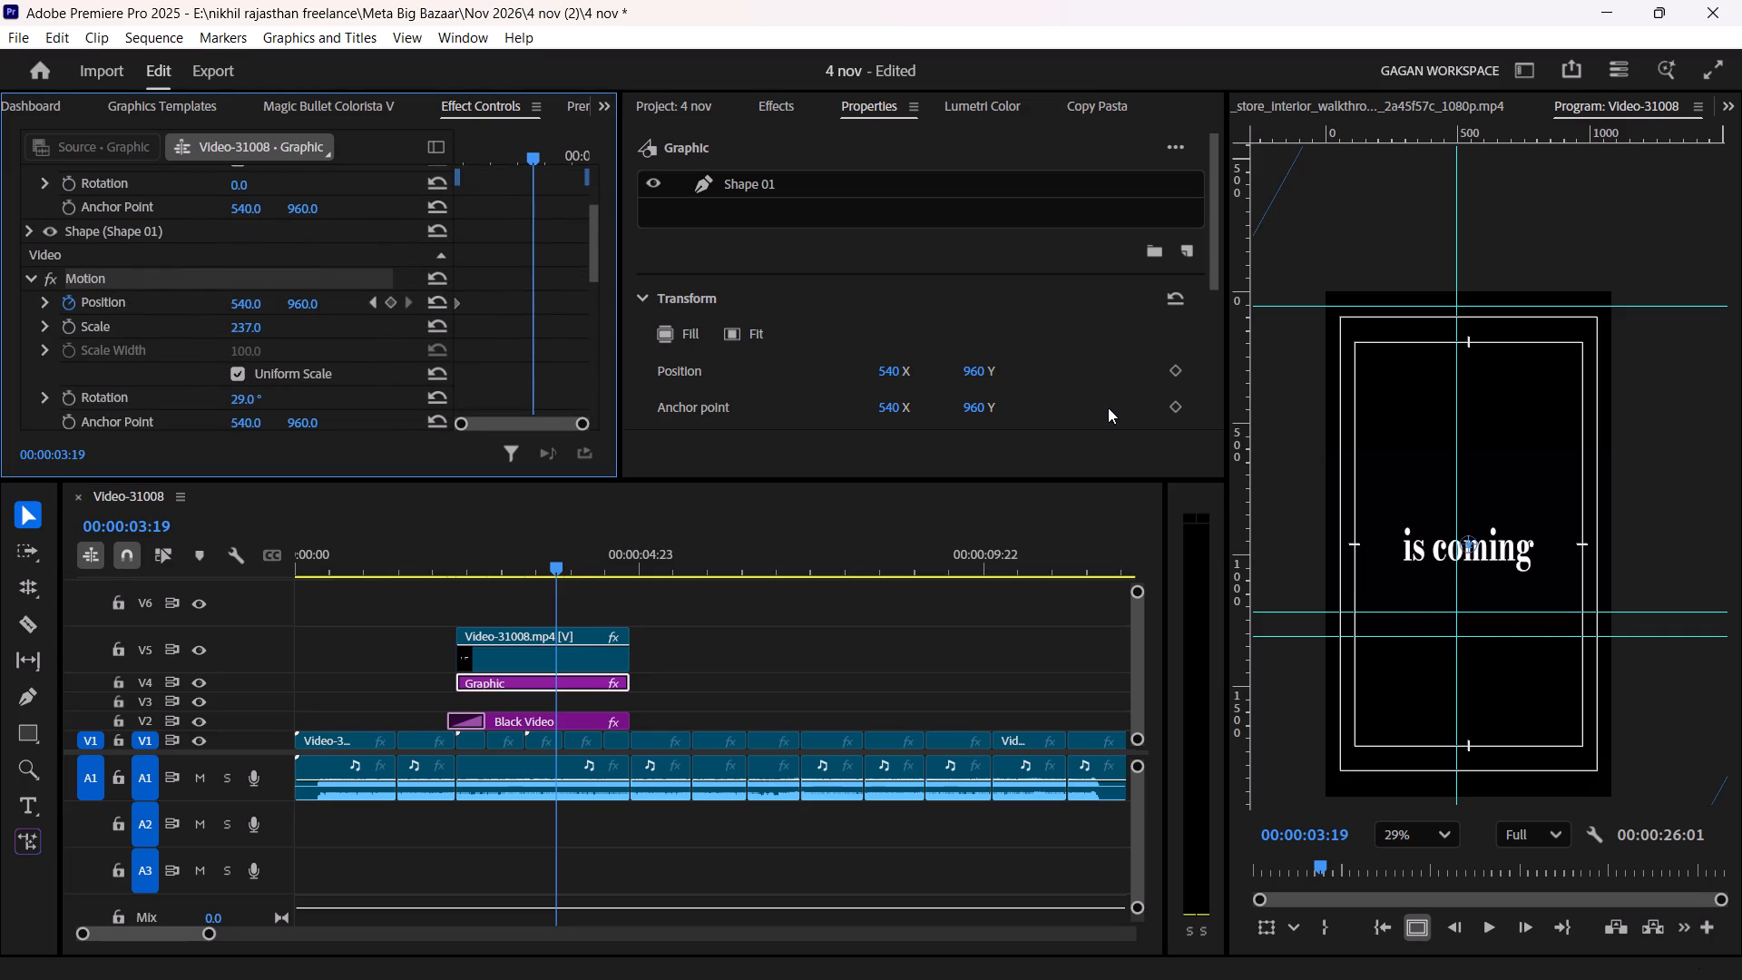
key("space")
key("space")
left_click_drag(533, 138, 469, 155)
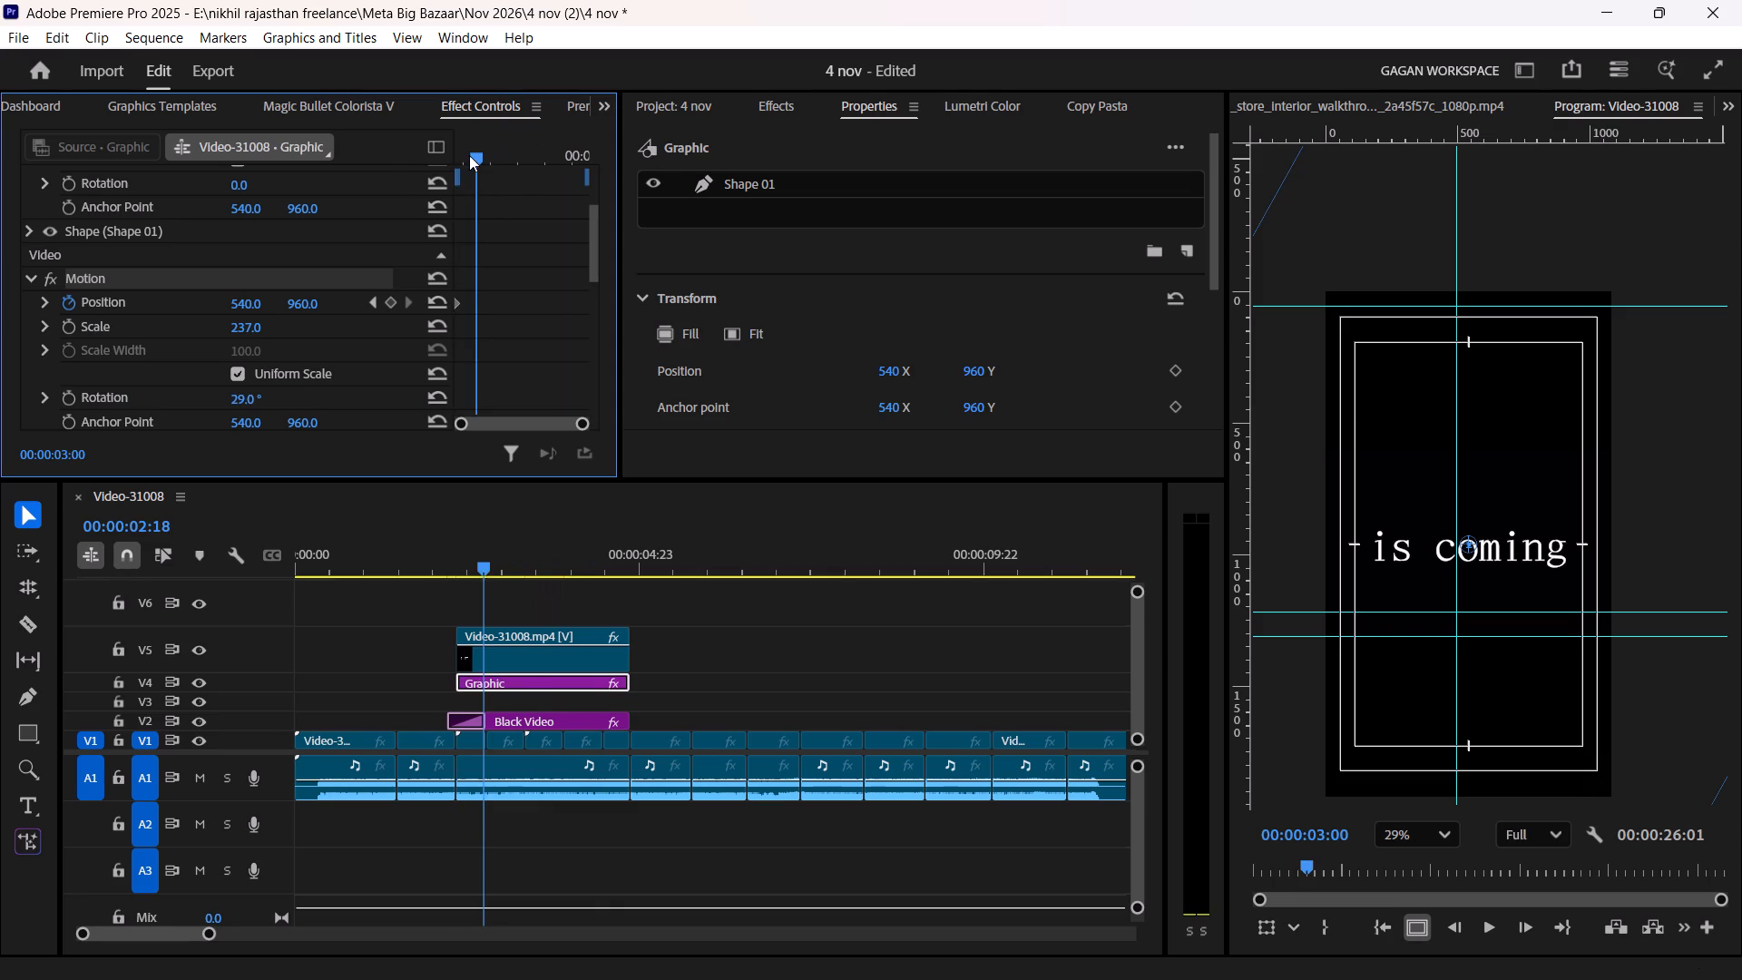
left_click_drag(469, 155, 405, 171)
scroll(1351, 405, "down", 7)
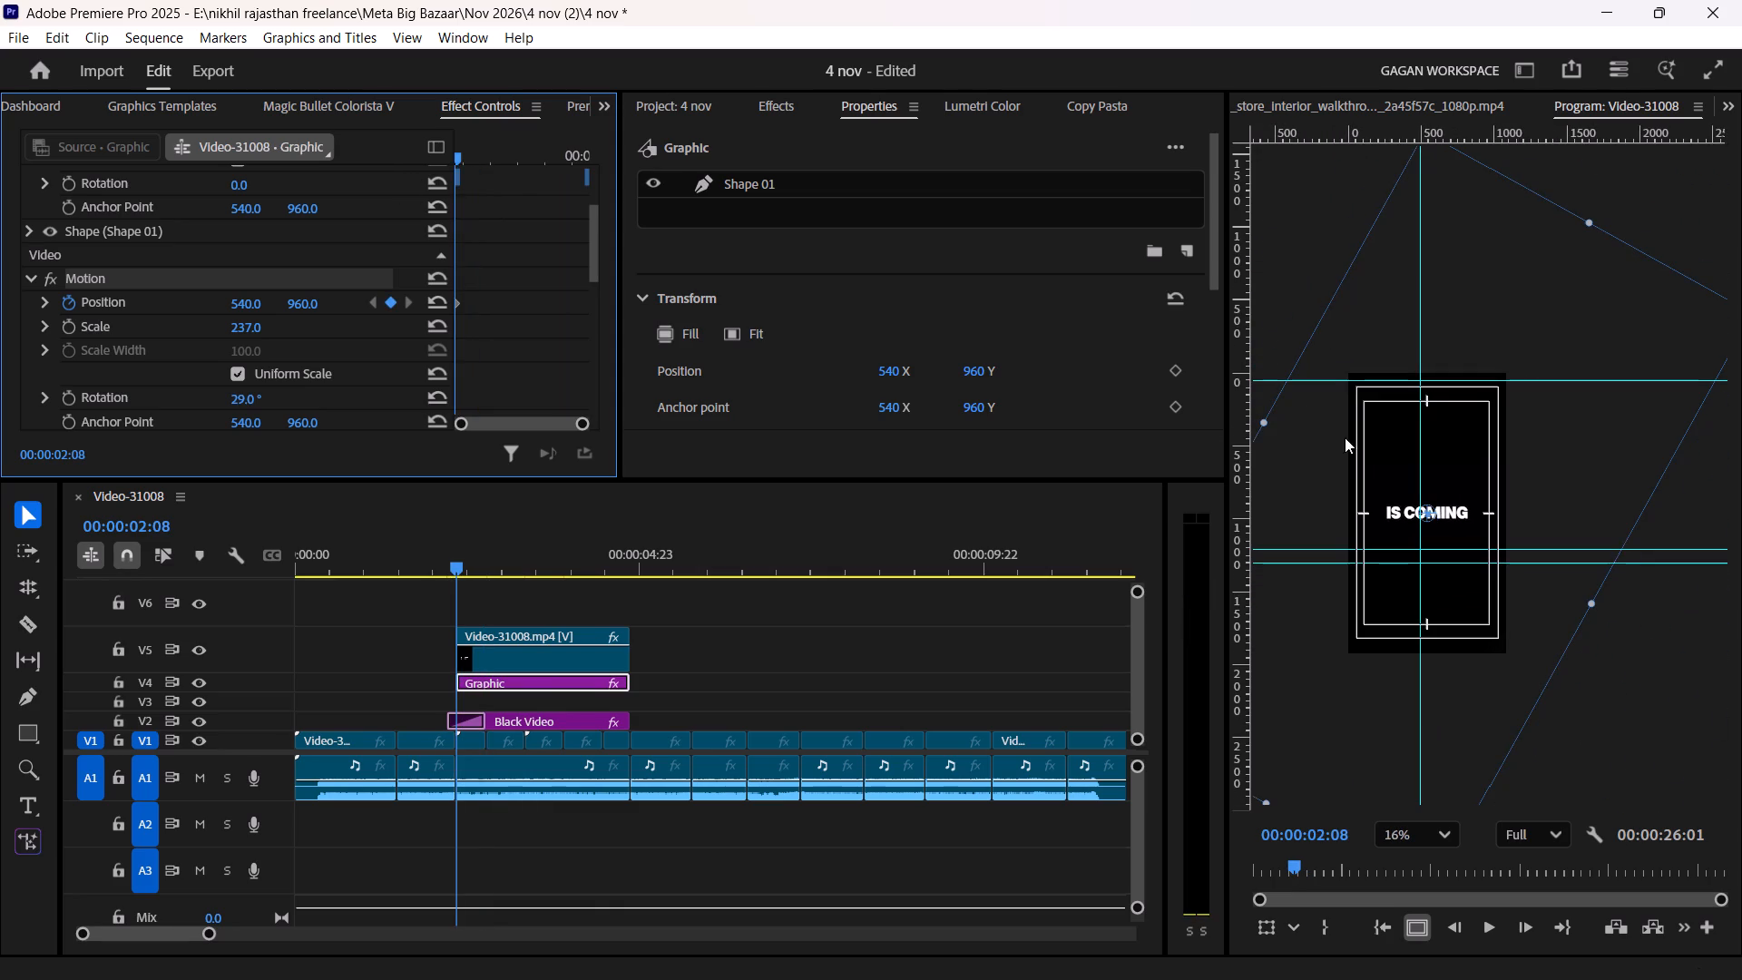
left_click(103, 279)
scroll(99, 336, "down", 13)
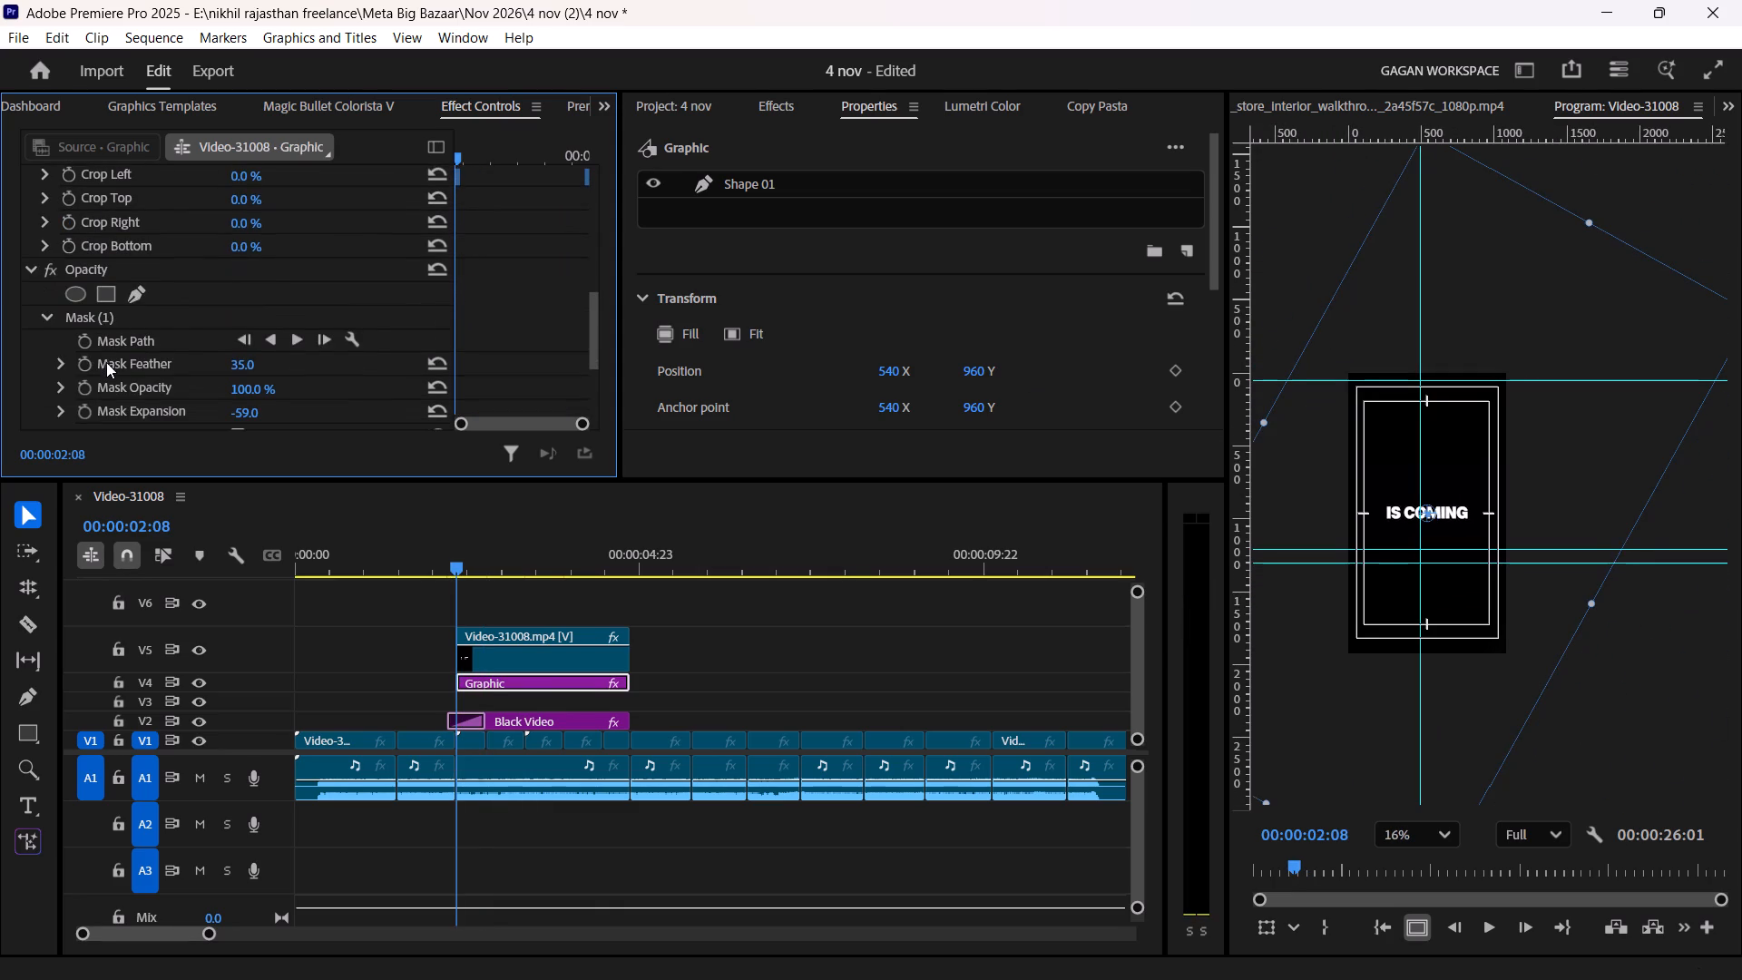
left_click(95, 311)
scroll(216, 373, "up", 12)
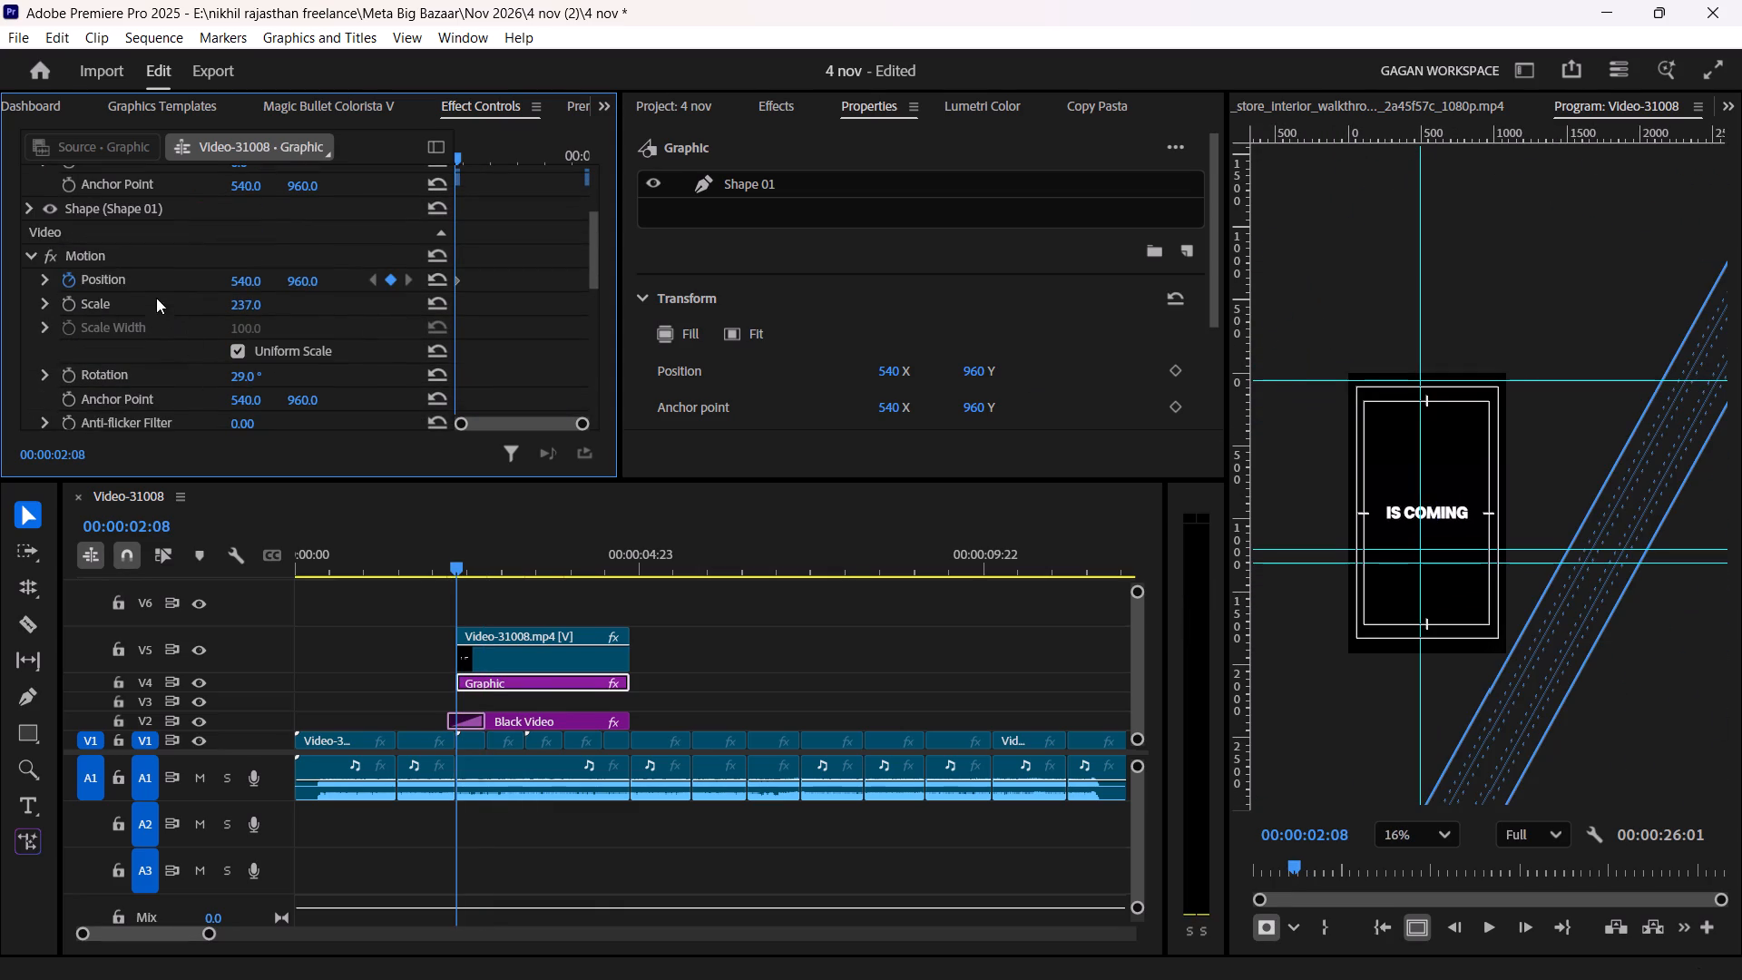
left_click_drag(1566, 632, 1479, 573)
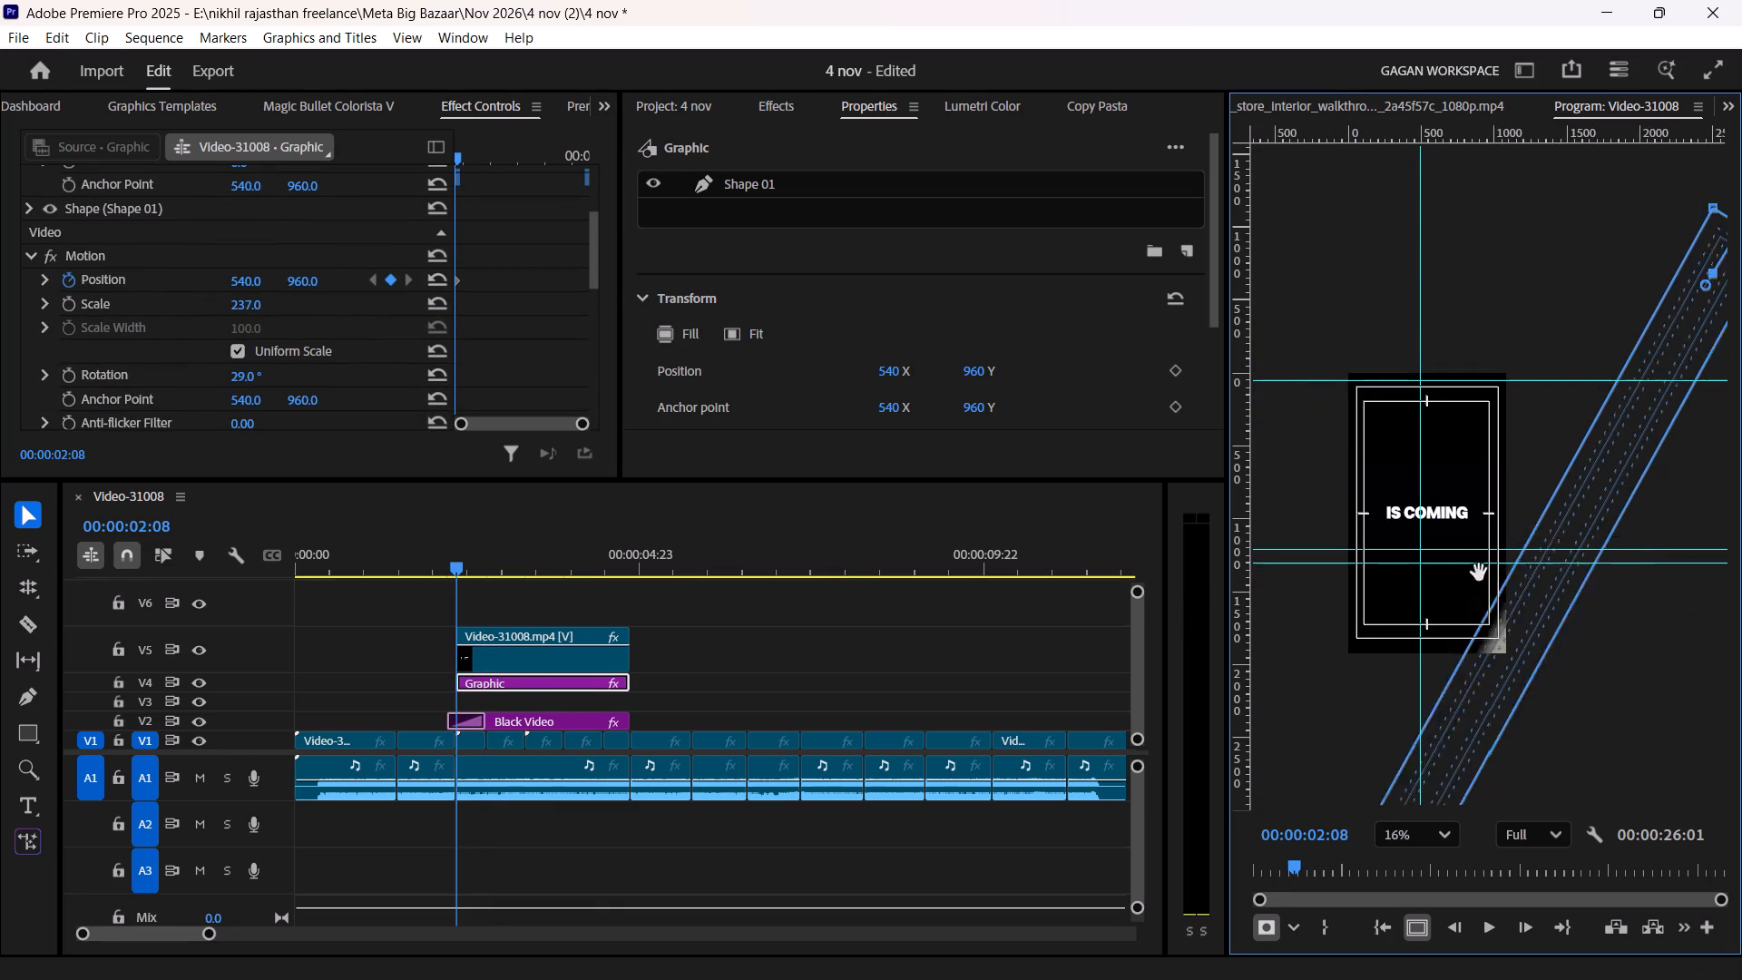
left_click_drag(1479, 573, 1321, 376)
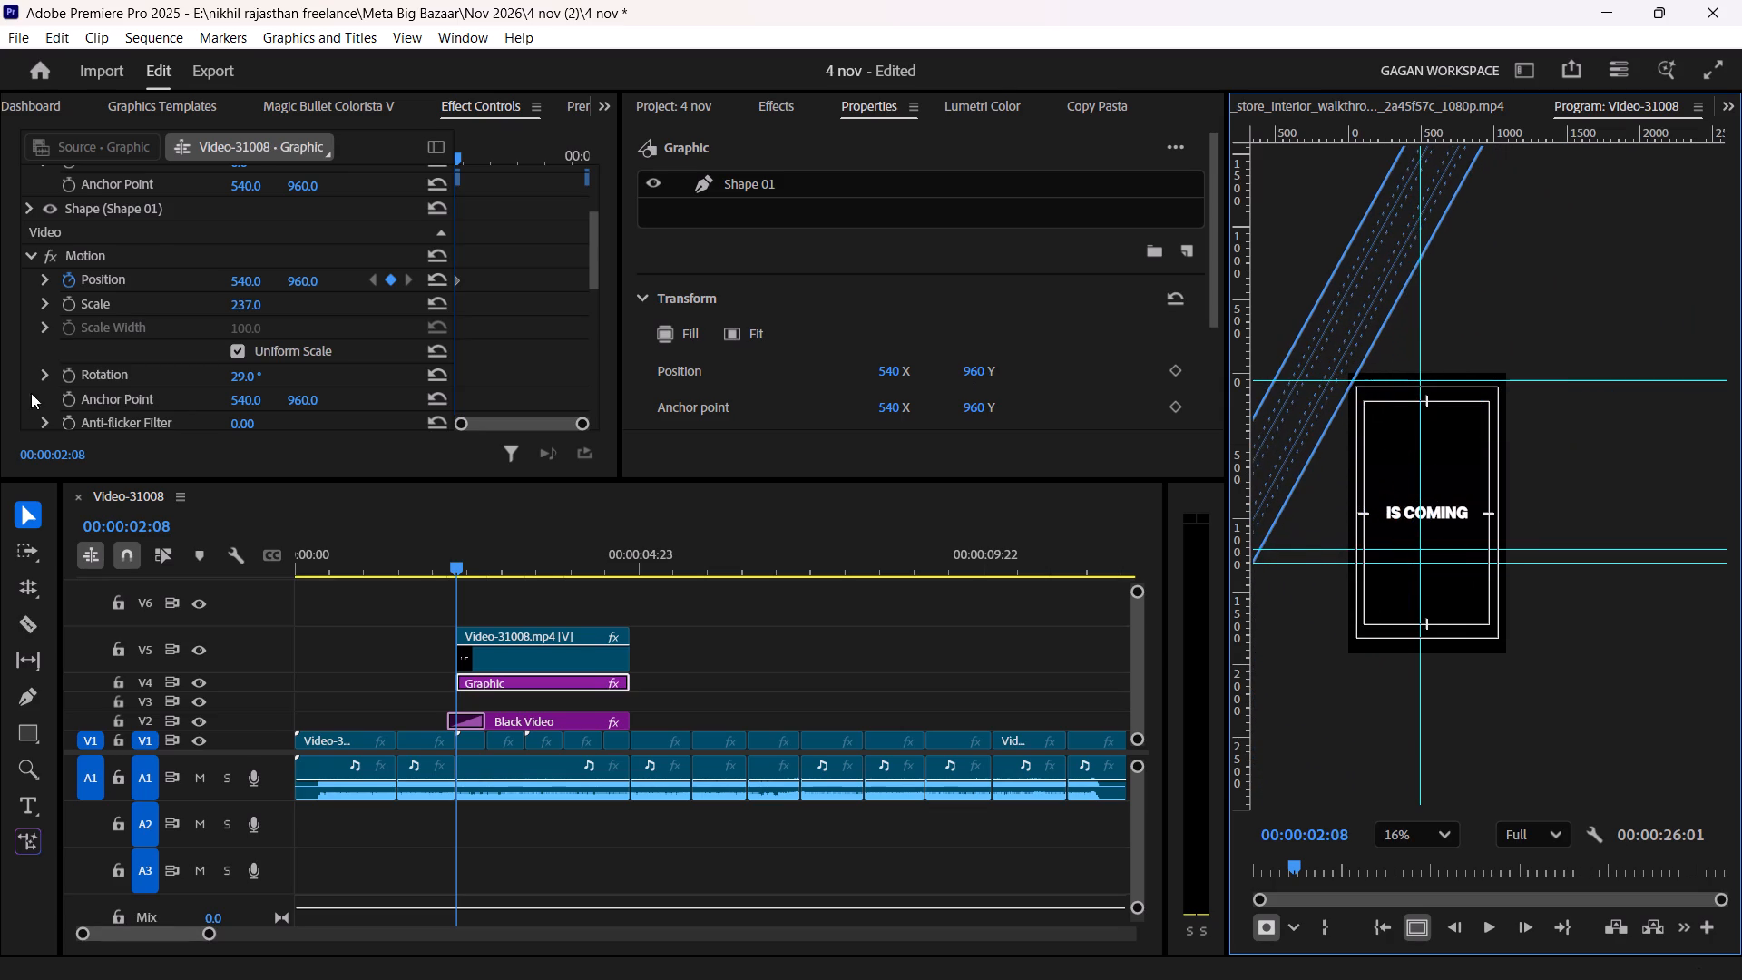
Start keyframing the graphic's Mask Path at 00:00:02:08.
scroll(49, 338, "down", 12)
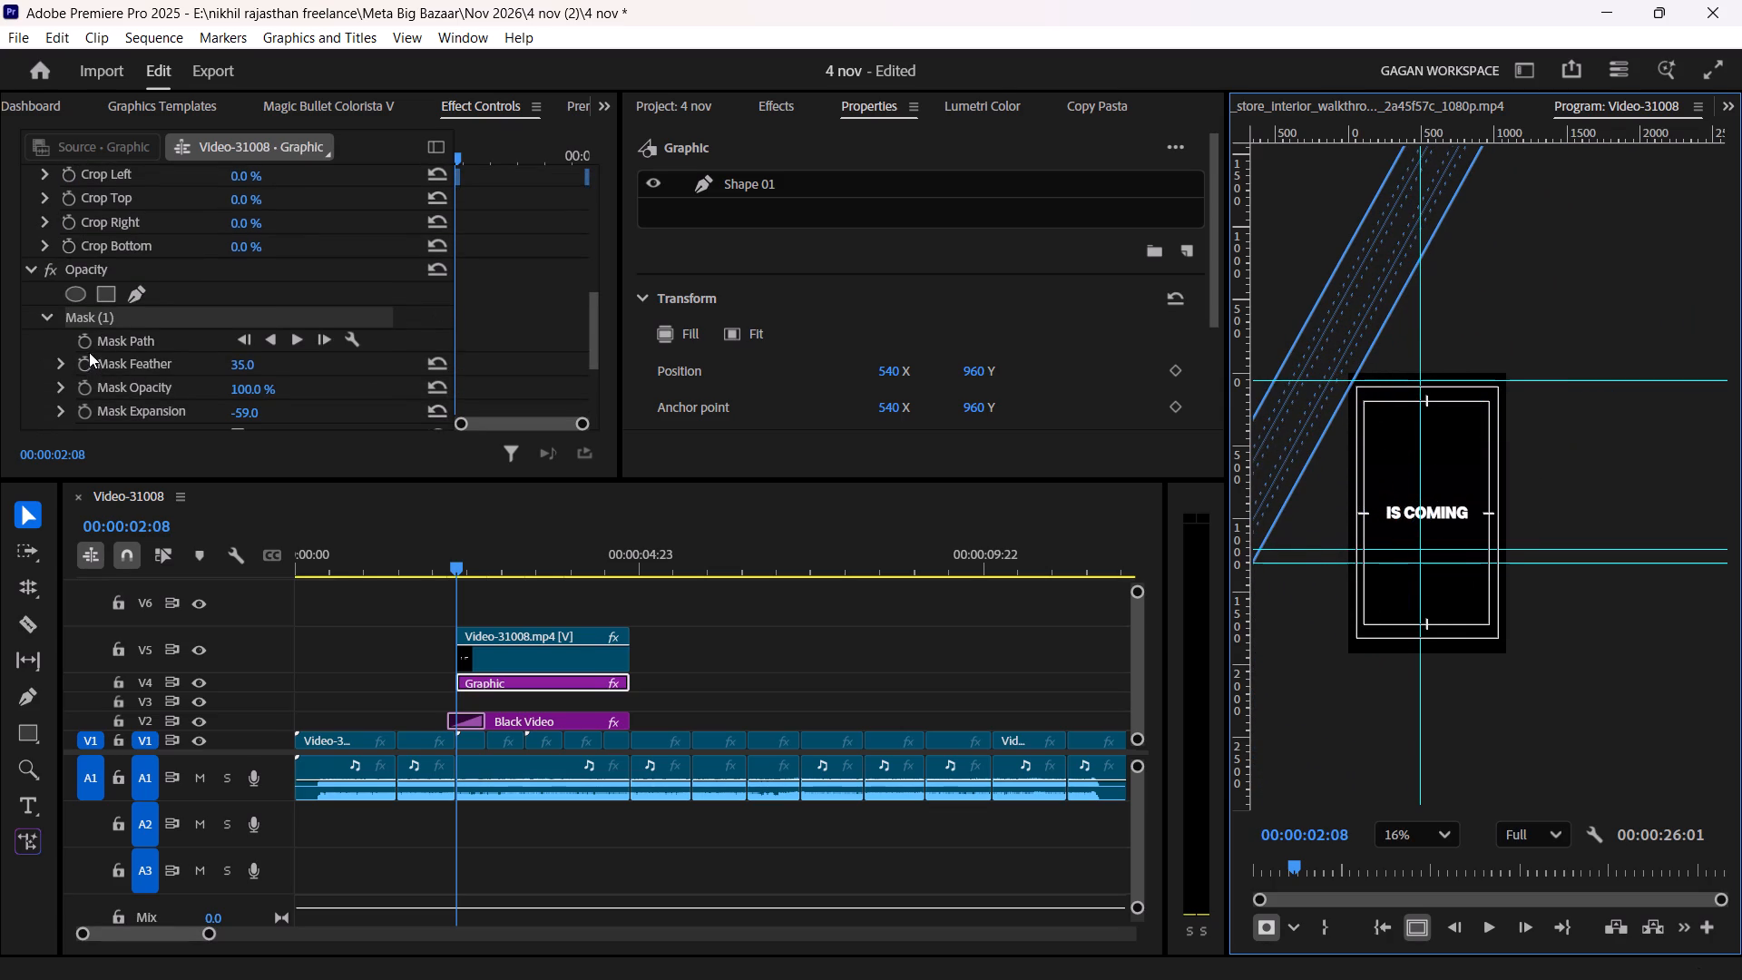
left_click(84, 339)
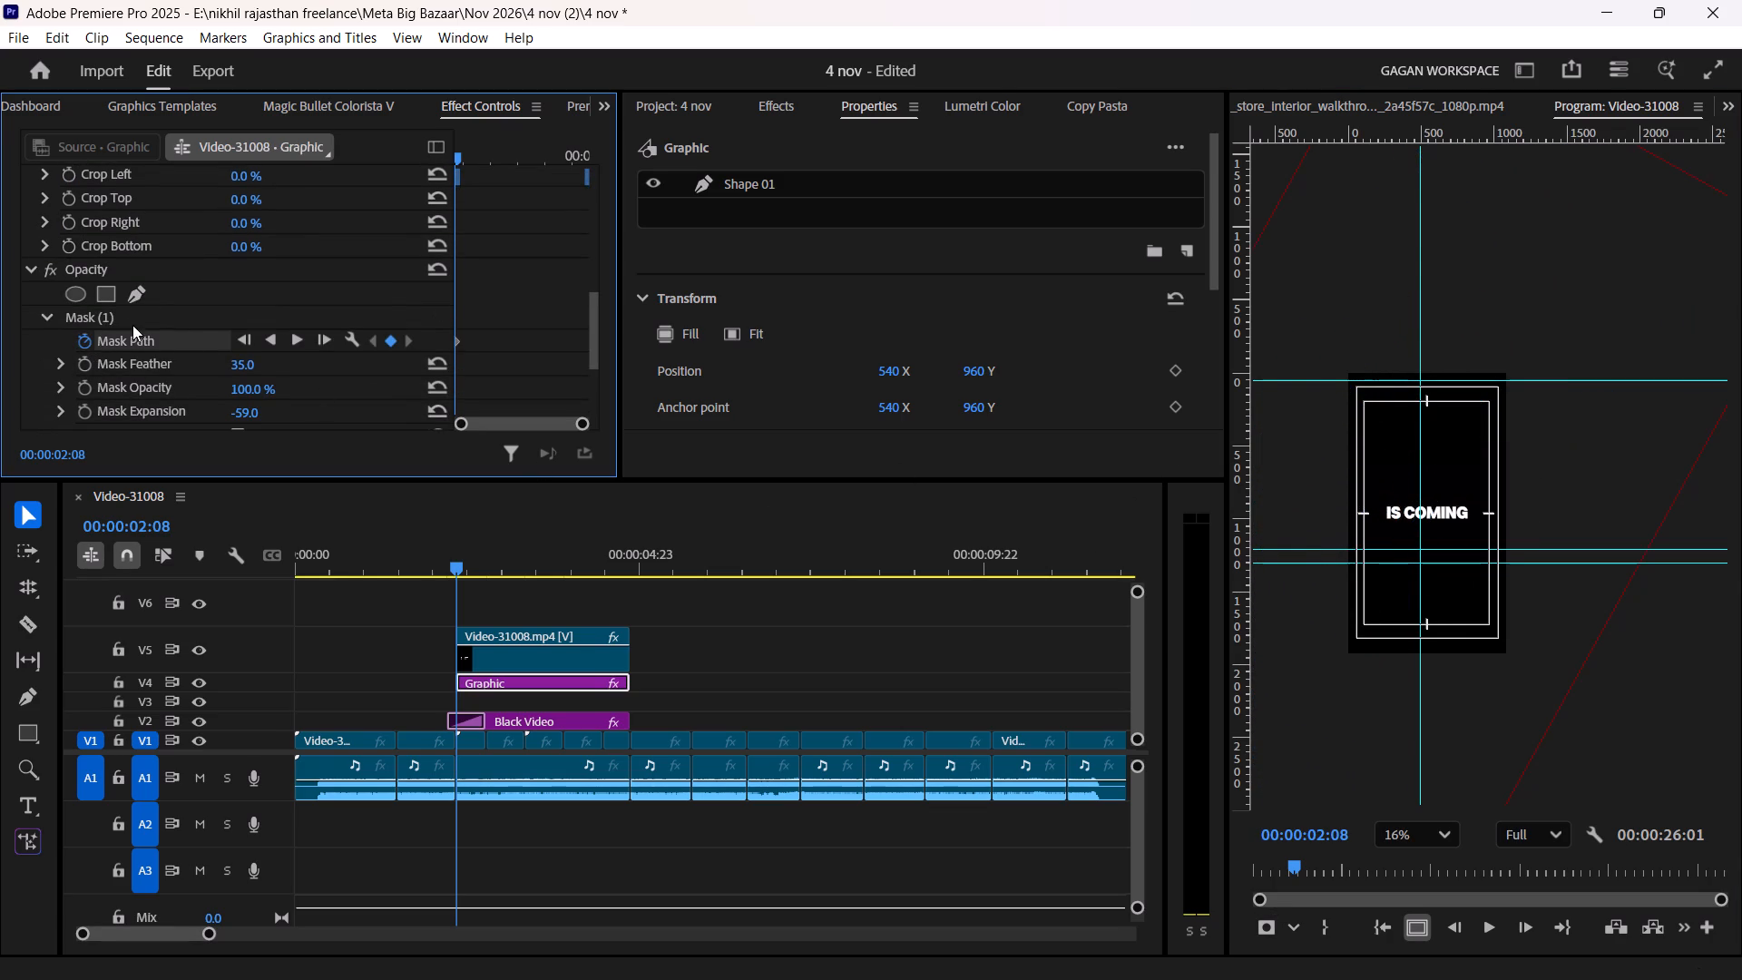
At 00:00:04:20, move the diagonal mask strip beyond the video frame's lower-right corner to add the ending Mask Path keyframe.
left_click(120, 314)
left_click_drag(506, 156, 761, 176)
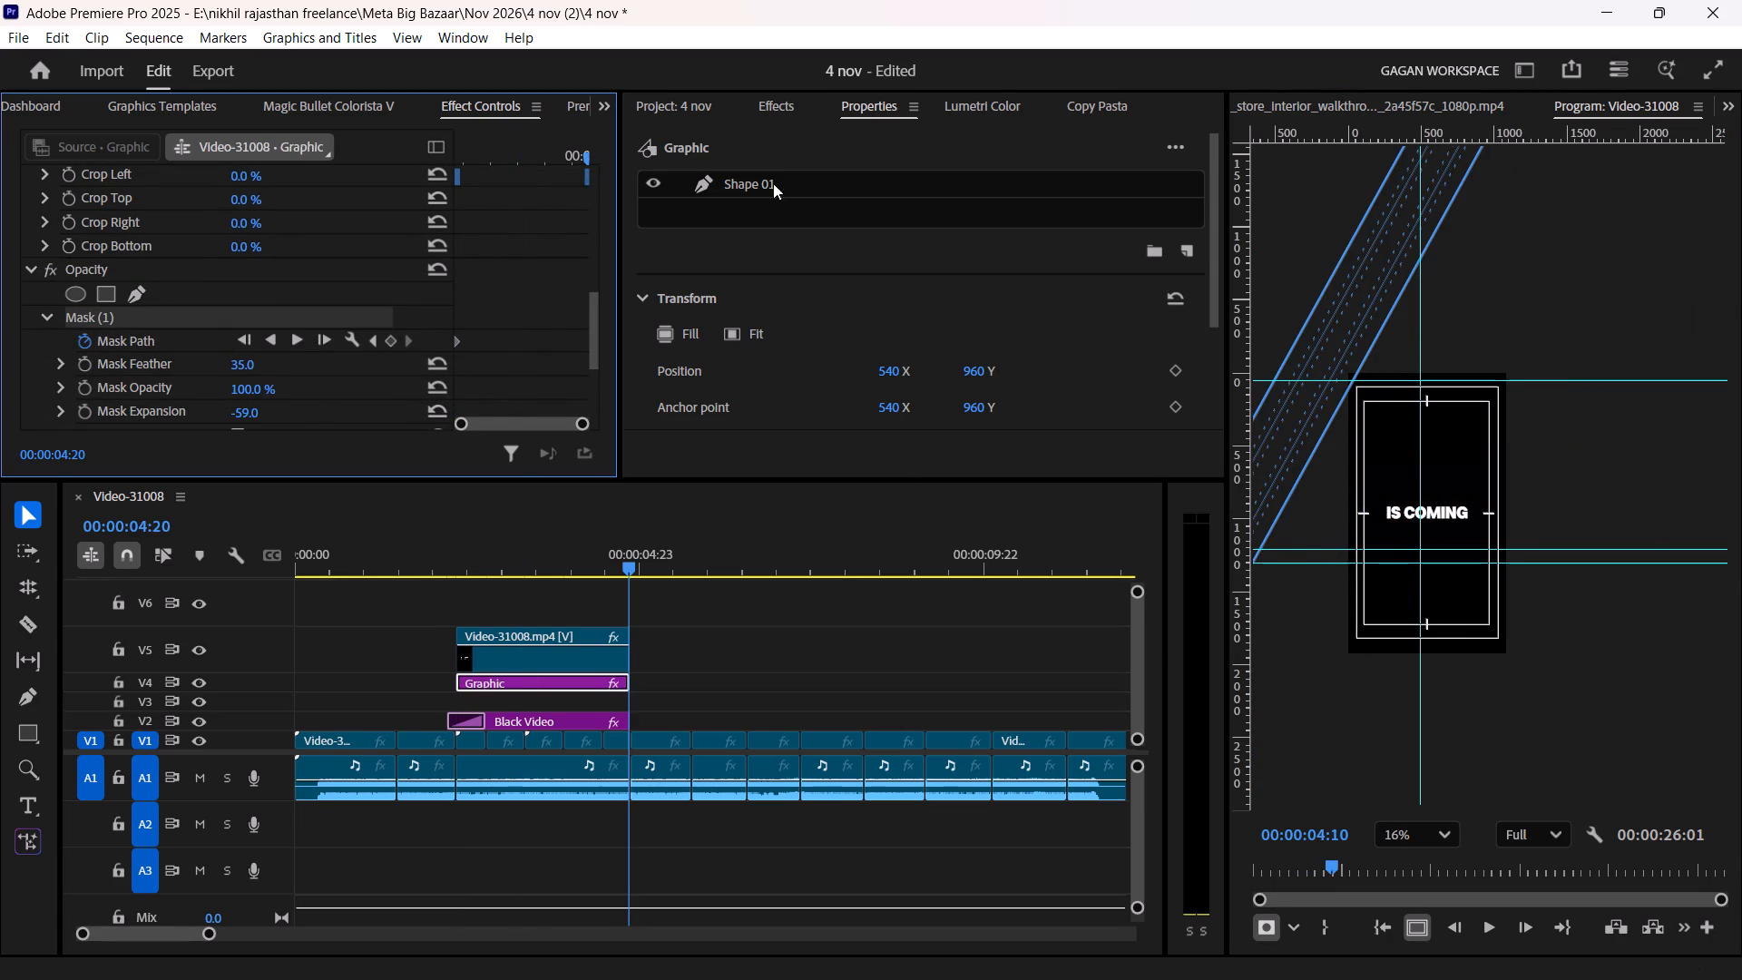
left_click_drag(1336, 358, 1563, 596)
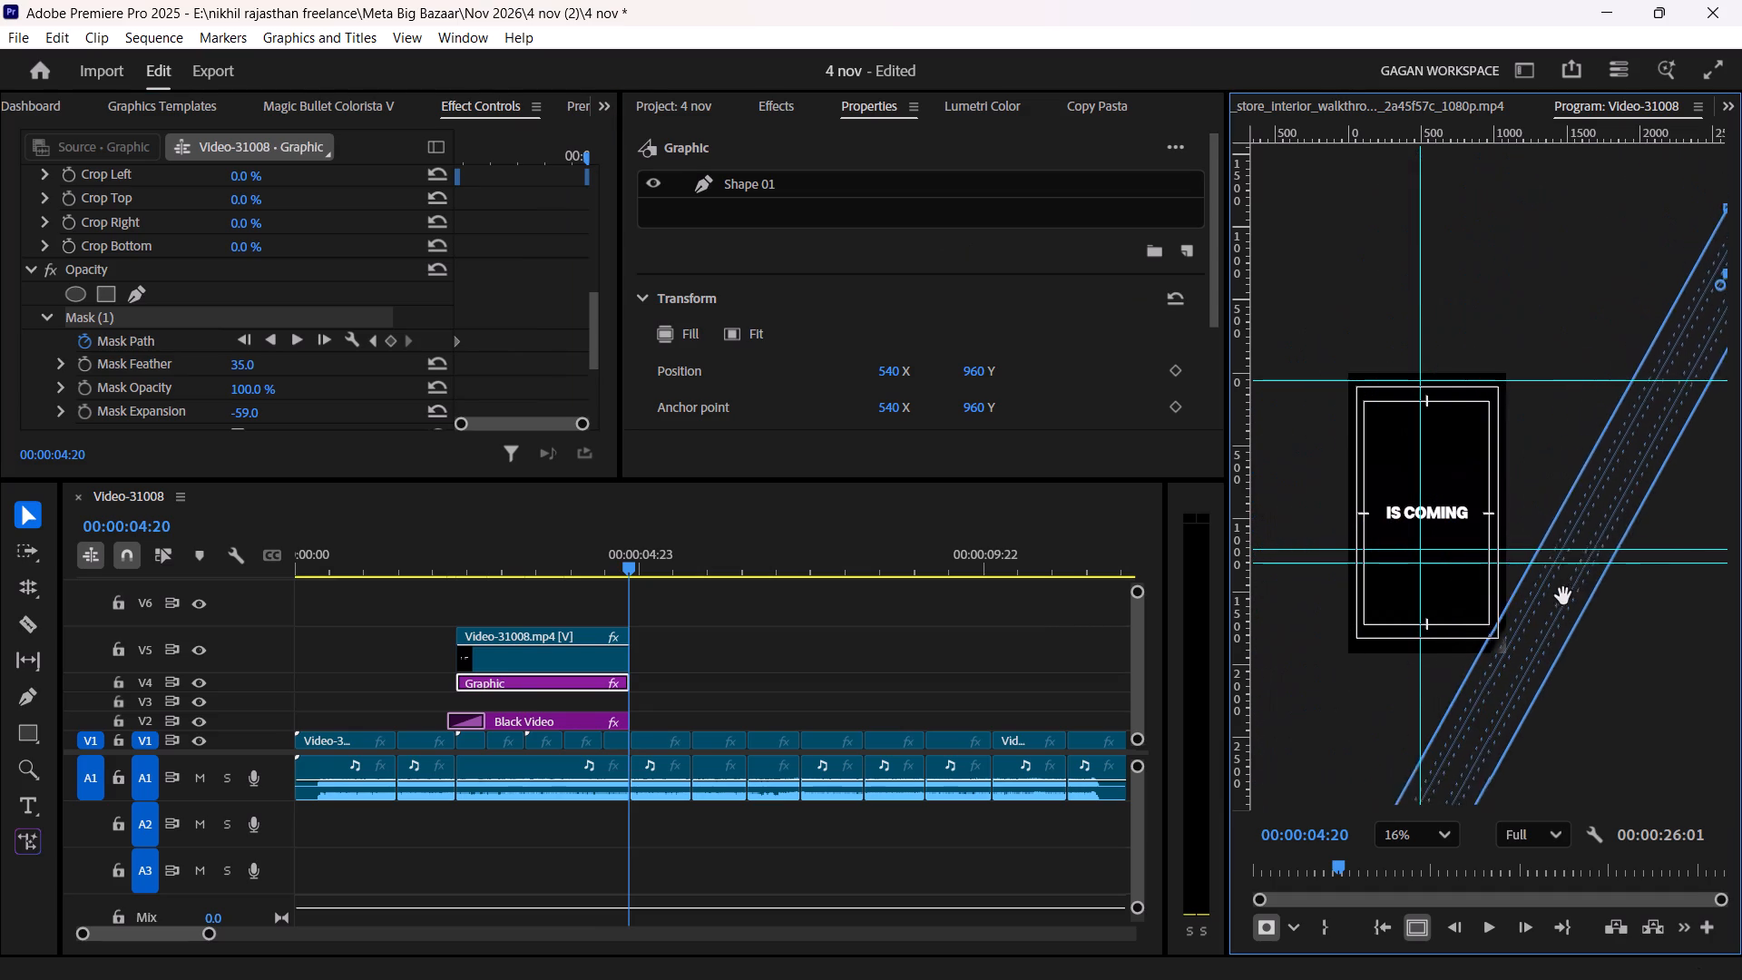
left_click_drag(1563, 596, 1580, 626)
Set the program preview zoom to Fit and play the title section to check the strip's sweep.
left_click_drag(436, 544, 488, 563)
left_click(494, 565)
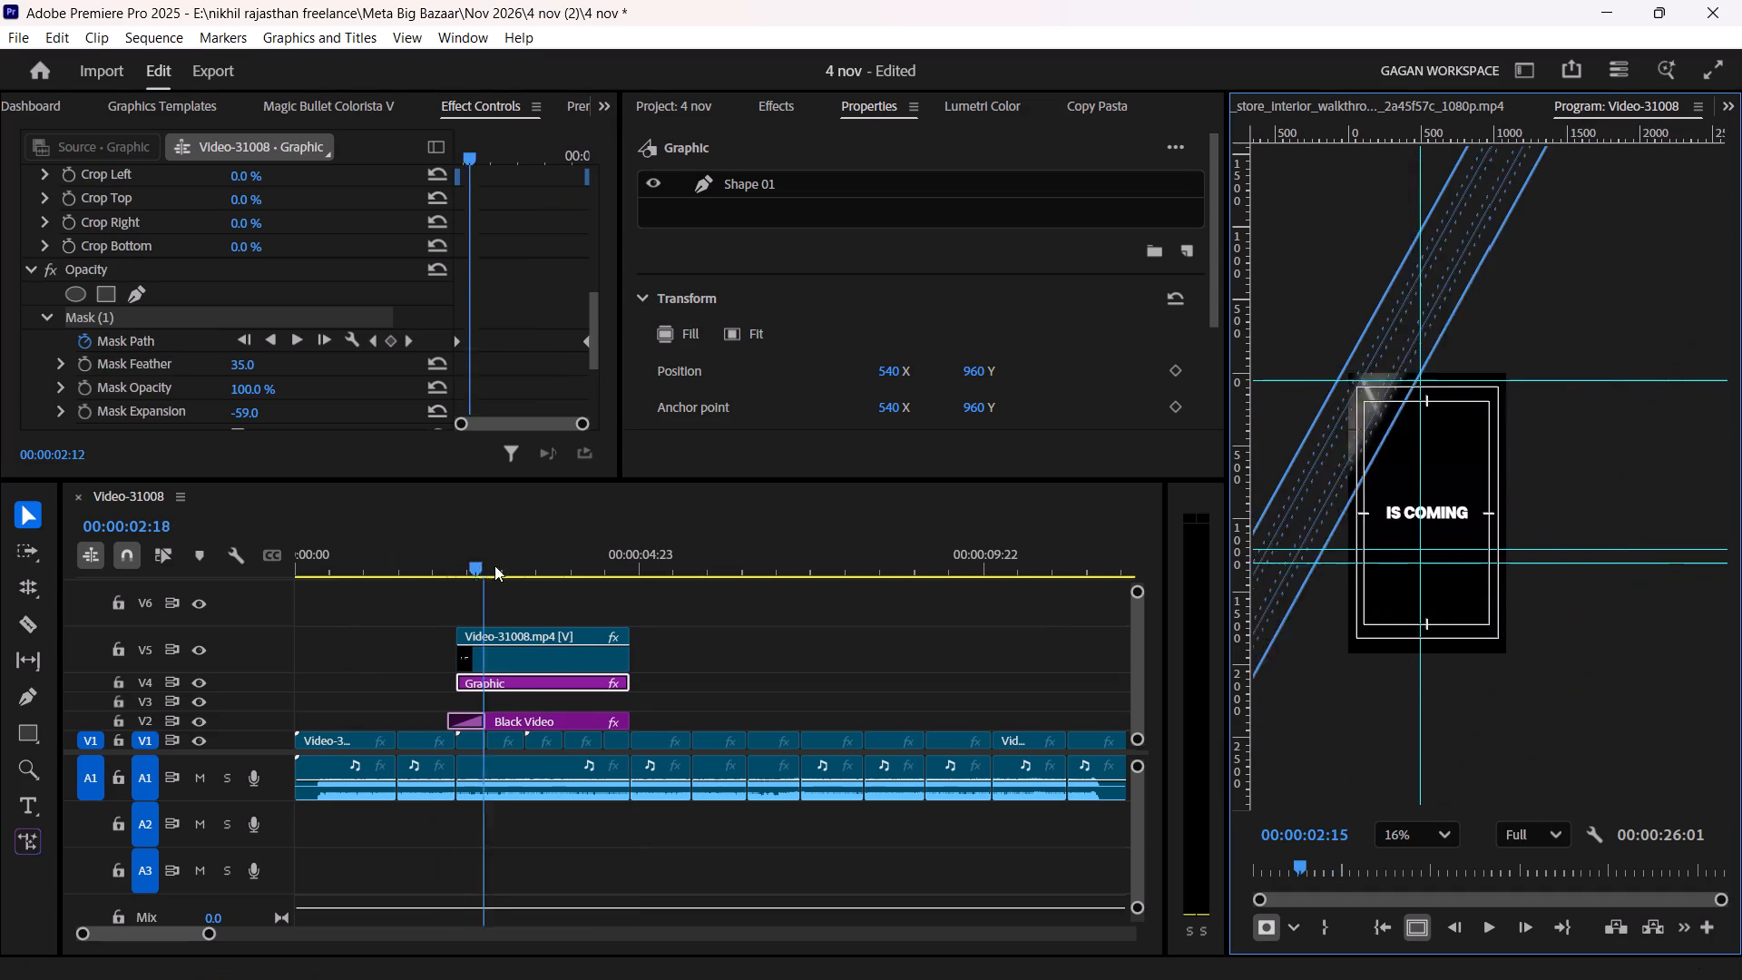
left_click(814, 699)
left_click(1388, 834)
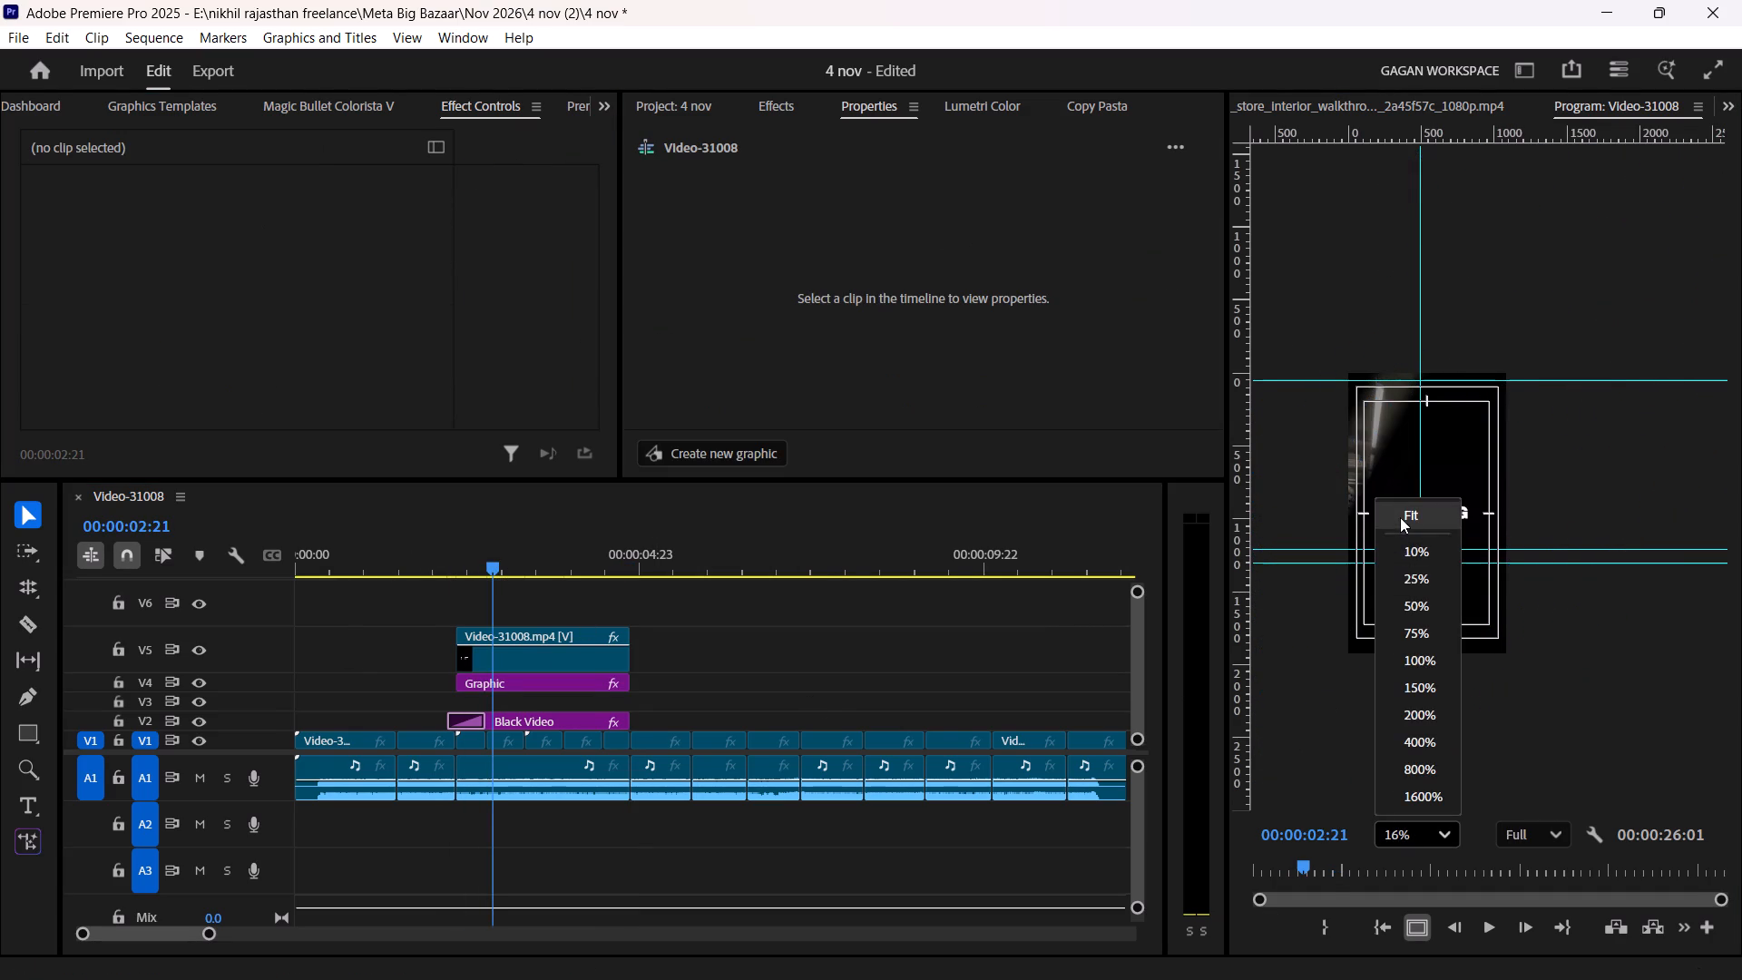
left_click(1400, 517)
left_click(444, 570)
key("space")
left_click(788, 697)
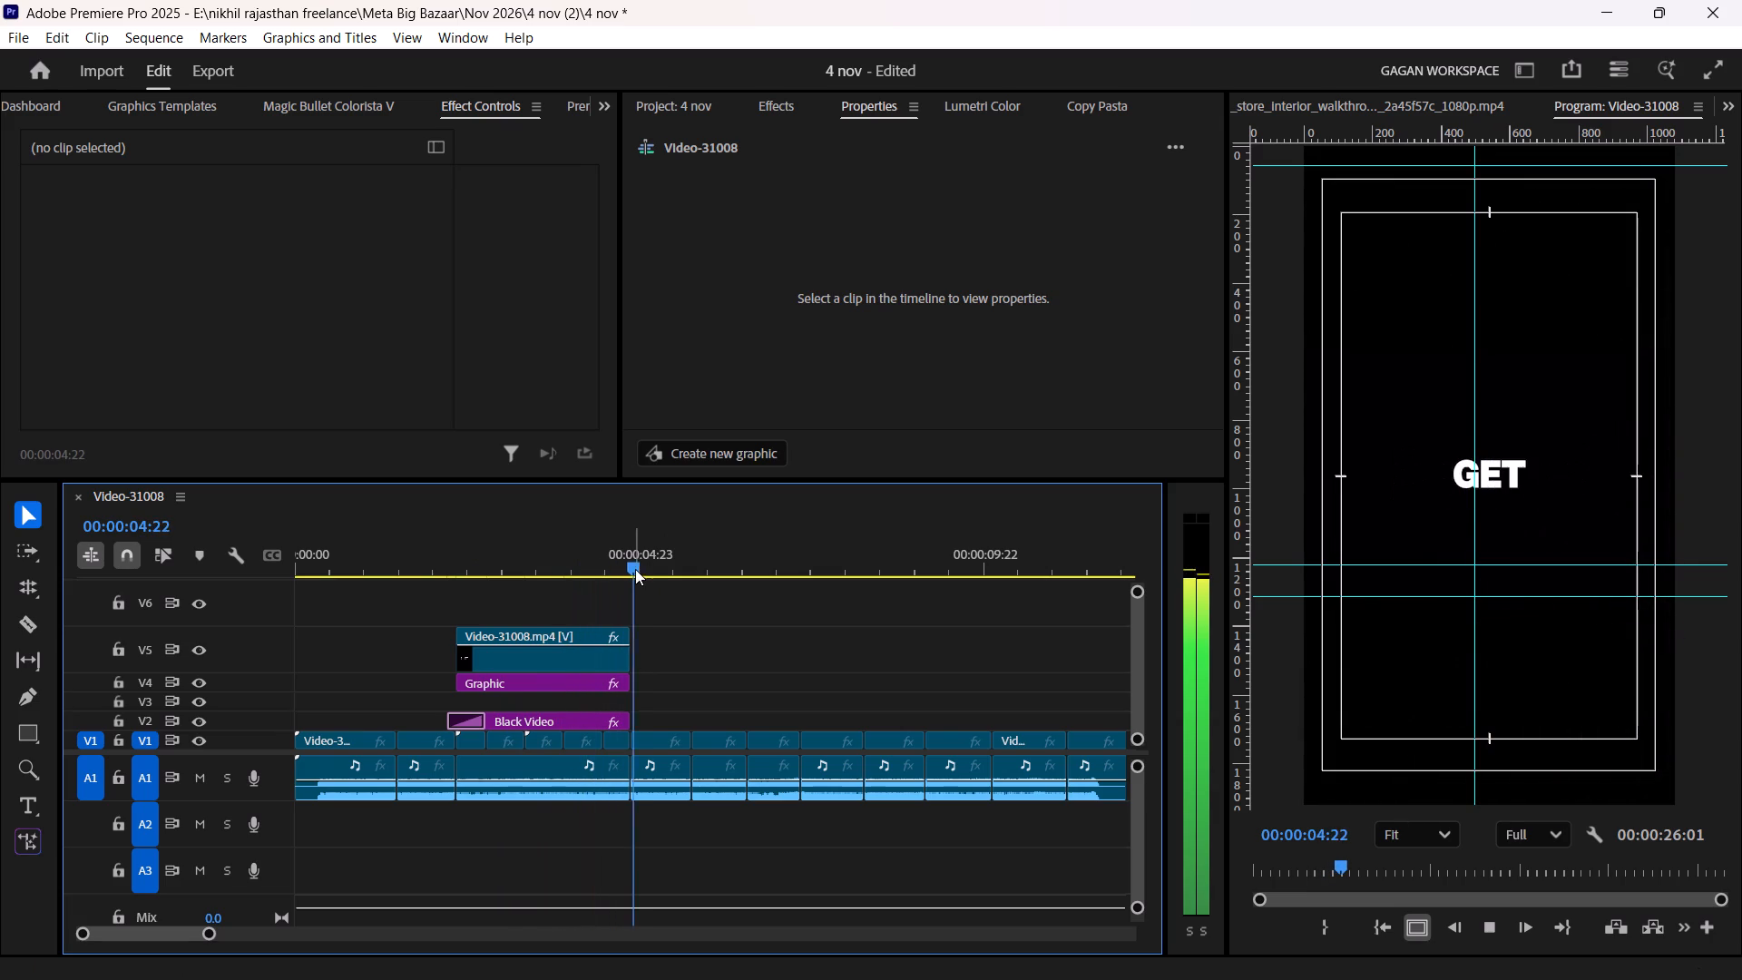
key("space")
Examine the motion, crop and opacity settings of the title clip on V5.
left_click(521, 545)
left_click(548, 653)
scroll(307, 262, "down", 11)
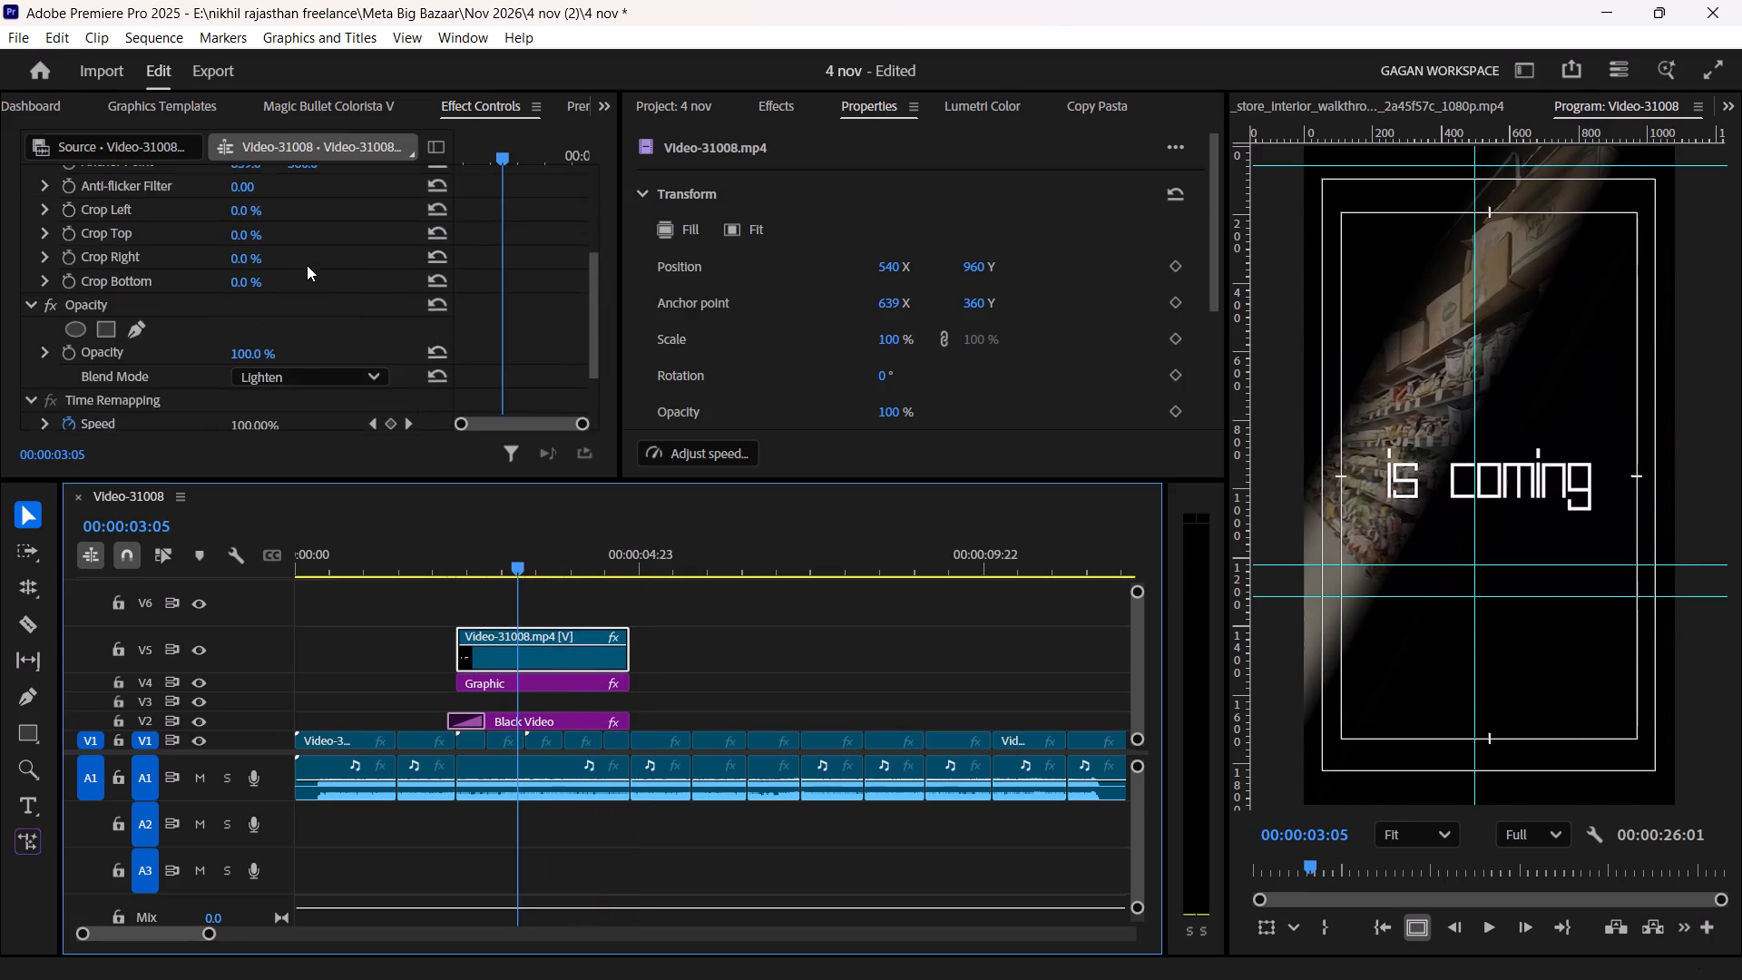
scroll(307, 265, "down", 3)
scroll(284, 339, "up", 6)
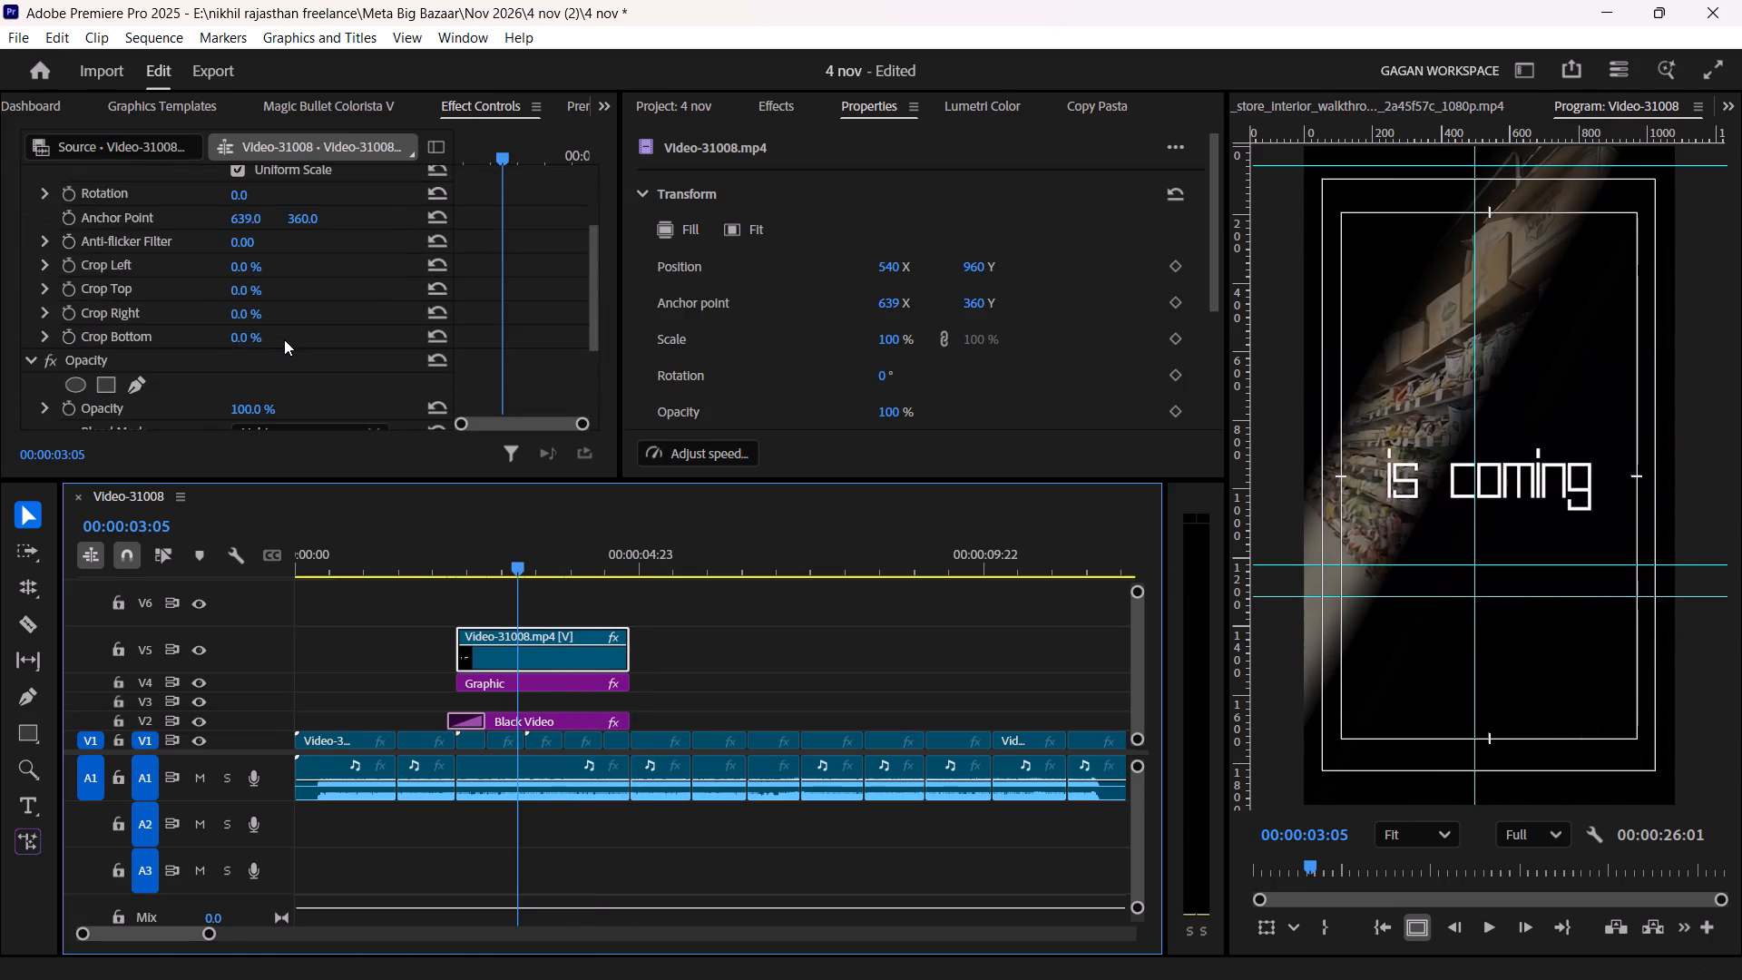
scroll(283, 339, "up", 7)
scroll(279, 333, "down", 10)
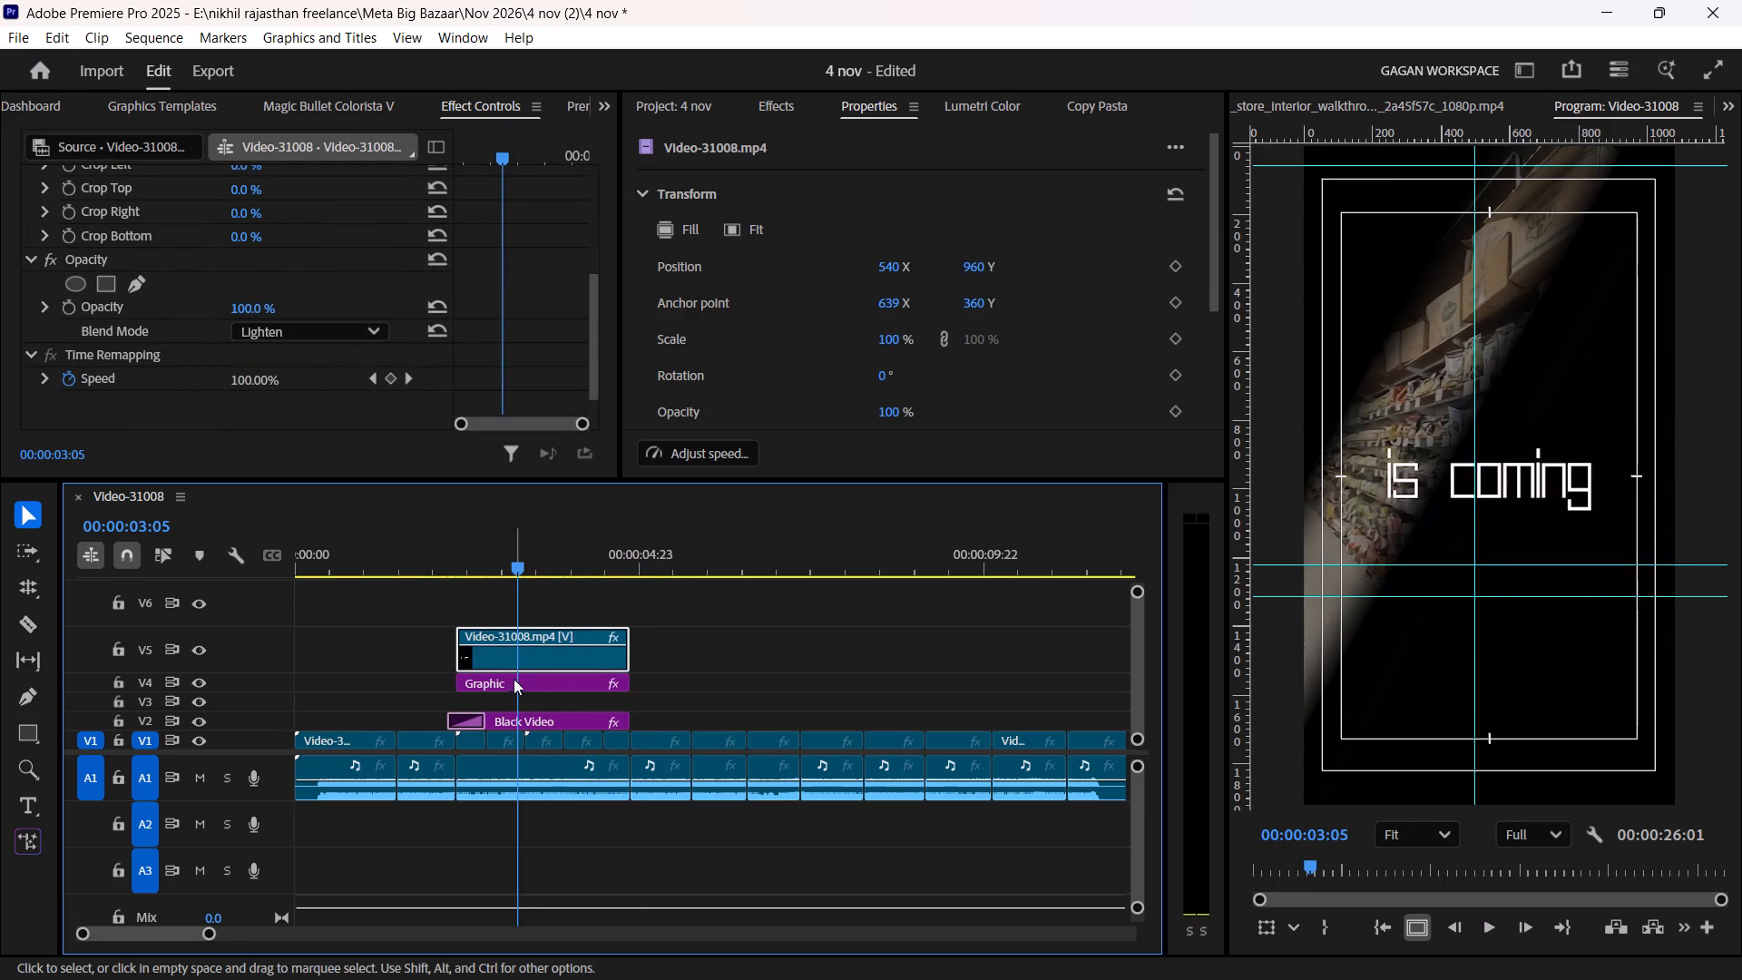
Widen the reveal strip in the V4 black graphic by setting its Mask Expansion to -16.
left_click(514, 681)
scroll(98, 262, "down", 20)
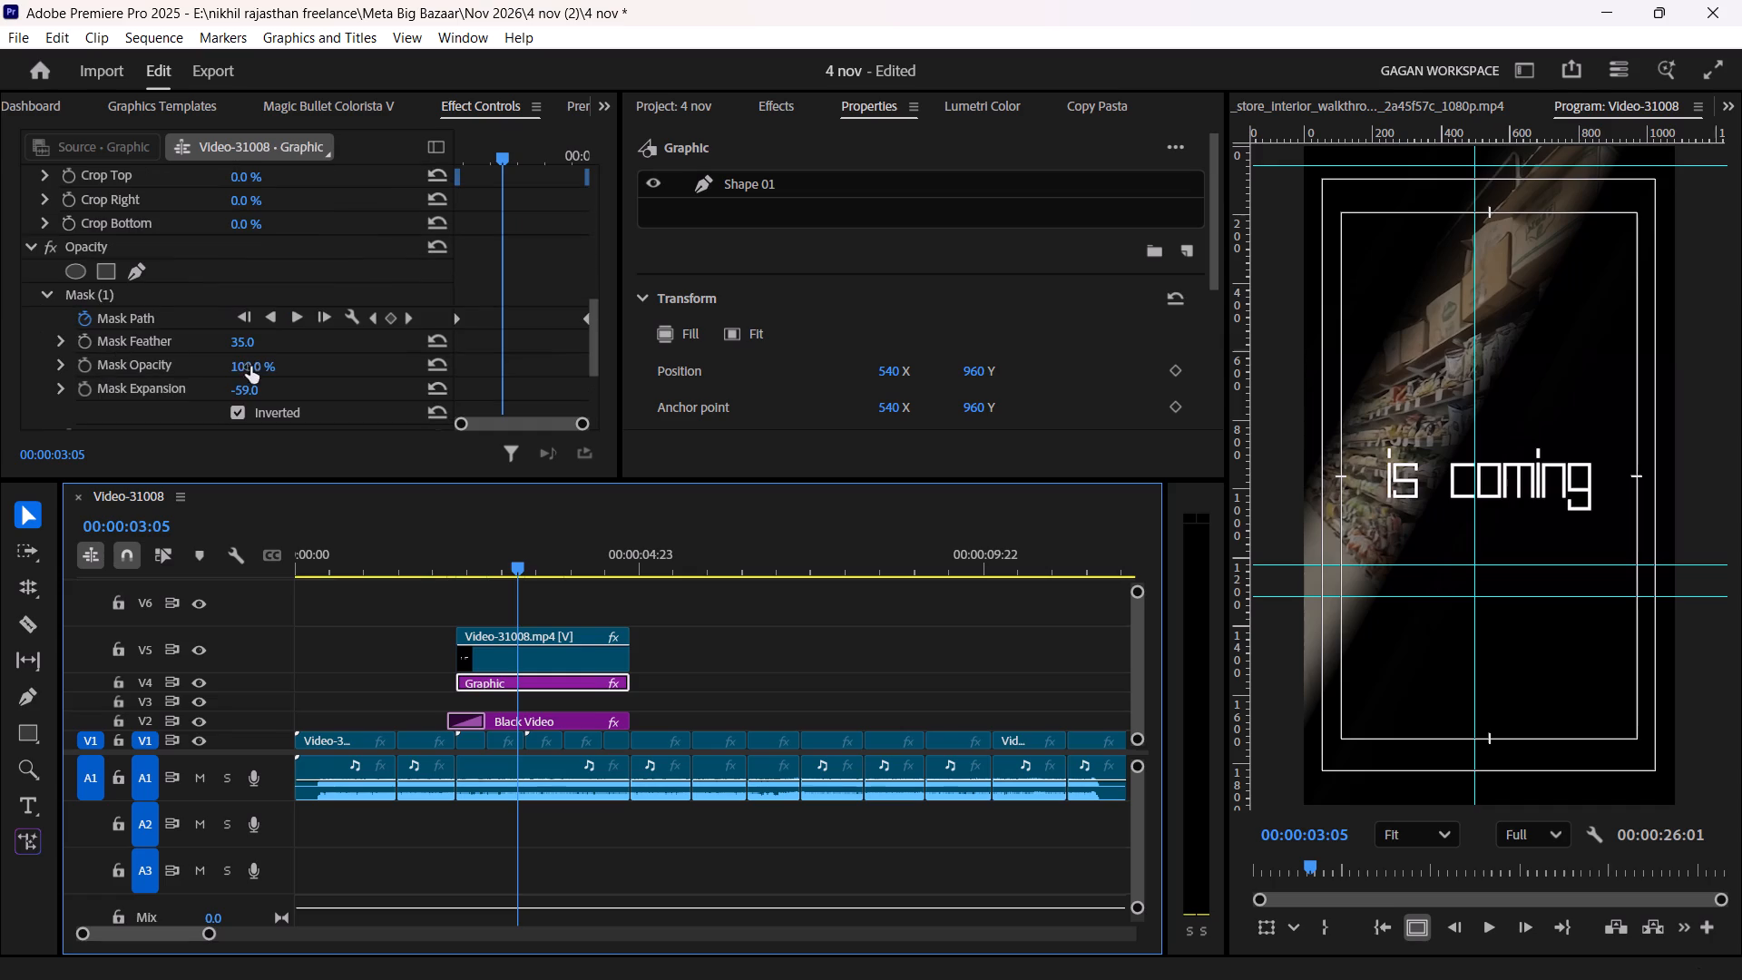
left_click_drag(253, 391, 276, 397)
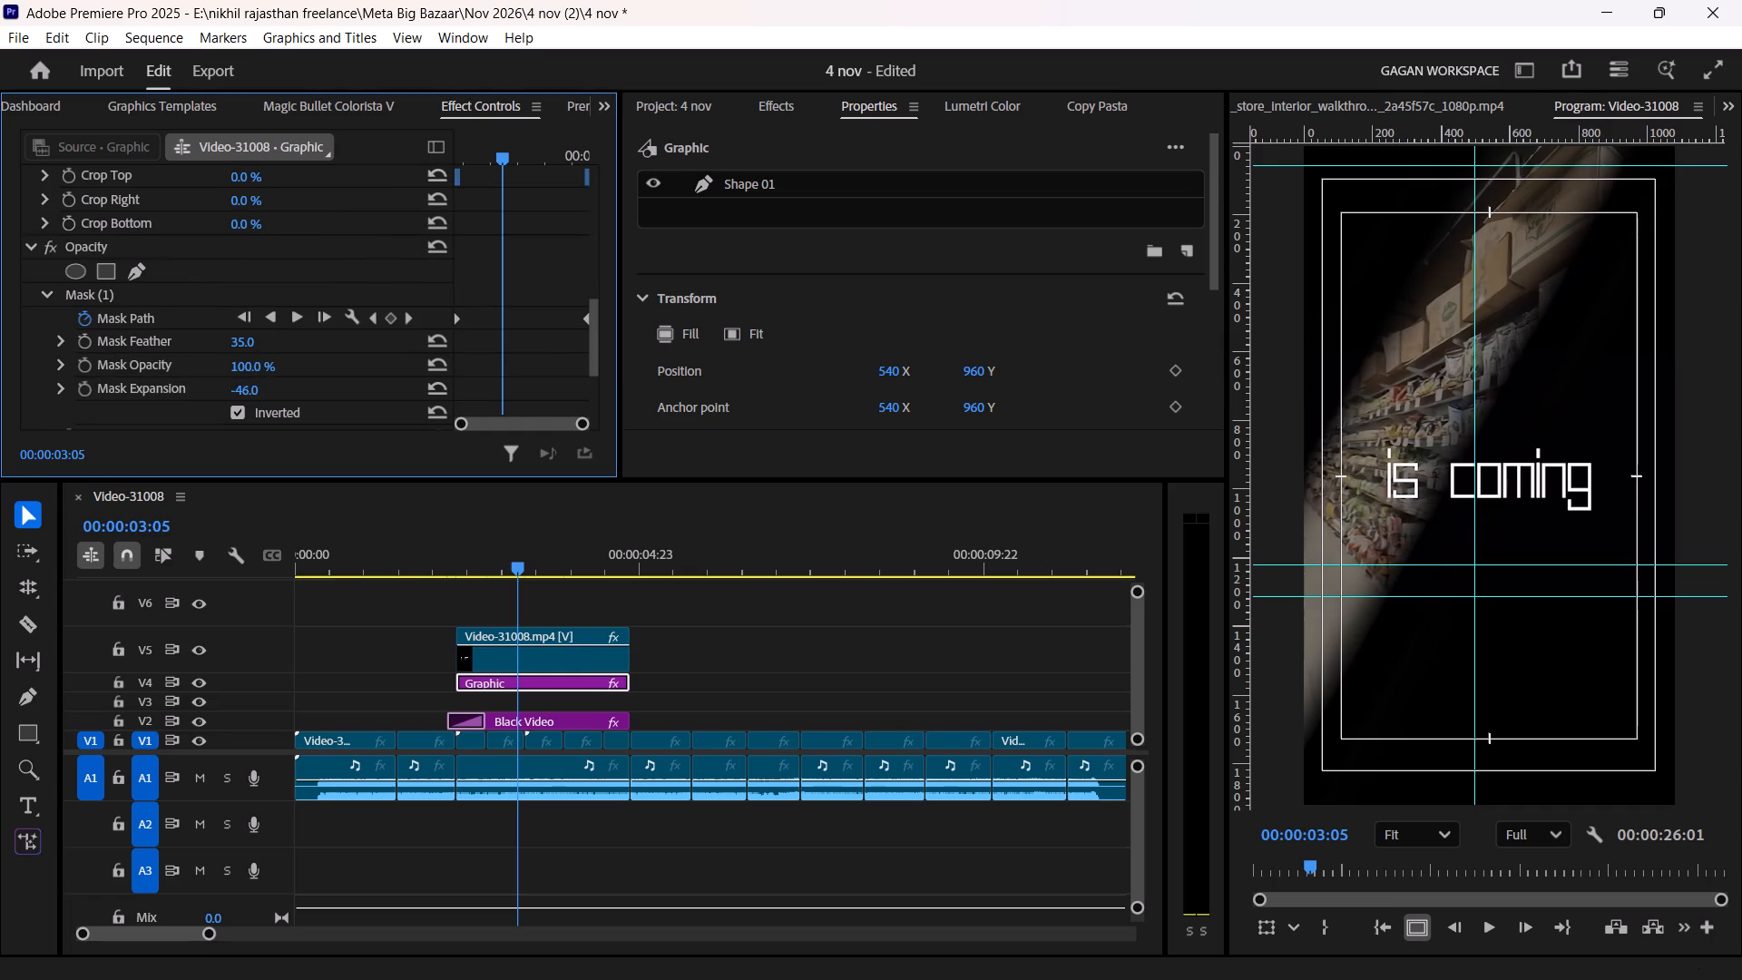
left_click_drag(276, 397, 327, 409)
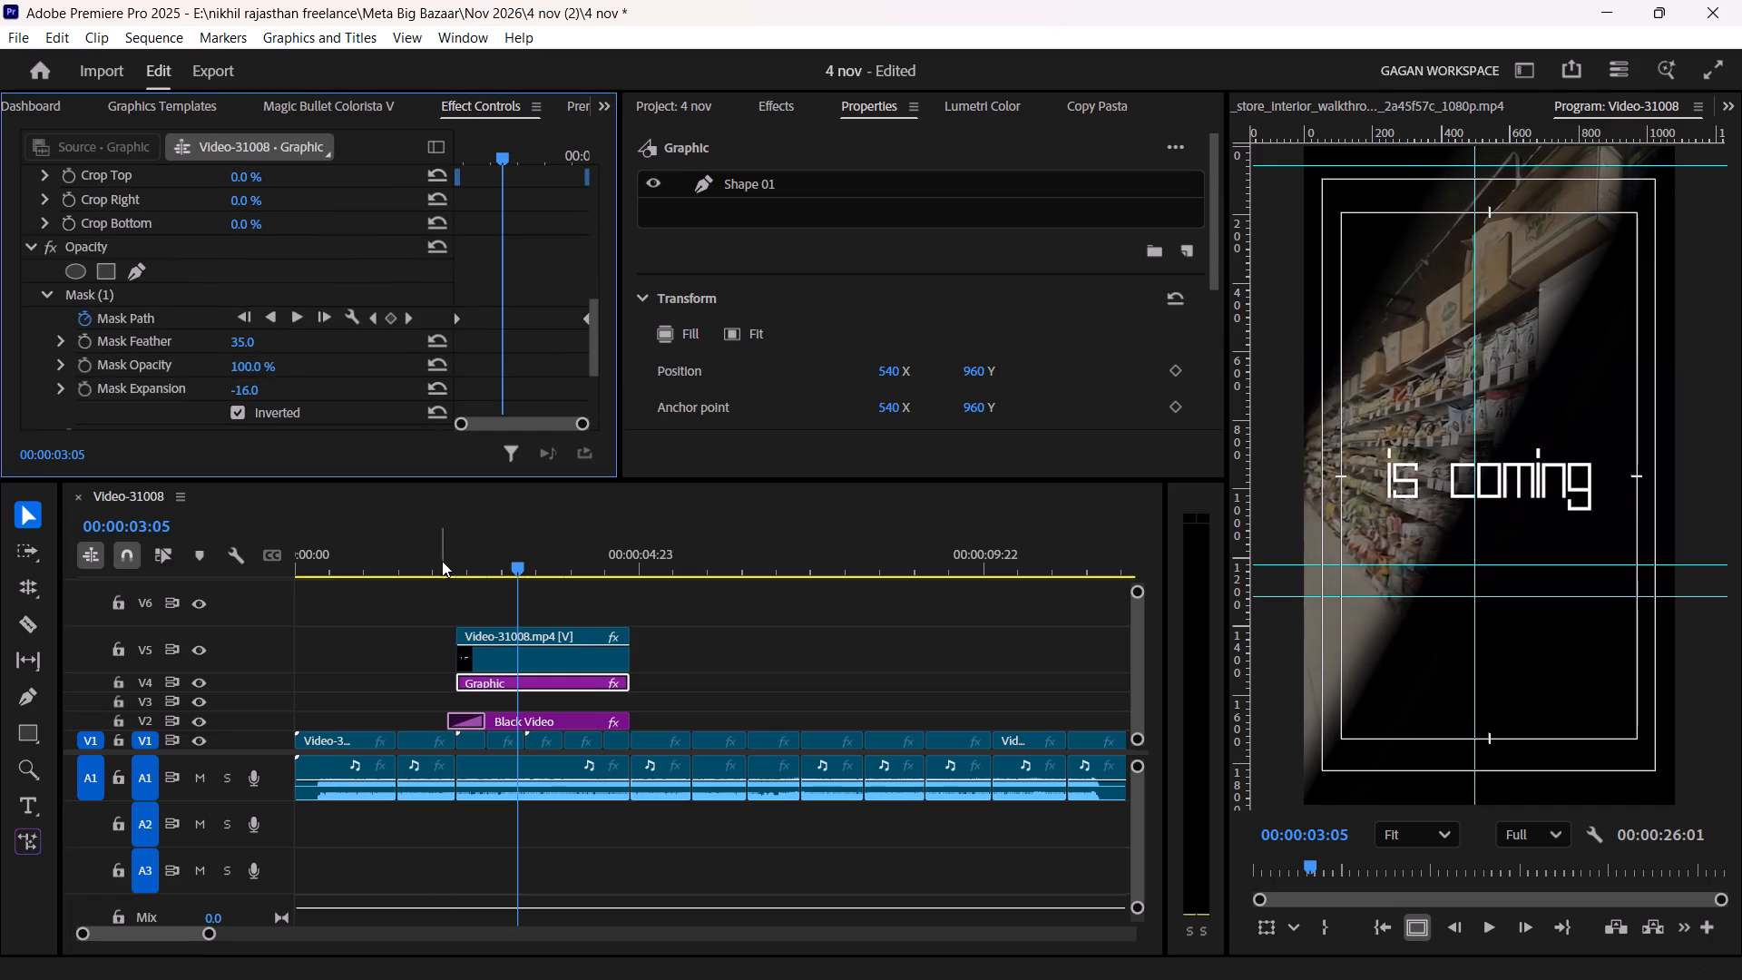
Play the sequence from just before the title section to check the widened strip reveal.
left_click(442, 561)
key("space")
left_click(824, 671)
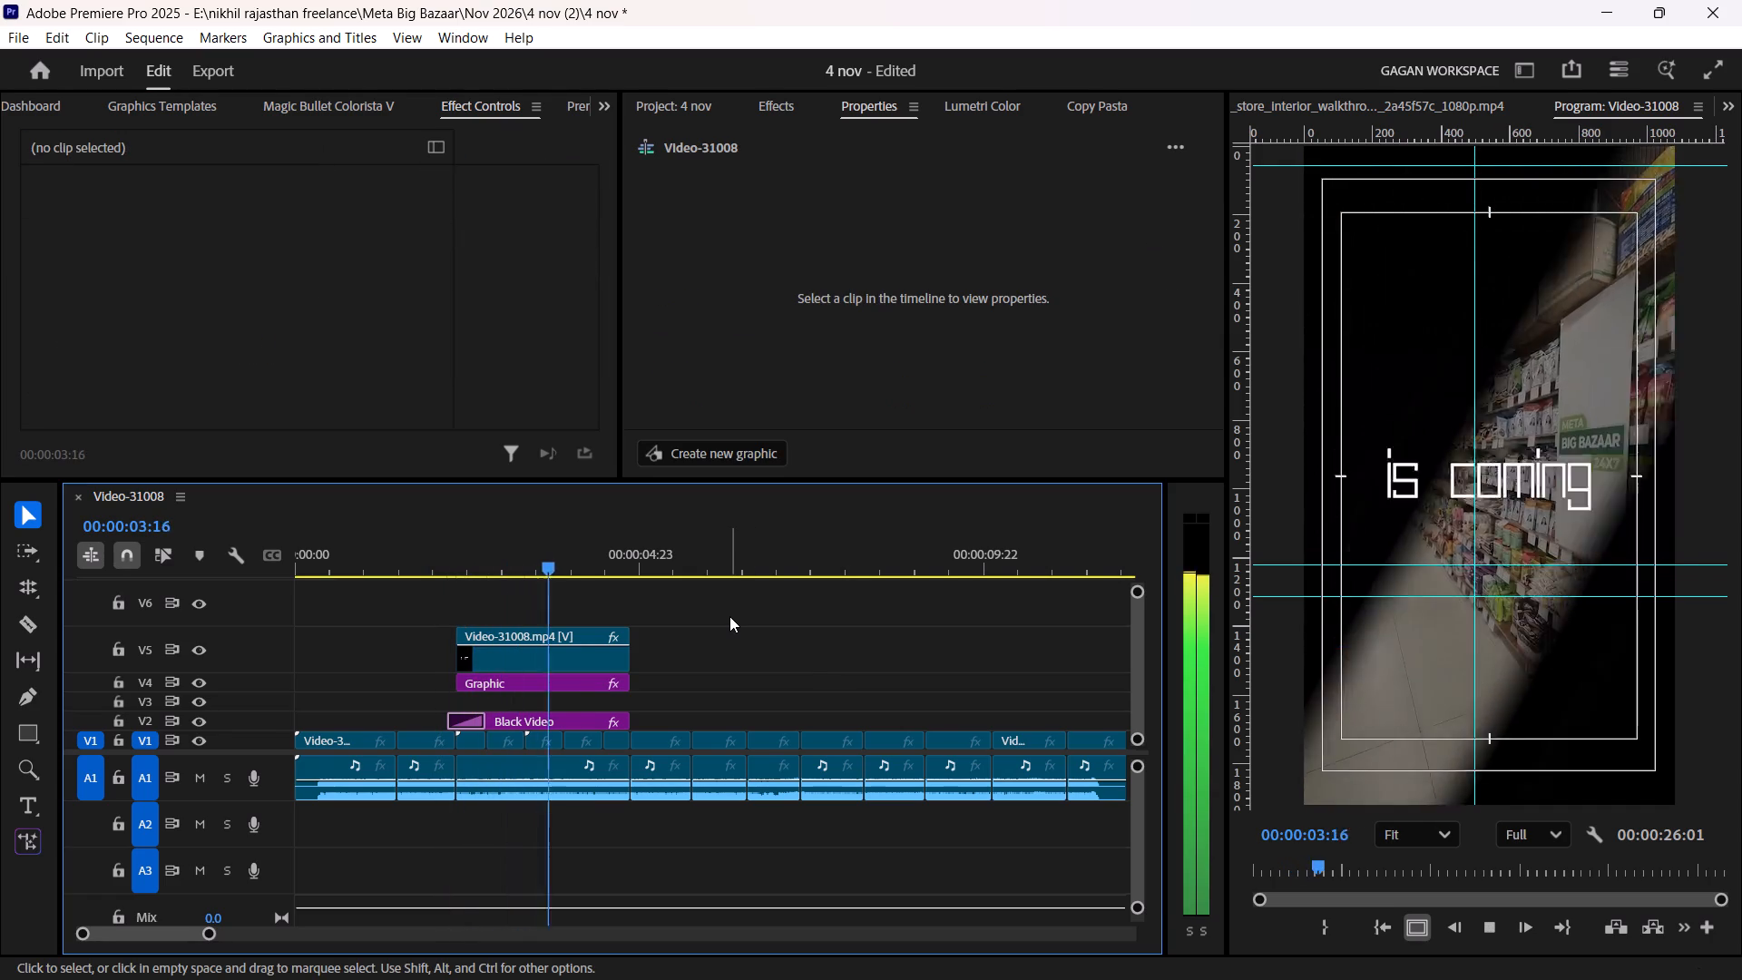
key("space")
key("space")
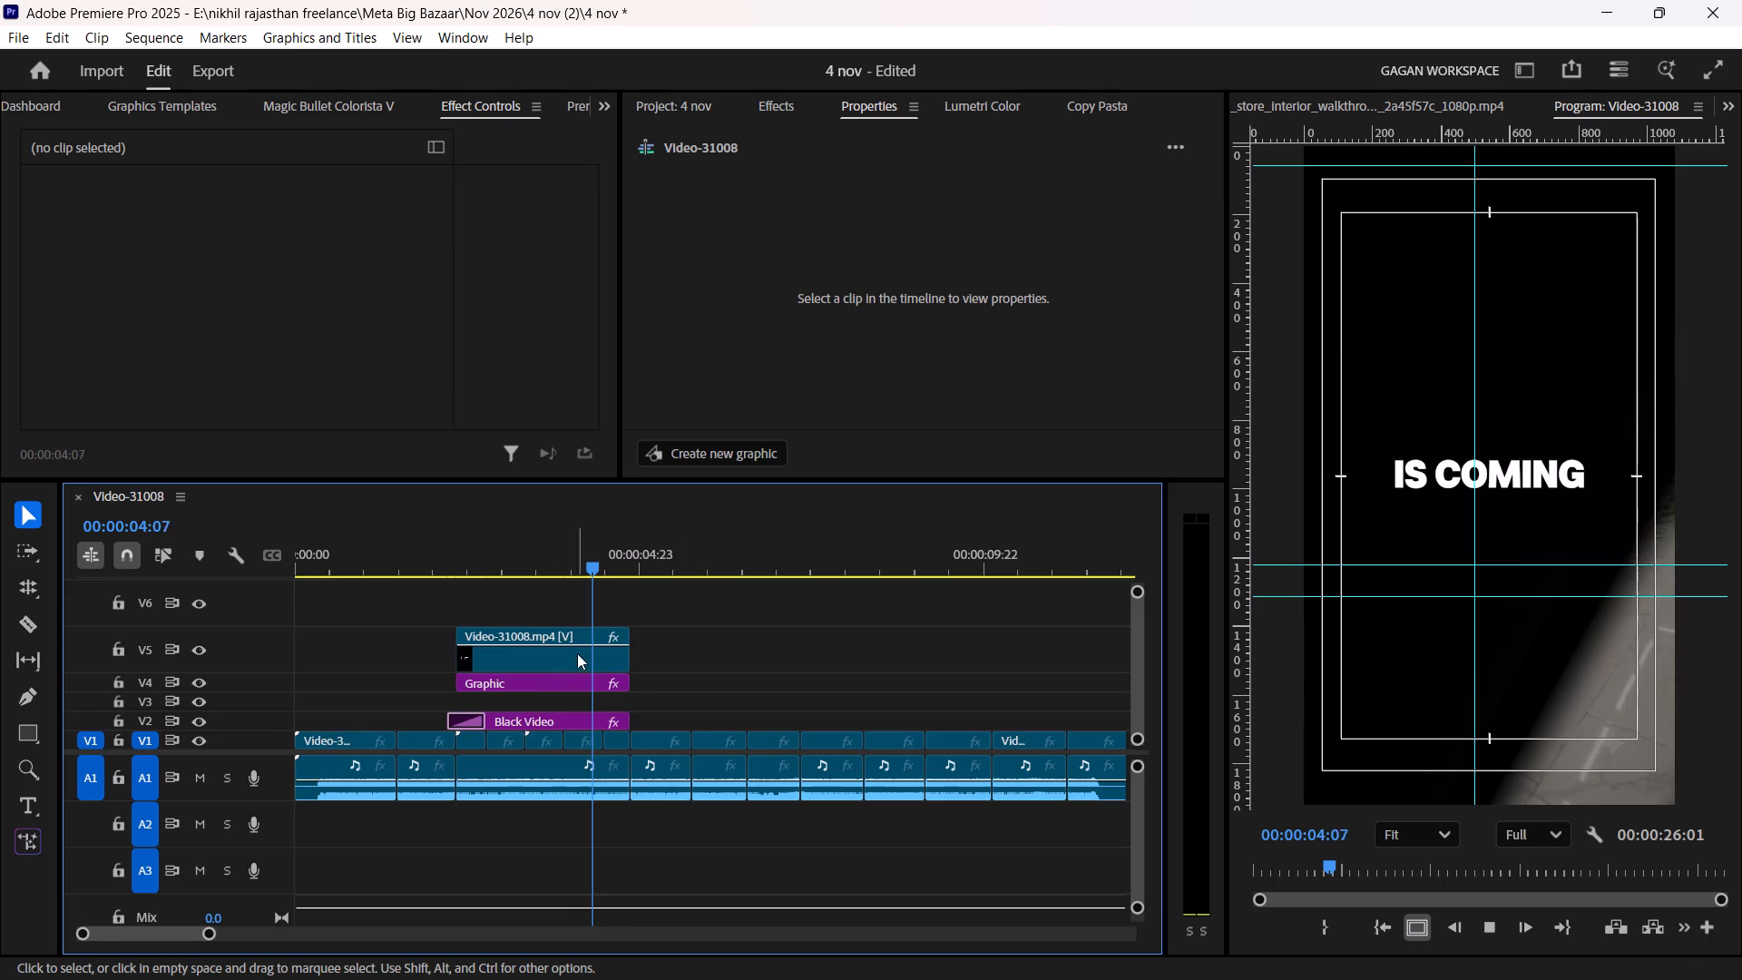
scroll(587, 665, "down", 7, "alt")
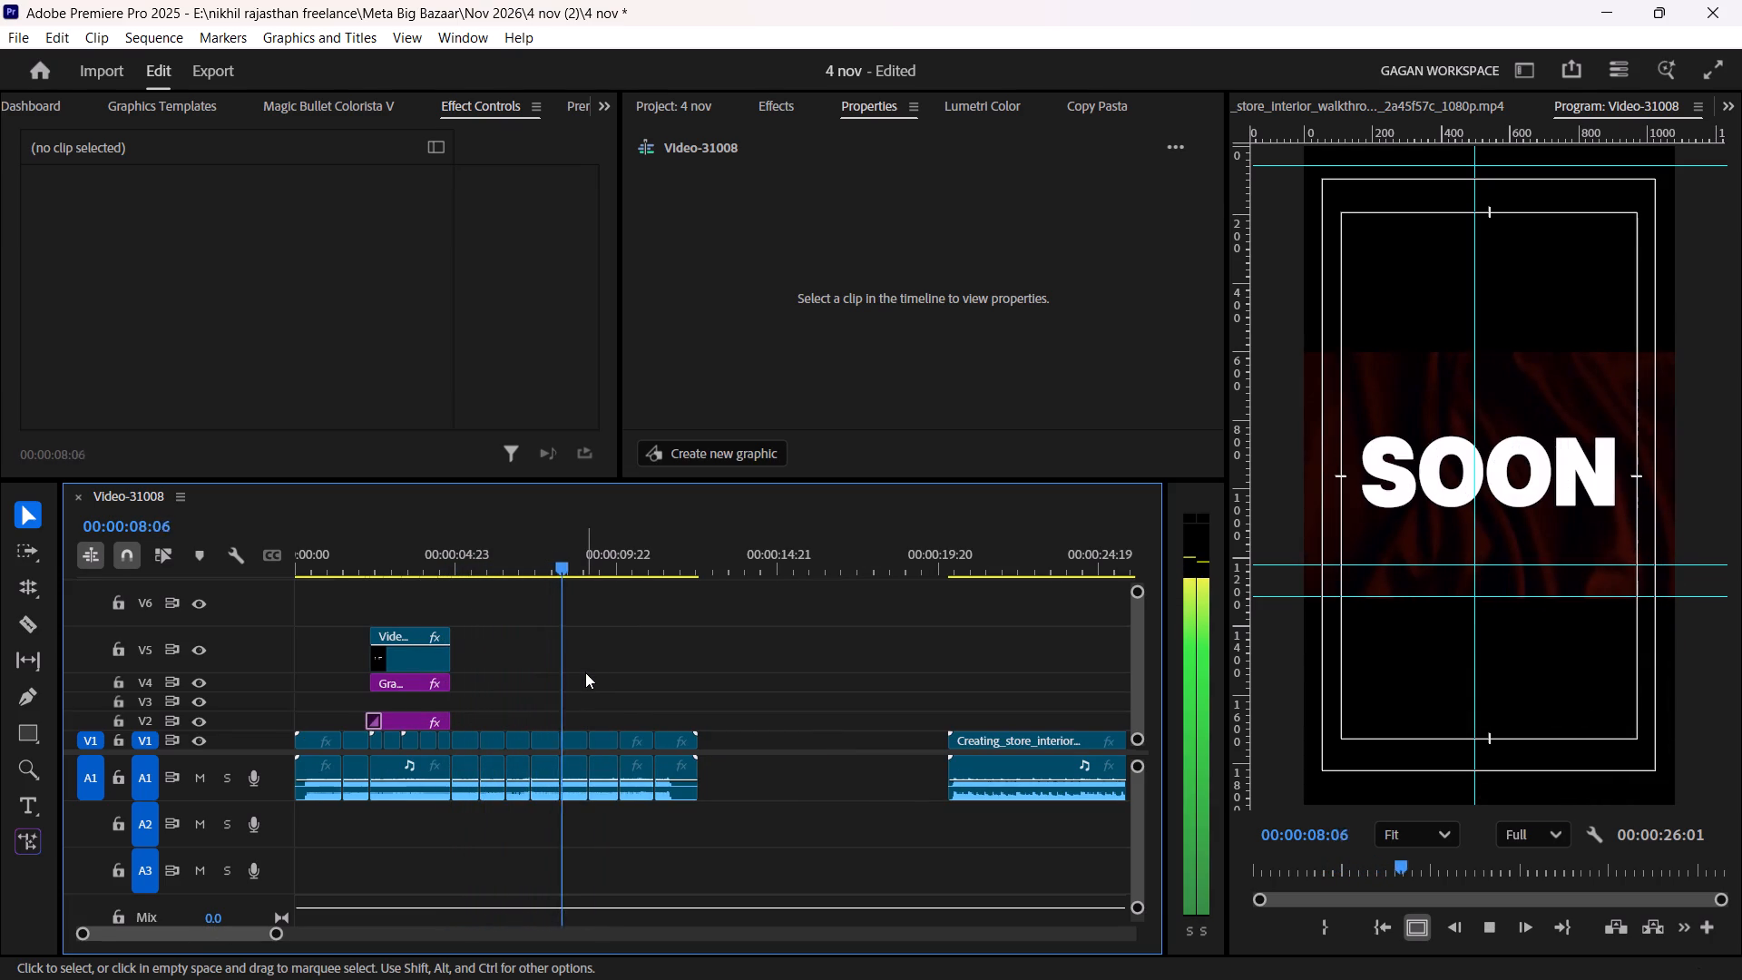
key("space")
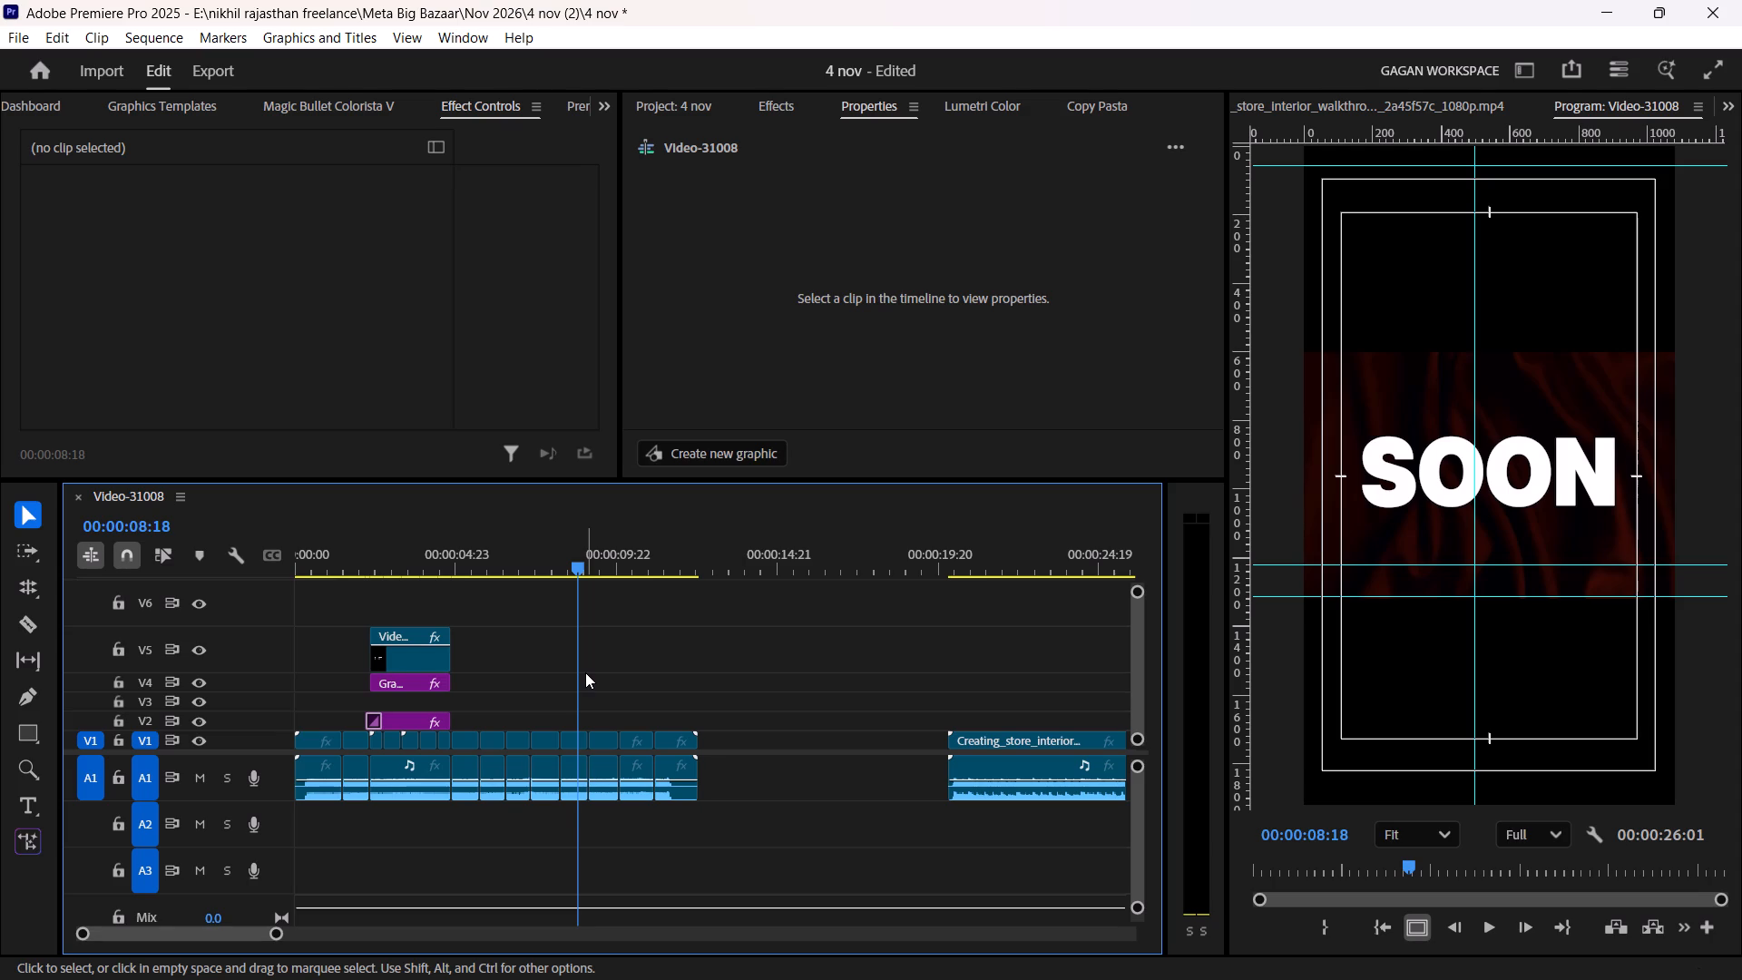
Save the project.
key("ctrl+s")
Play the reel from near its beginning, then go back to the closing SOON clips and replay them.
left_click_drag(389, 528, 303, 527)
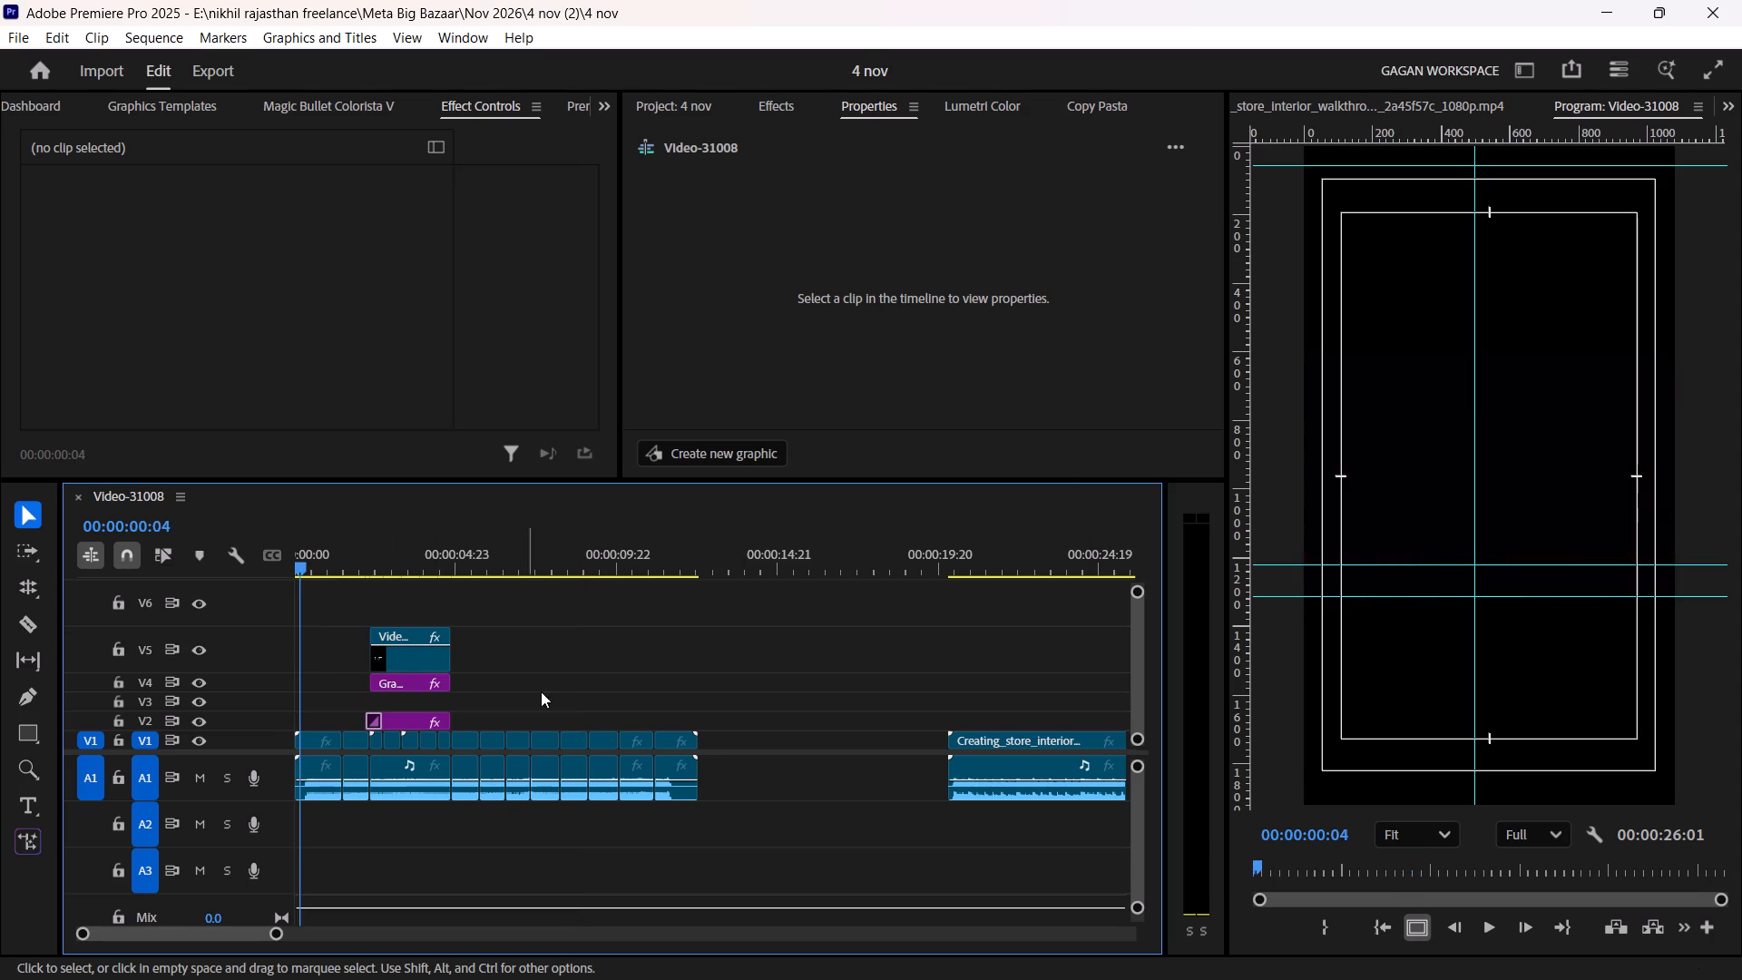
key("space")
left_click(579, 701)
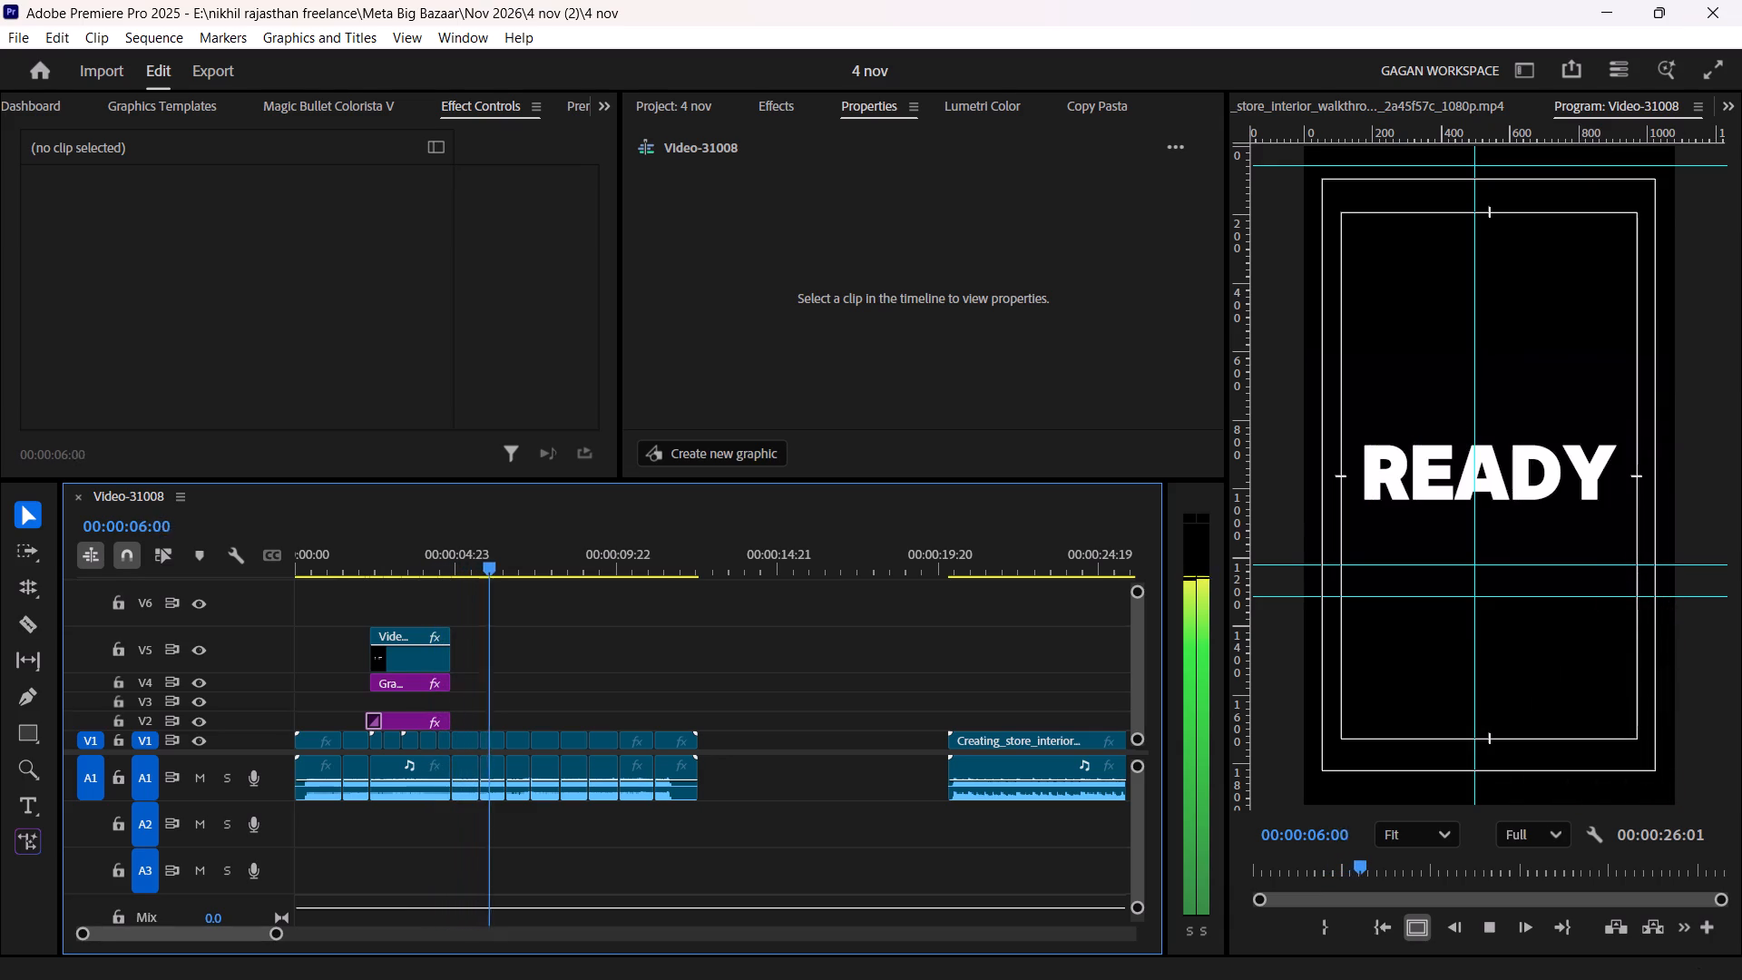
left_click_drag(1741, 740, 1741, 771)
left_click_drag(1741, 864, 1741, 979)
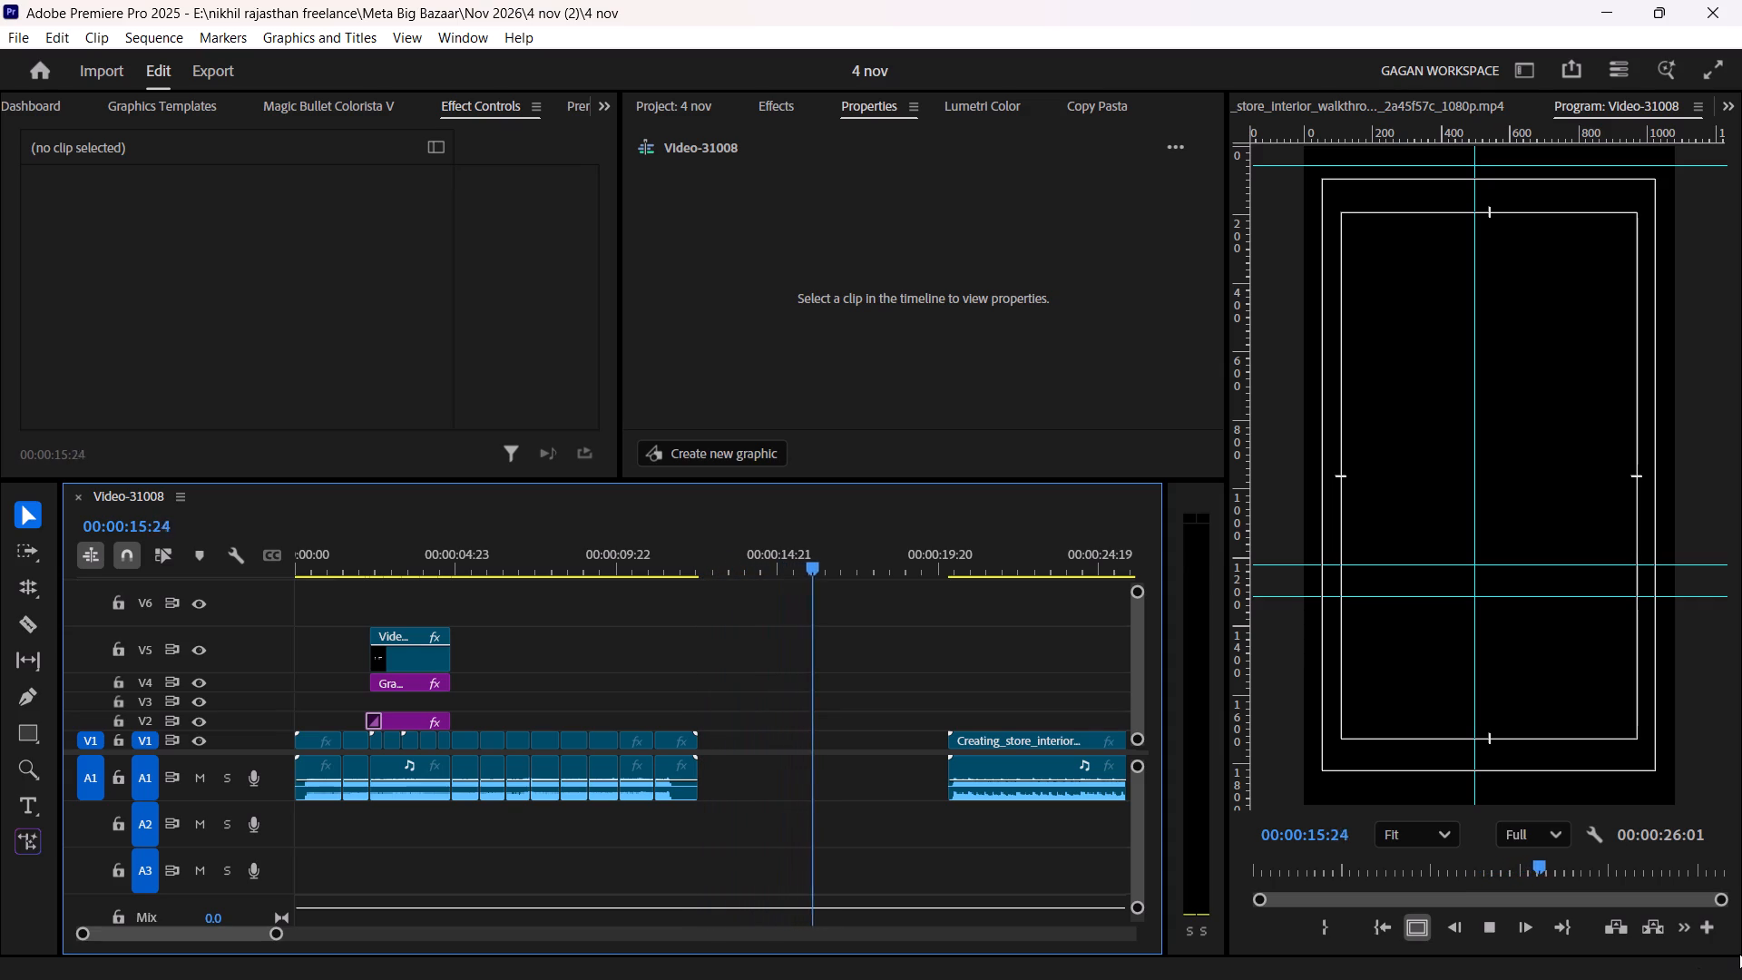
key("Up")
key("Up")
key("Up")
key("Up")
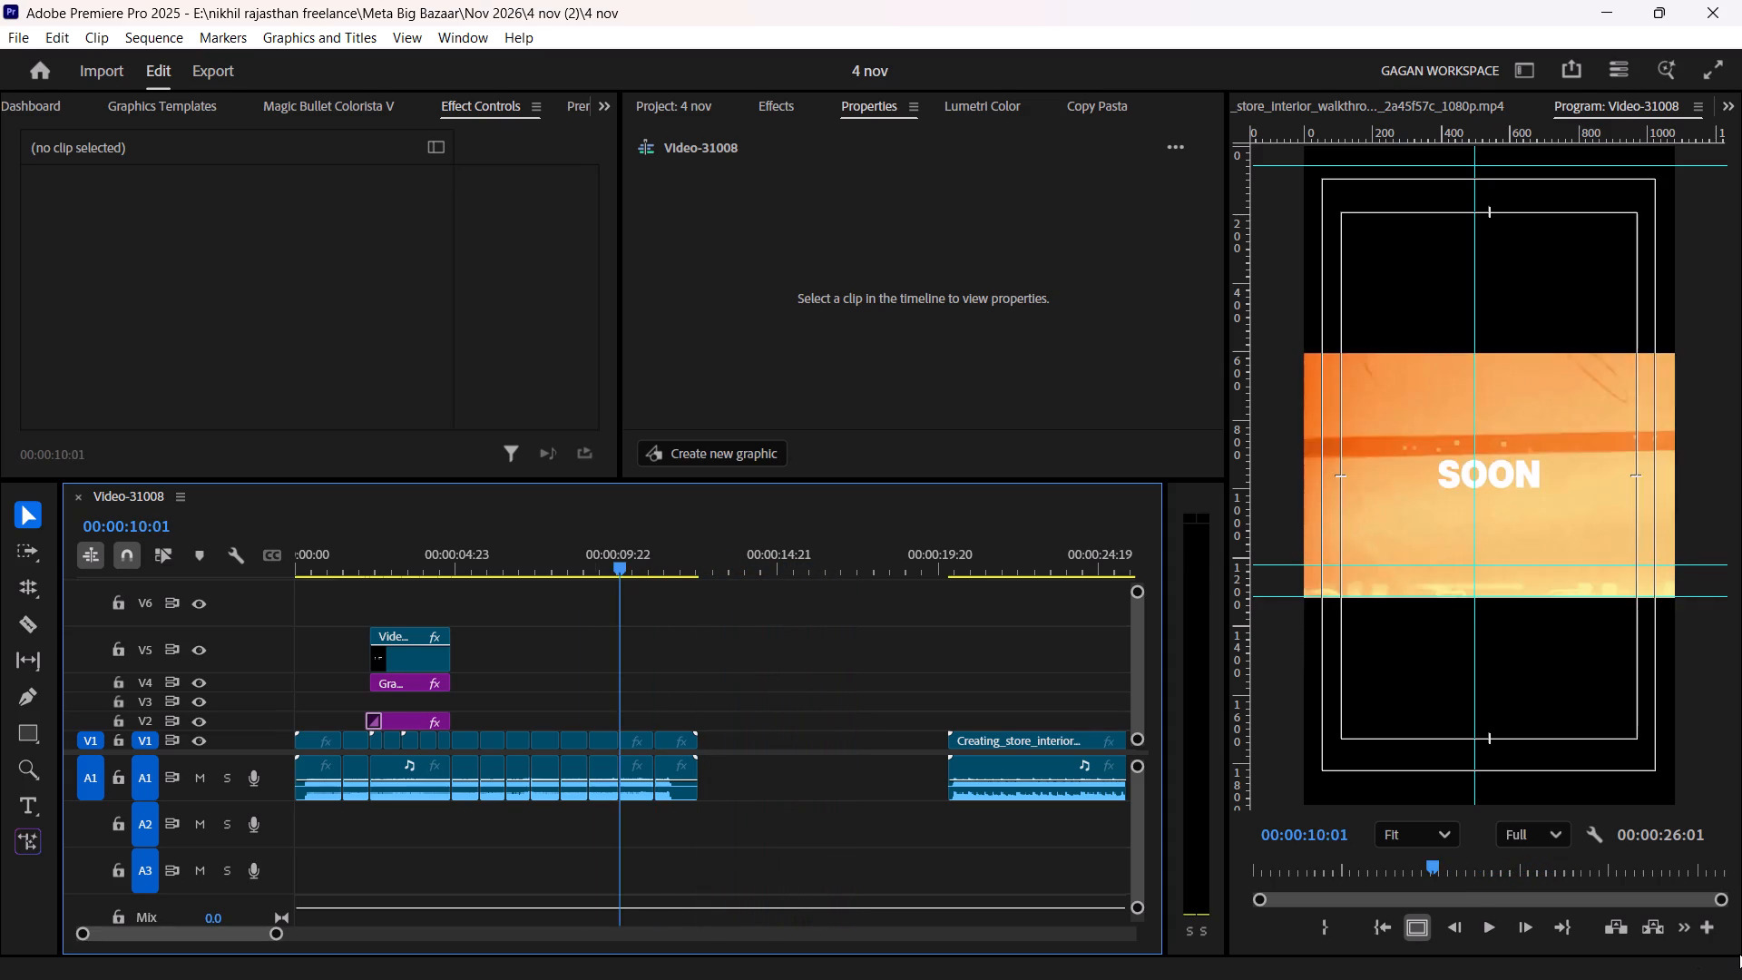
key("Up")
key("space")
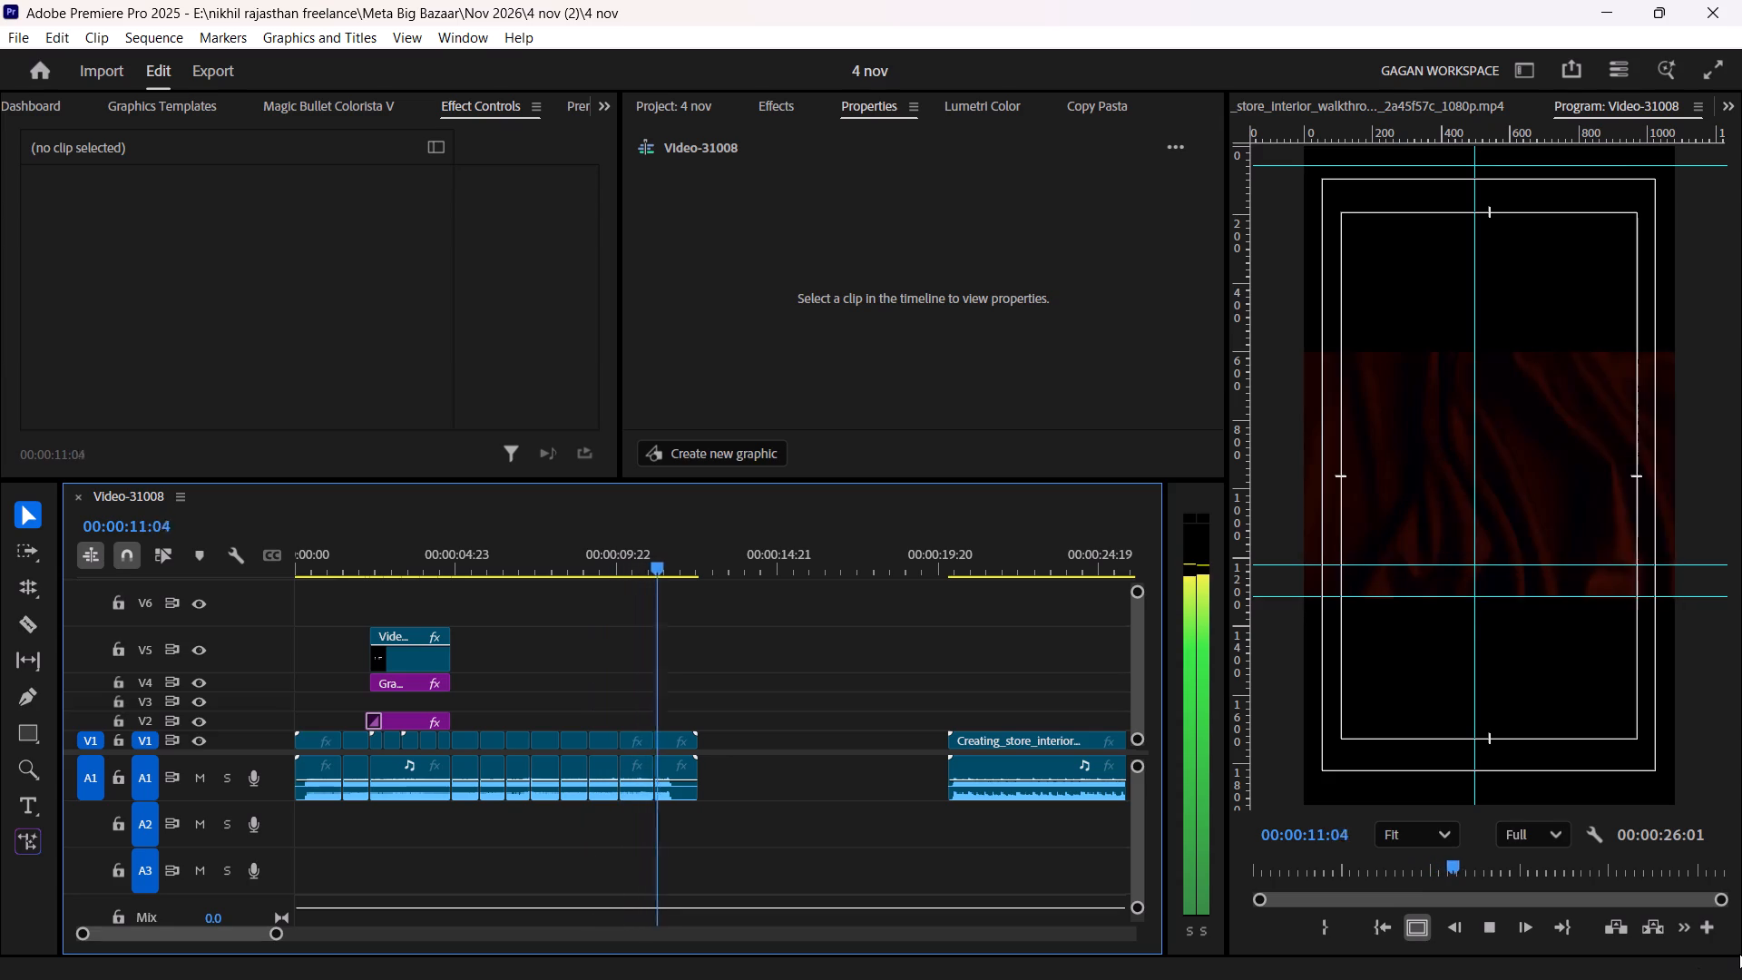
Go back through the edit points to the opening part of the reel and replay the strip reveal behind the title.
key("Up")
key("Up")
key("Up")
key("Up")
key("Up")
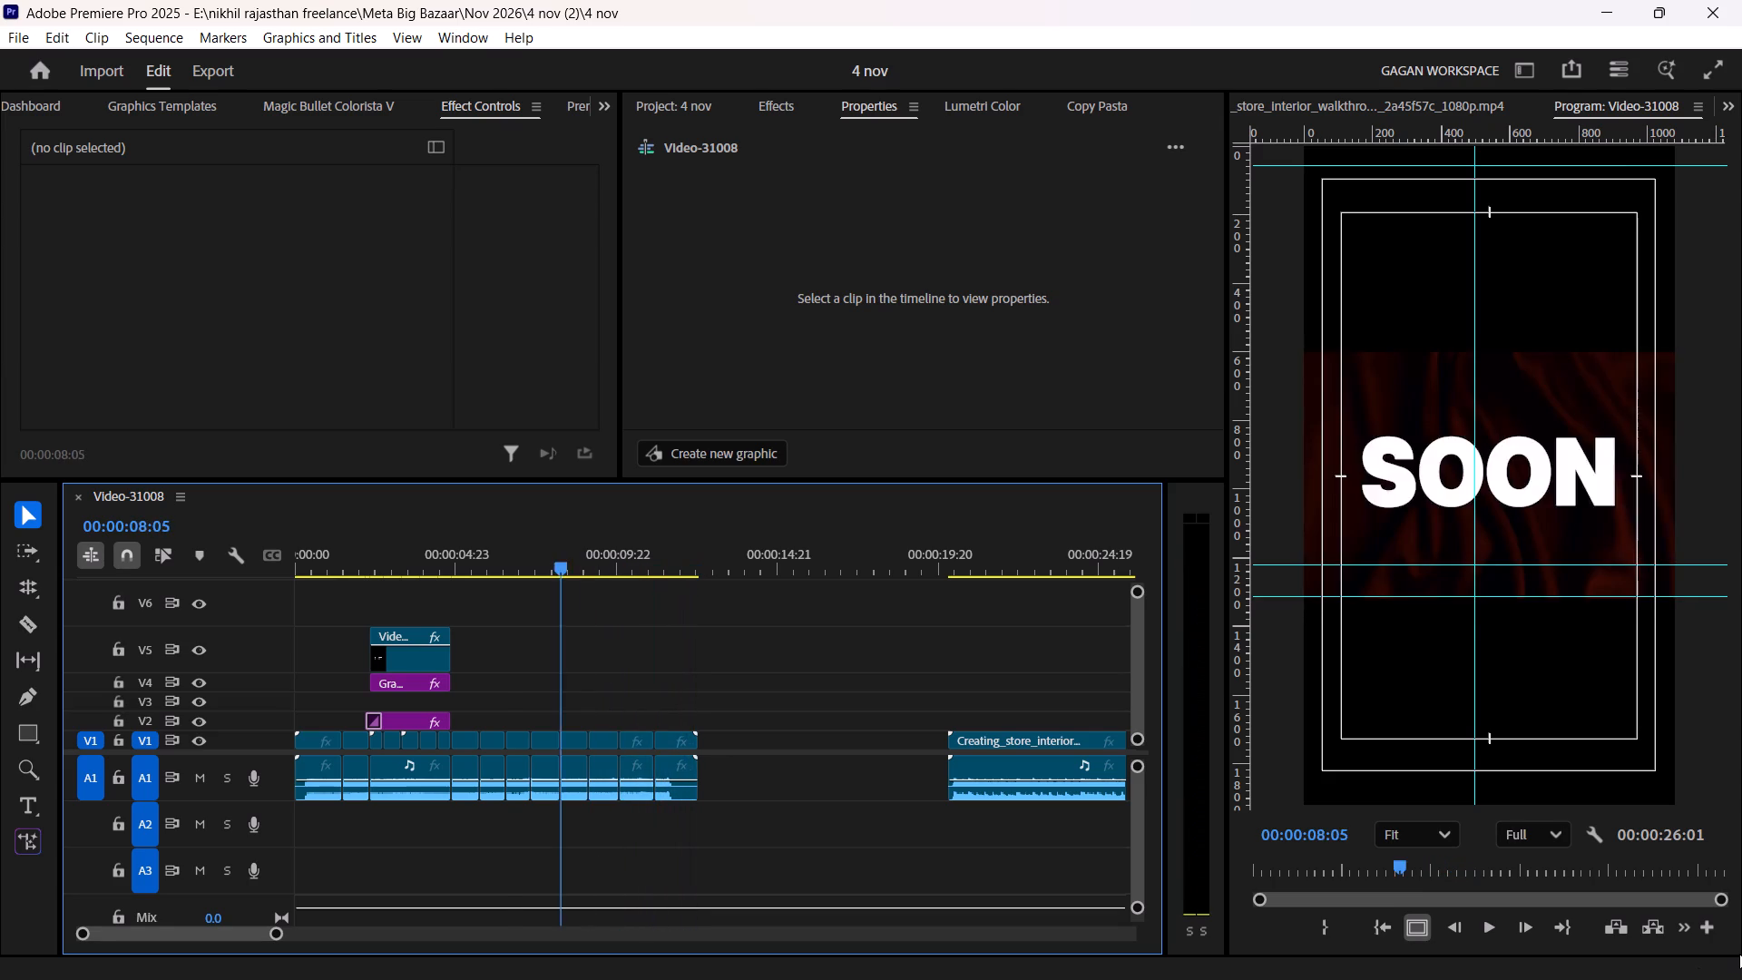
key("Up")
key("Up")
key("Up")
key("Up")
key("Up")
key("Up")
key("Up")
key("Up")
key("Up")
key("Up")
key("Up")
key("space")
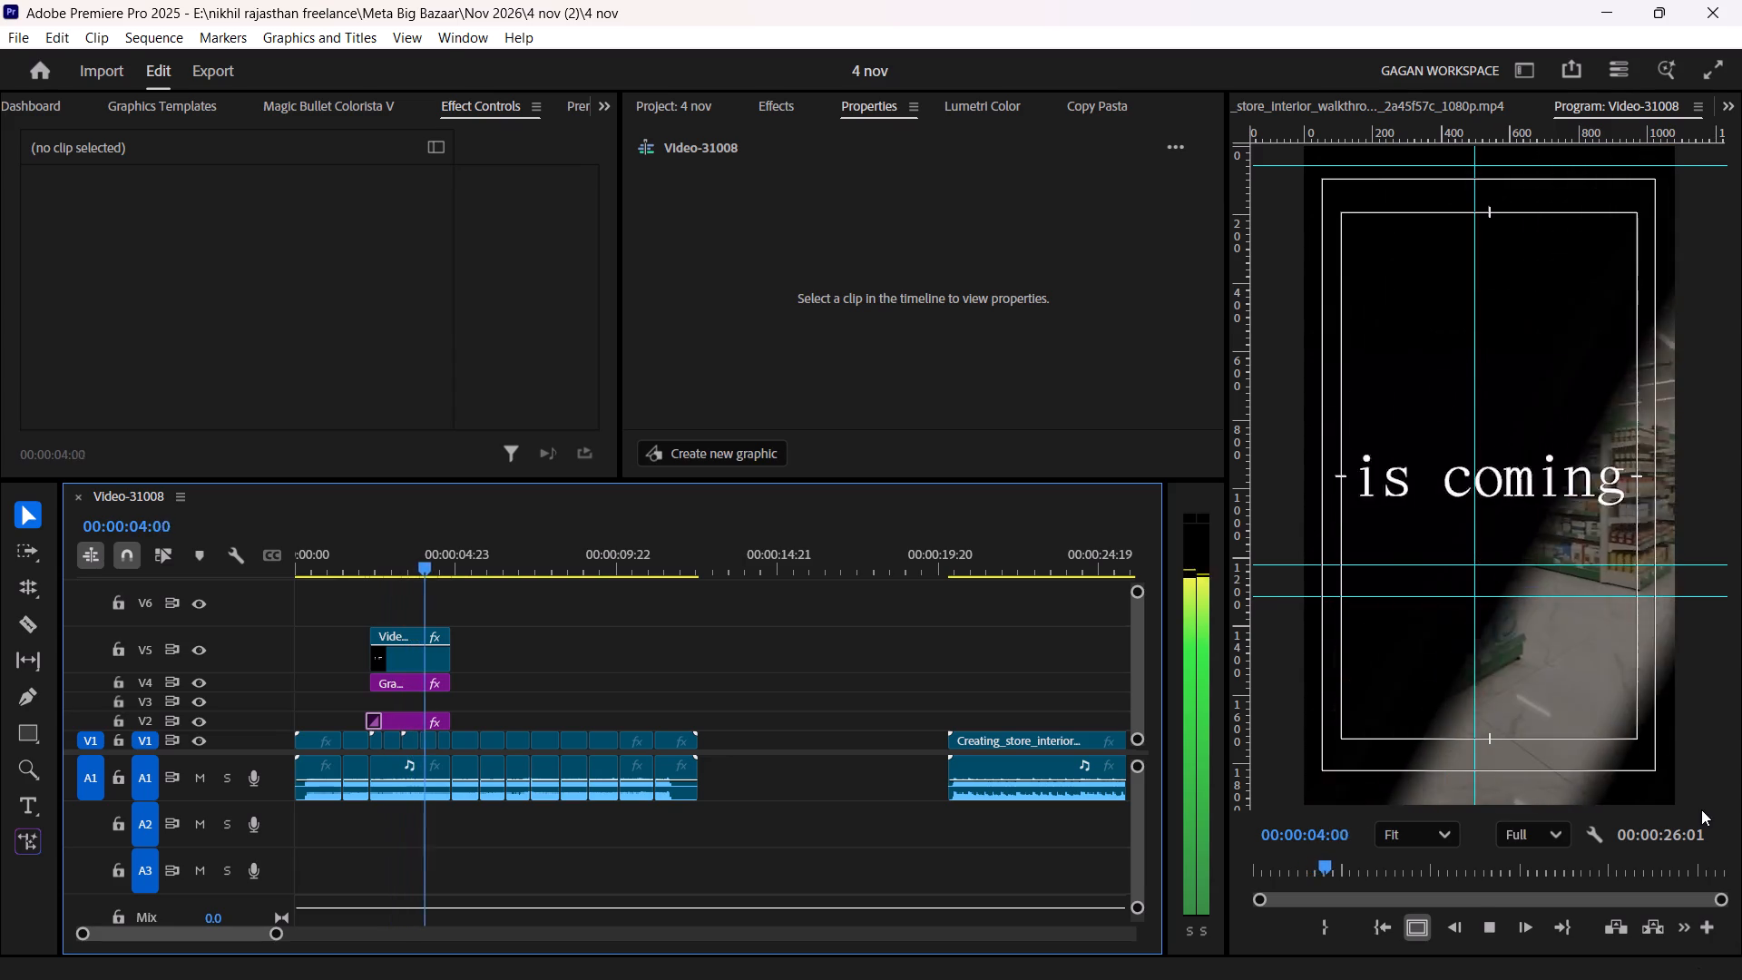
key("space")
Copy the Meta Big Bazaar 24X7 Logo image from the Downloads folder into the 4 nov (2) project folder.
key("alt+Tab")
scroll(972, 478, "down", 9)
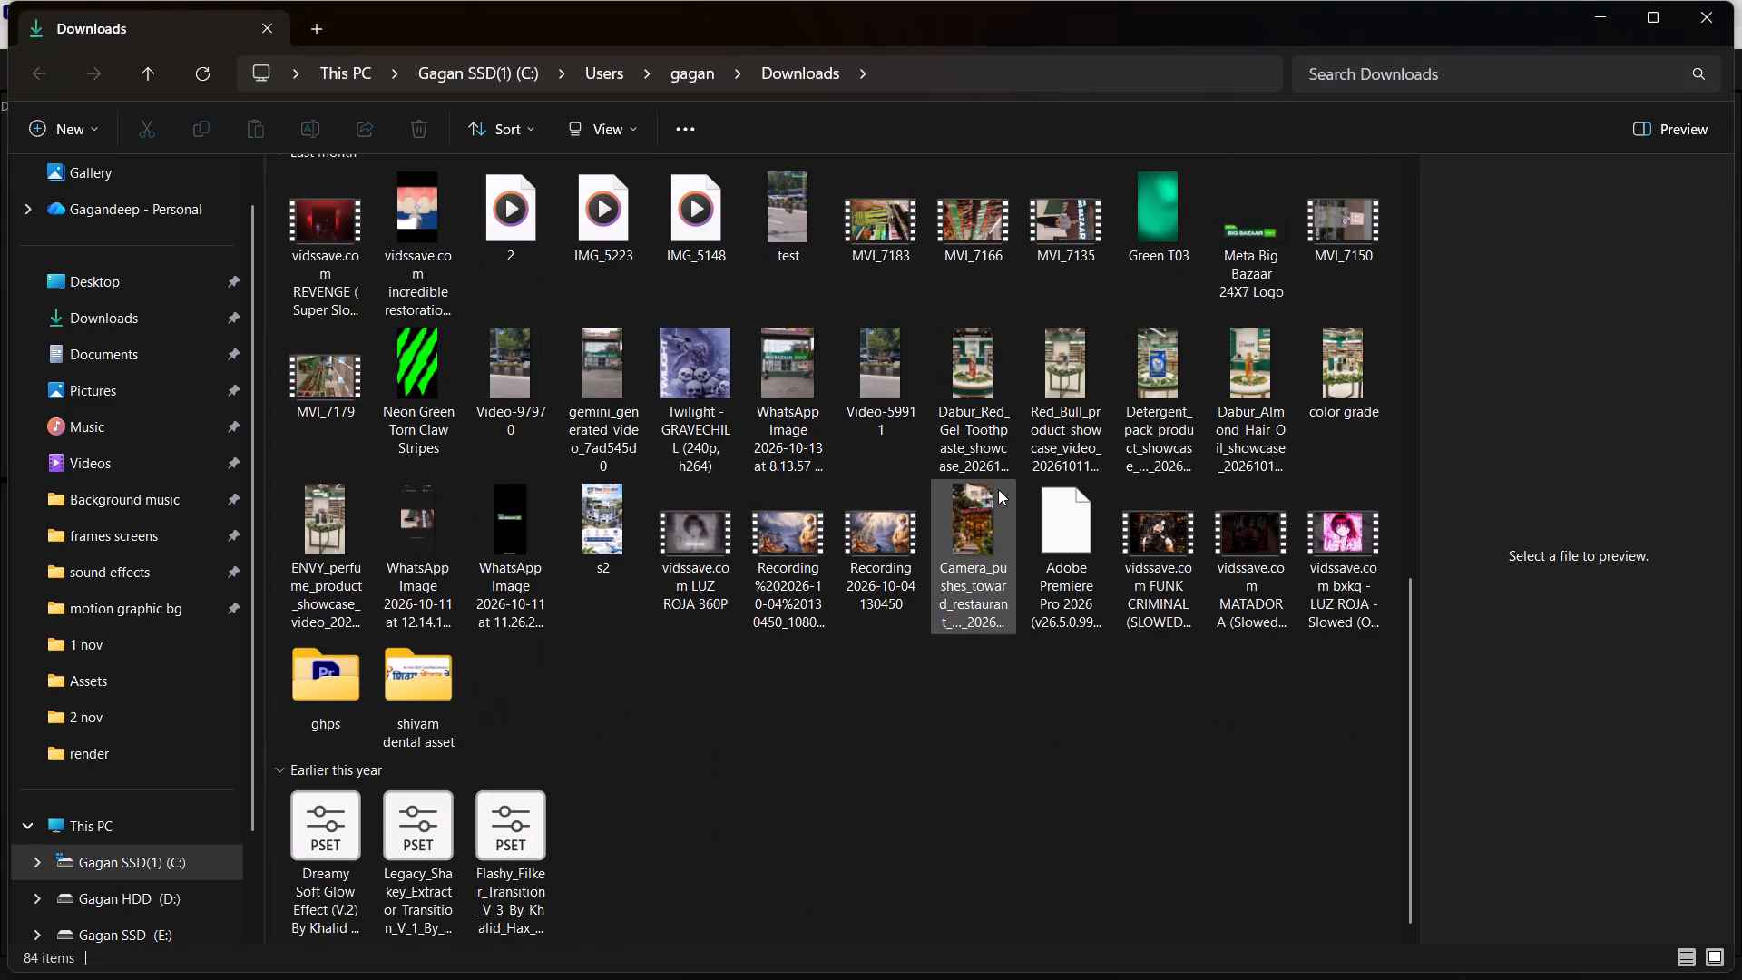
scroll(998, 489, "down", 6)
left_click(1291, 236)
key("ctrl+c")
key("alt+Tab")
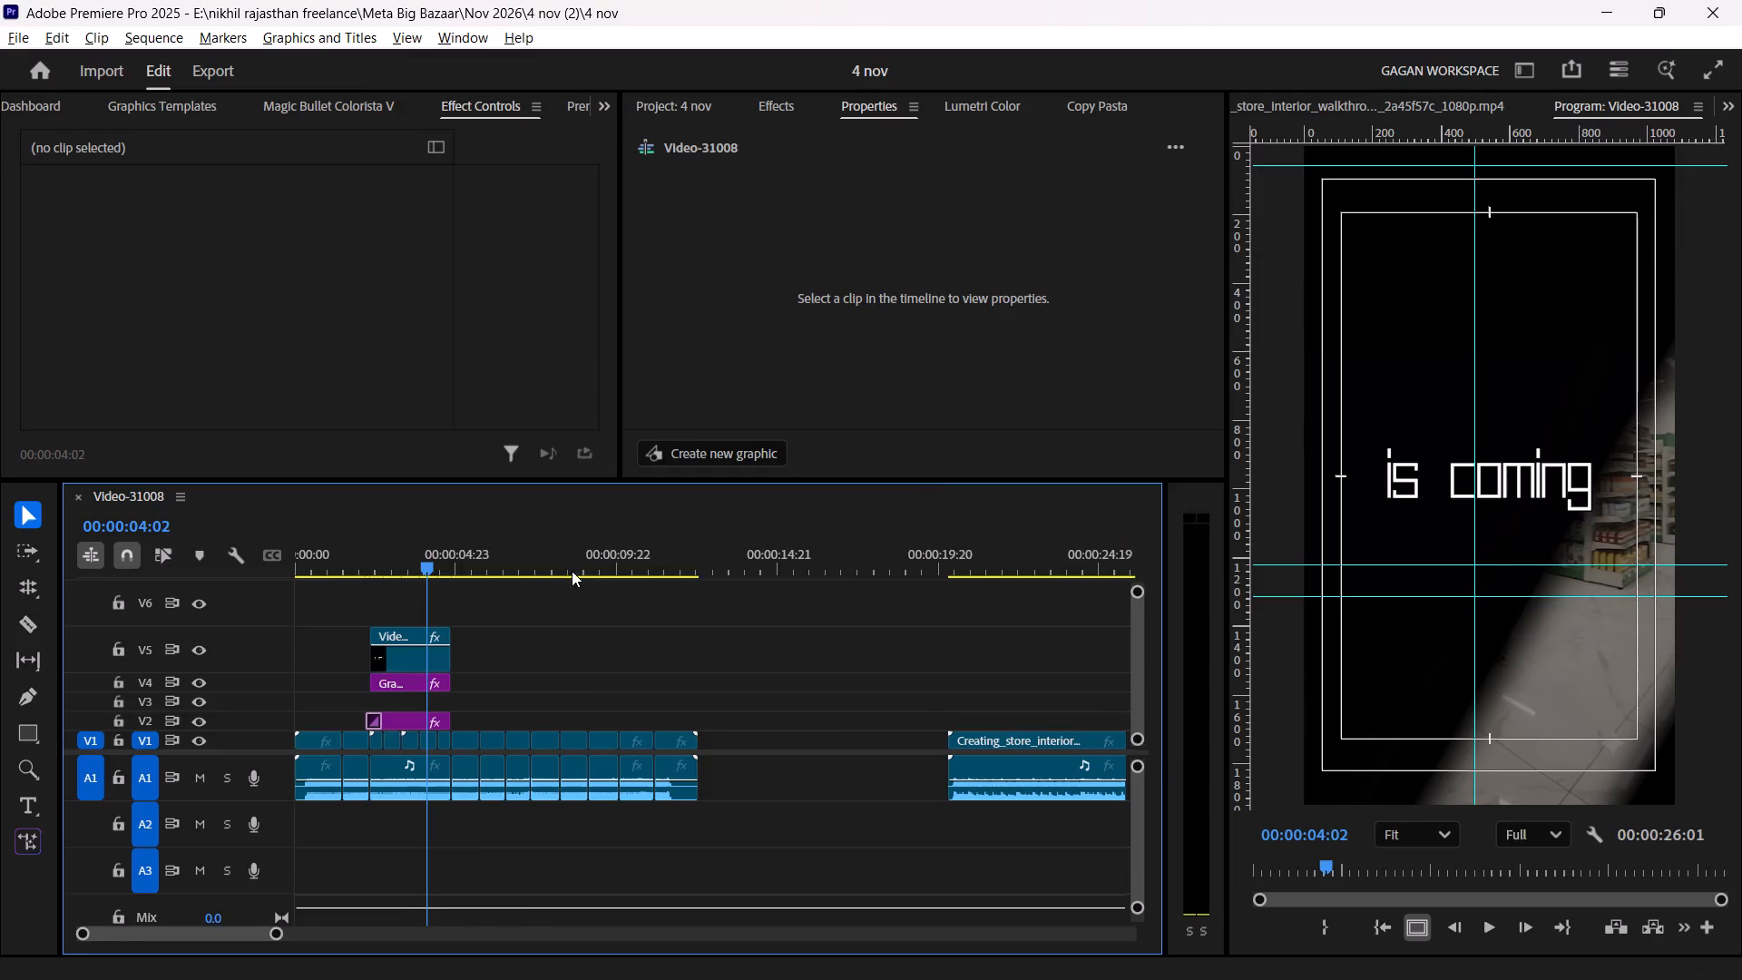
key("alt+Tab")
key("alt+Tab")
key("alt+Tab")
key("alt+Tab")
key("alt+Tab")
key("alt+Tab")
key("alt+Tab")
key("alt+Tab")
key("alt+Tab")
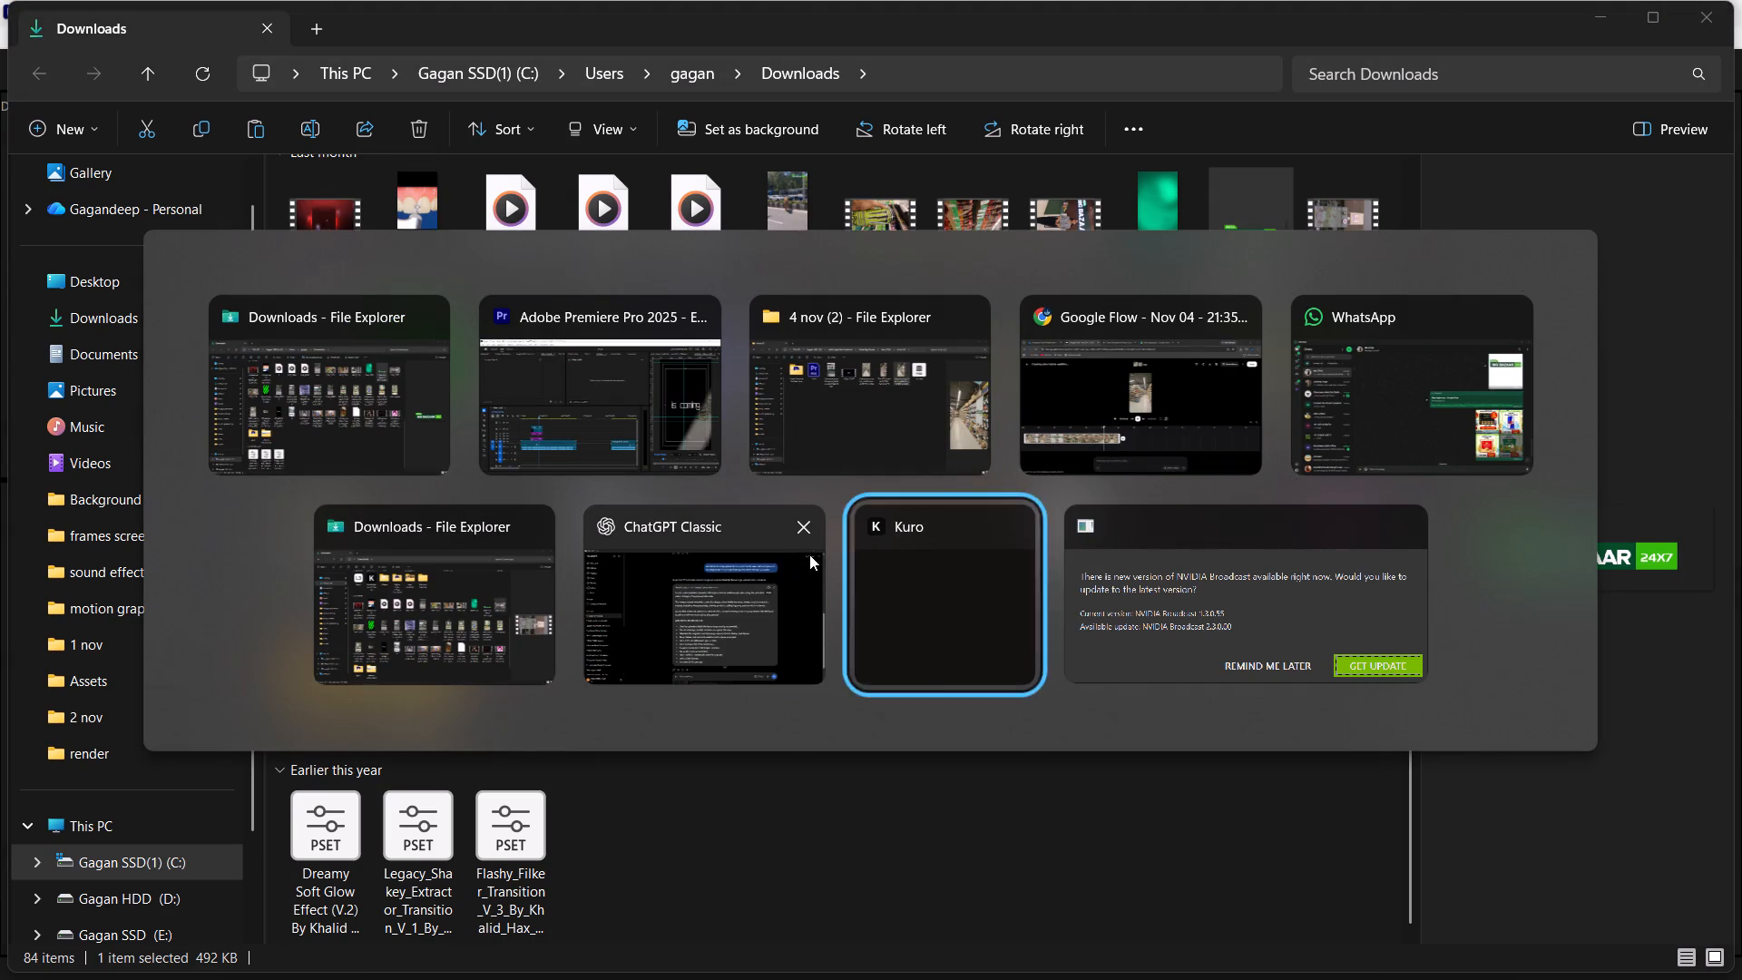
key("alt+Tab")
key("alt+Tab")
key("alt+Tab")
left_click(712, 655)
key("ctrl+v")
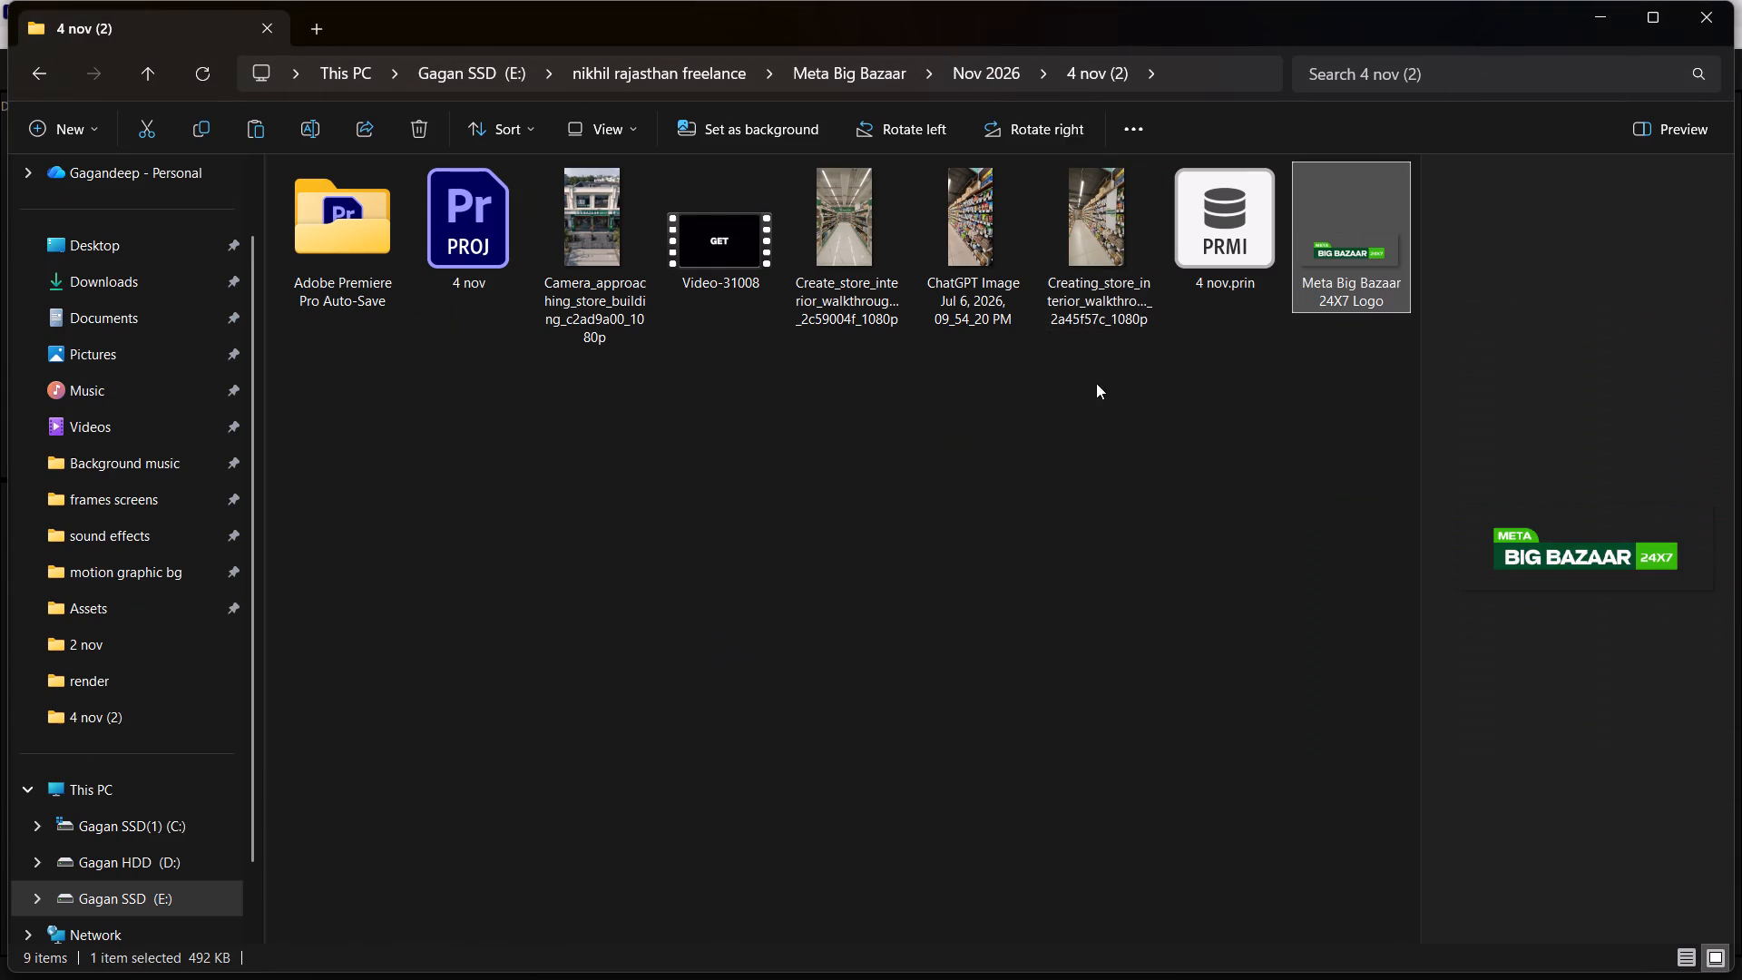
Place the Meta Big Bazaar 24X7 Logo on track V6 at the sequence start and extend it to the end of the reel's main clips.
left_click_drag(1364, 216, 253, 605)
key("alt+Tab")
key("alt+Tab")
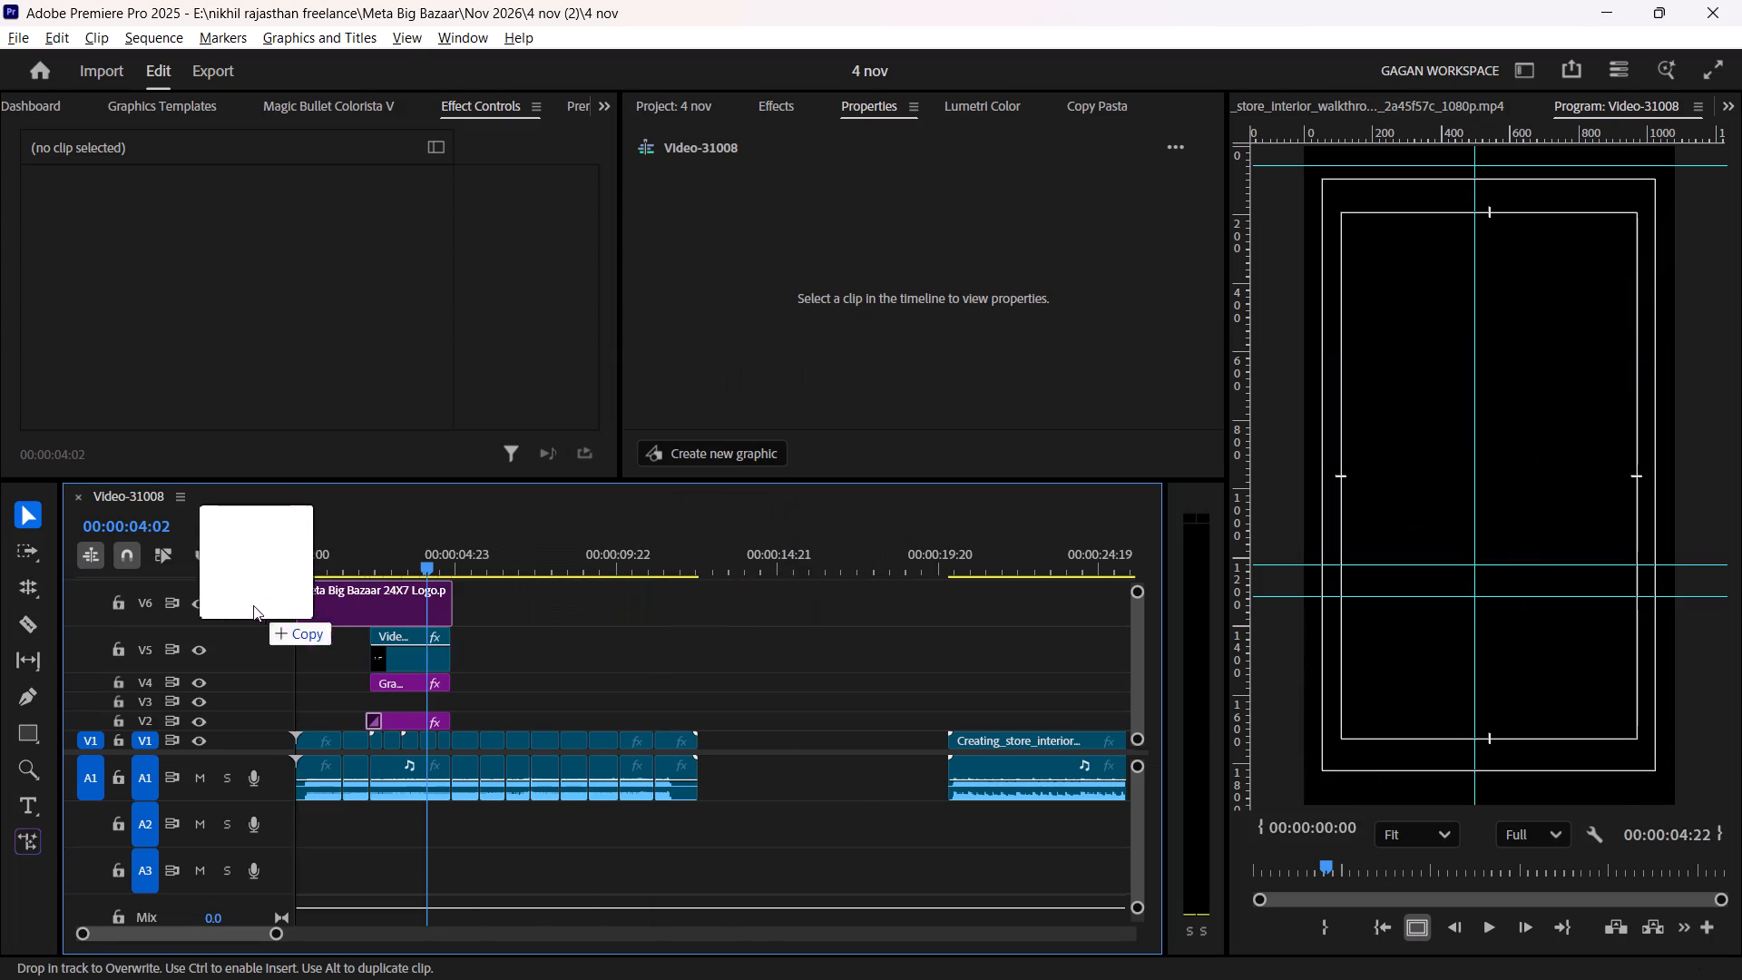
left_click_drag(253, 605, 245, 598)
left_click_drag(465, 602, 687, 614)
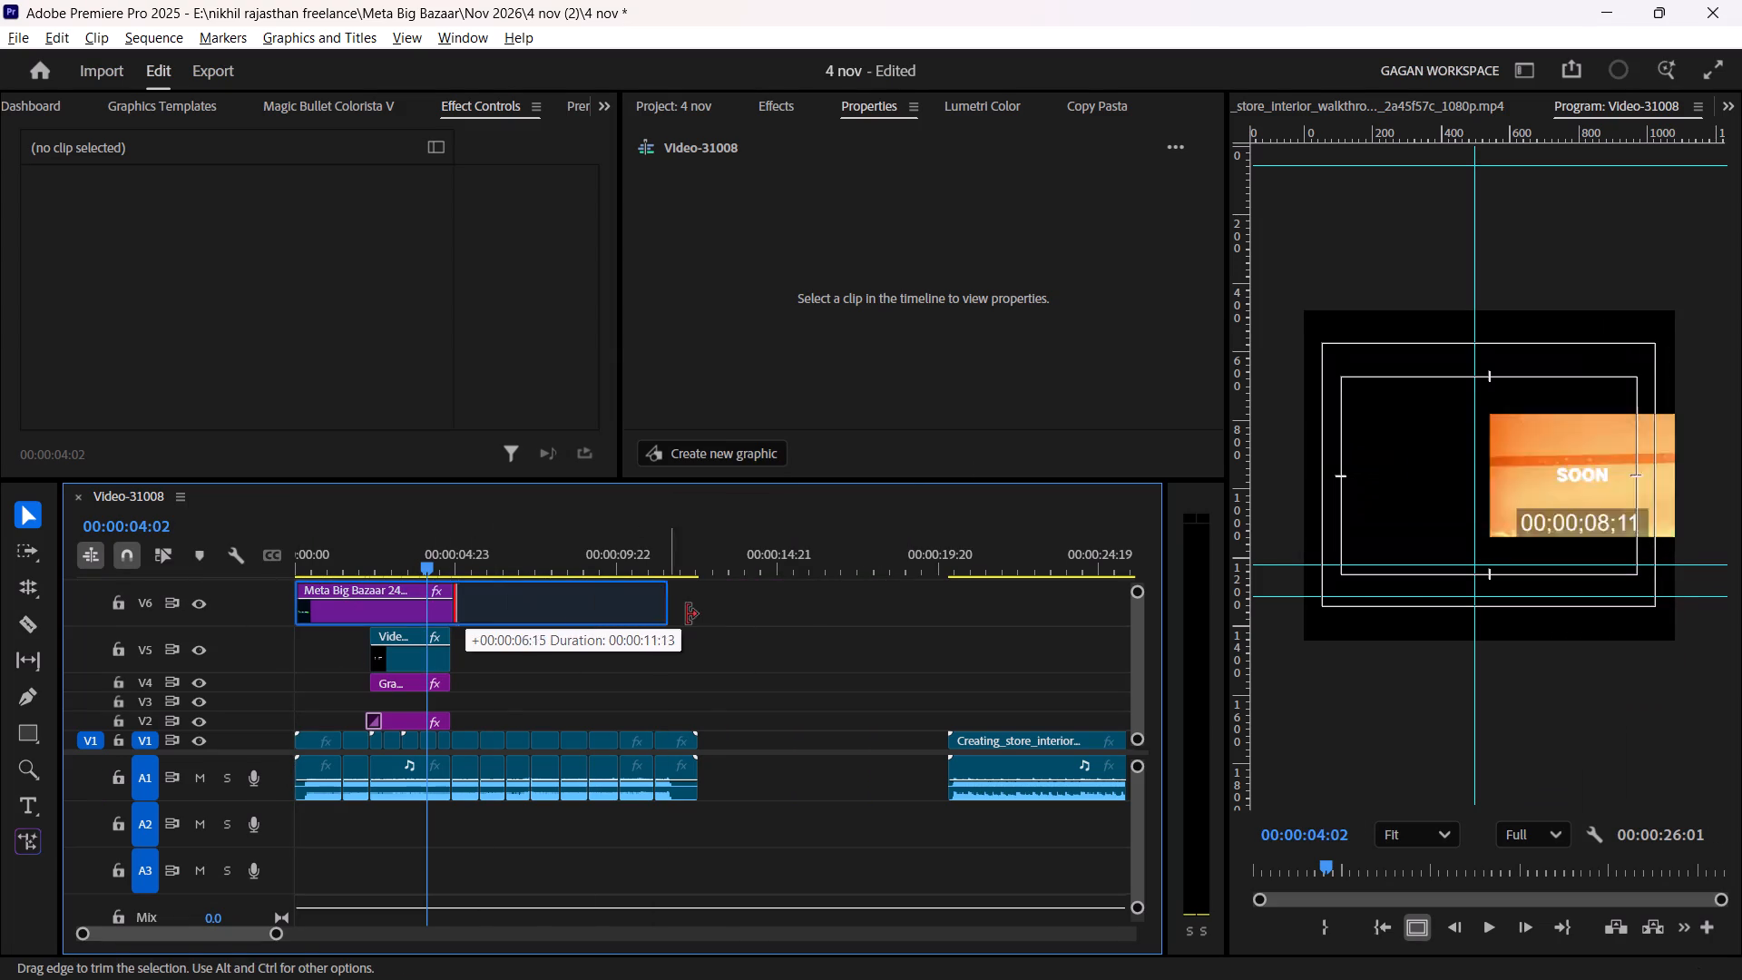
left_click_drag(687, 614, 714, 614)
Scale the logo to 25.7 and position it at 819, 140 in the frame's upper right corner.
left_click(591, 605)
left_click_drag(250, 247, 250, 246)
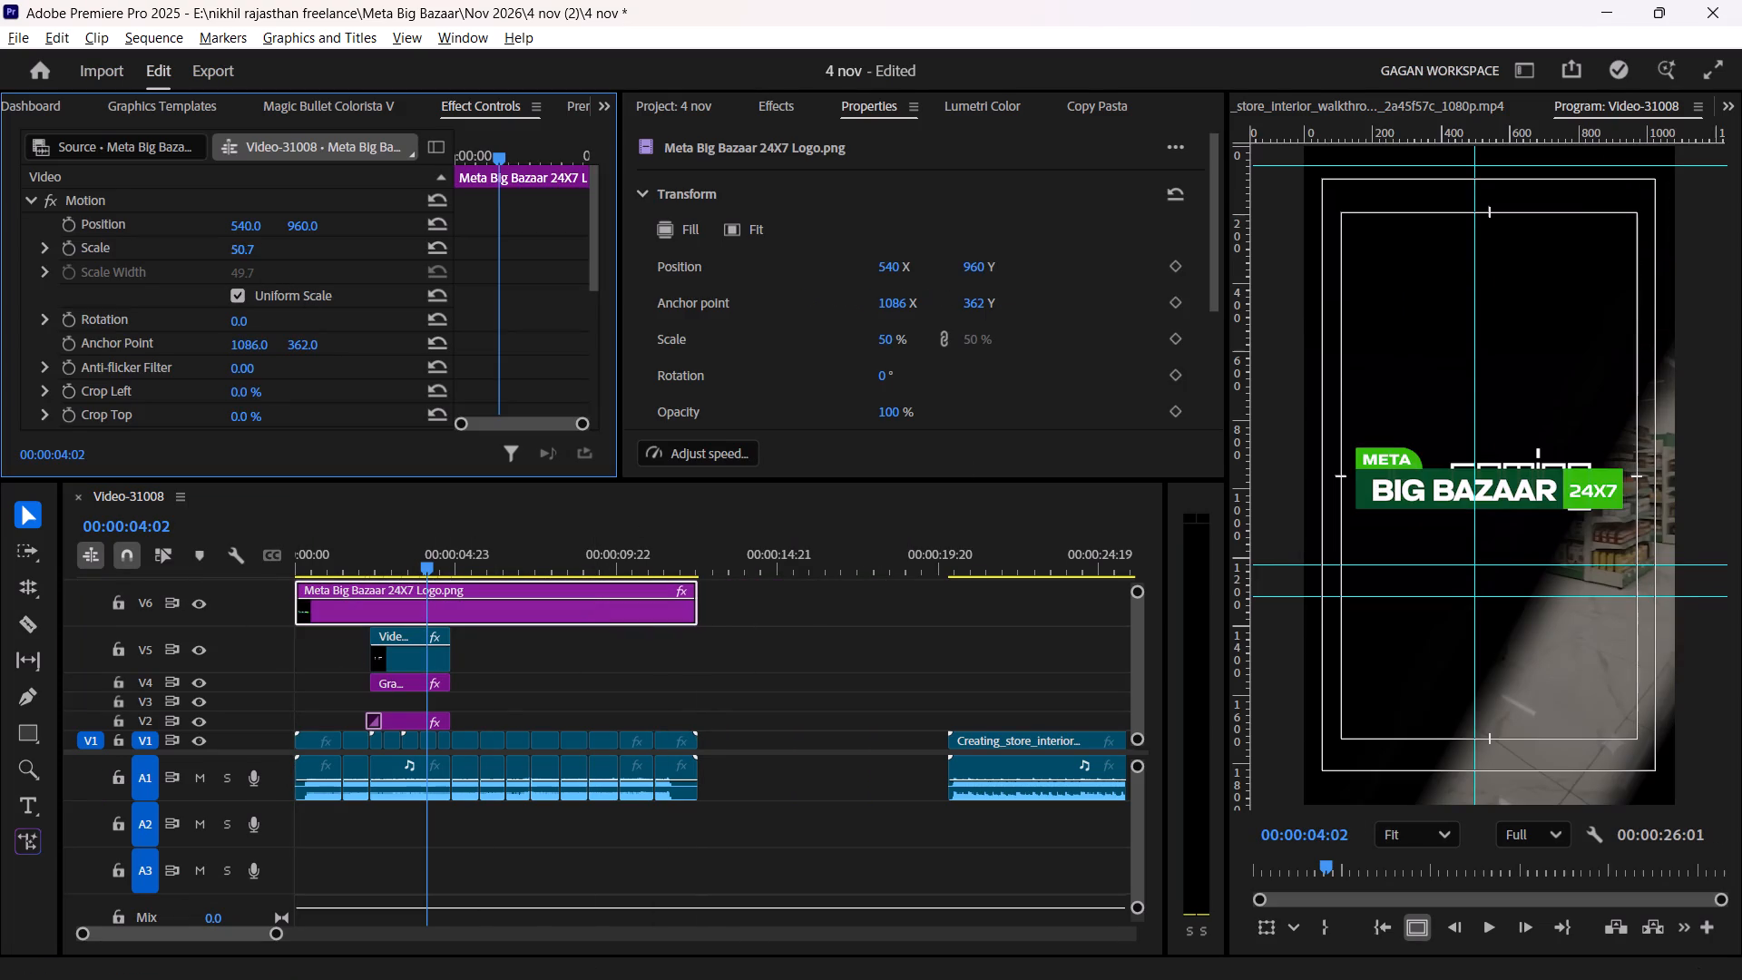
left_click_drag(250, 246, 221, 248)
left_click_drag(309, 225, 558, 231)
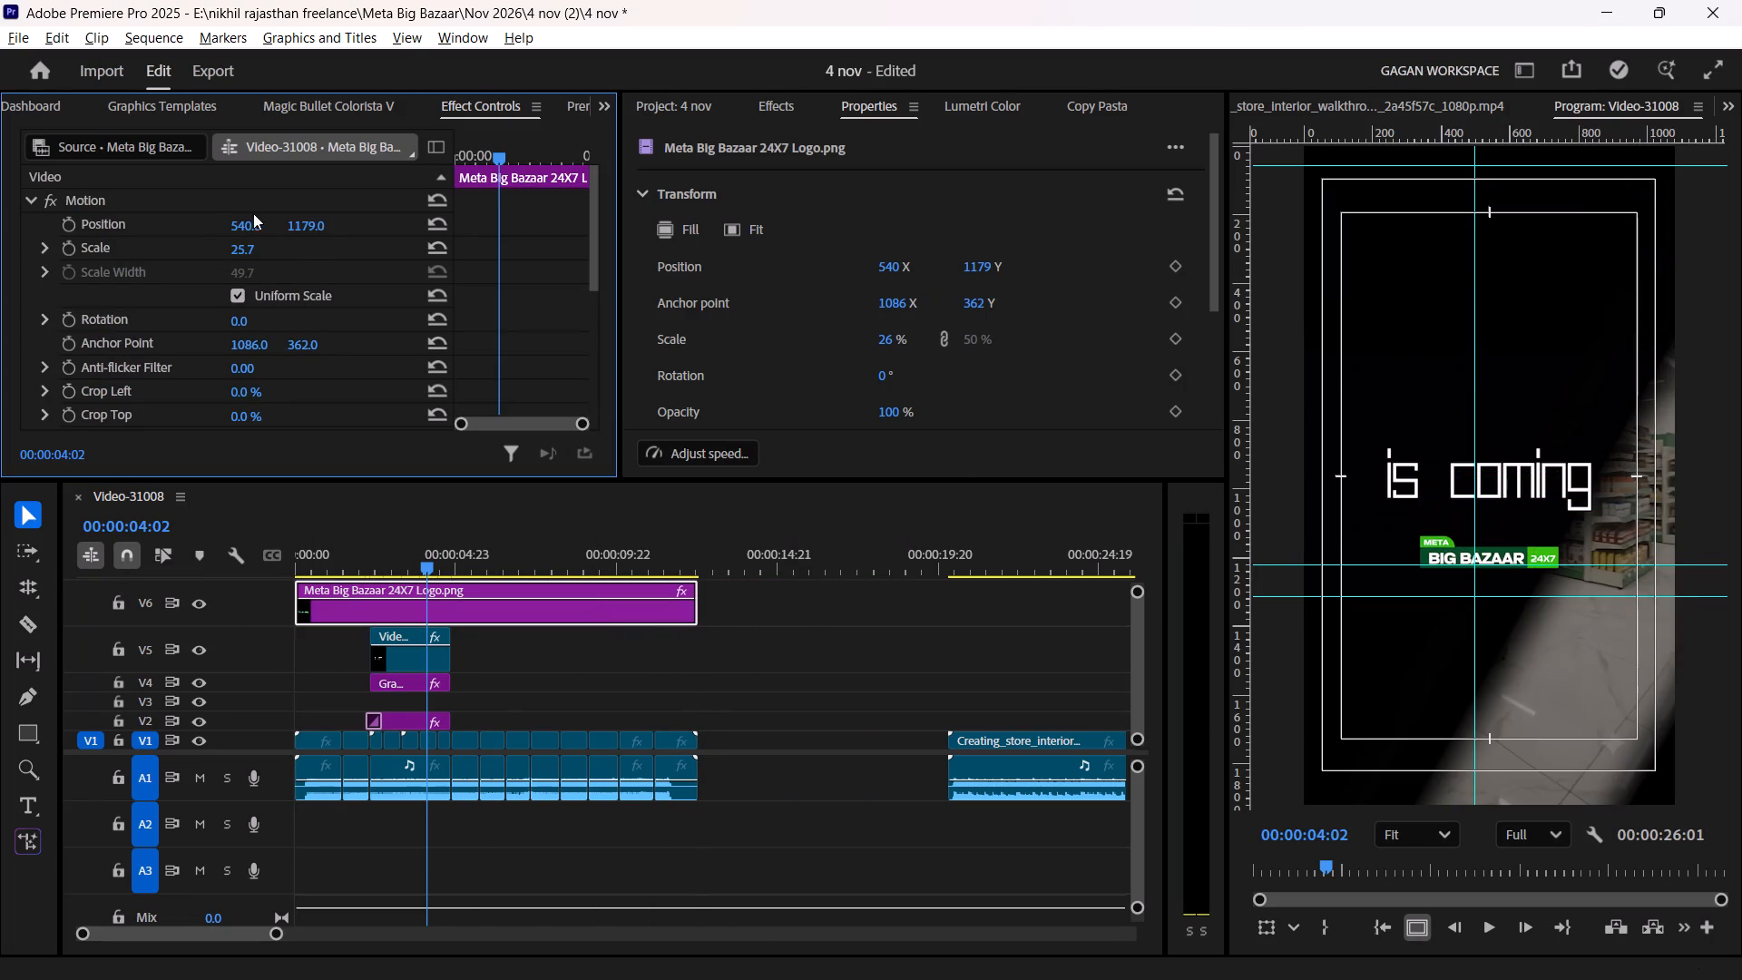
left_click_drag(240, 219, 570, 267)
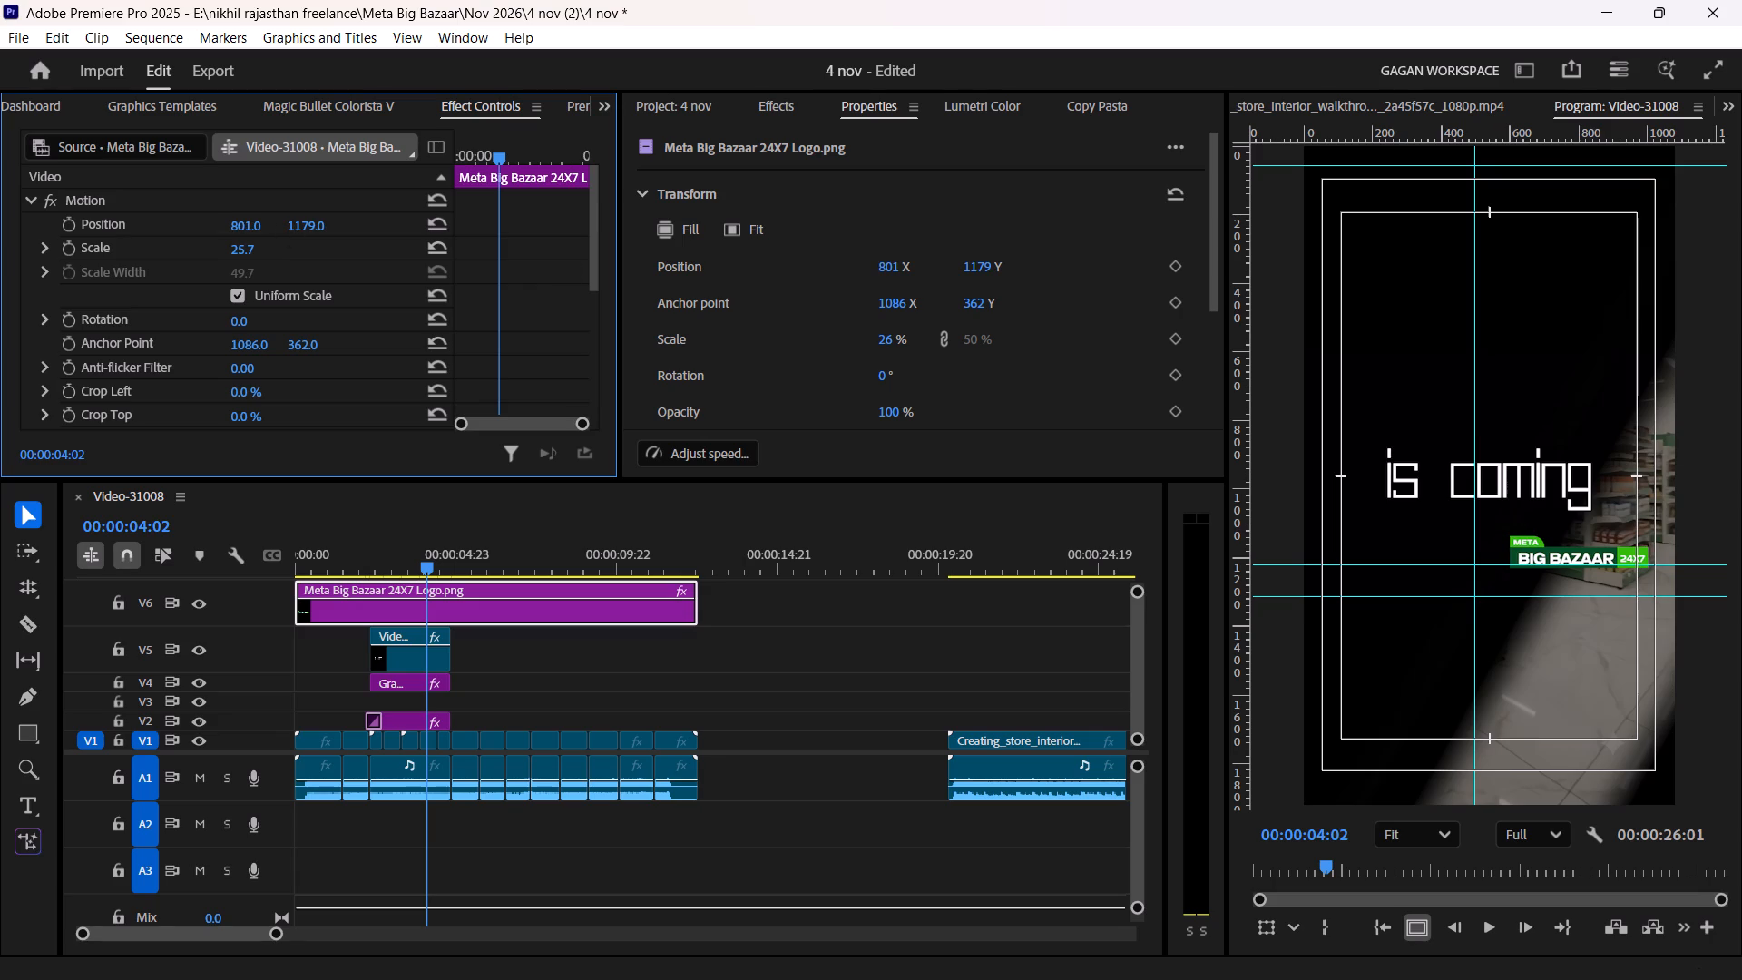
left_click(289, 230)
left_click(332, 222)
left_click_drag(250, 227, 259, 231)
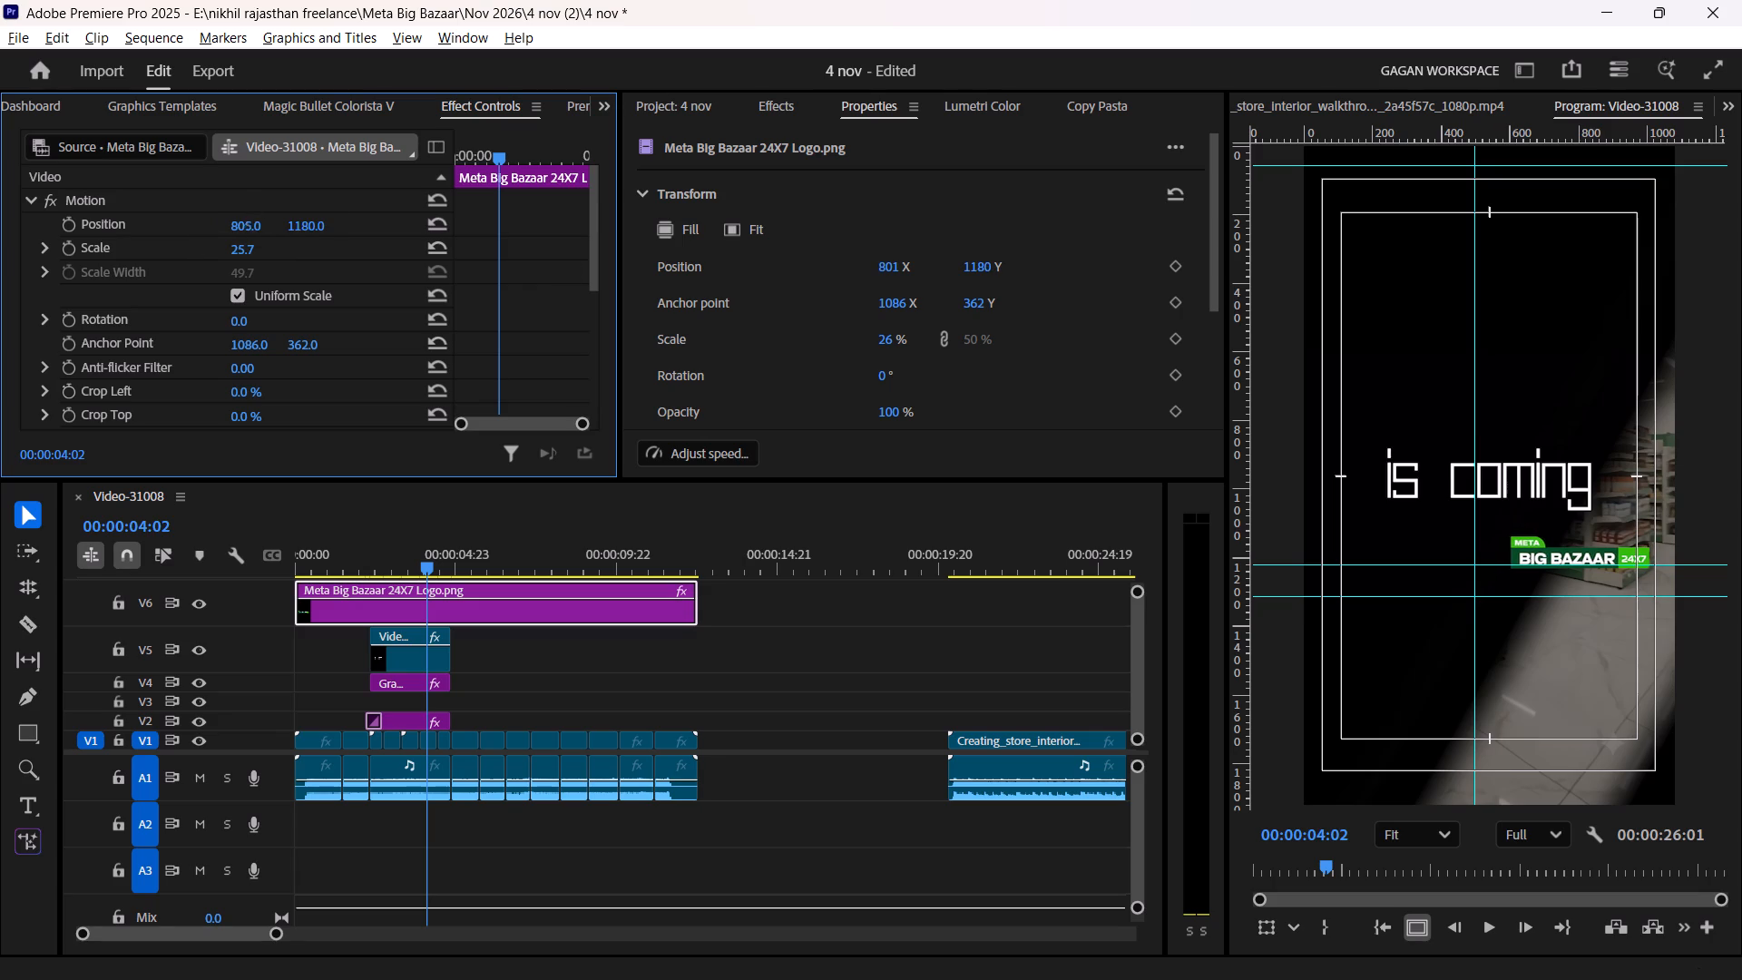
left_click_drag(259, 231, 273, 233)
left_click_drag(317, 227, 44, 273)
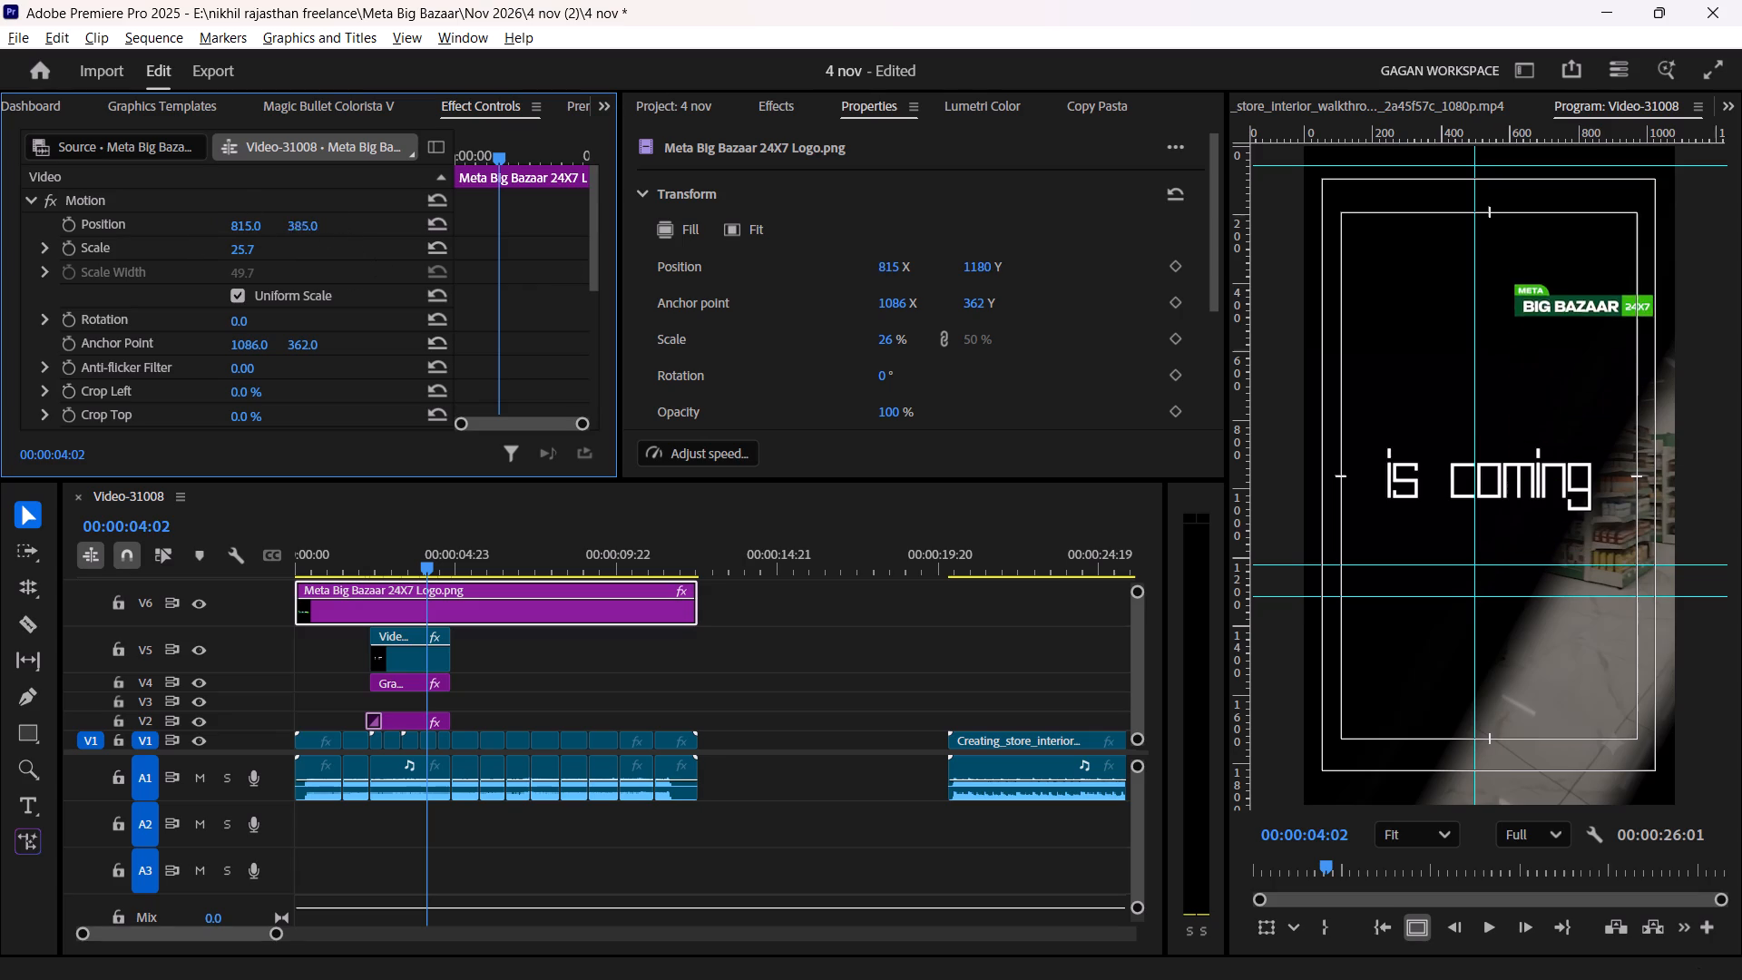
left_click_drag(44, 273, 93, 249)
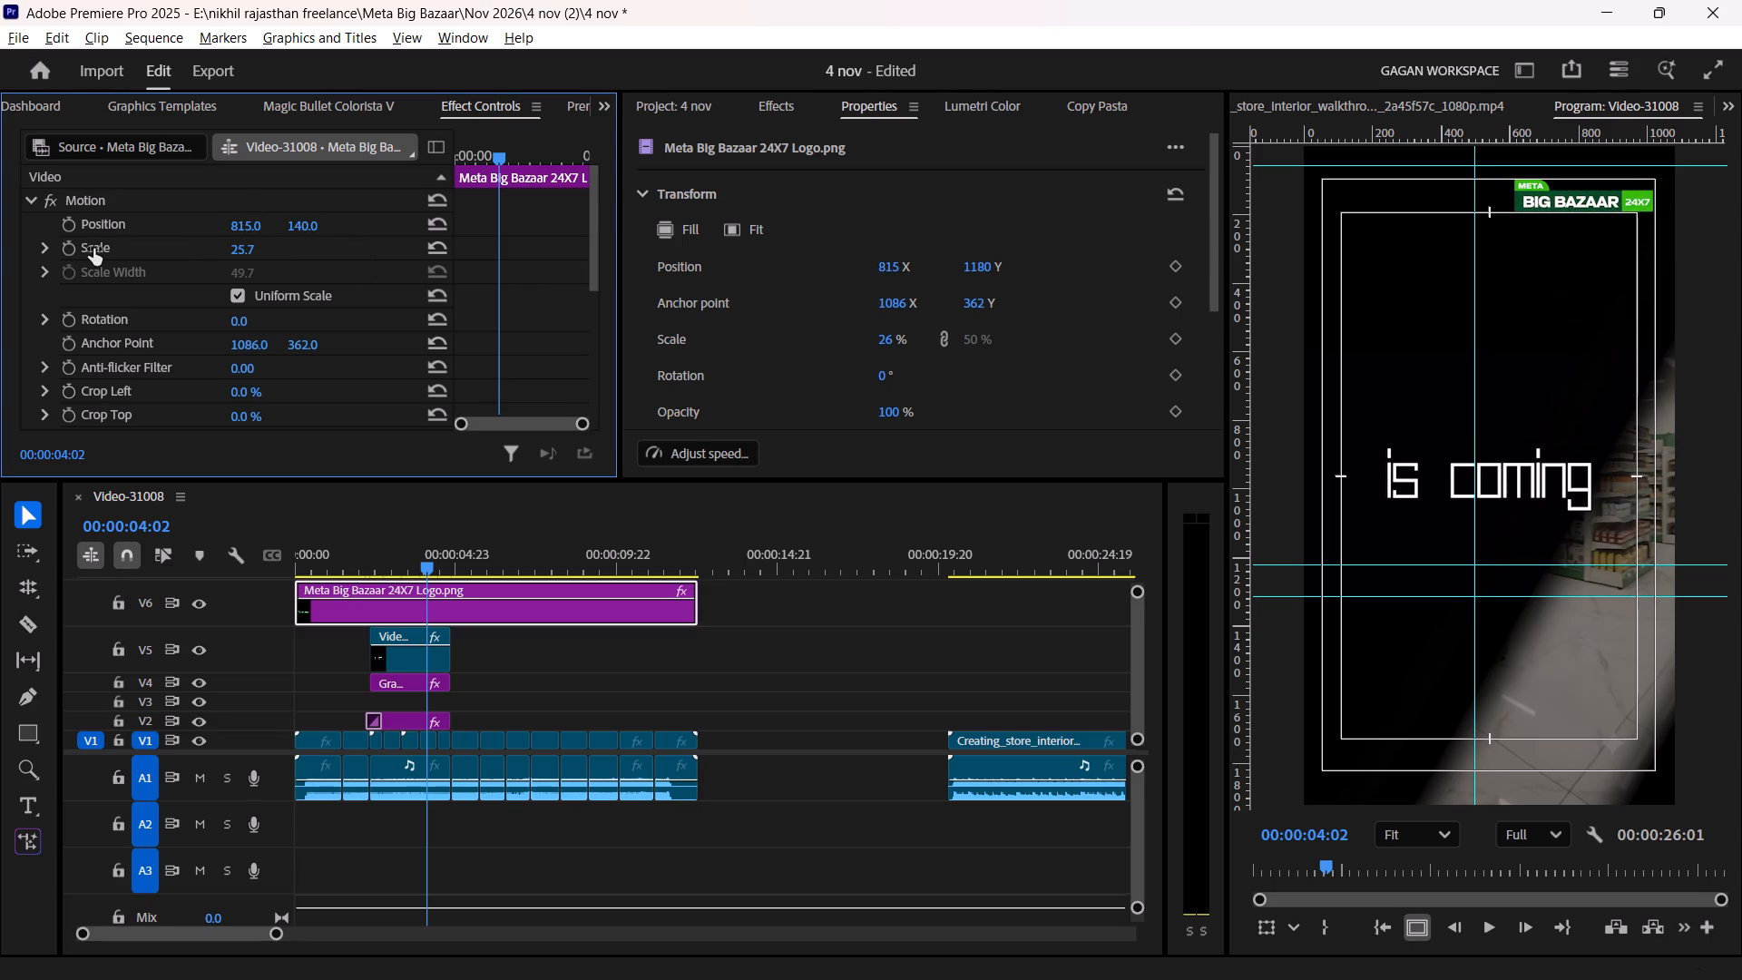
left_click_drag(255, 220, 263, 222)
left_click(719, 720)
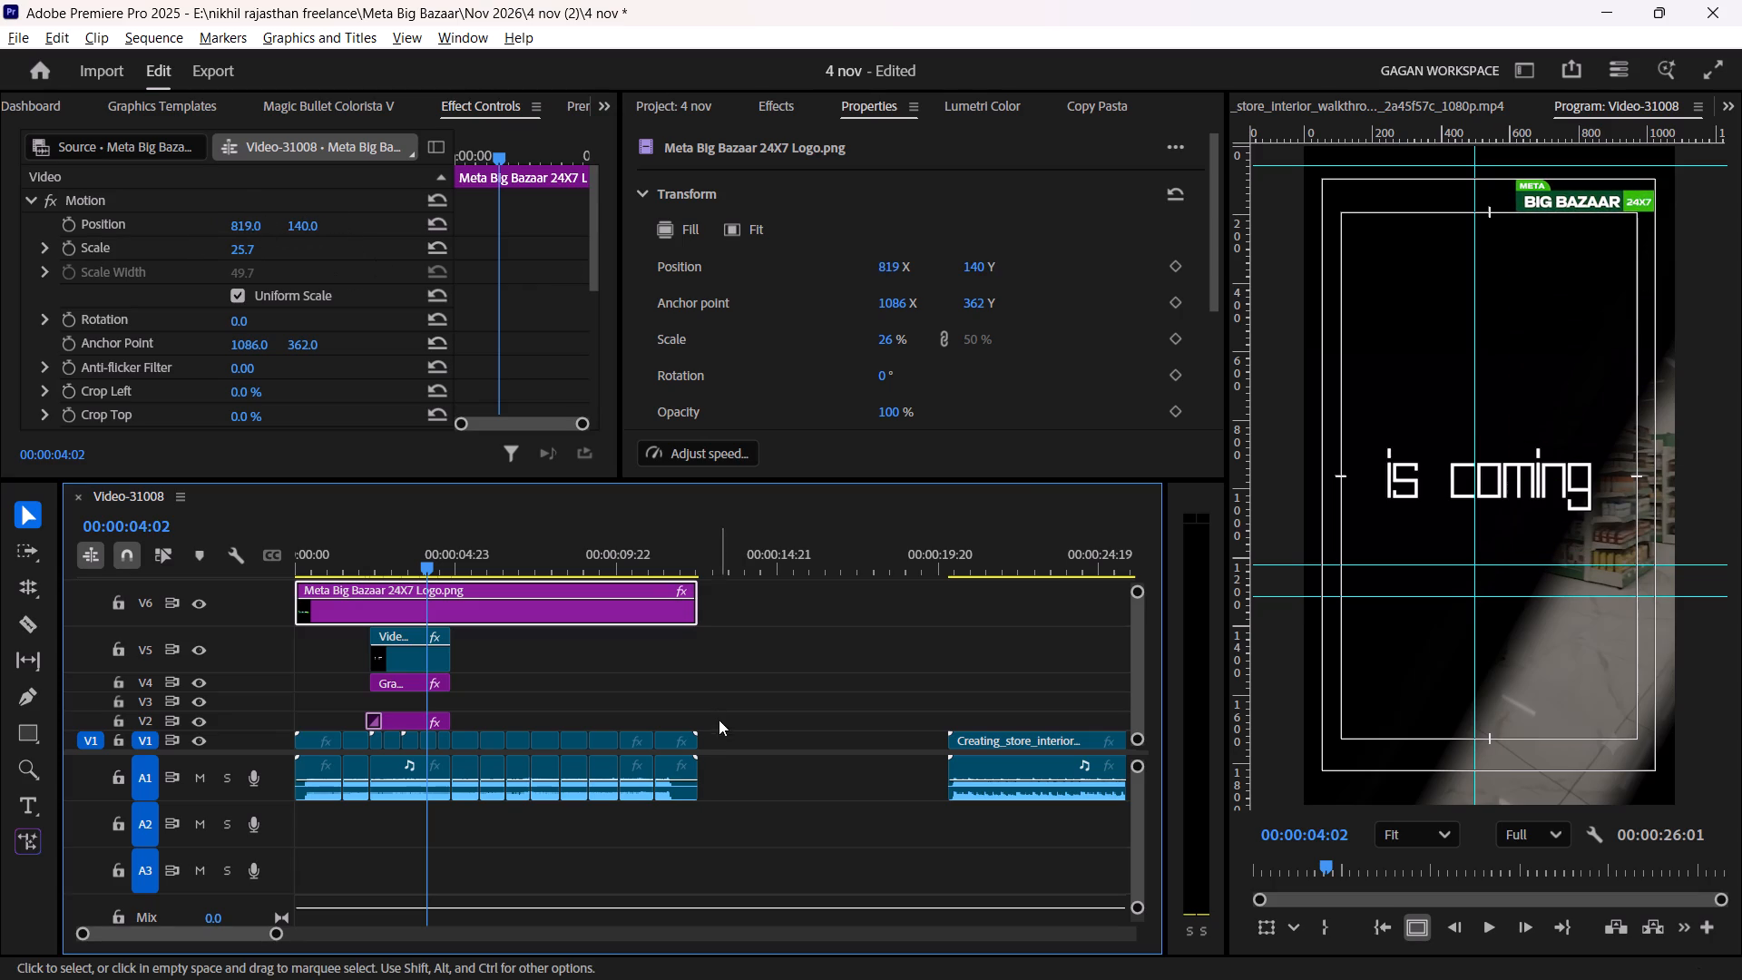
Save the project.
key("ctrl+s")
Play the reel from the start to check the logo overlay, up to the red circle clip after FOR THIS.
left_click_drag(460, 535, 134, 586)
key("space")
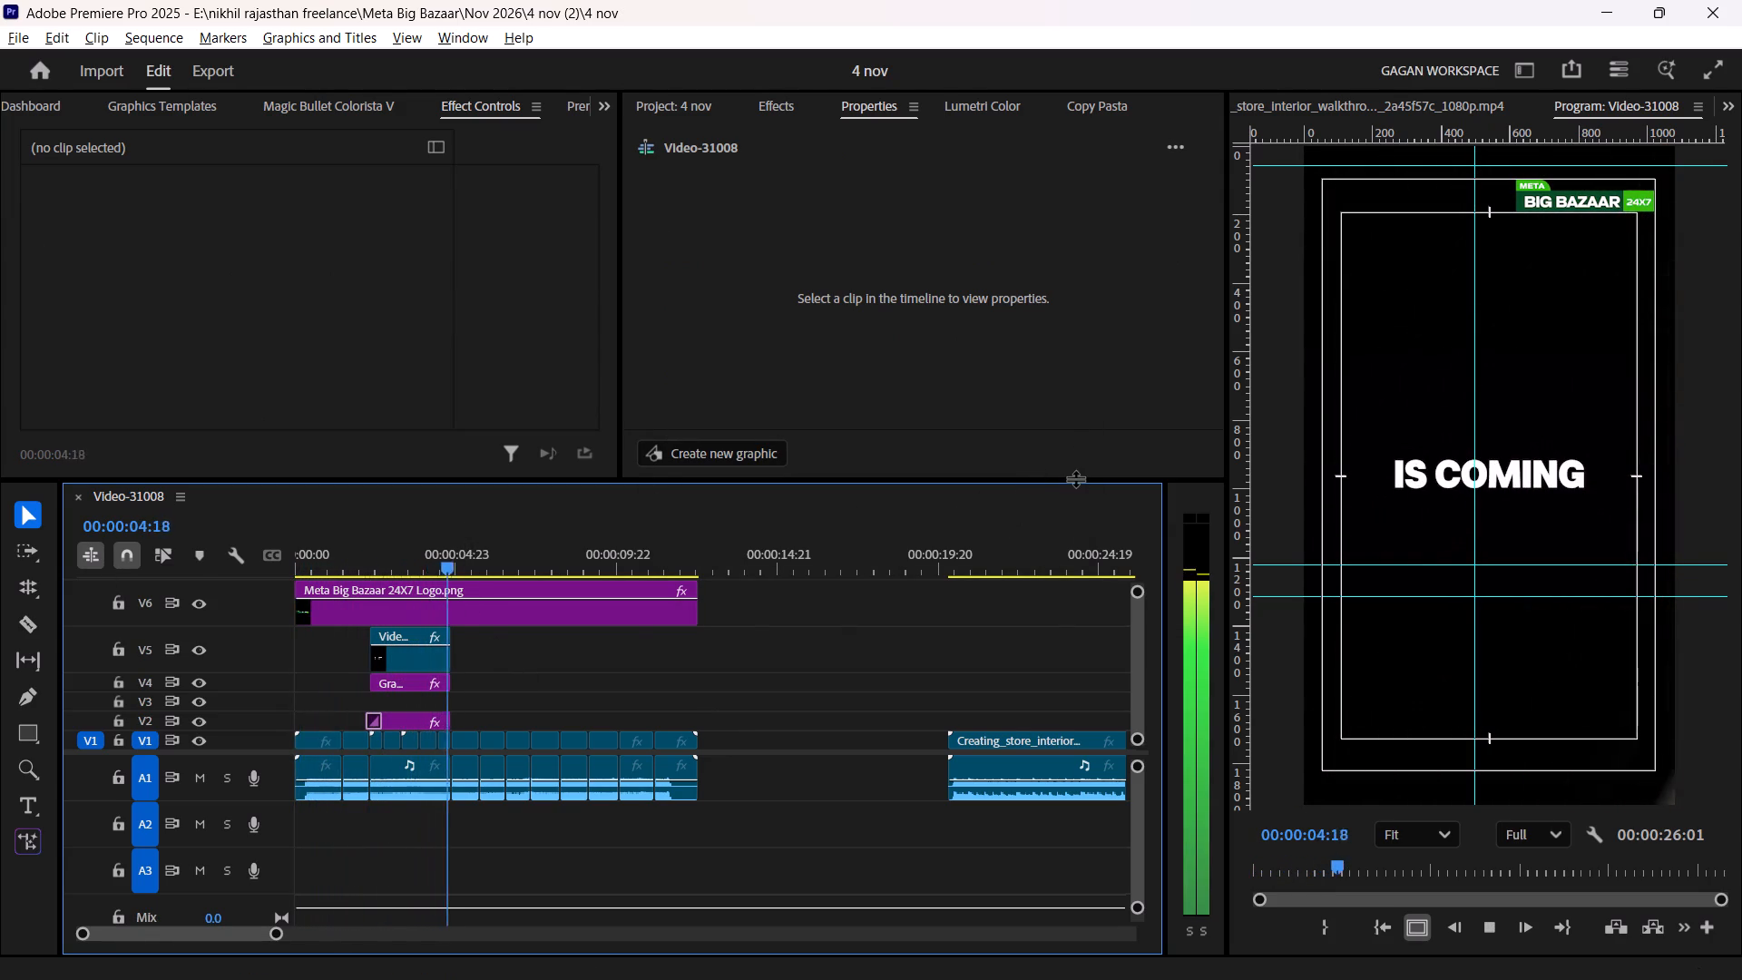
key("space")
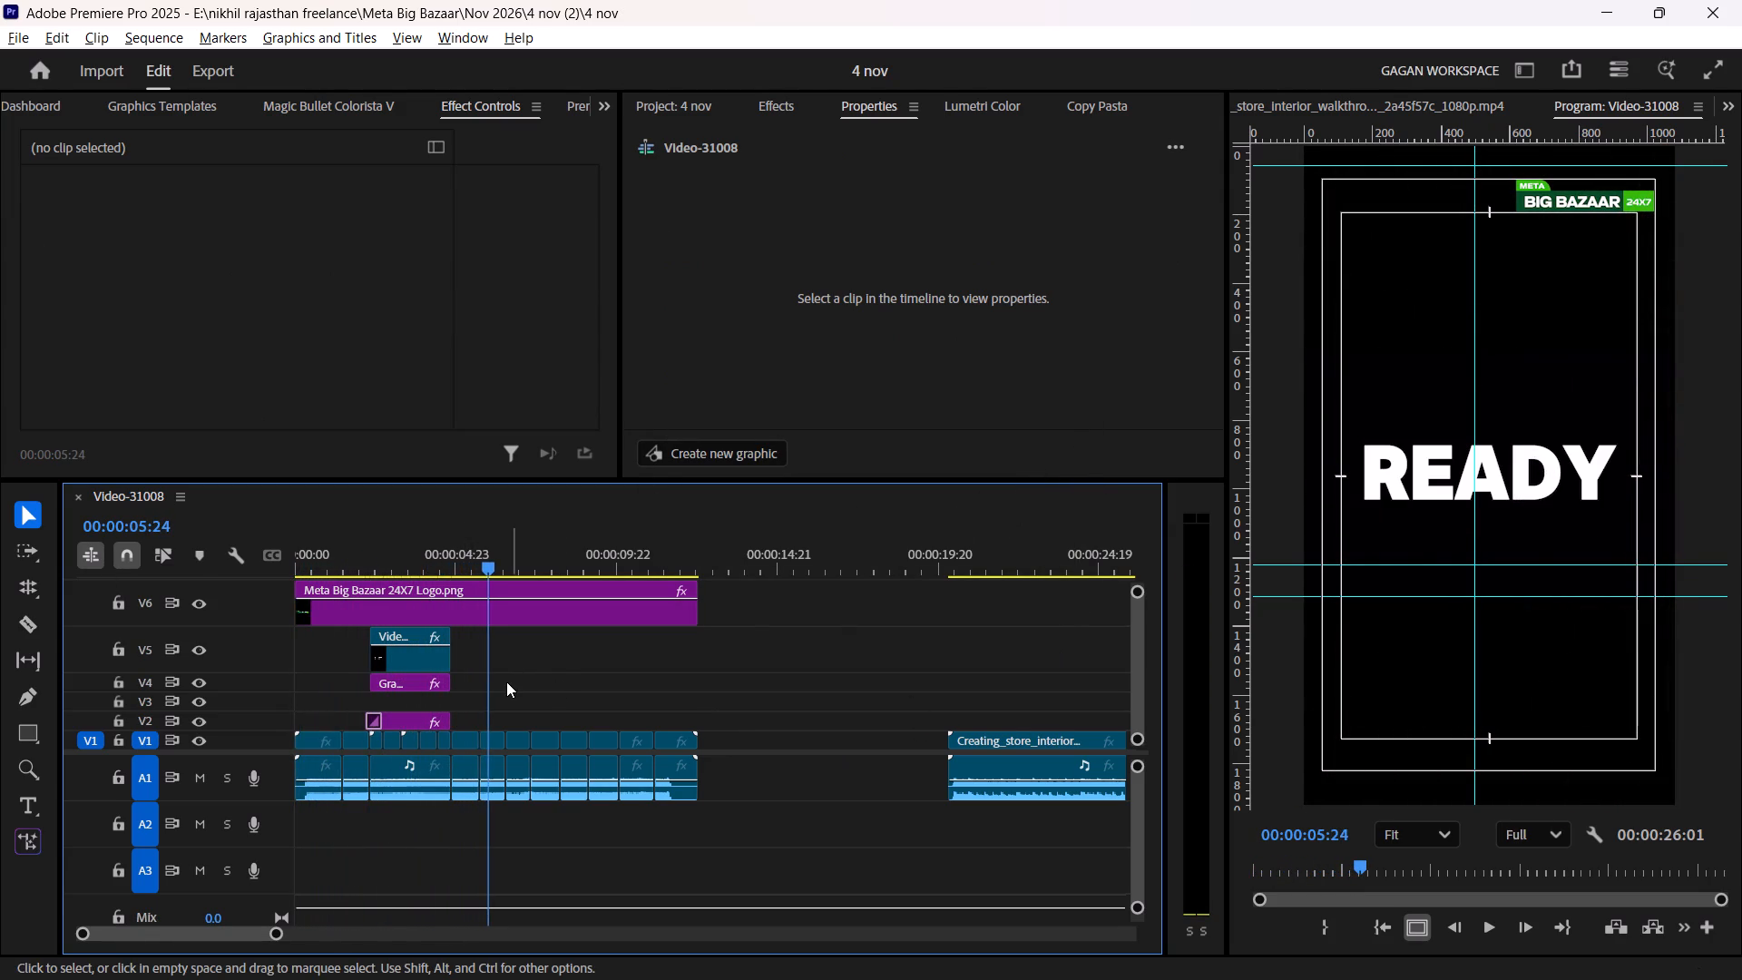
scroll(508, 680, "up", 12, "alt")
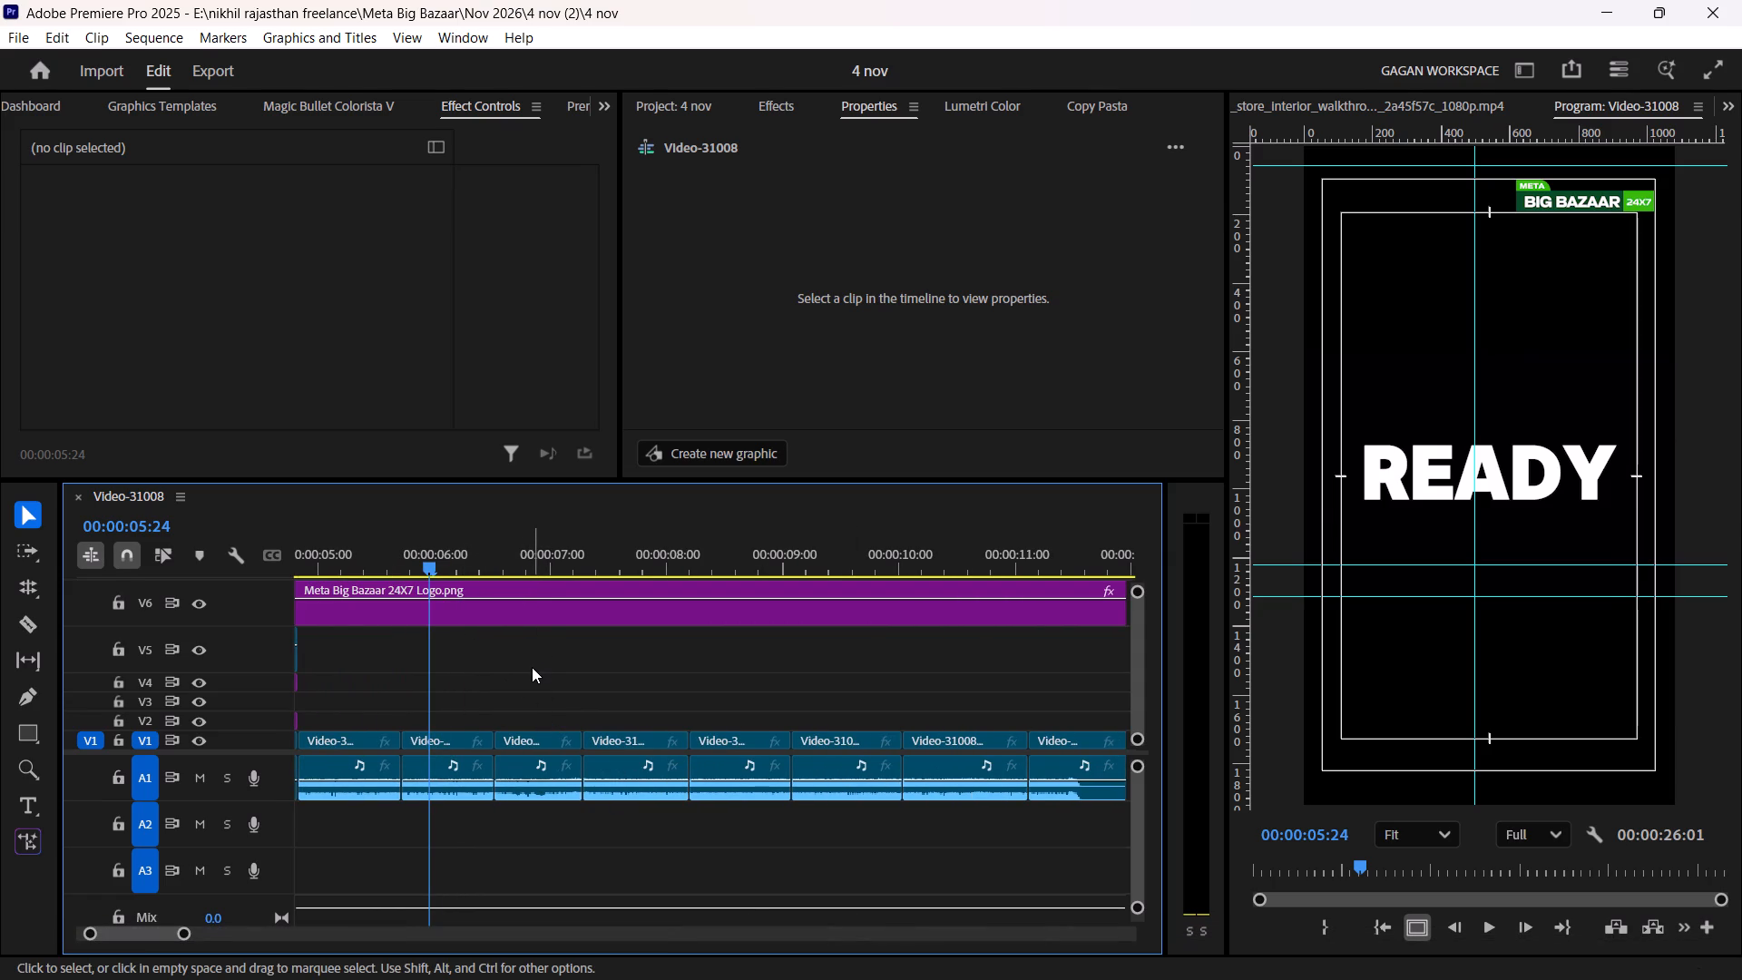
key("space")
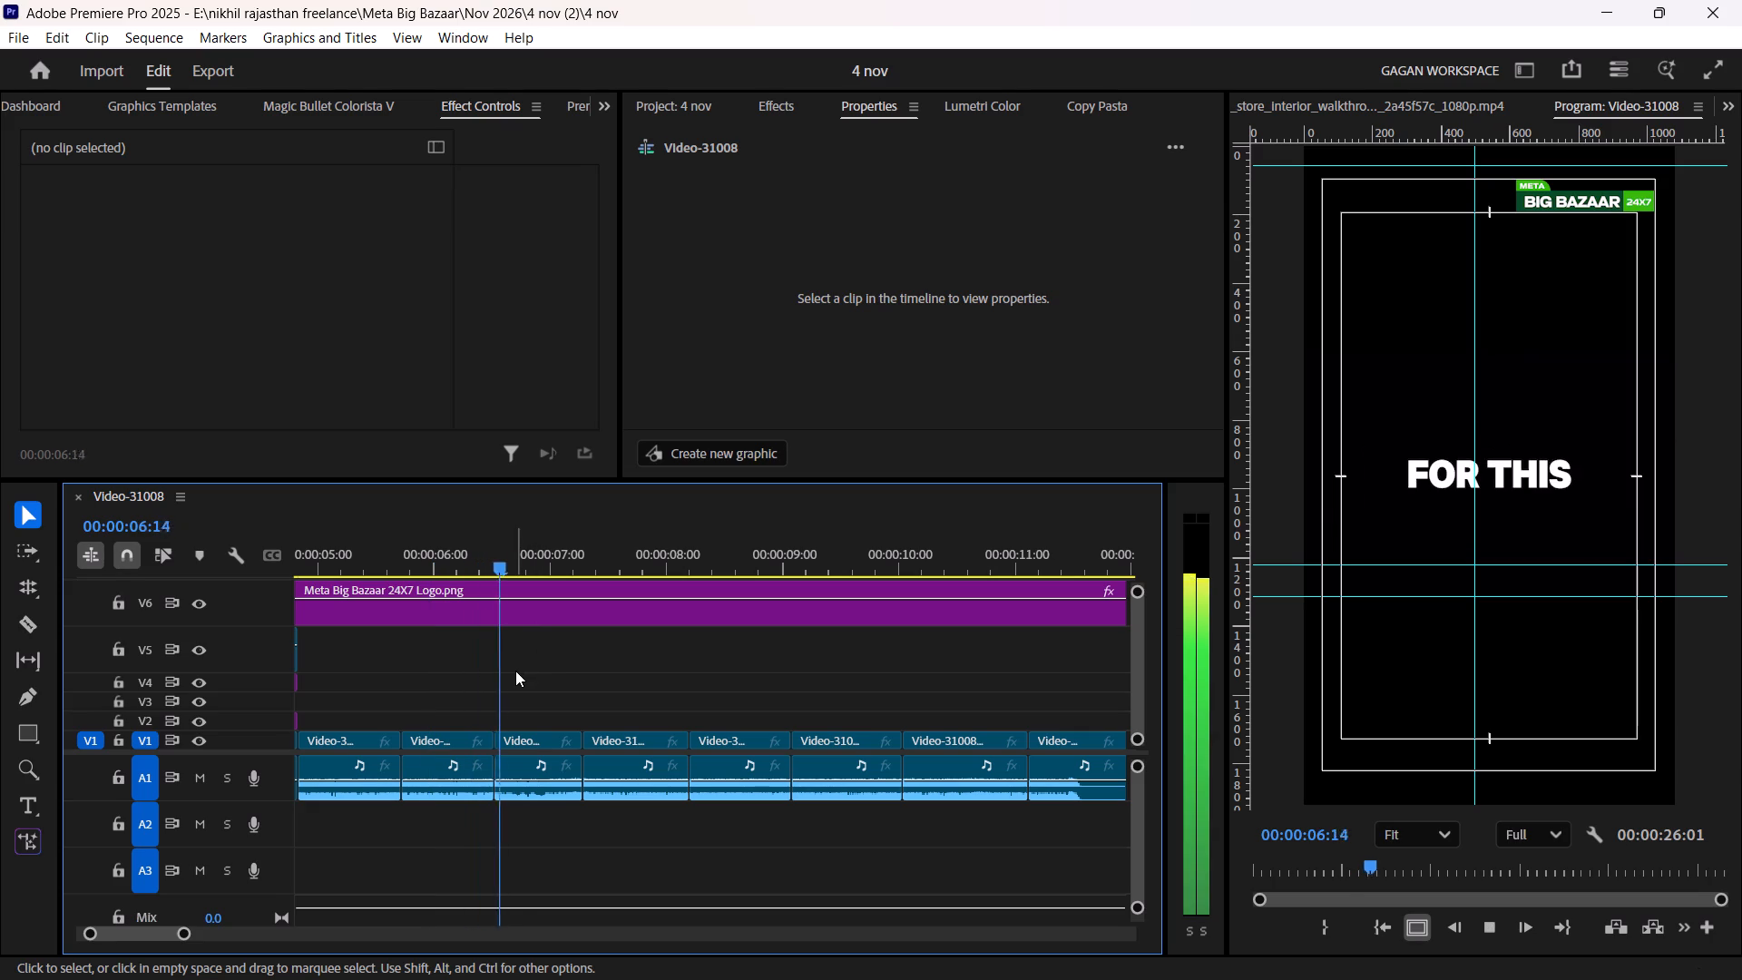
key("space")
Set the blend mode of the red circle clip on V1 to Lighten.
left_click(614, 744)
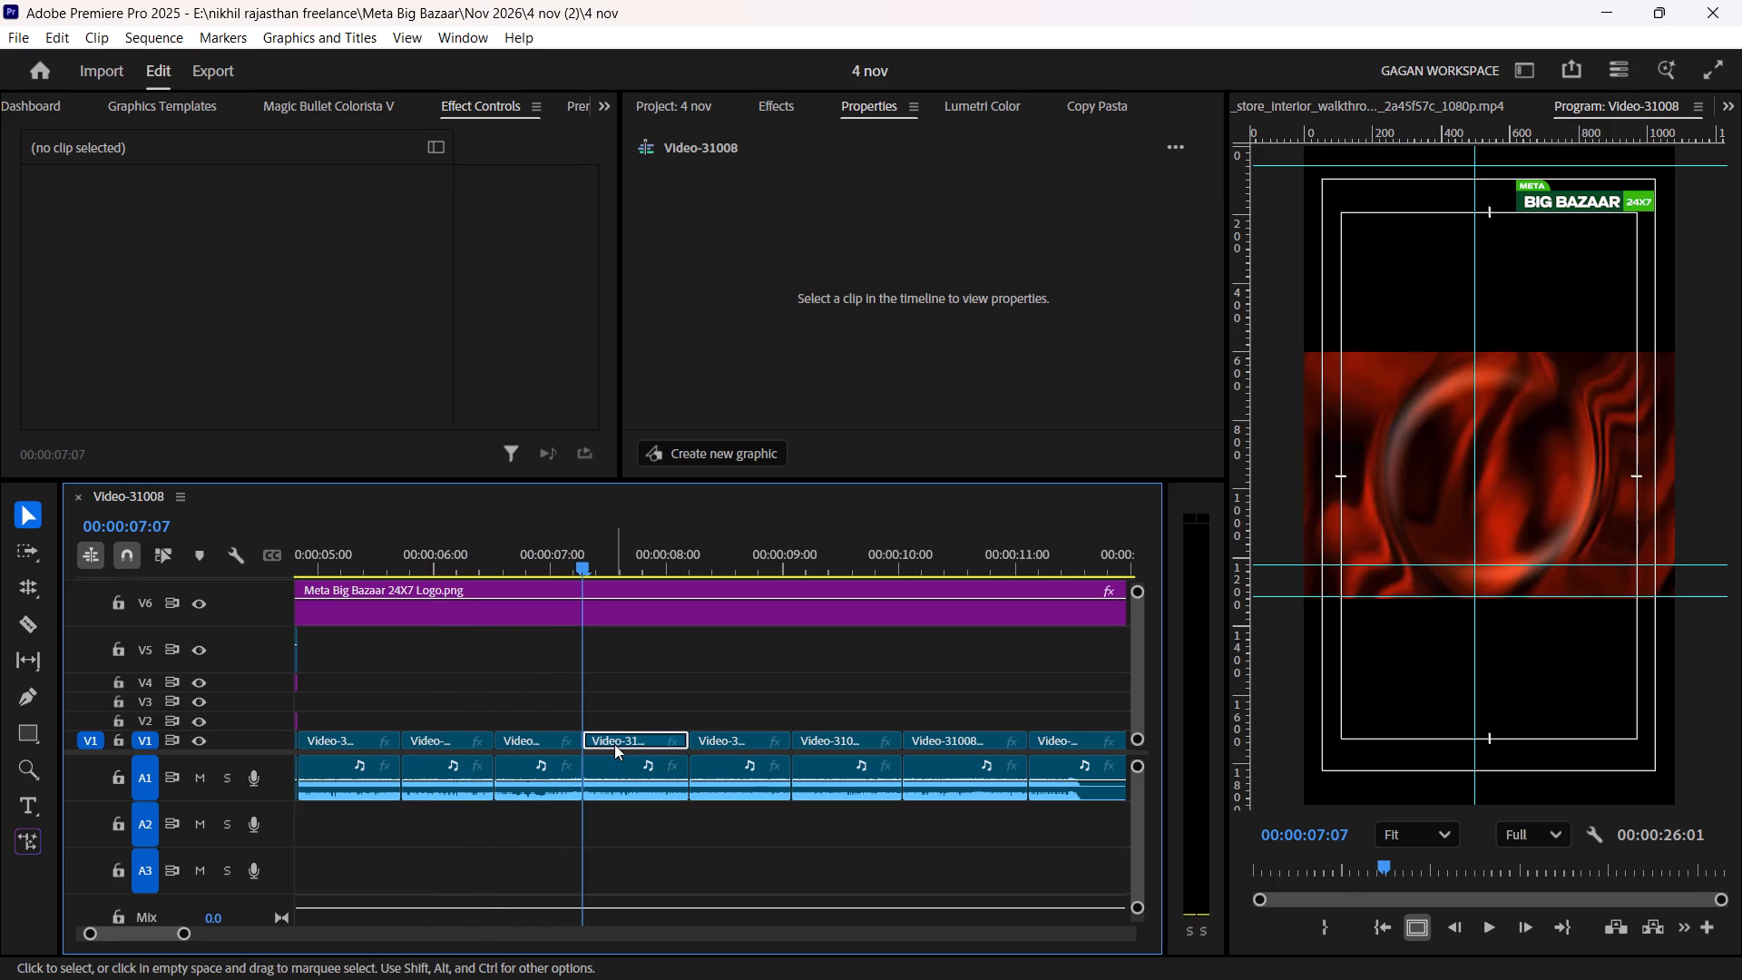
scroll(266, 338, "down", 7)
left_click(289, 410)
left_click(324, 401)
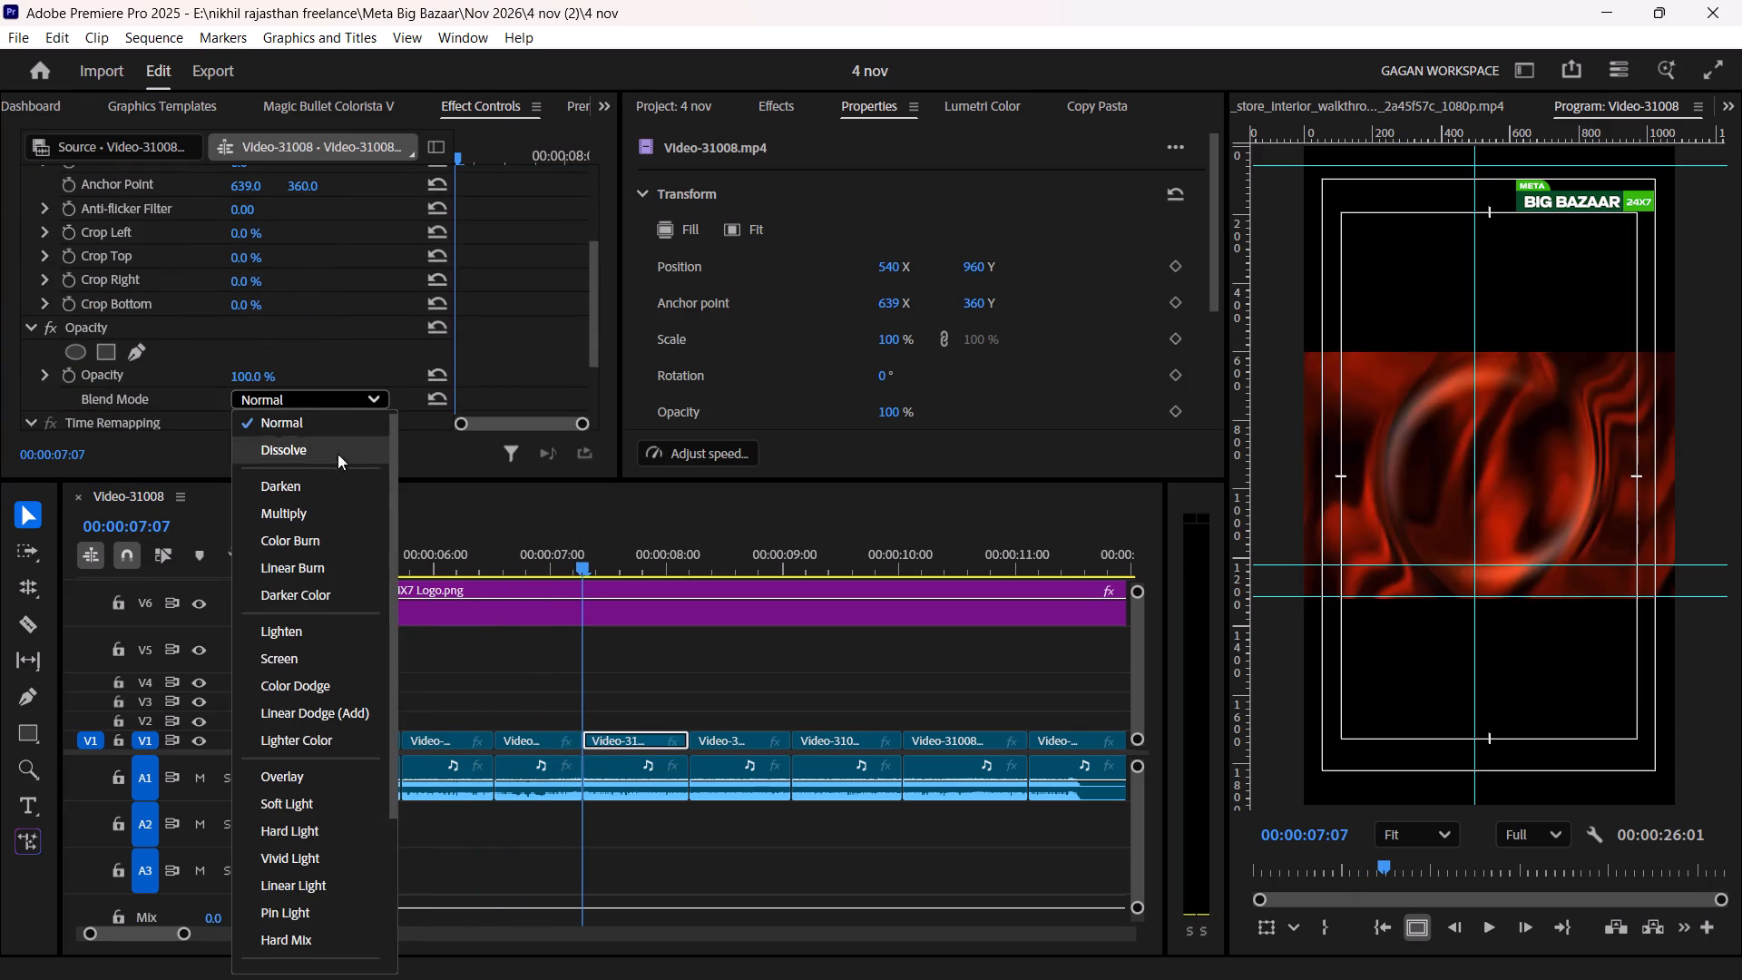
left_click(335, 629)
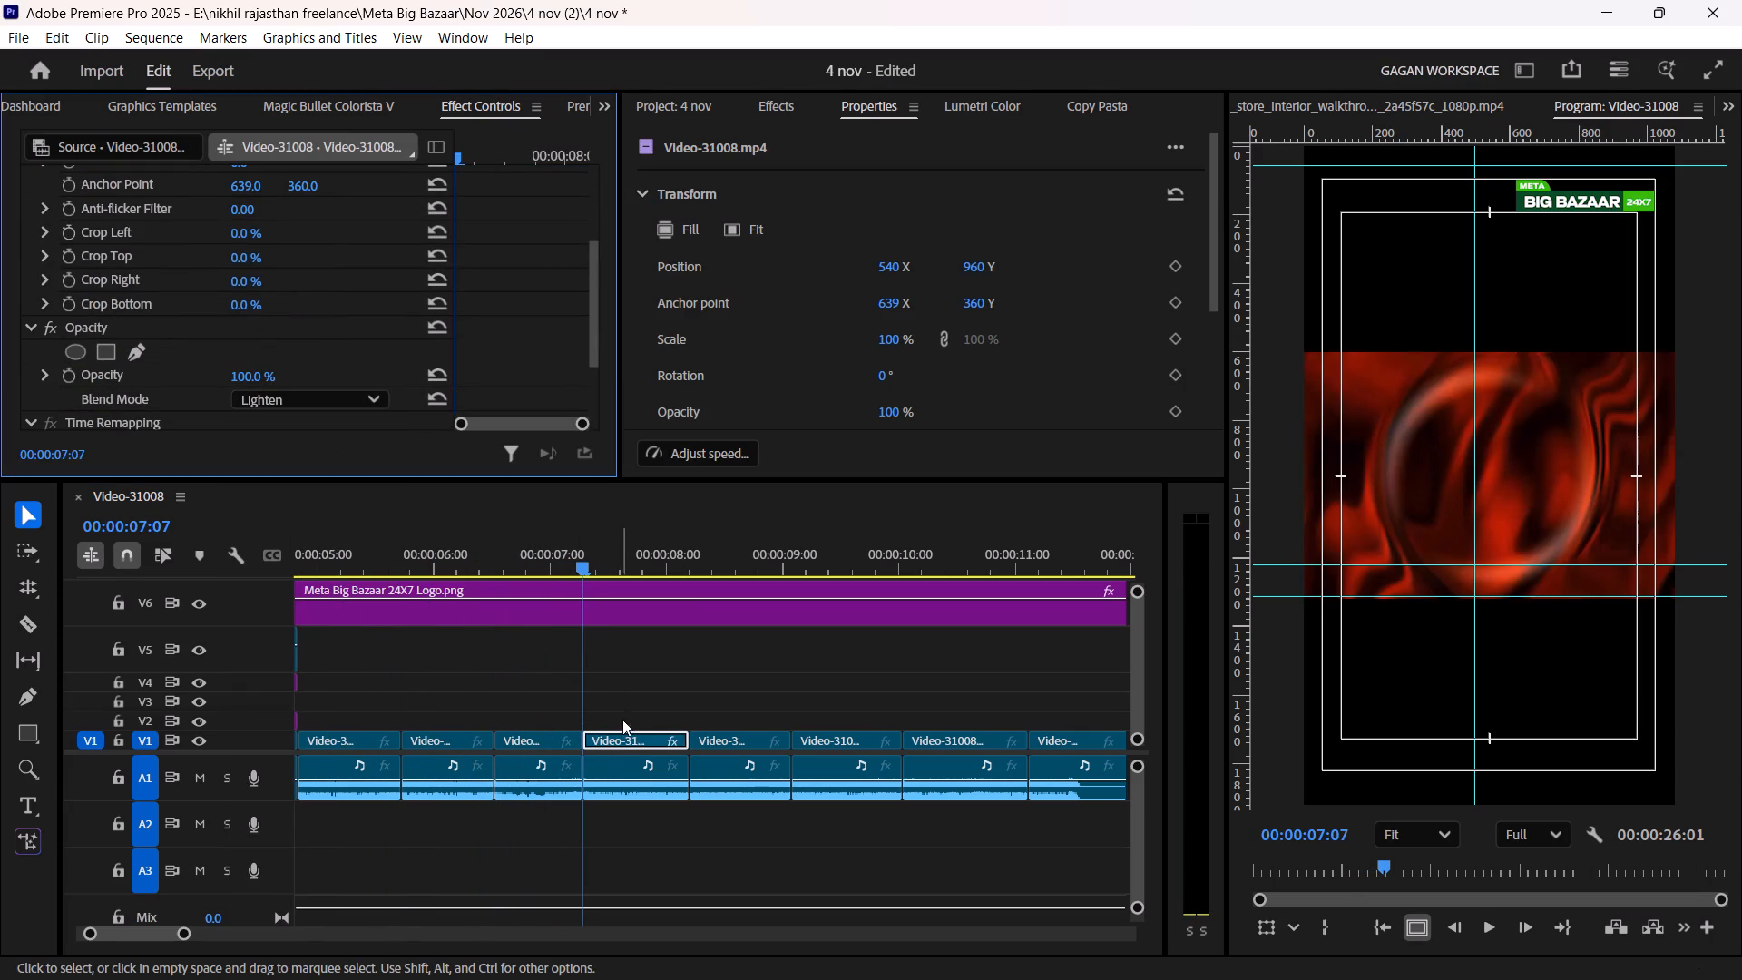
Move the red circle clip from V1 straight up to a higher video track, keeping its timing.
left_click_drag(625, 740, 625, 701)
left_click(642, 652)
Look through the 4 nov (2), 4 nov and 2 nov folders in Nov 2026 for footage for the reel.
key("alt+Tab")
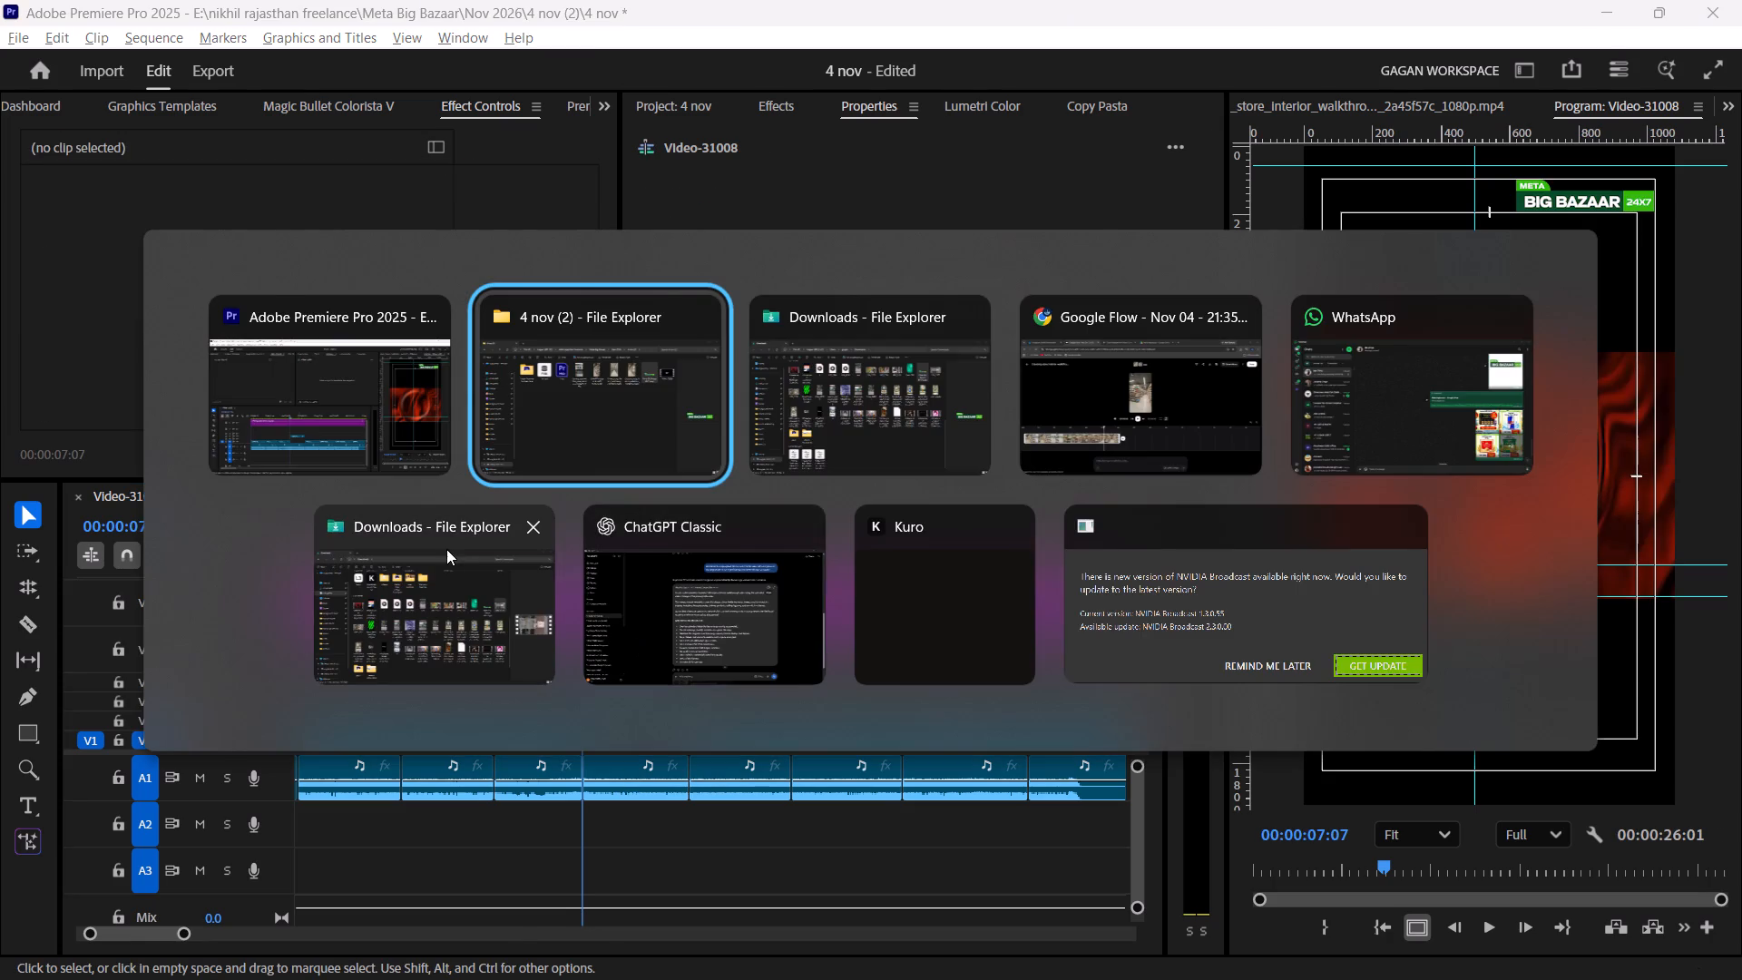
left_click(577, 457)
left_click(868, 246)
left_click(973, 72)
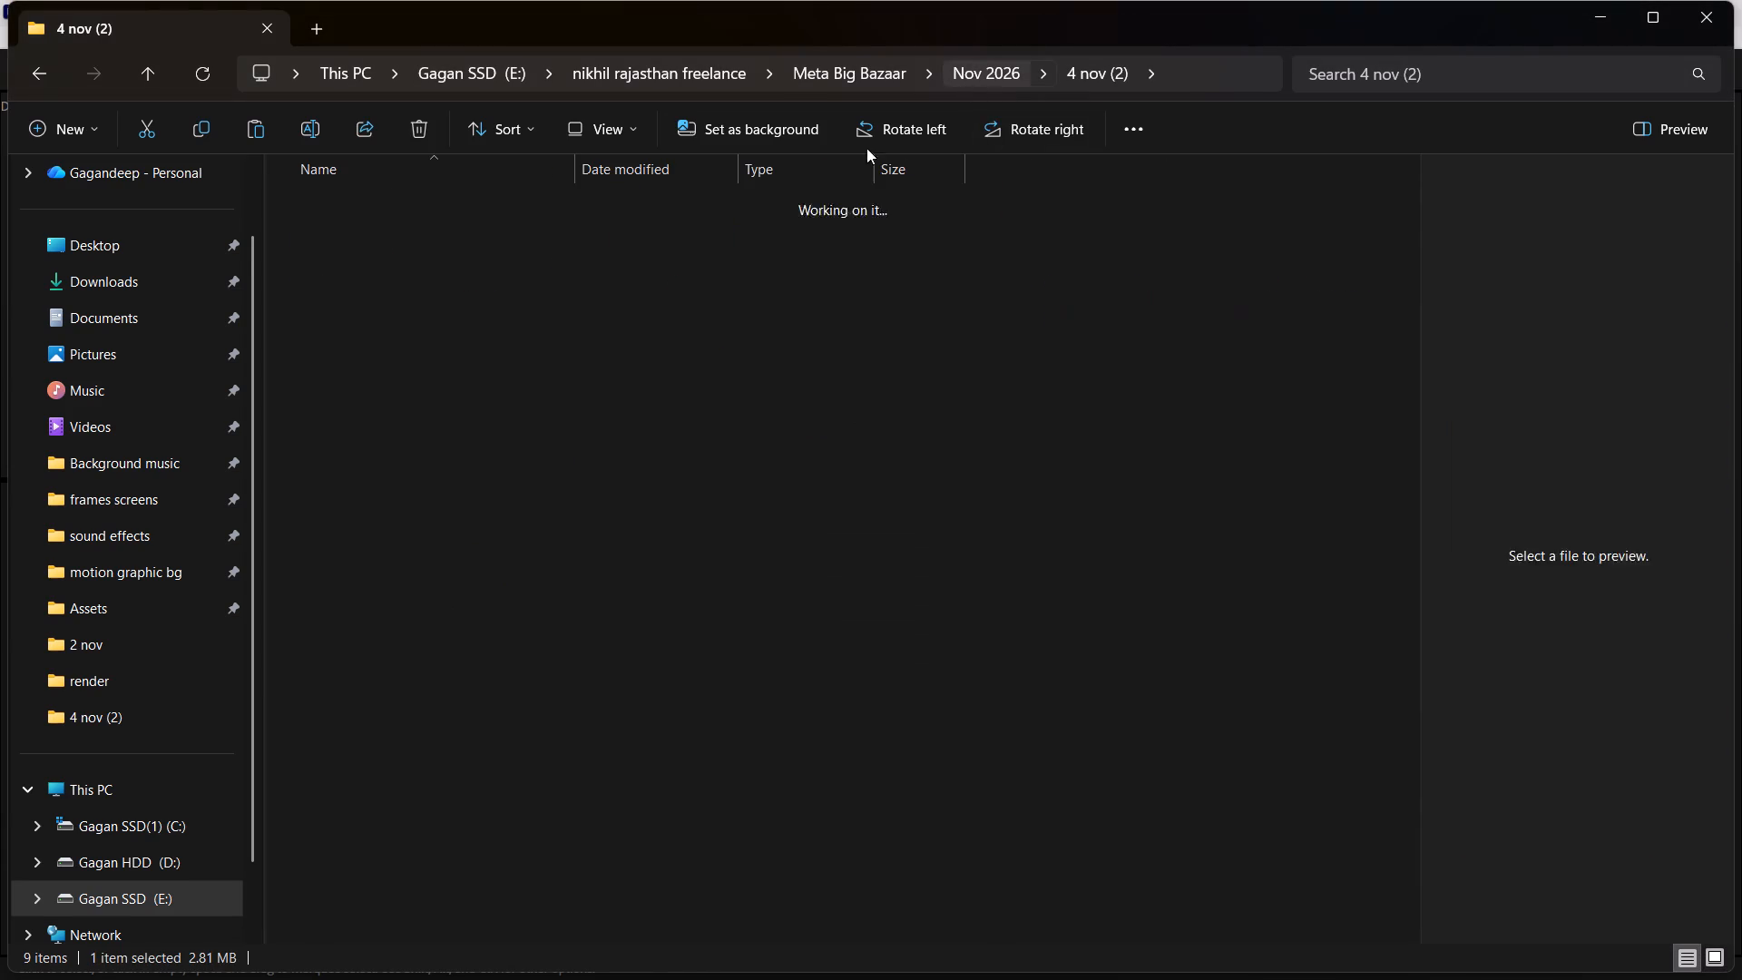
double_click(462, 261)
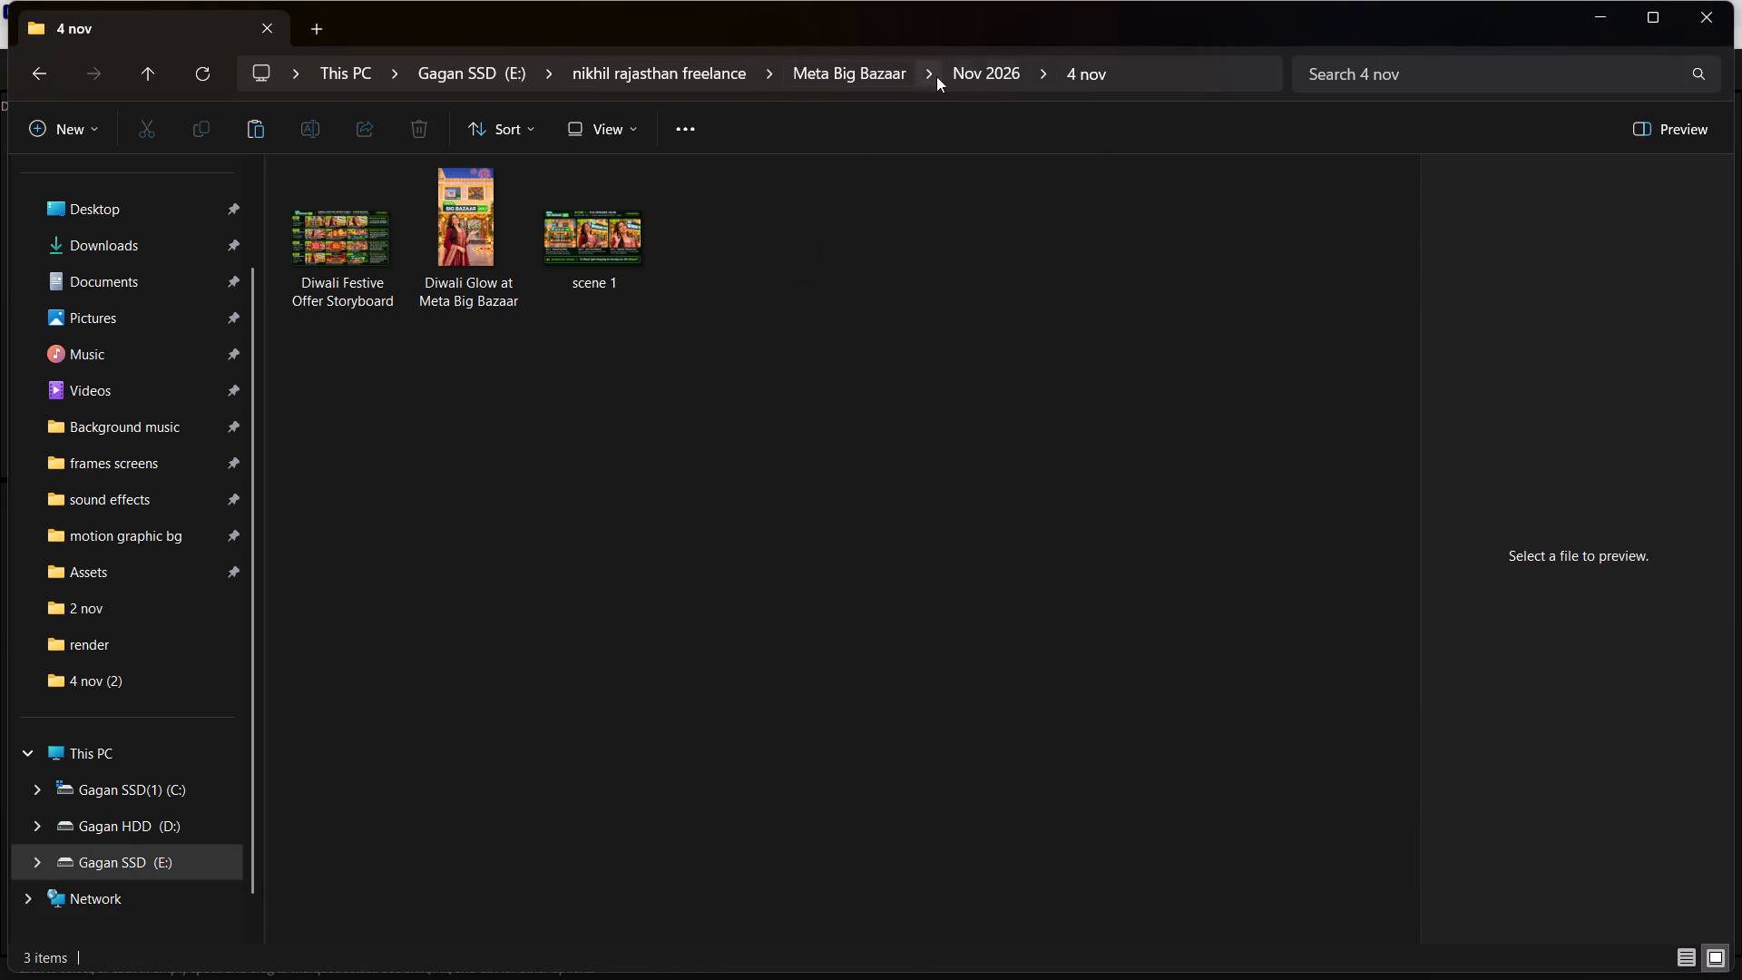
left_click(960, 76)
double_click(563, 244)
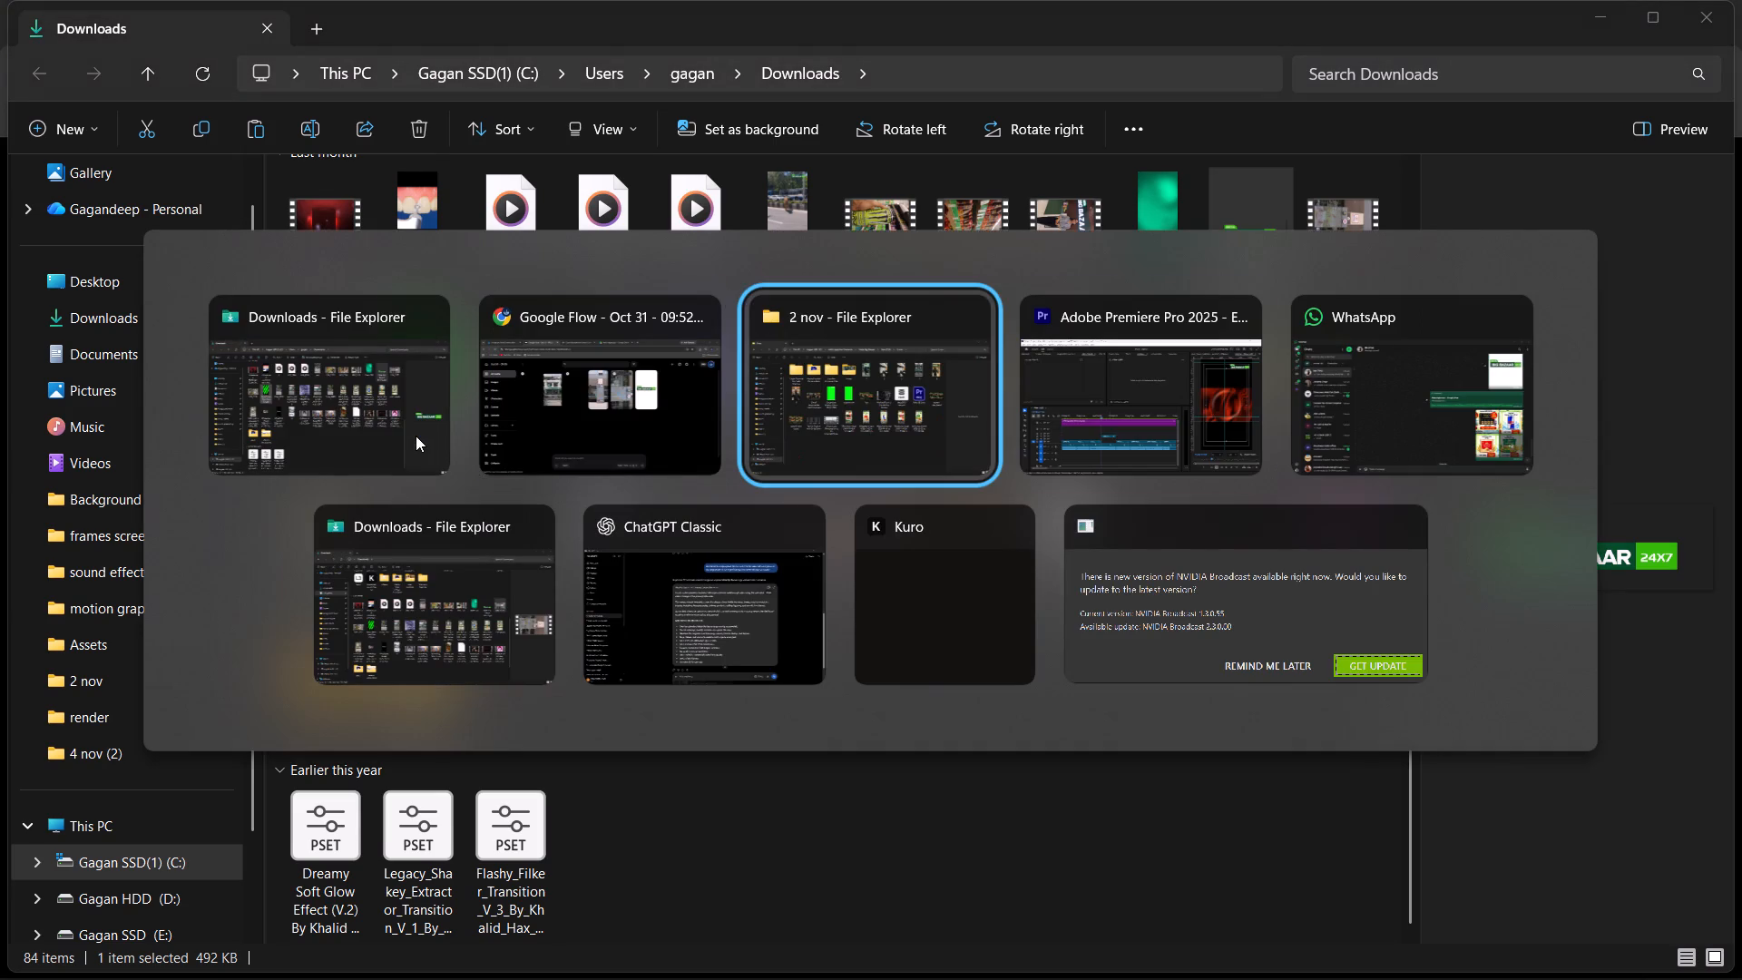
key("alt+Tab")
key("alt+Tab")
left_click(107, 784)
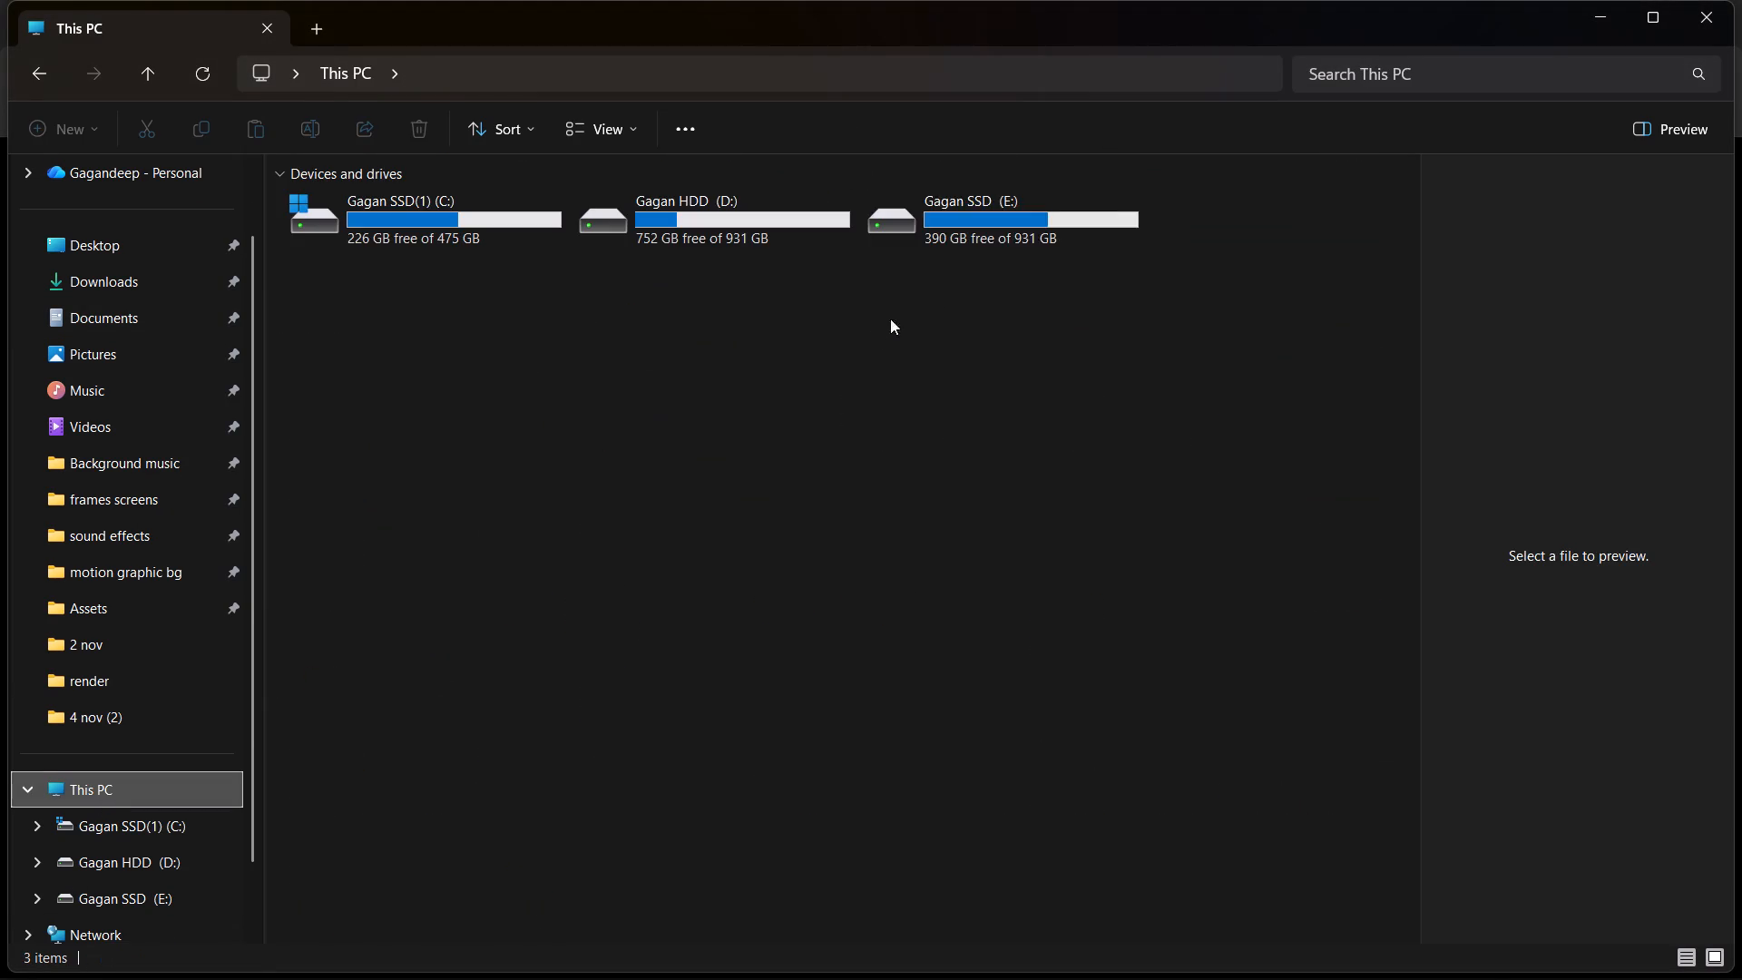
double_click(1002, 229)
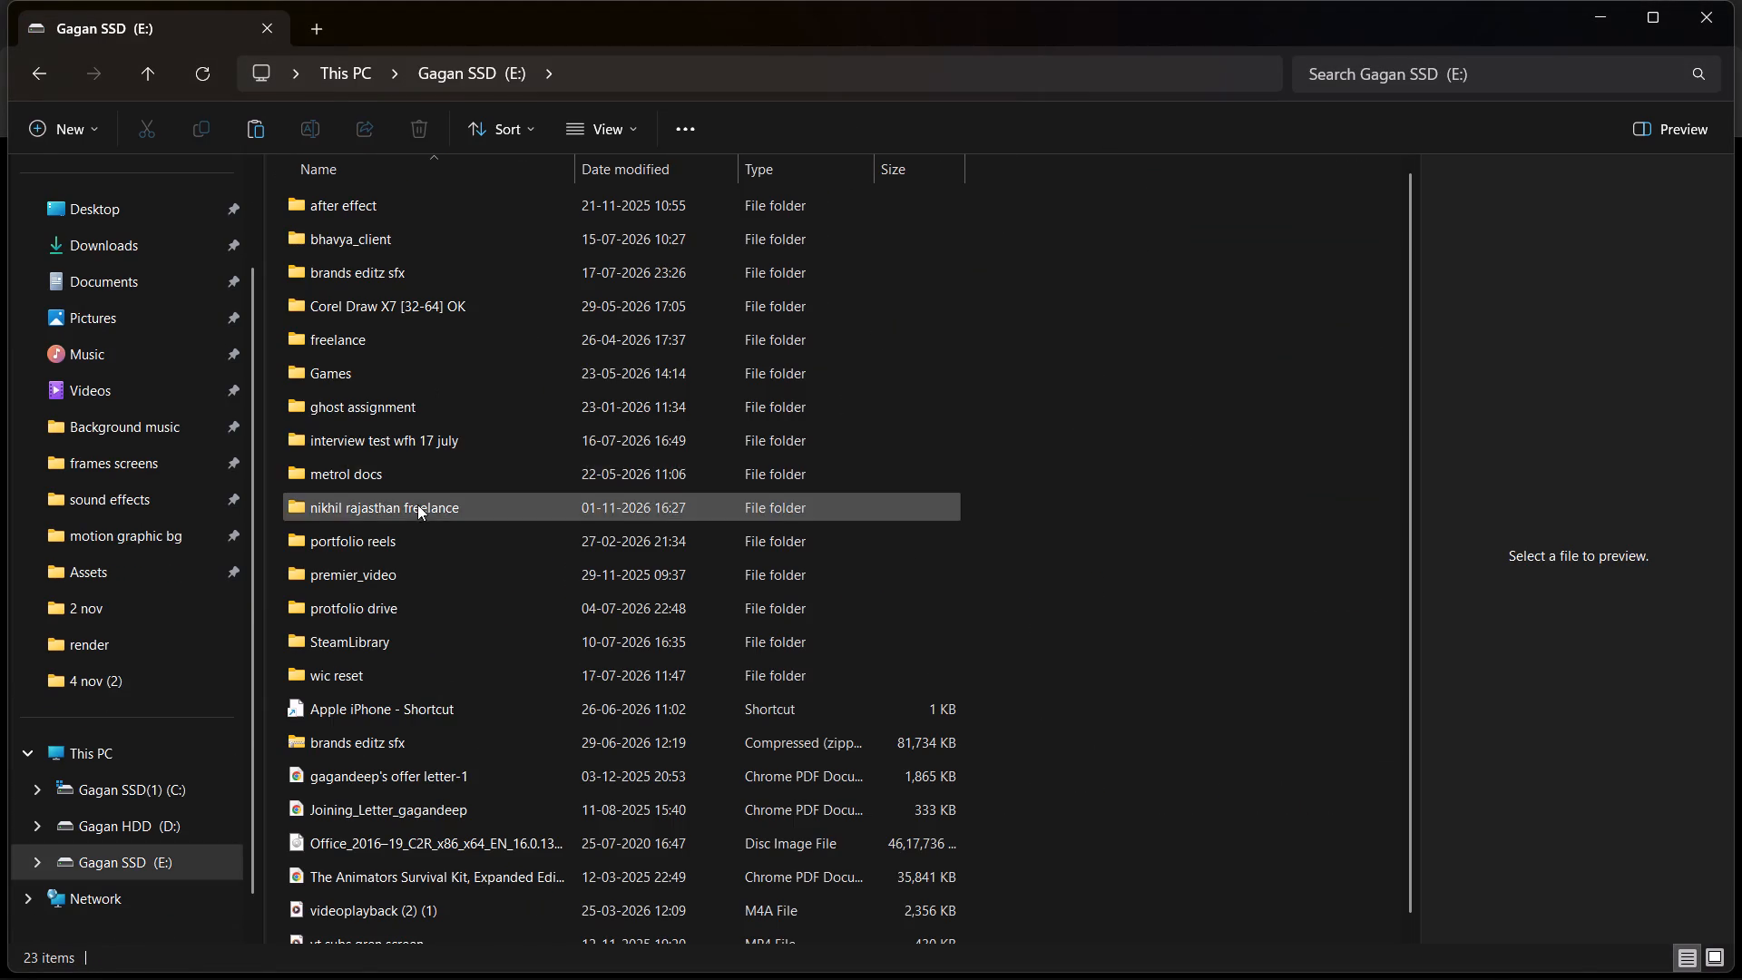
double_click(417, 513)
left_click(435, 310)
double_click(435, 250)
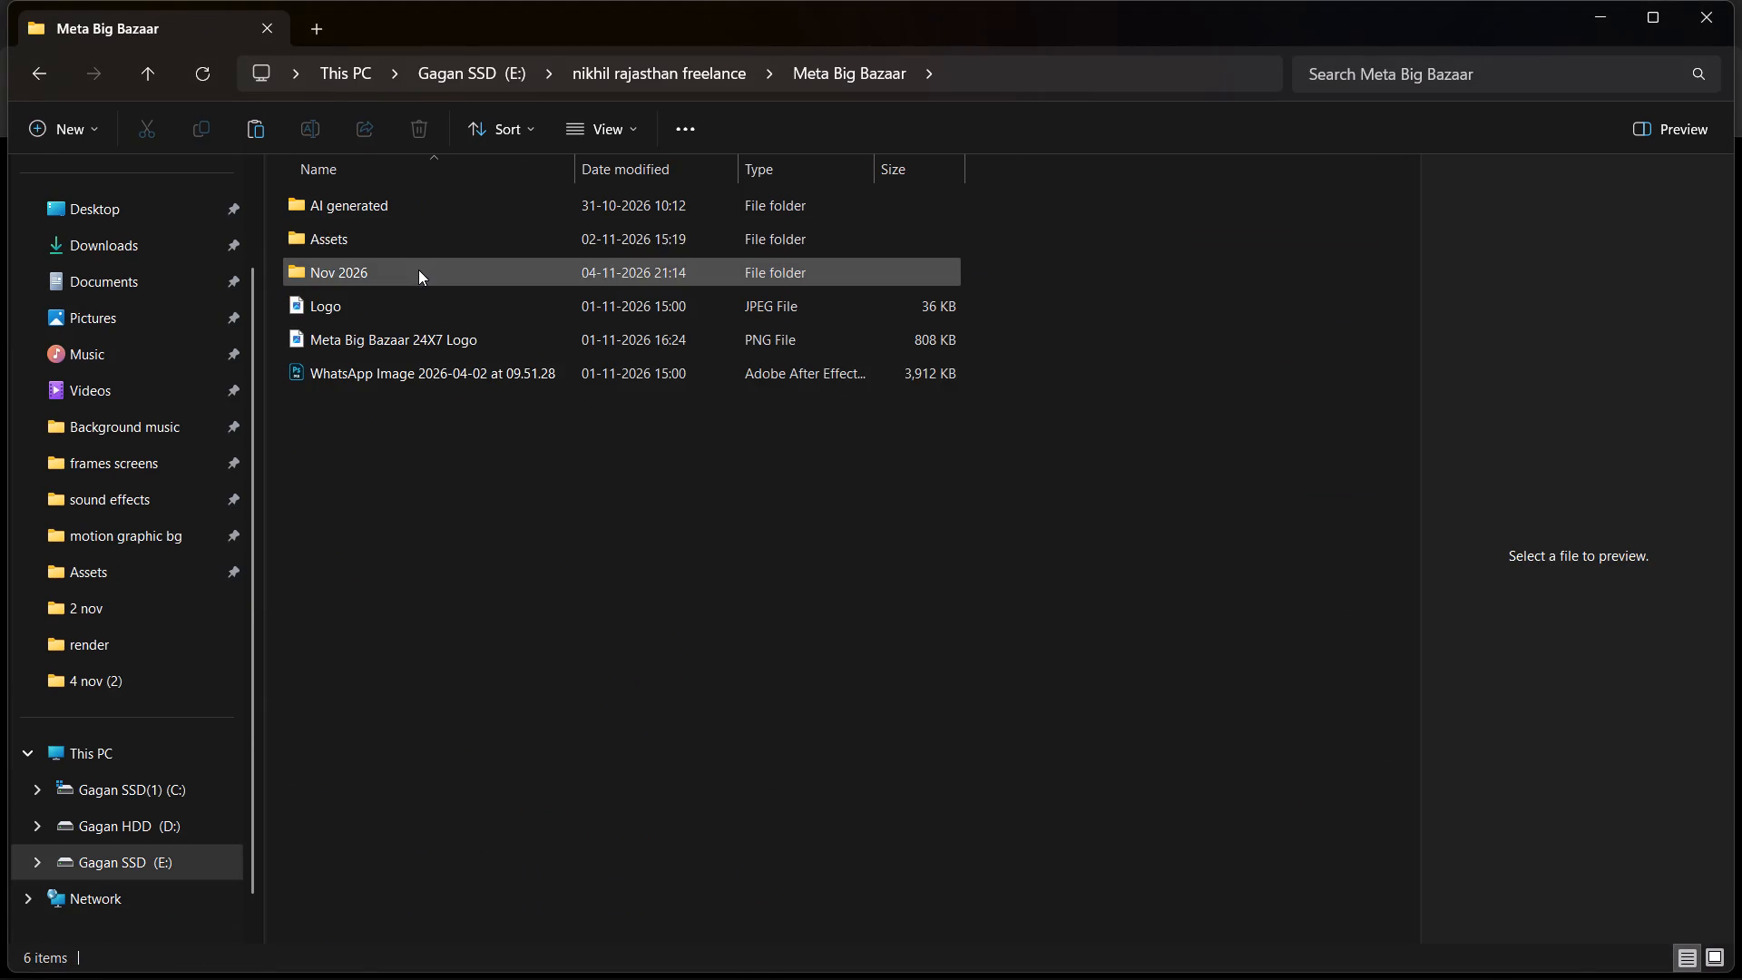
double_click(418, 269)
left_click(421, 260)
double_click(409, 299)
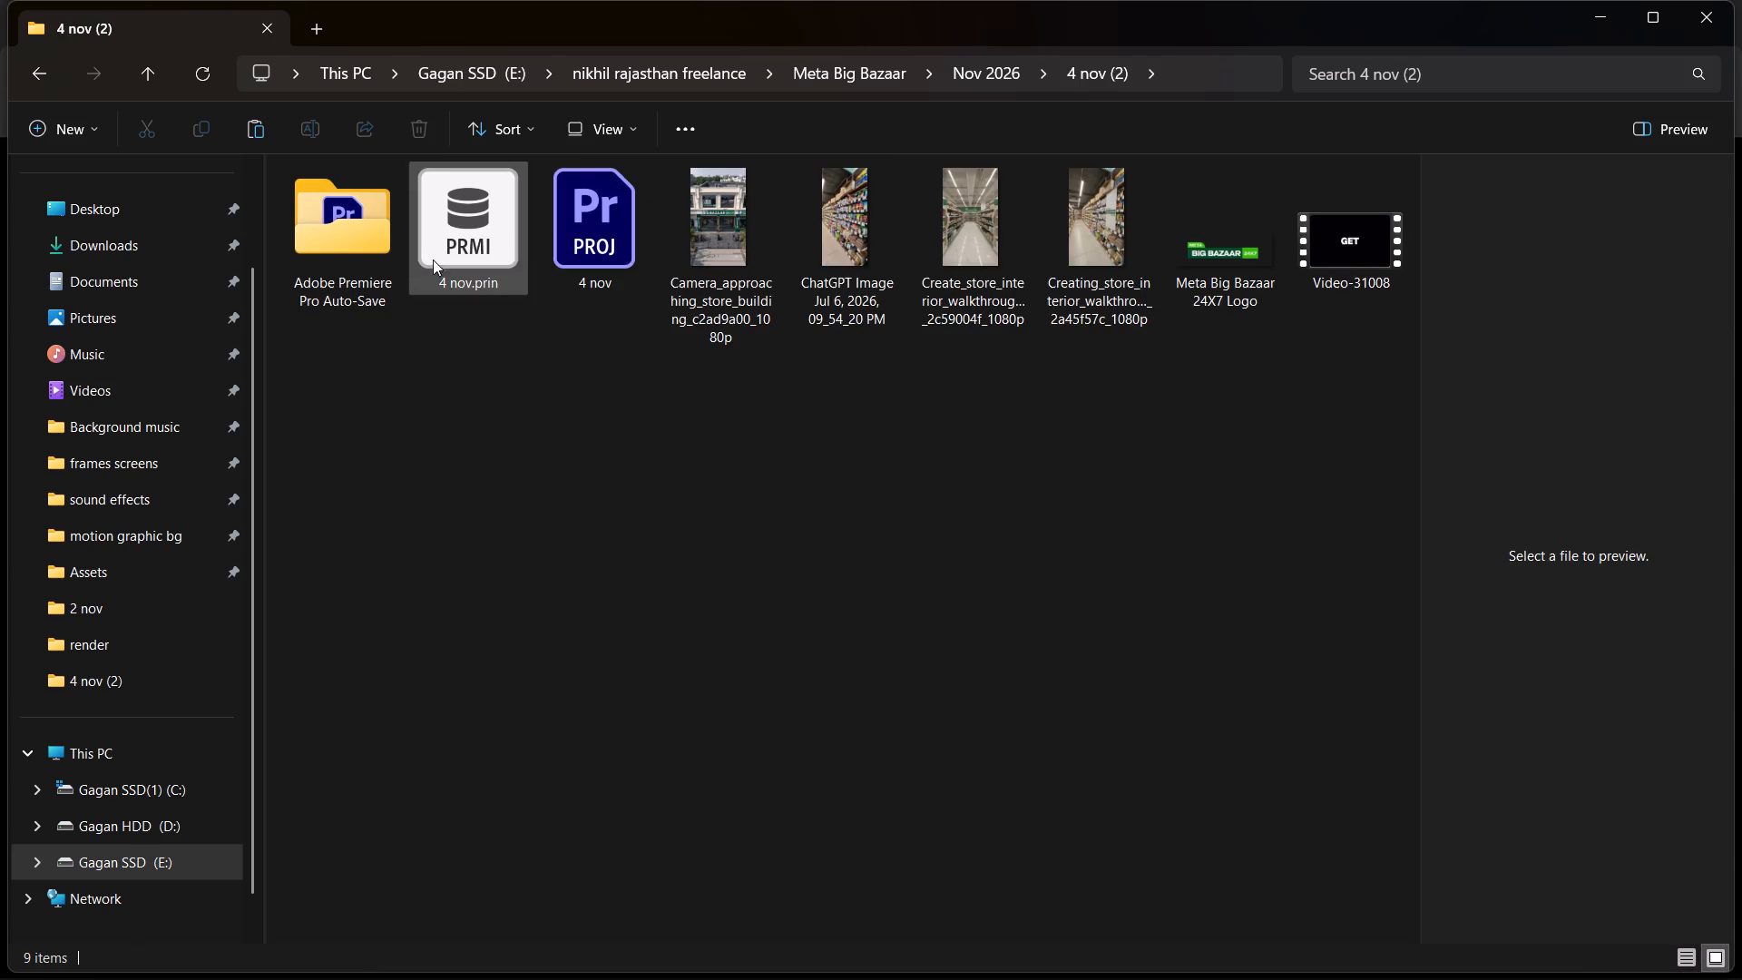
Import the Camera_approaching_store_building video from the 4 nov (2) folder into the 4 nov Premiere Pro project.
left_click(742, 233)
left_click_drag(723, 214, 805, 427)
key("alt+Tab")
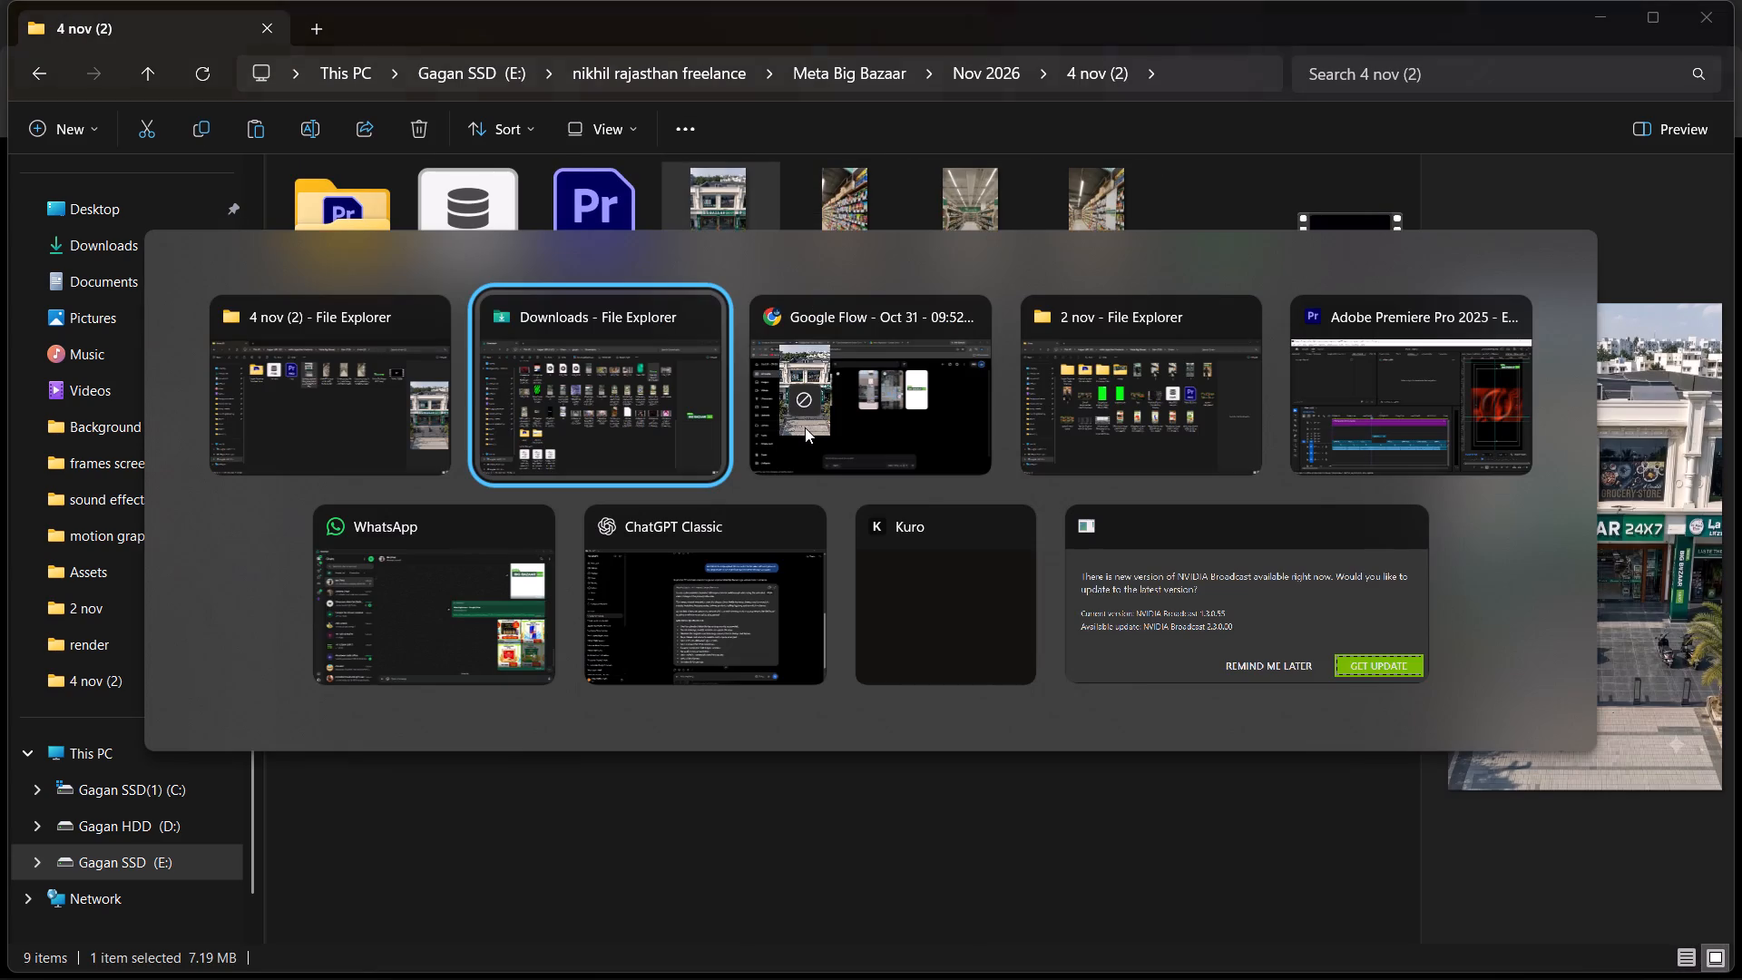
left_click_drag(805, 427, 894, 108)
key("alt+Tab")
key("alt+Tab")
key("alt+Tab")
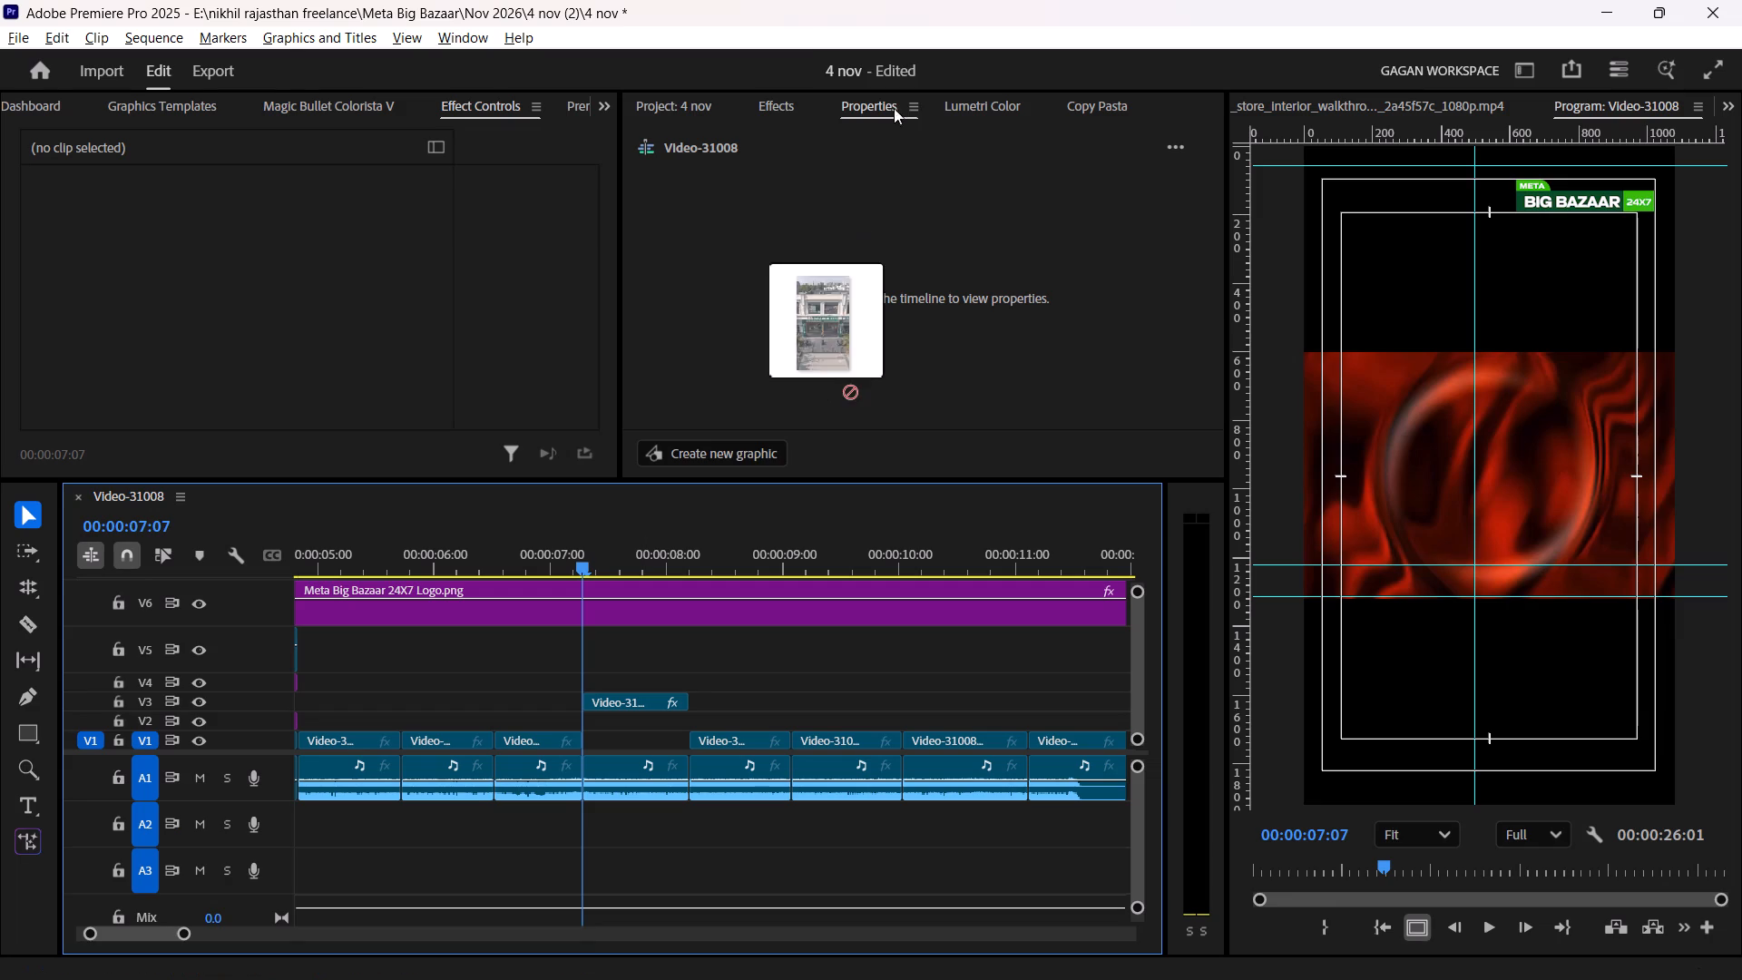
left_click_drag(894, 108, 882, 376)
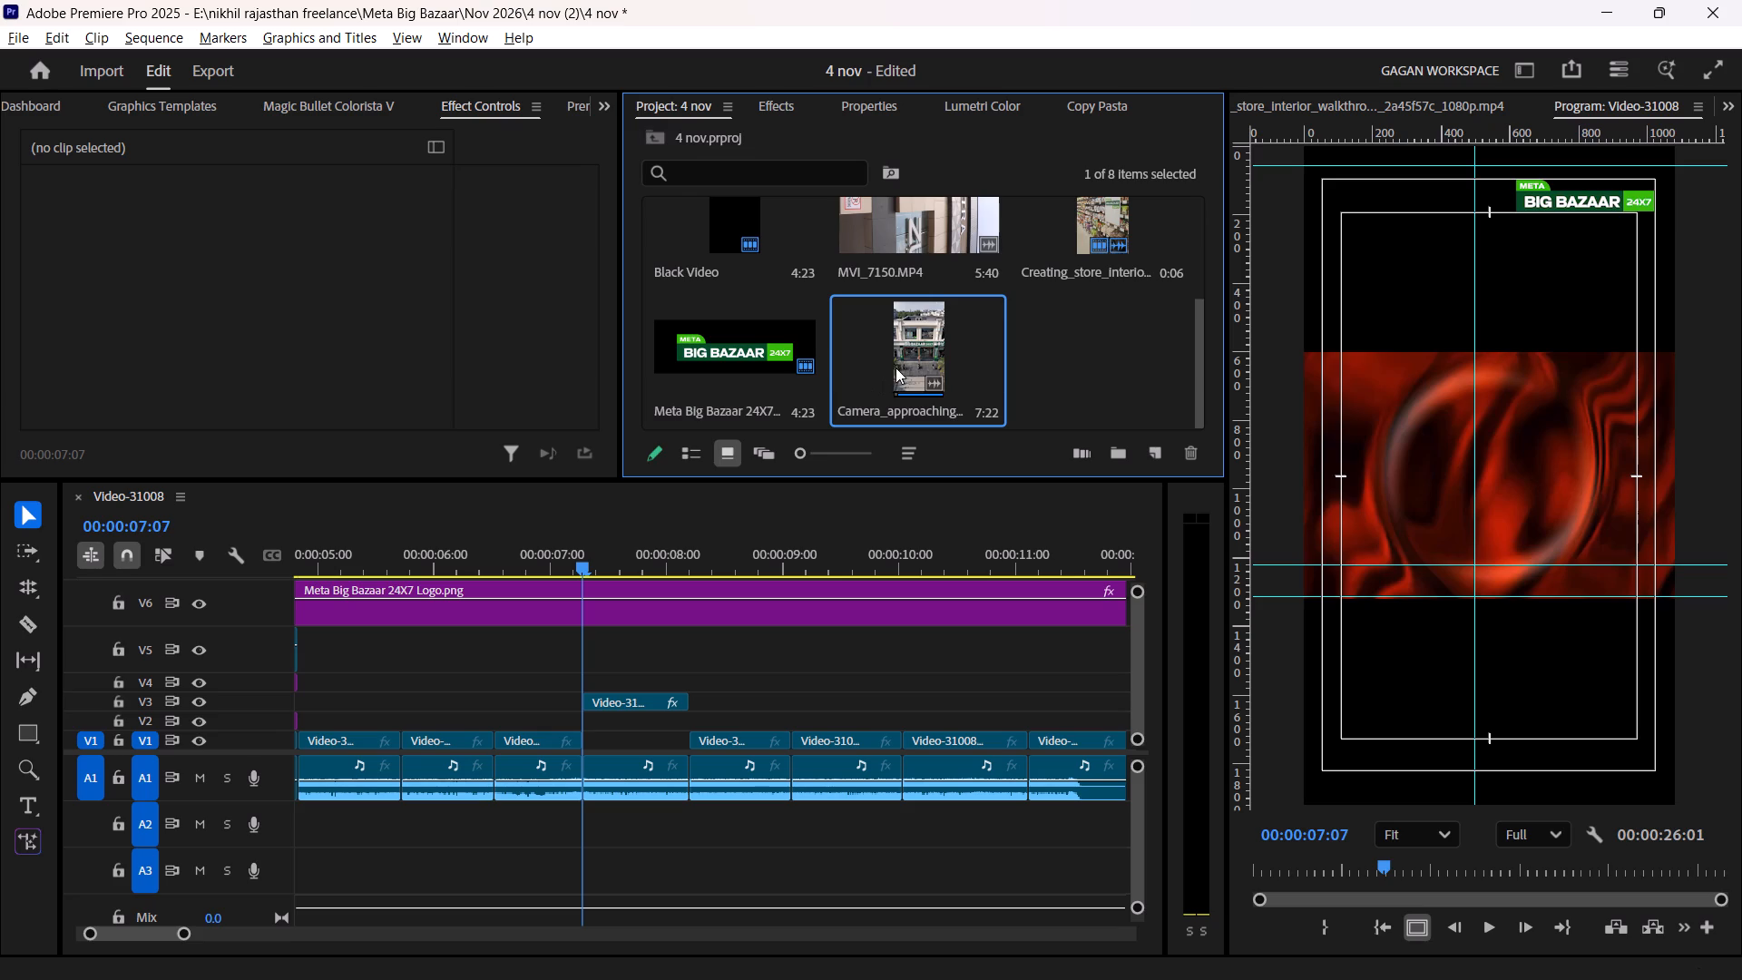
Mark an out point at 00:00:02:04 in the store building video and place its picture on V2 at 00:00:07:07.
double_click(944, 329)
key("space")
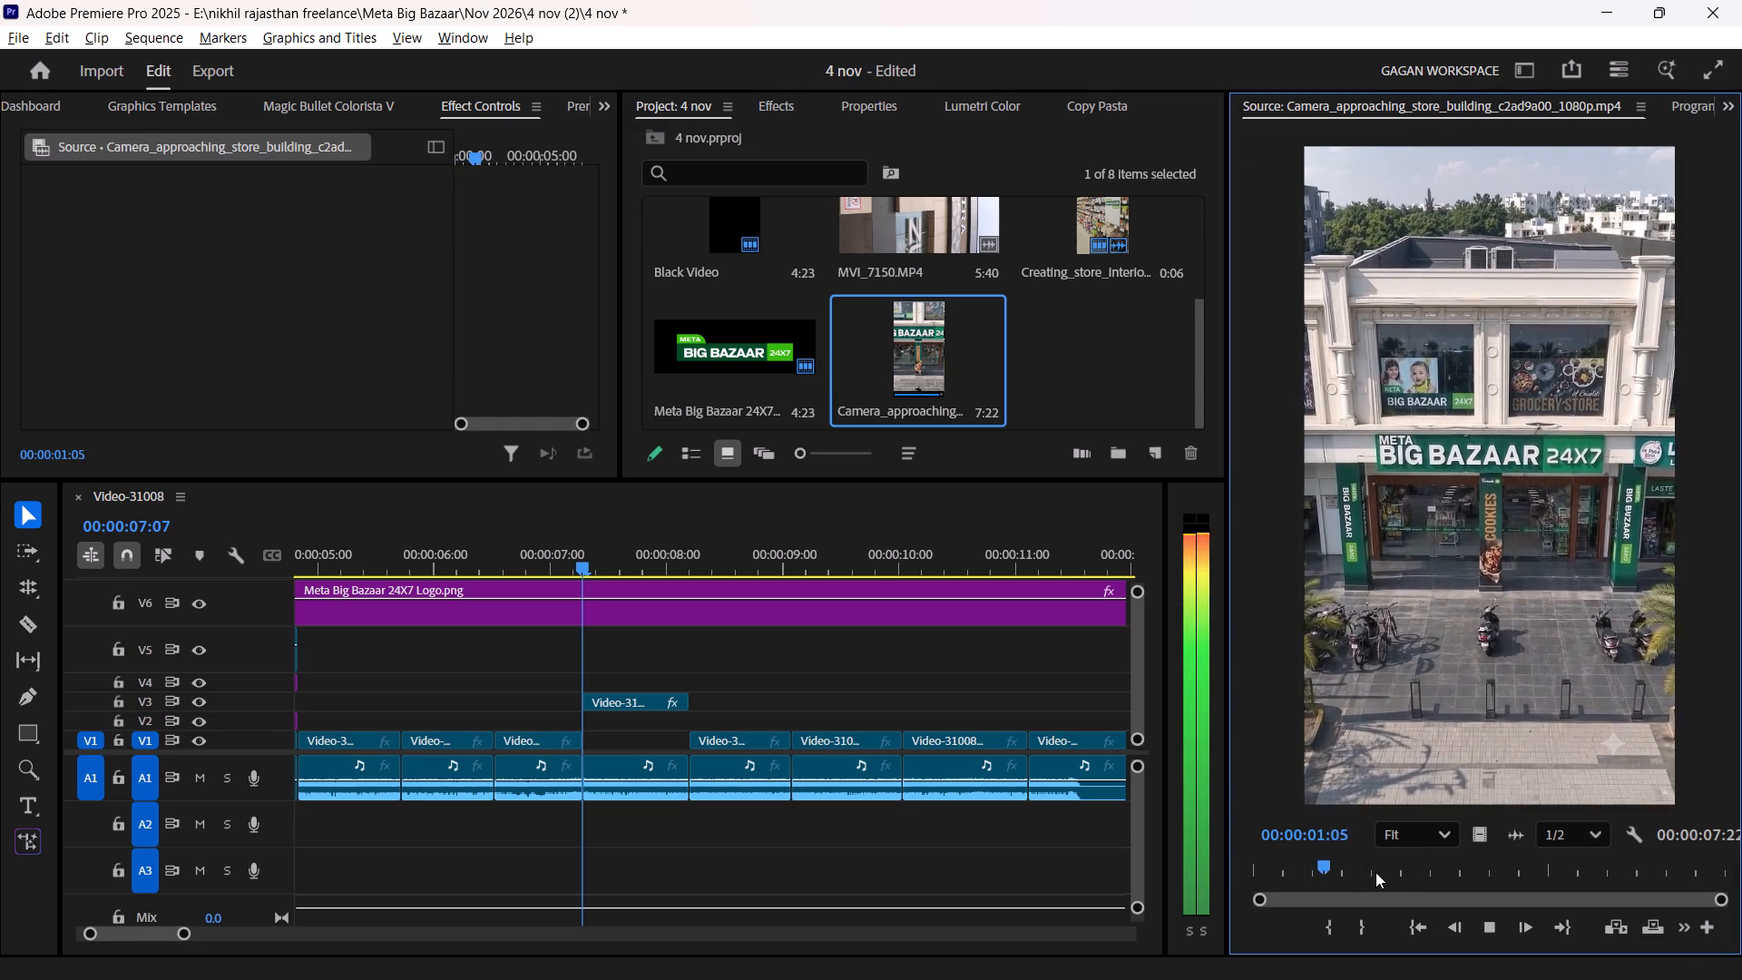
key("space")
key("o")
left_click_drag(1495, 833, 1493, 832)
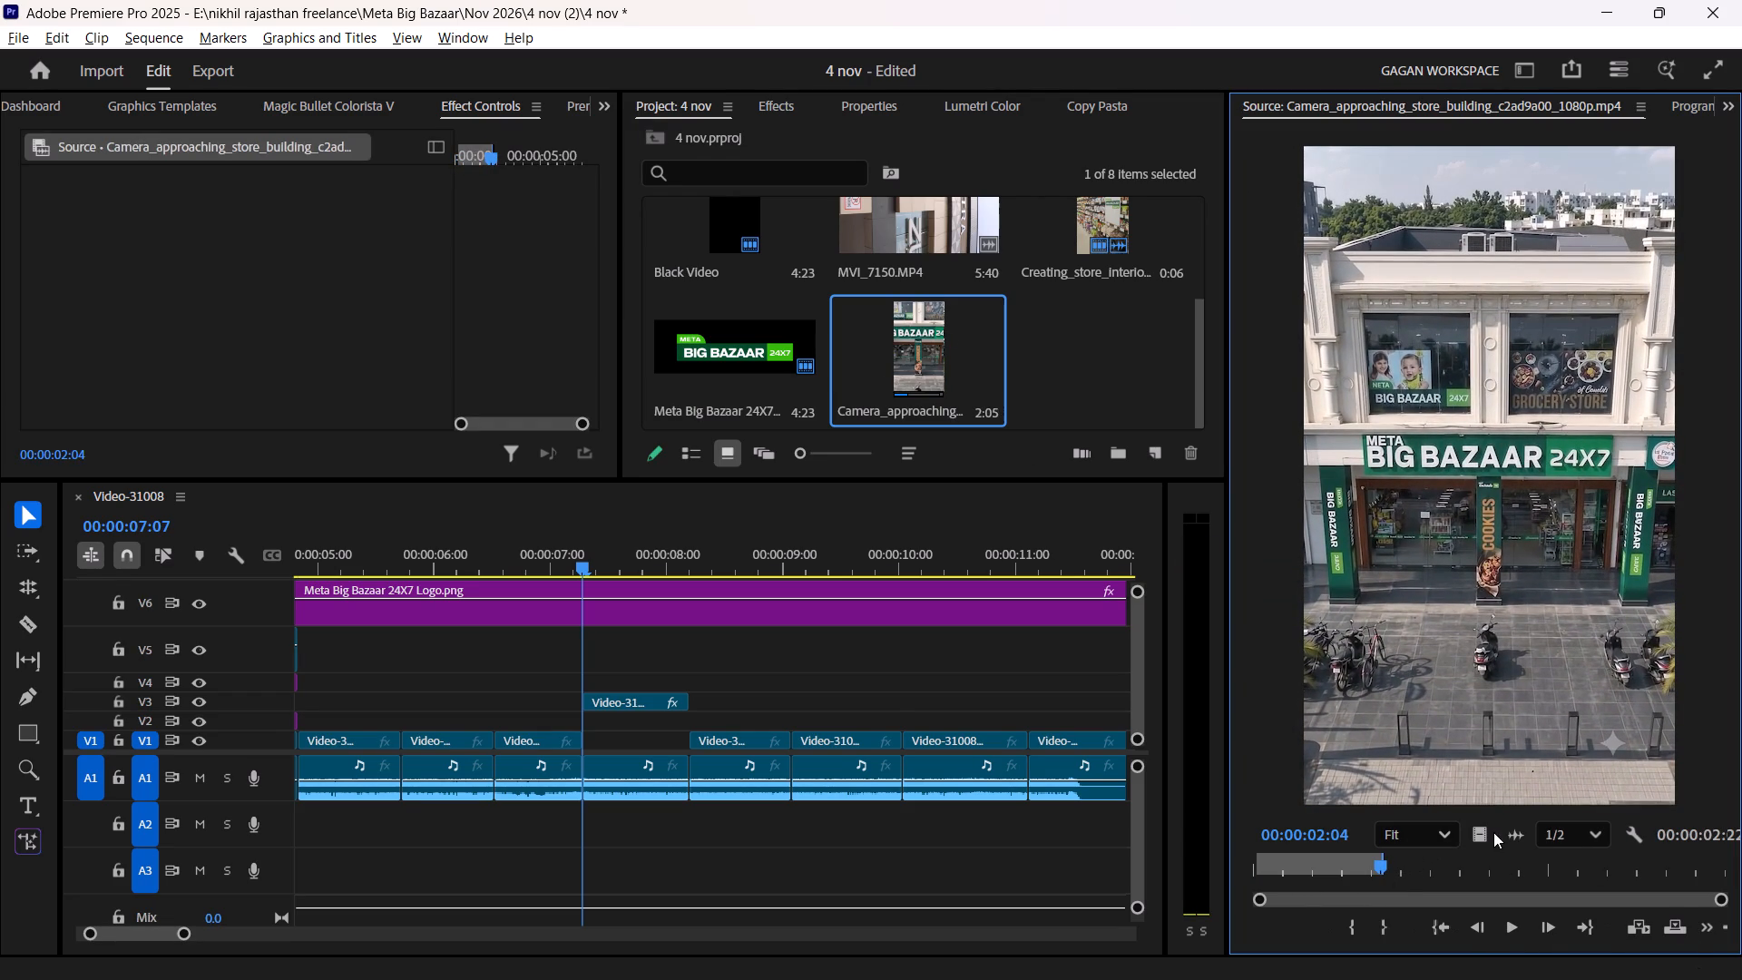
left_click_drag(1493, 832, 587, 738)
left_click_drag(1476, 830, 719, 702)
left_click_drag(719, 702, 582, 721)
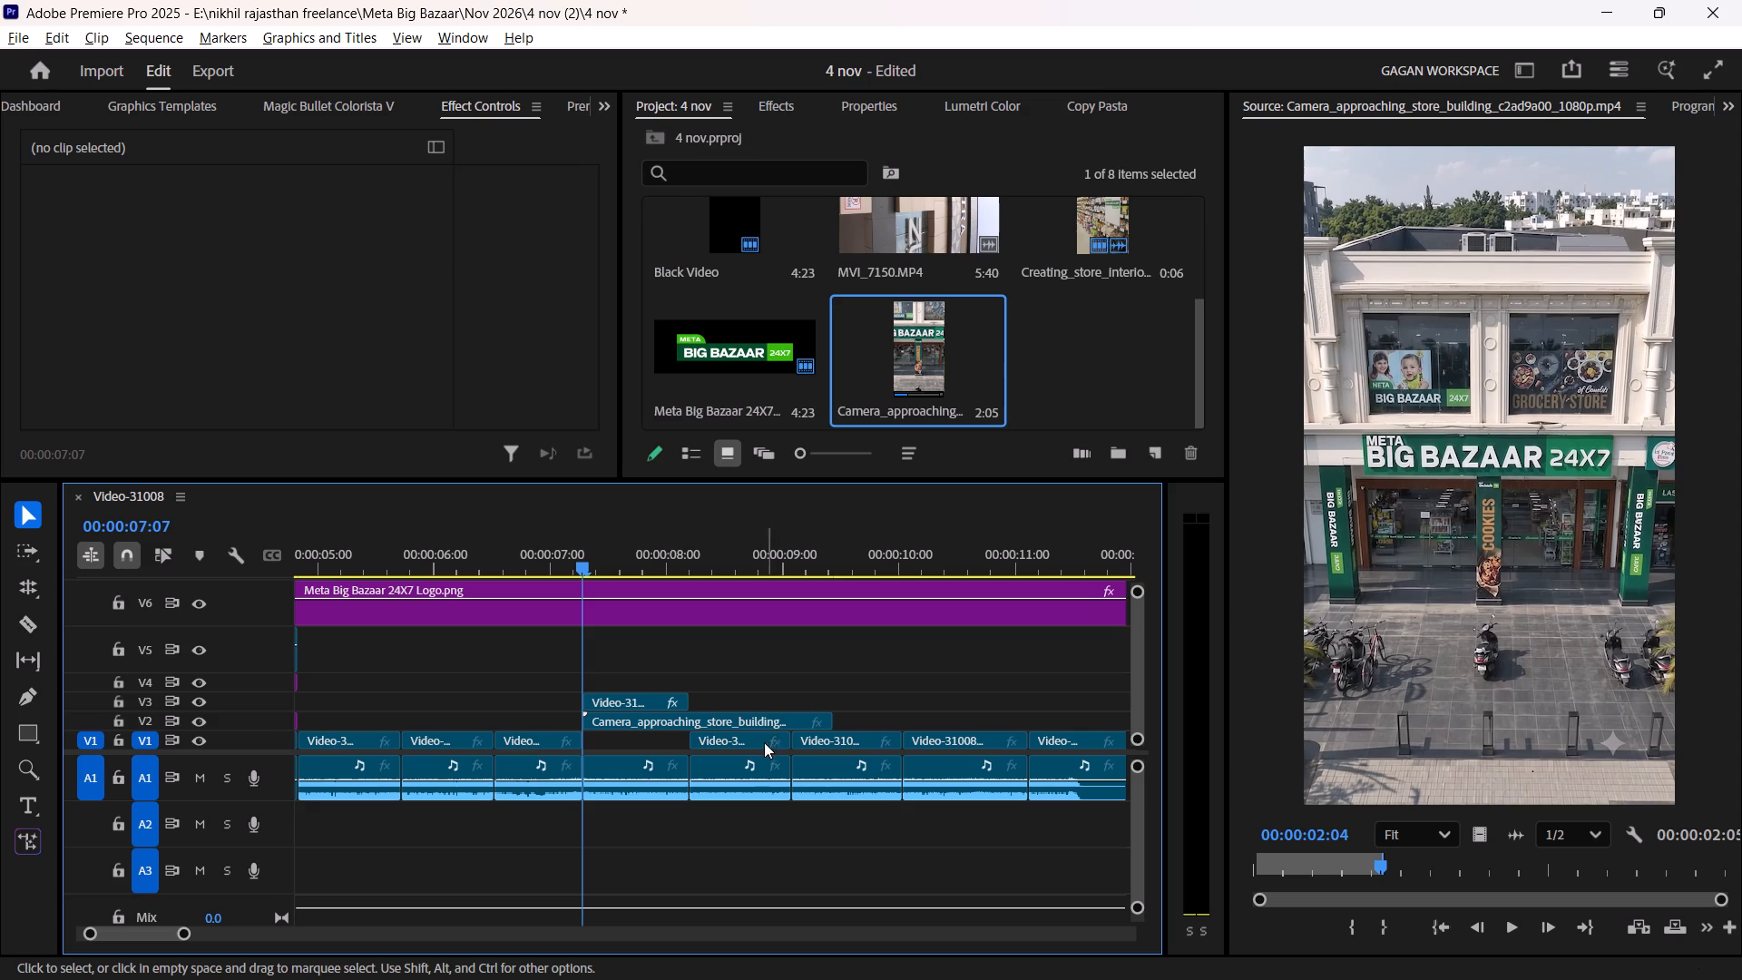
Move the large SOON title clip from V1 up to V3, right after the COMING clip, and play back the section.
left_click_drag(744, 746, 746, 694)
key("space")
key("space")
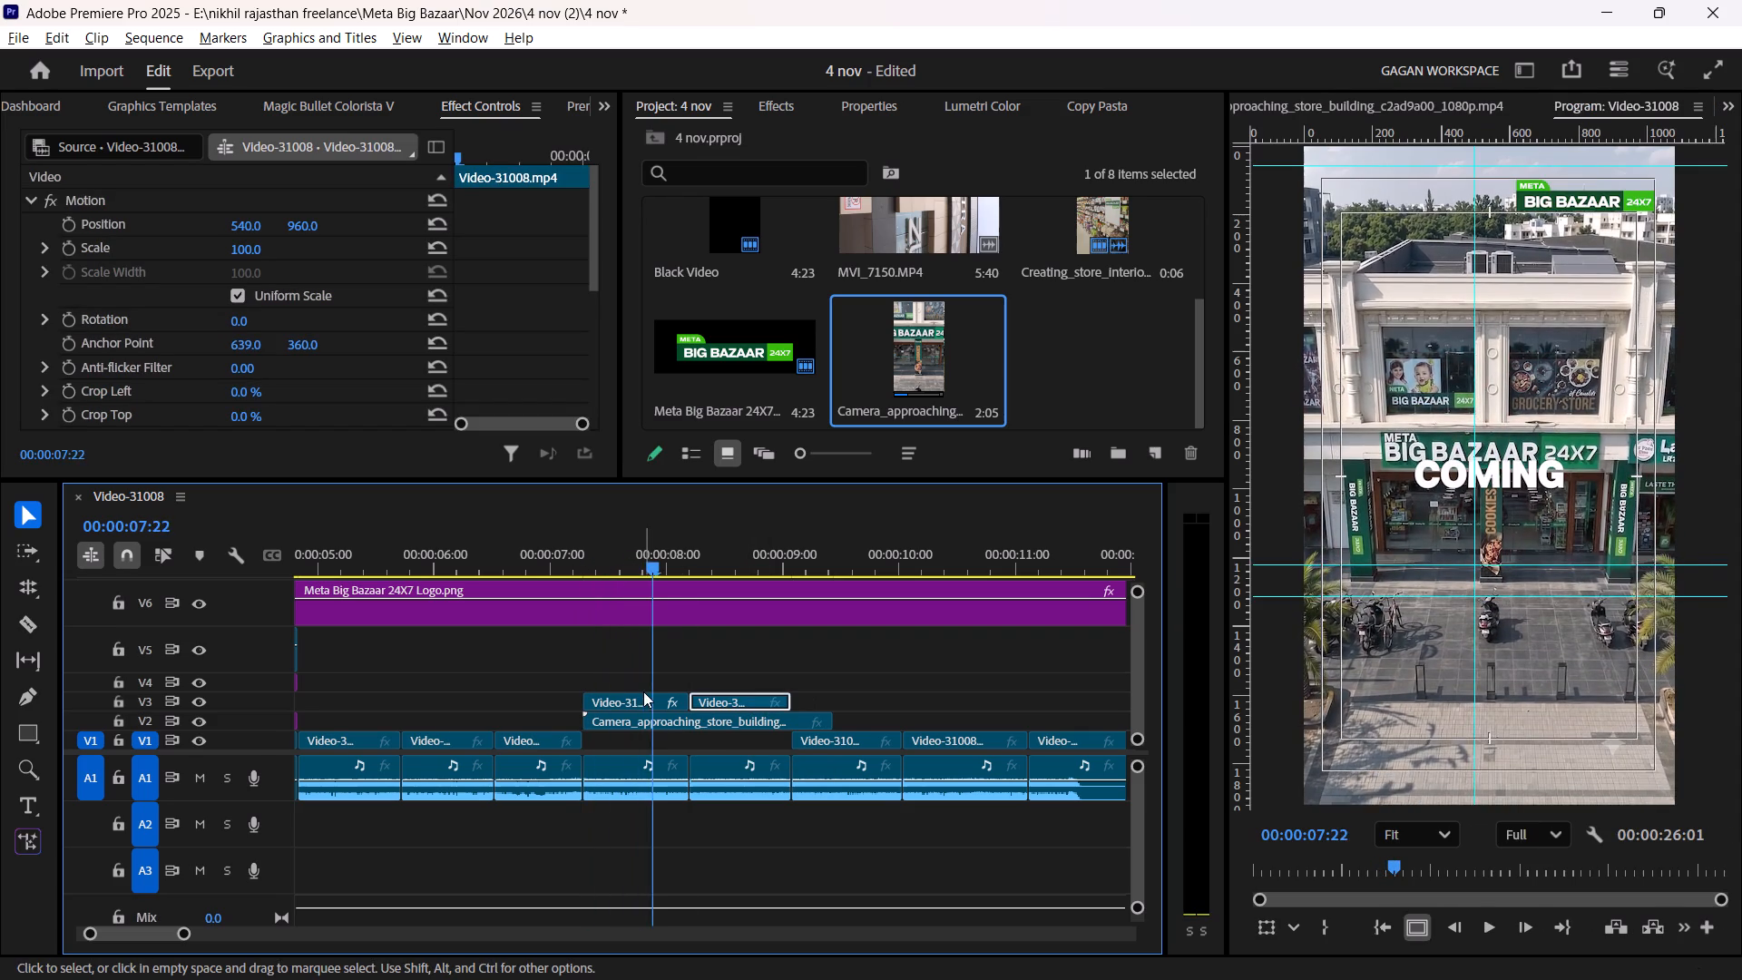
key("space")
key("space")
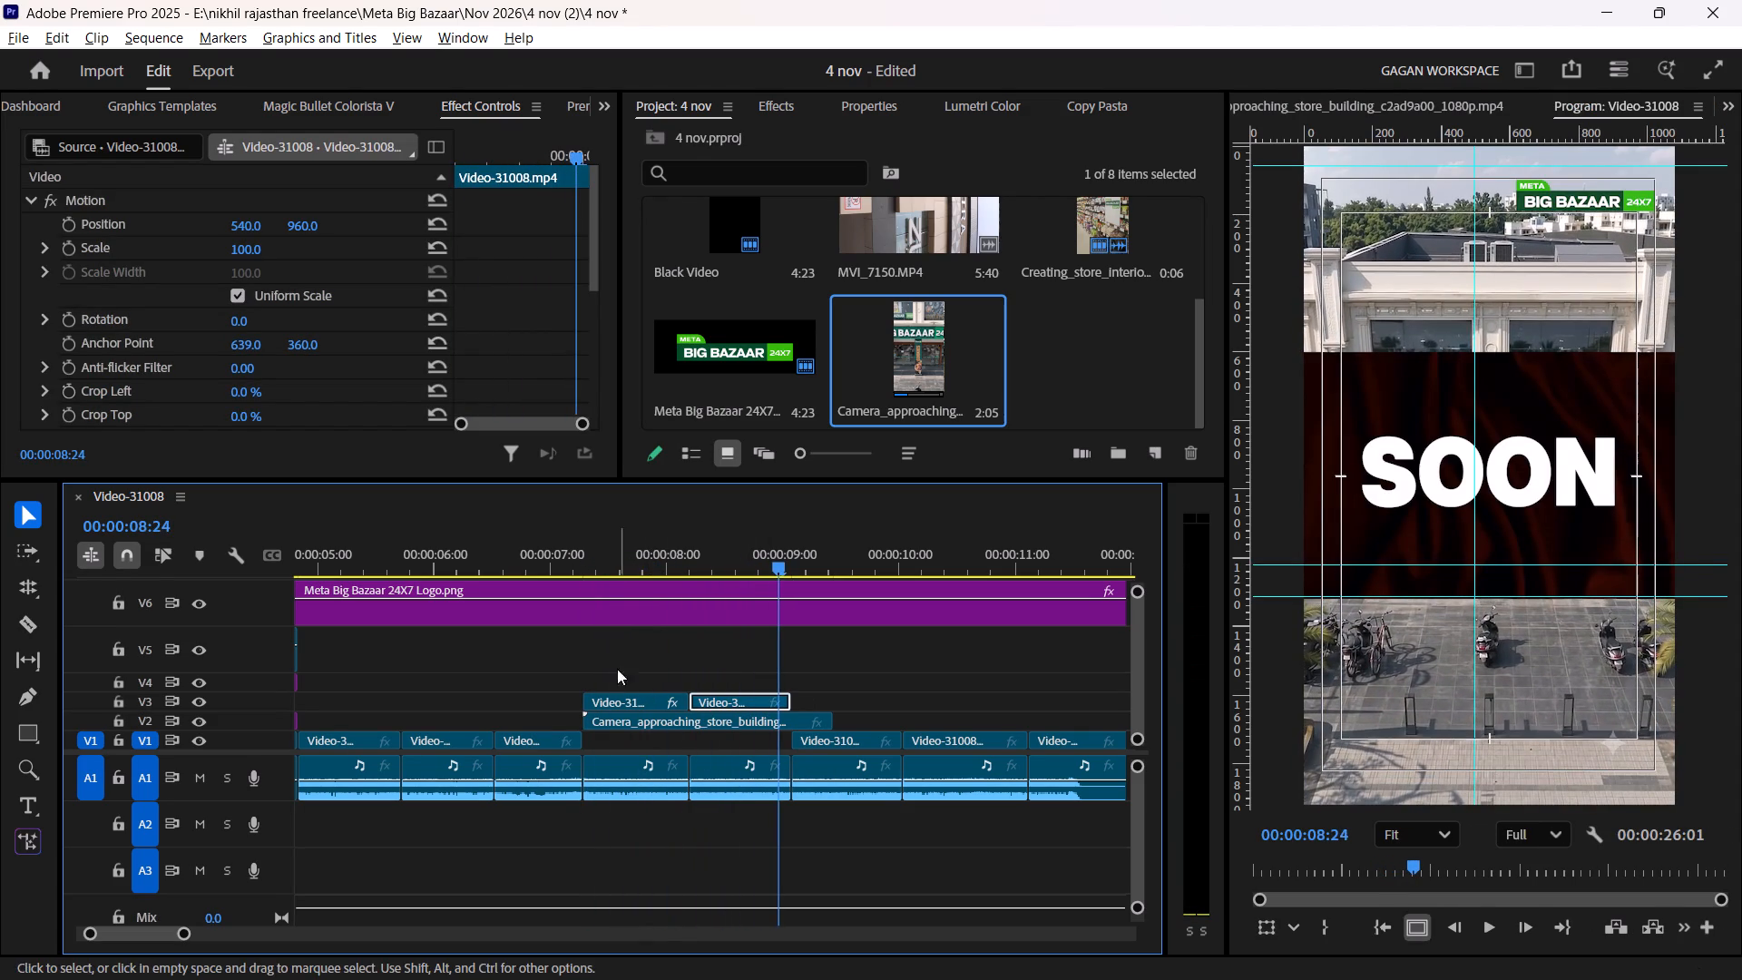
left_click(587, 554)
key("space")
key("space")
key("space")
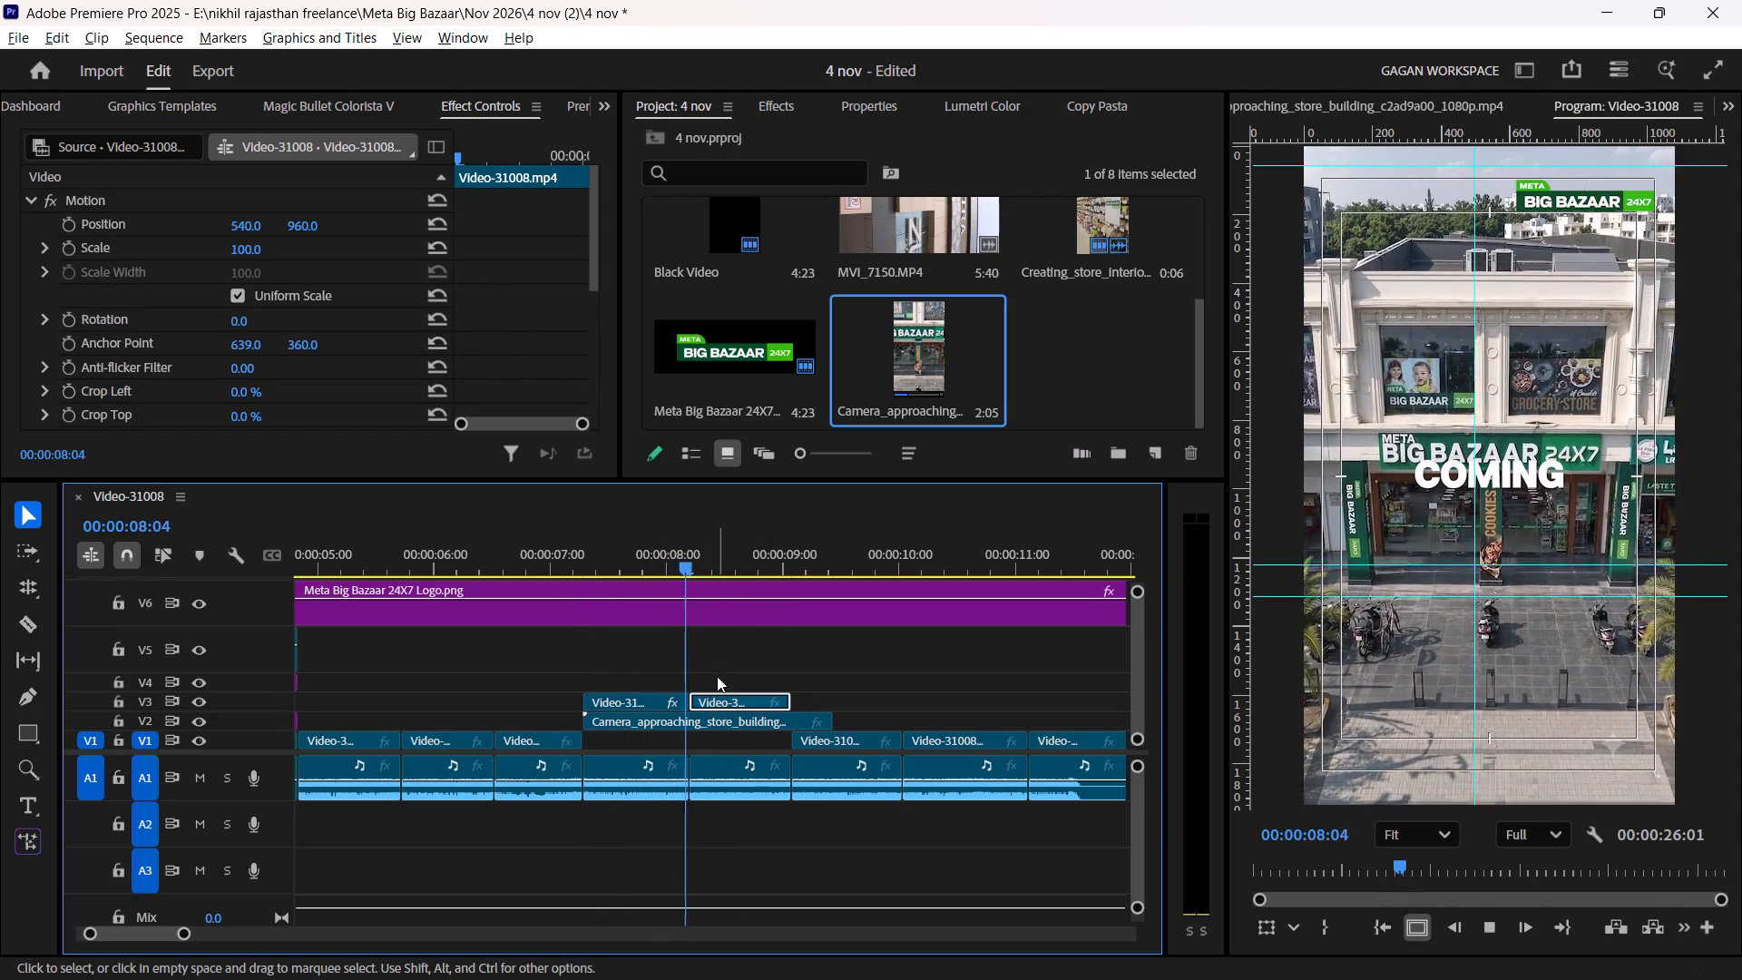
key("space")
Set the SOON clip on V3 to the Lighten blend mode and play through the title clips that follow it.
scroll(288, 351, "down", 7)
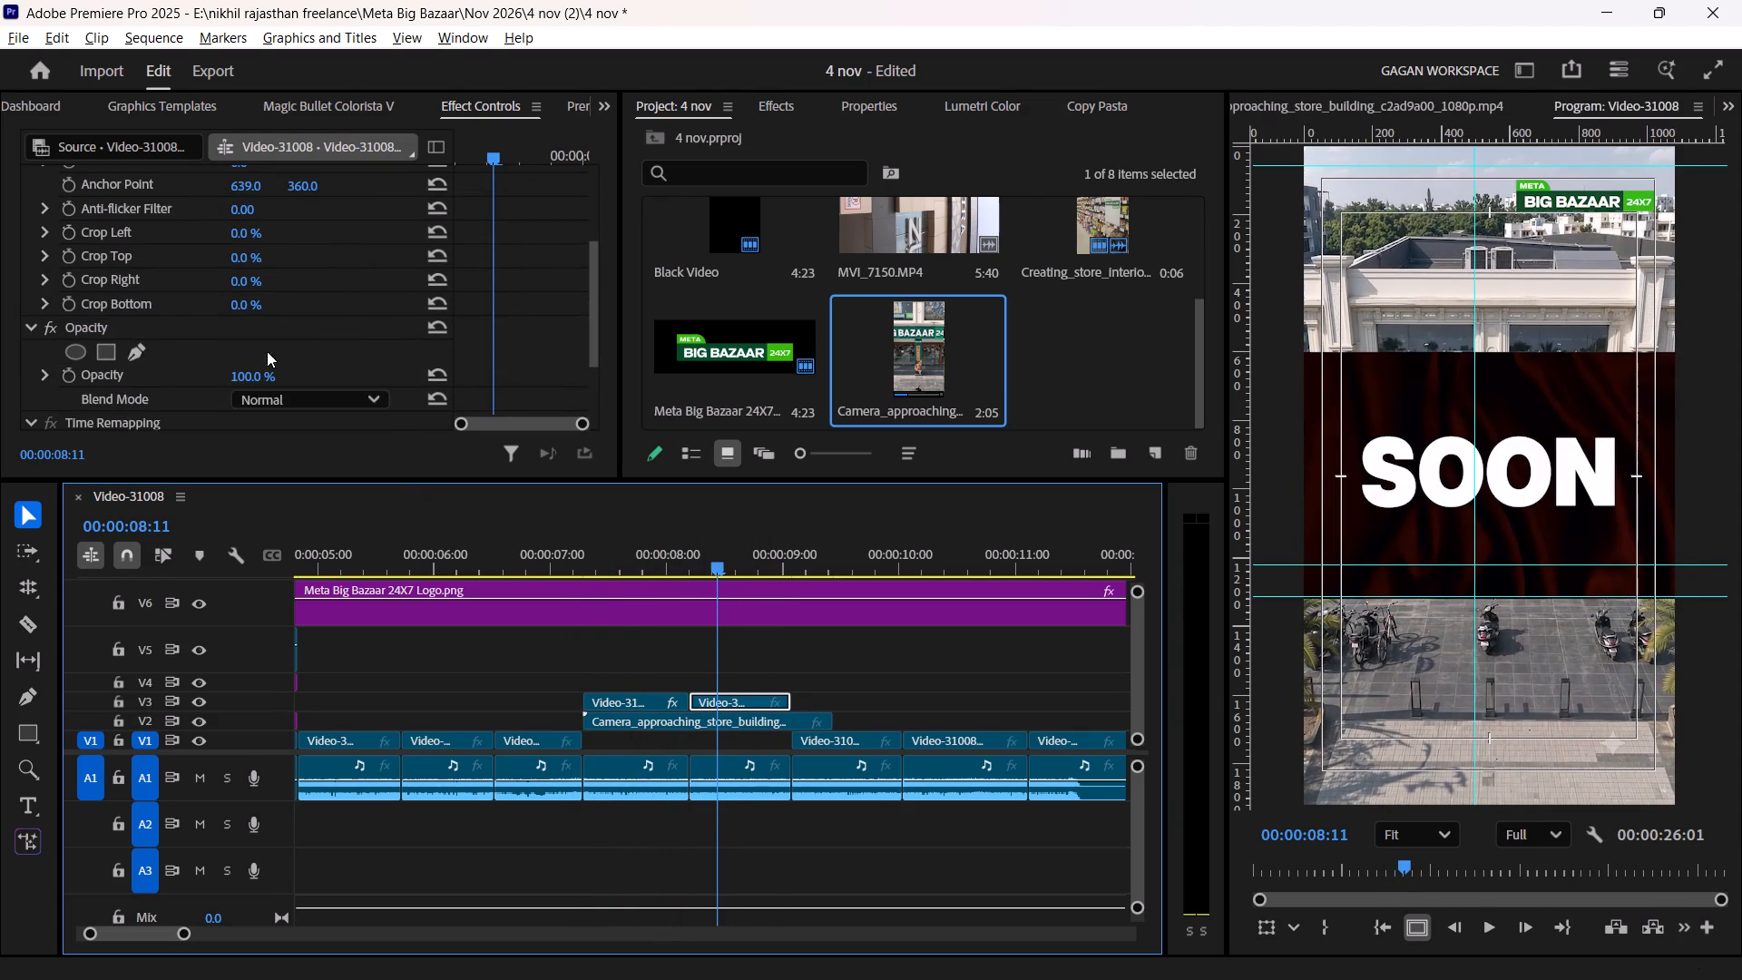
scroll(231, 349, "down", 6)
left_click(259, 302)
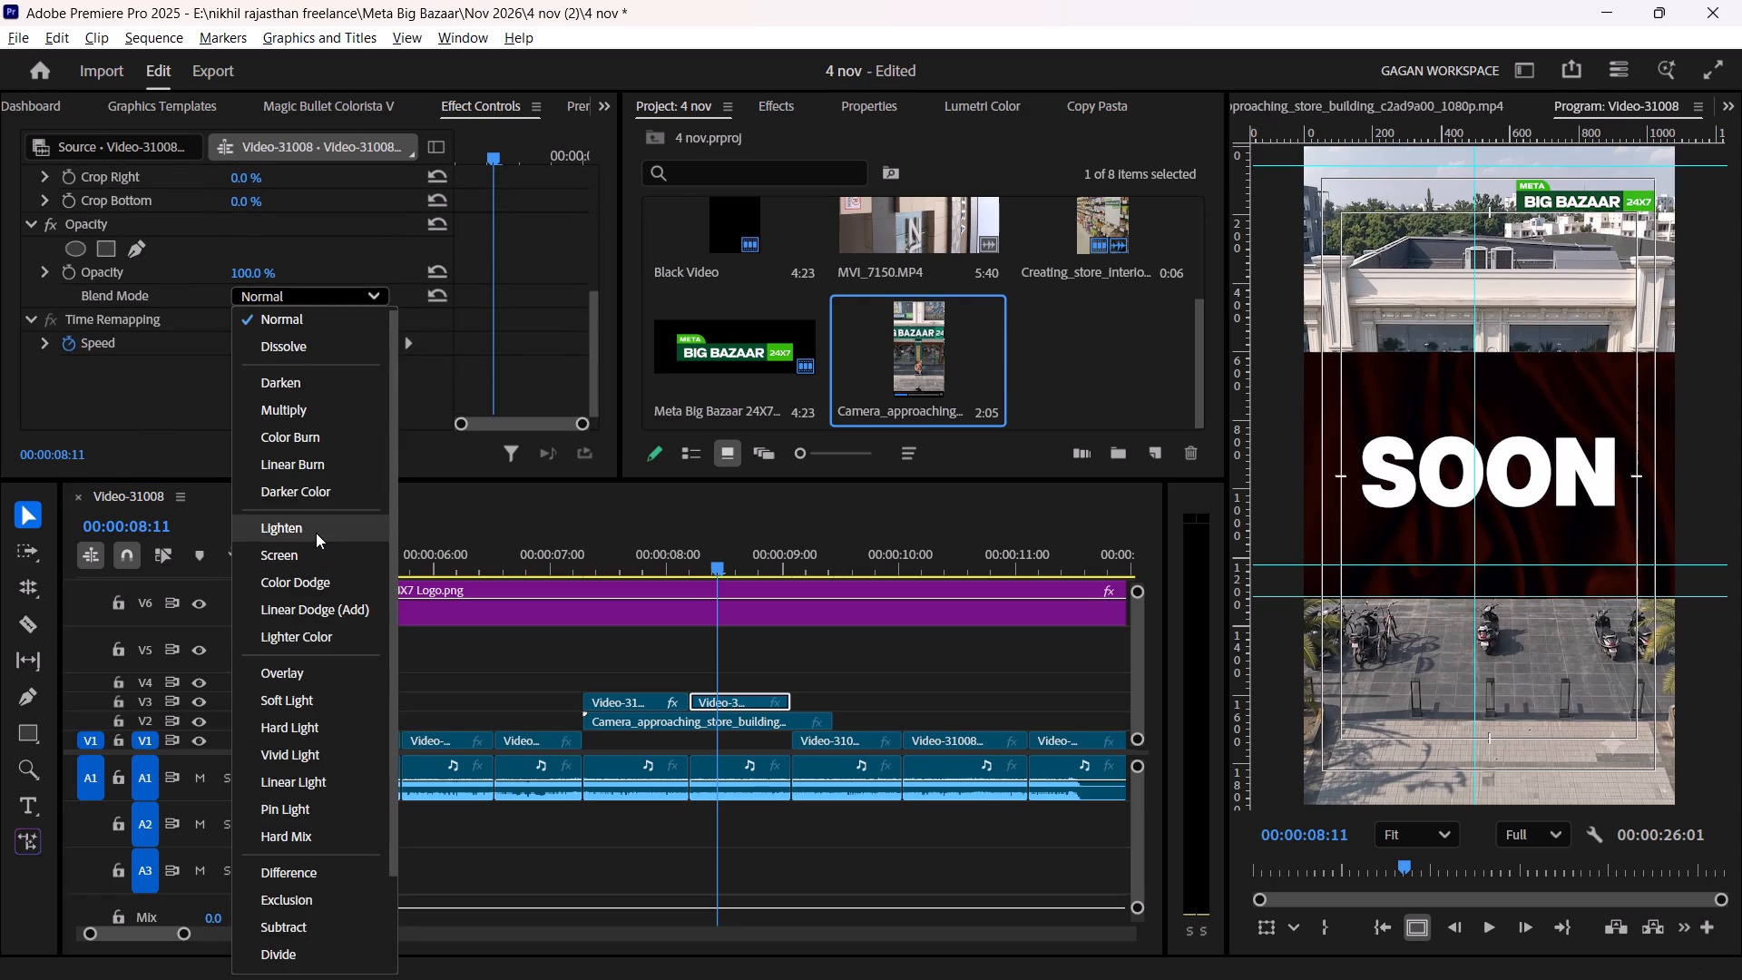
left_click(316, 533)
key("space")
scroll(722, 688, "down", 8)
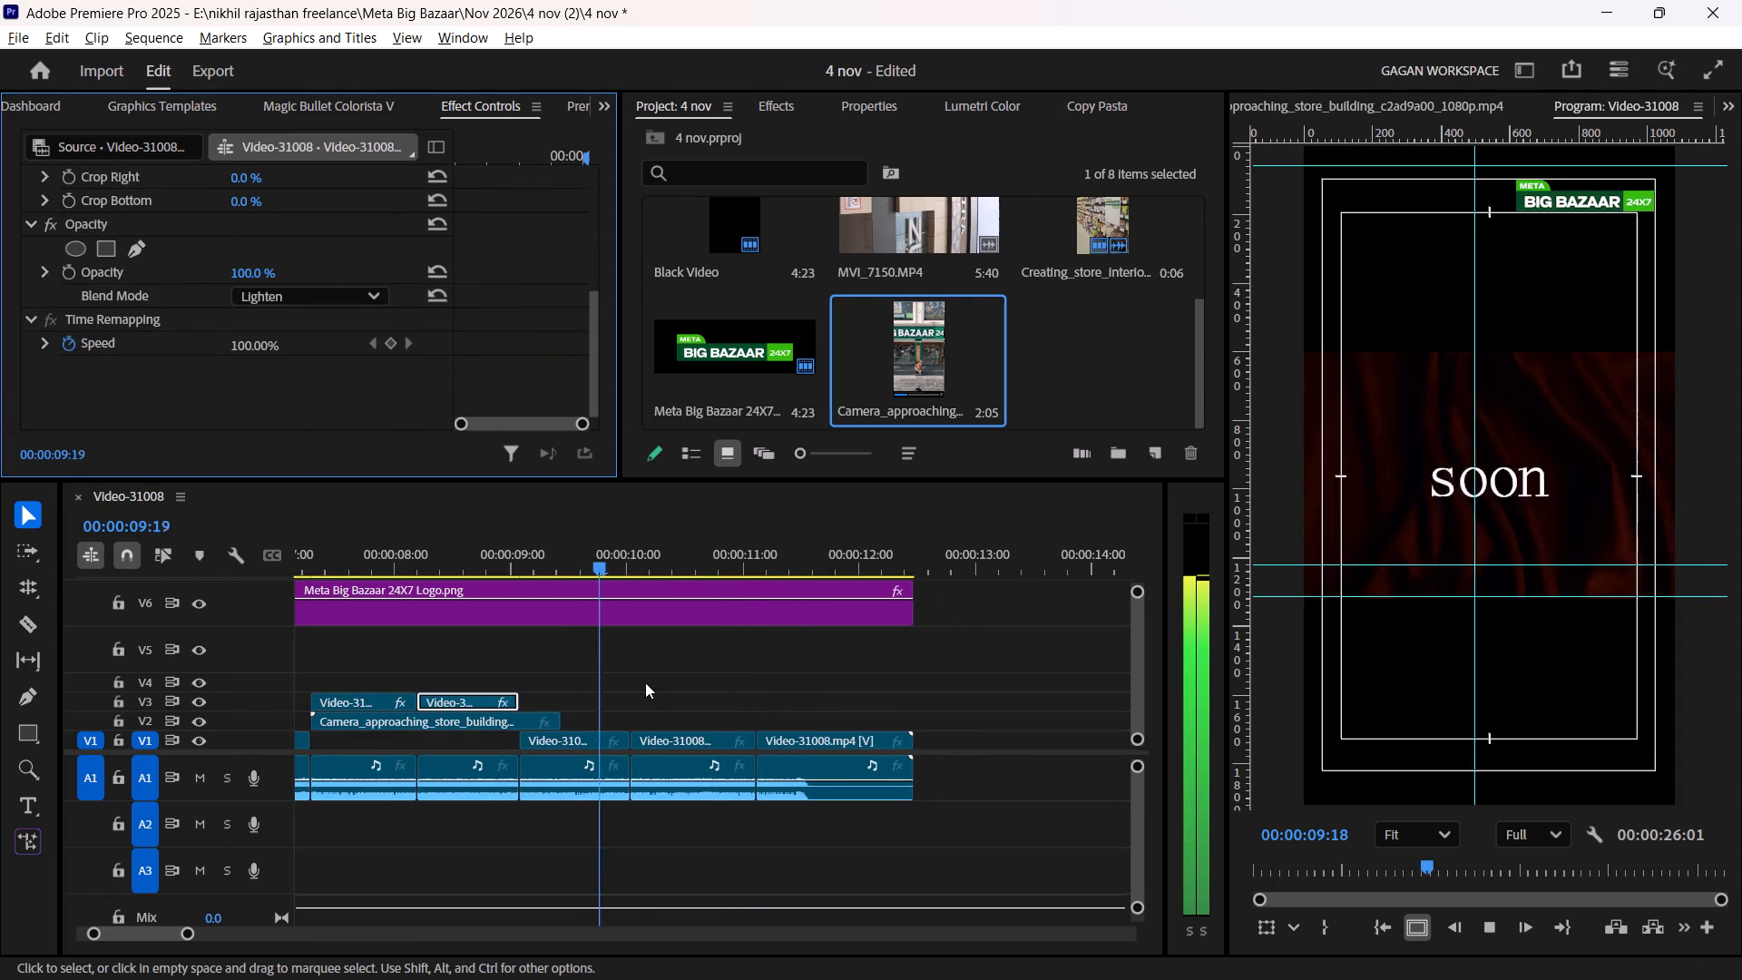
scroll(643, 681, "down", 7, "alt")
key("space")
scroll(662, 720, "up", 7, "alt")
key("space")
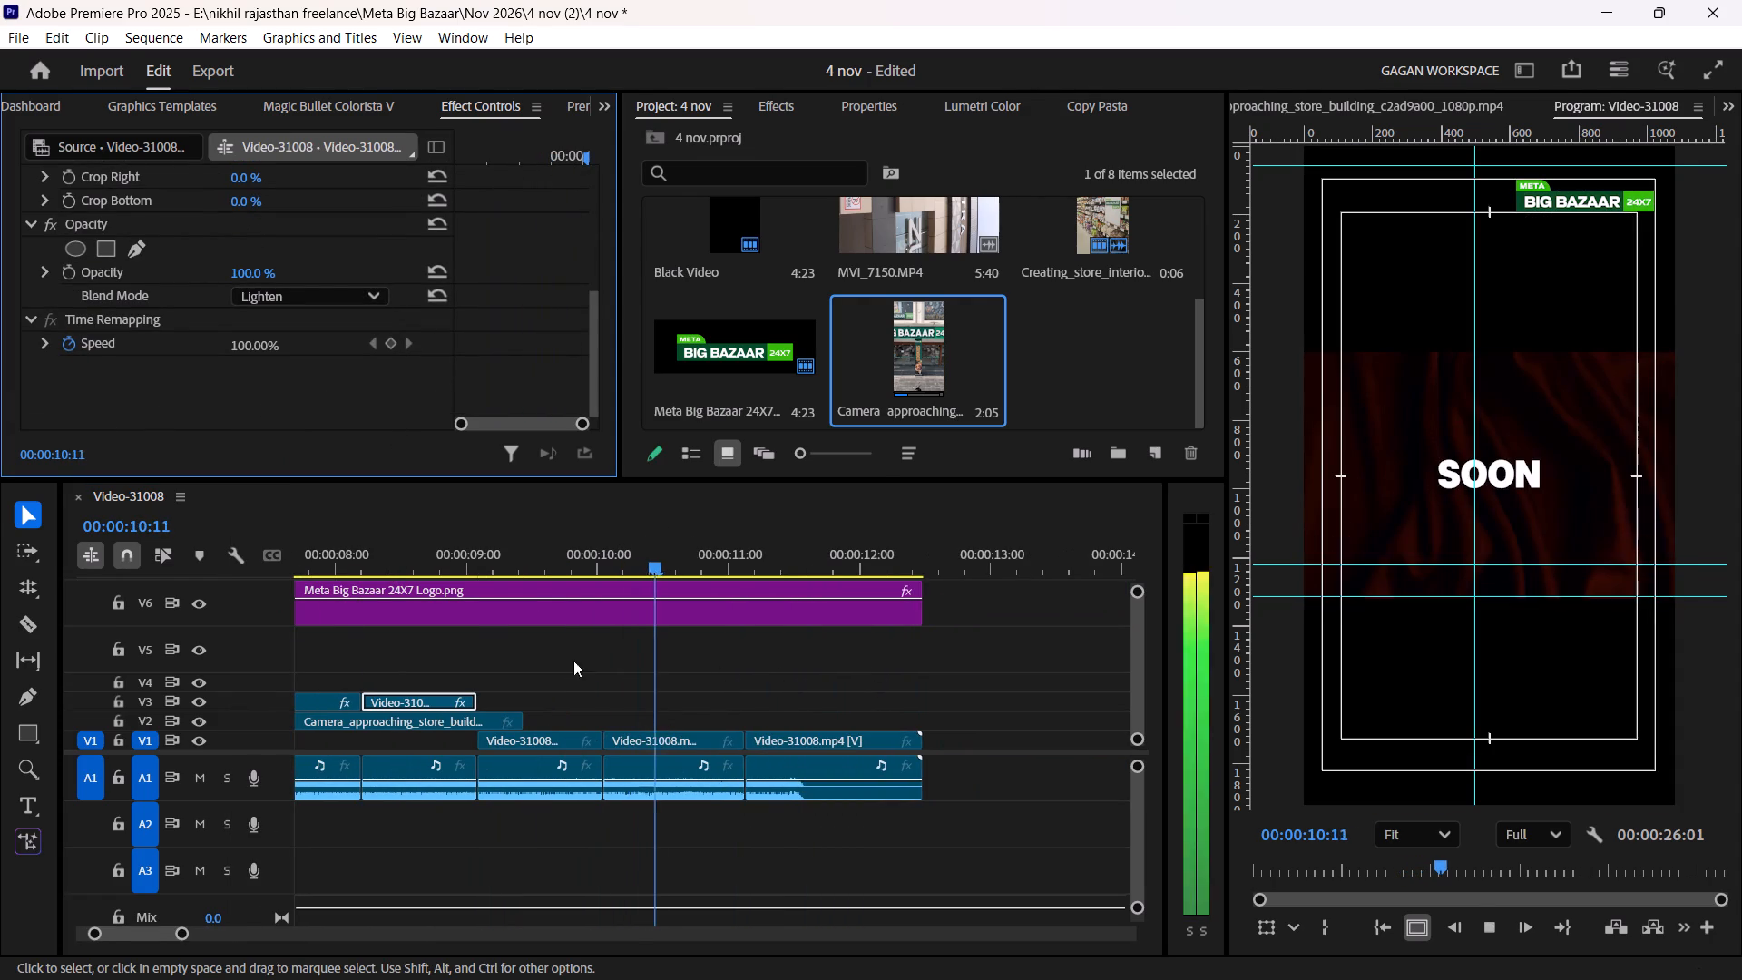
key("space")
left_click_drag(534, 545, 476, 560)
key("space")
key("space")
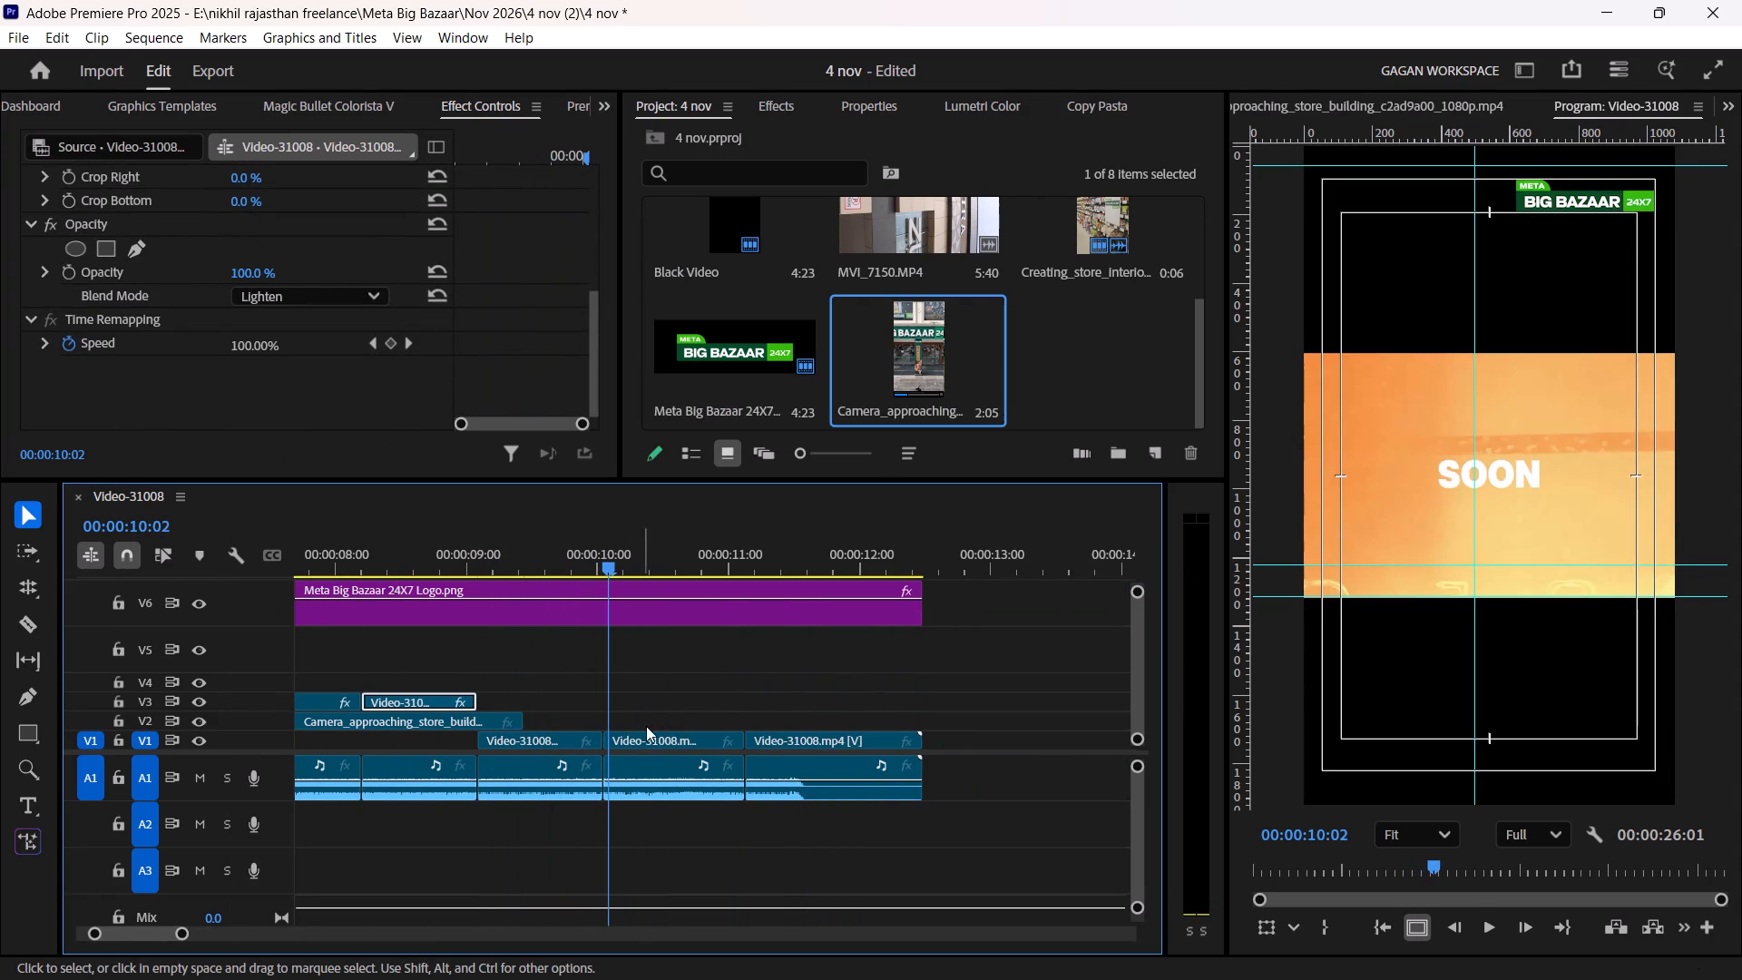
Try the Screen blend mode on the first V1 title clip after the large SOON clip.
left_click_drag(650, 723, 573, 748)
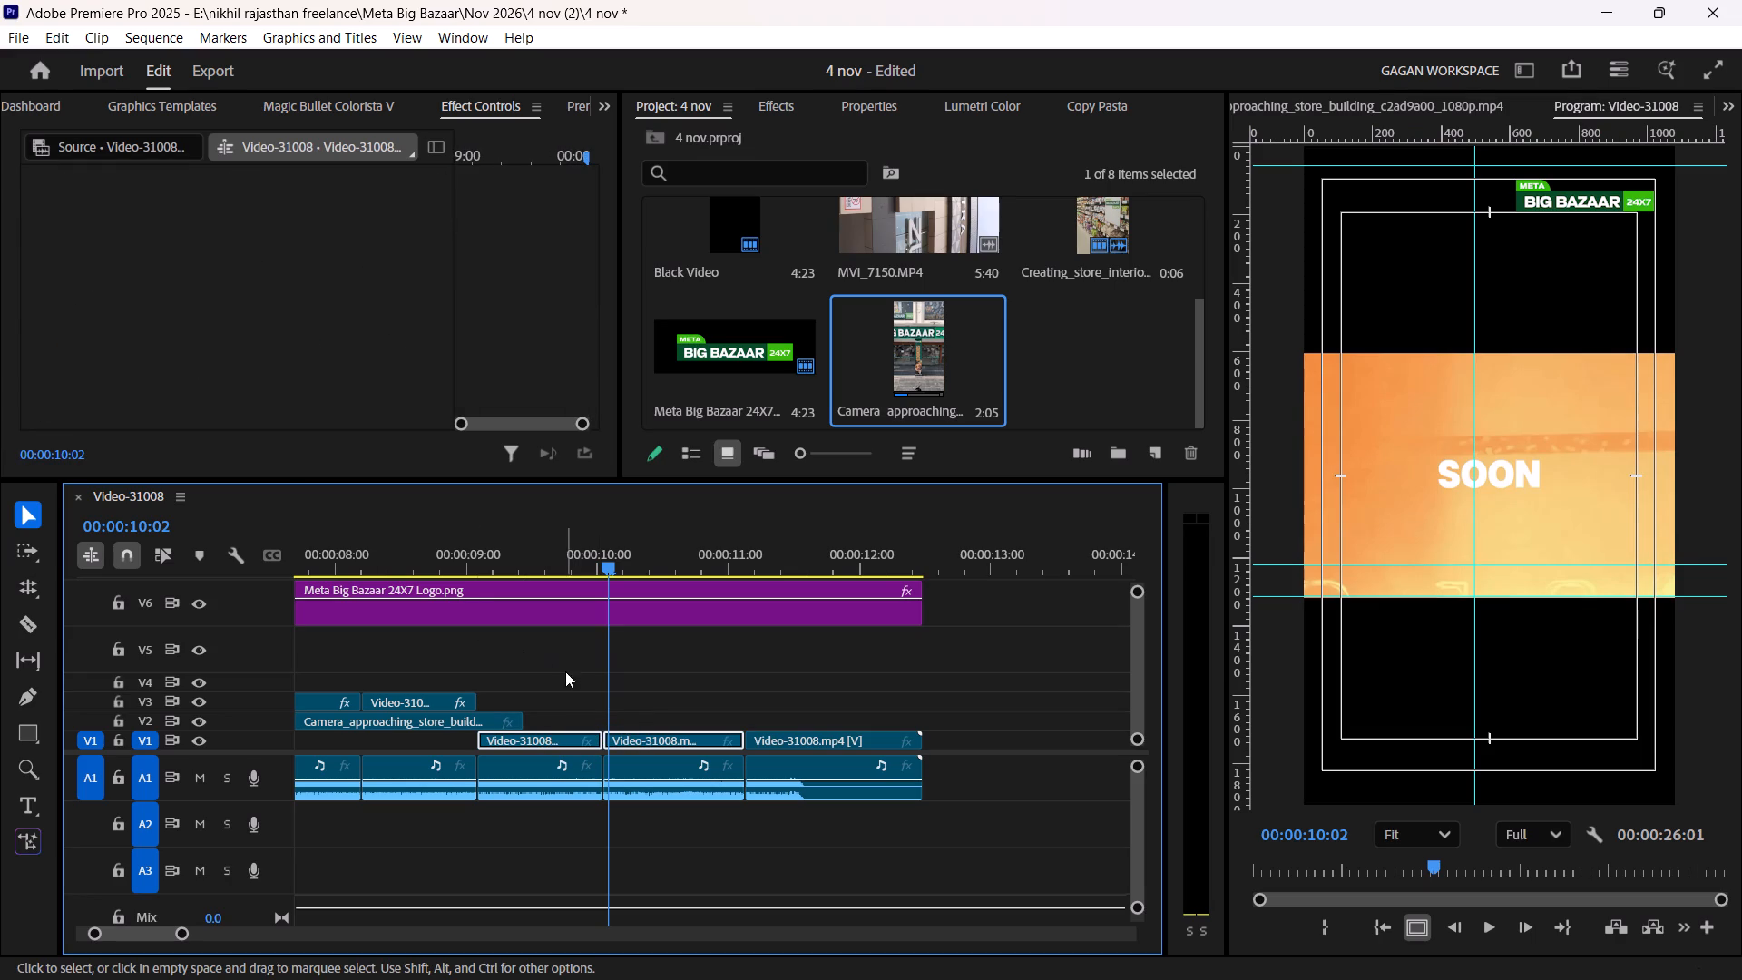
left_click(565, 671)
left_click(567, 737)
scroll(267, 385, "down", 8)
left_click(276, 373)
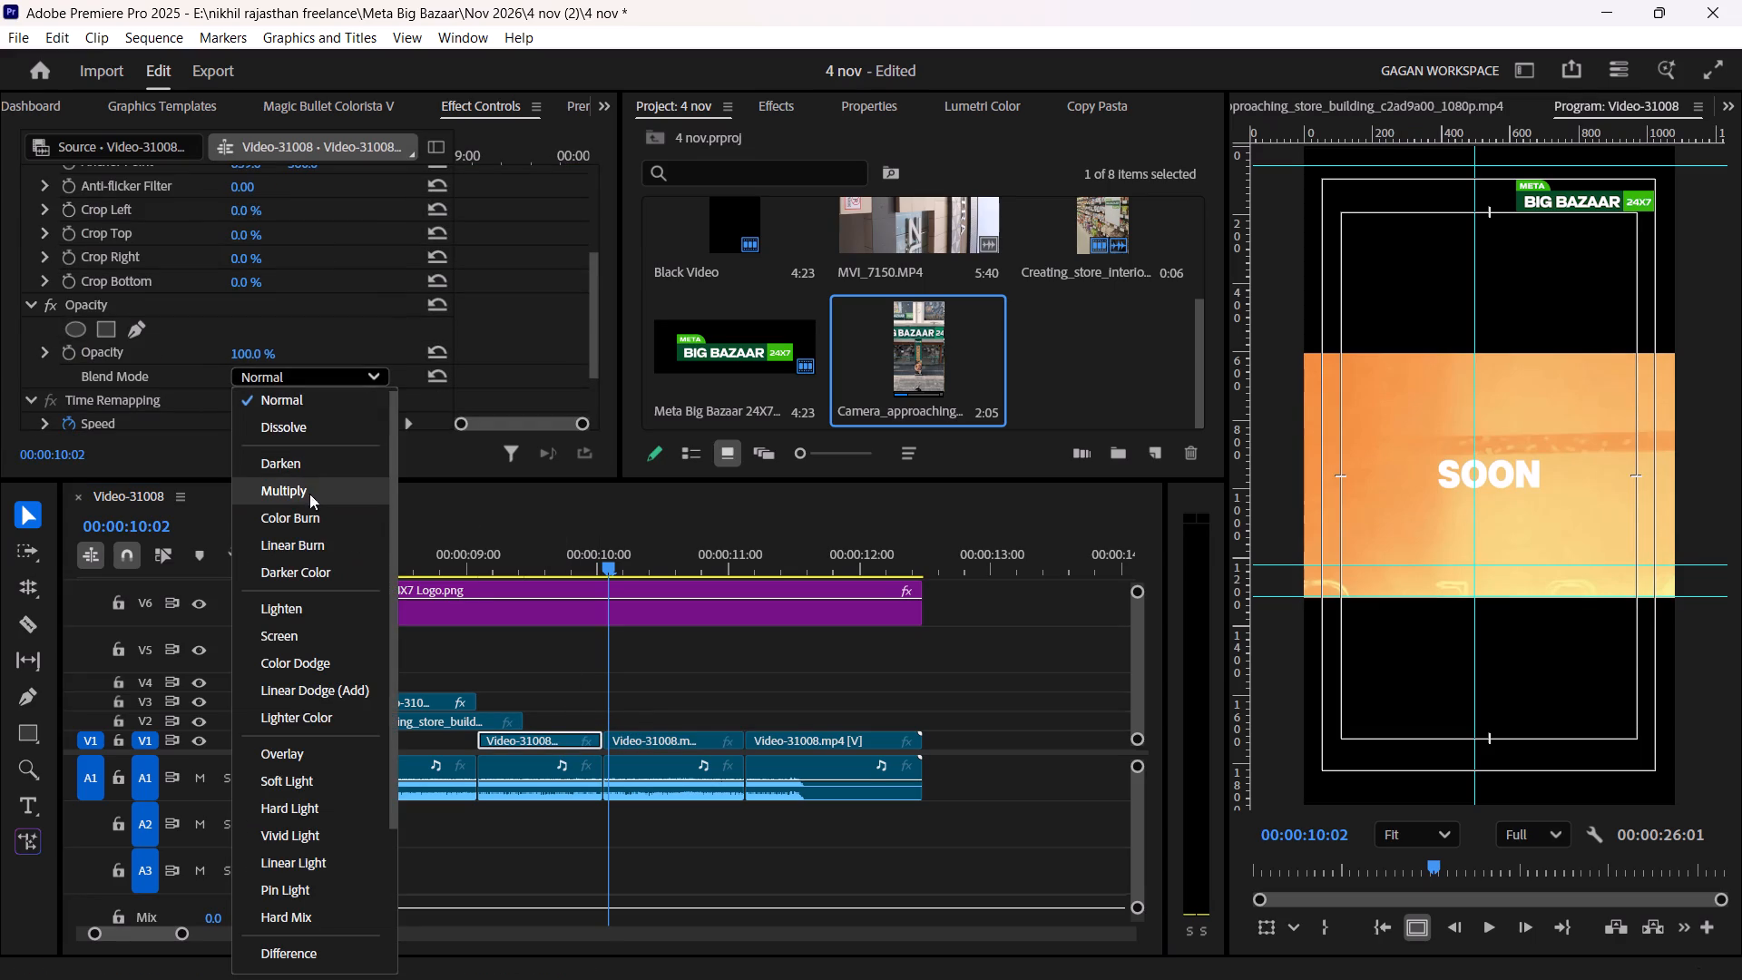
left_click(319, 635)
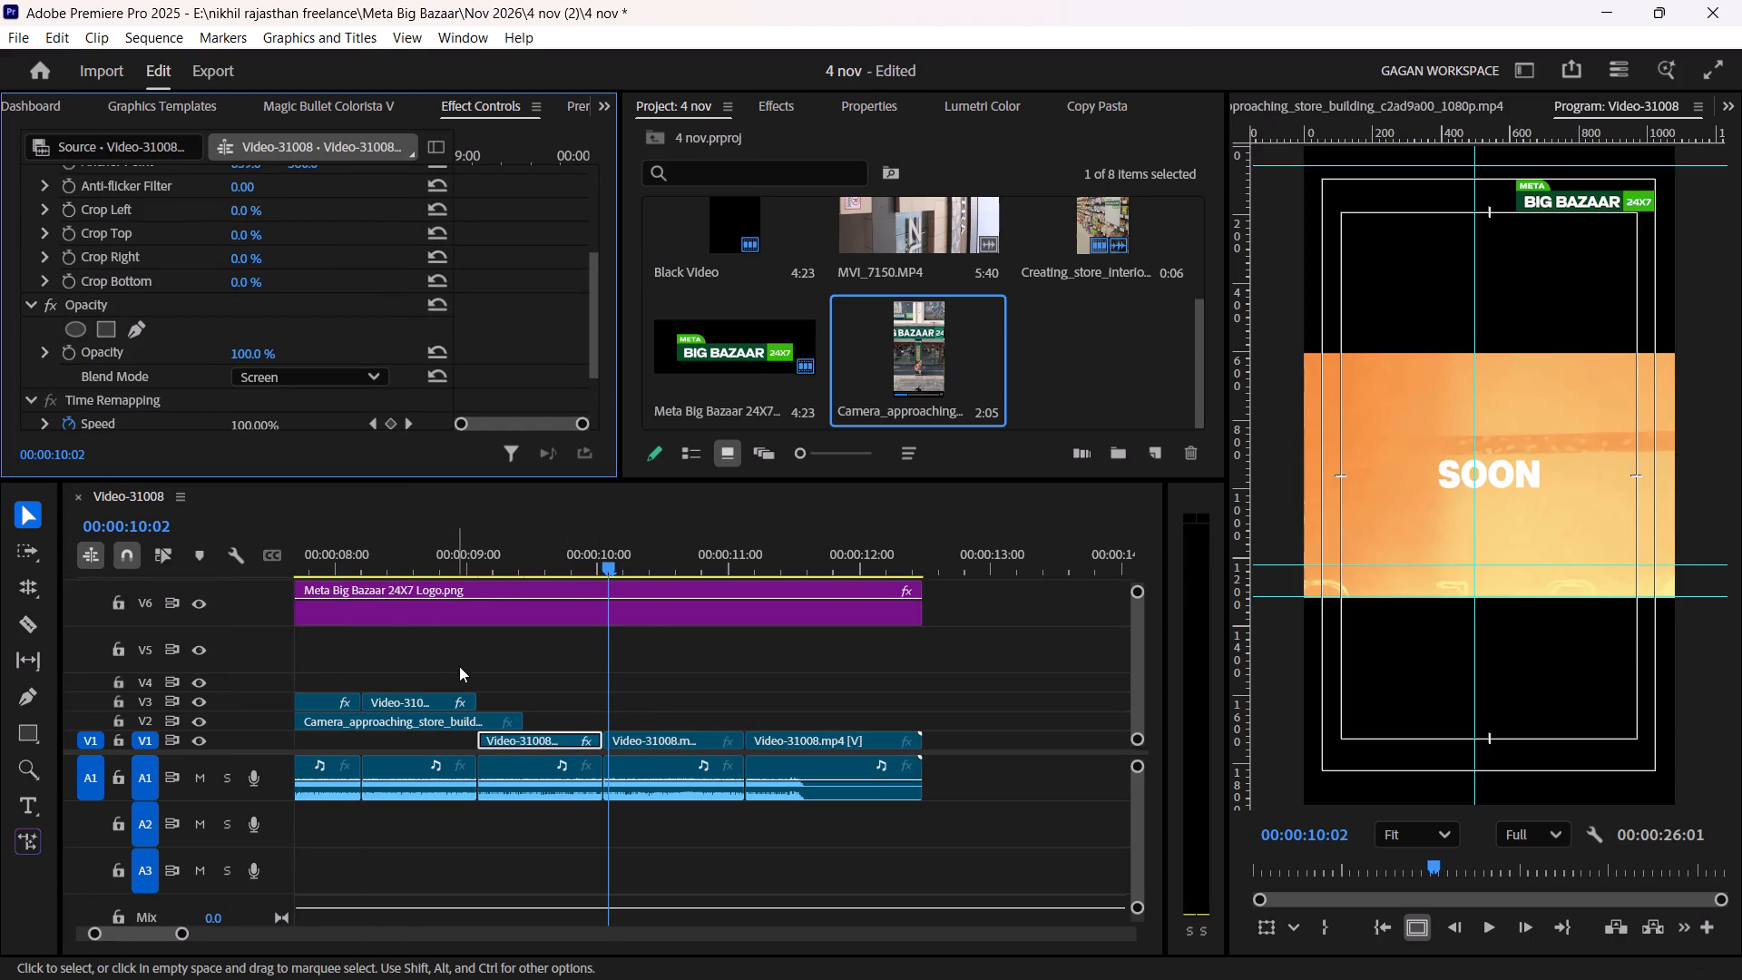
Extend the end of the store building clip on V2 slightly further over the next title clip and play back the section.
left_click_drag(527, 726, 561, 727)
left_click(514, 540)
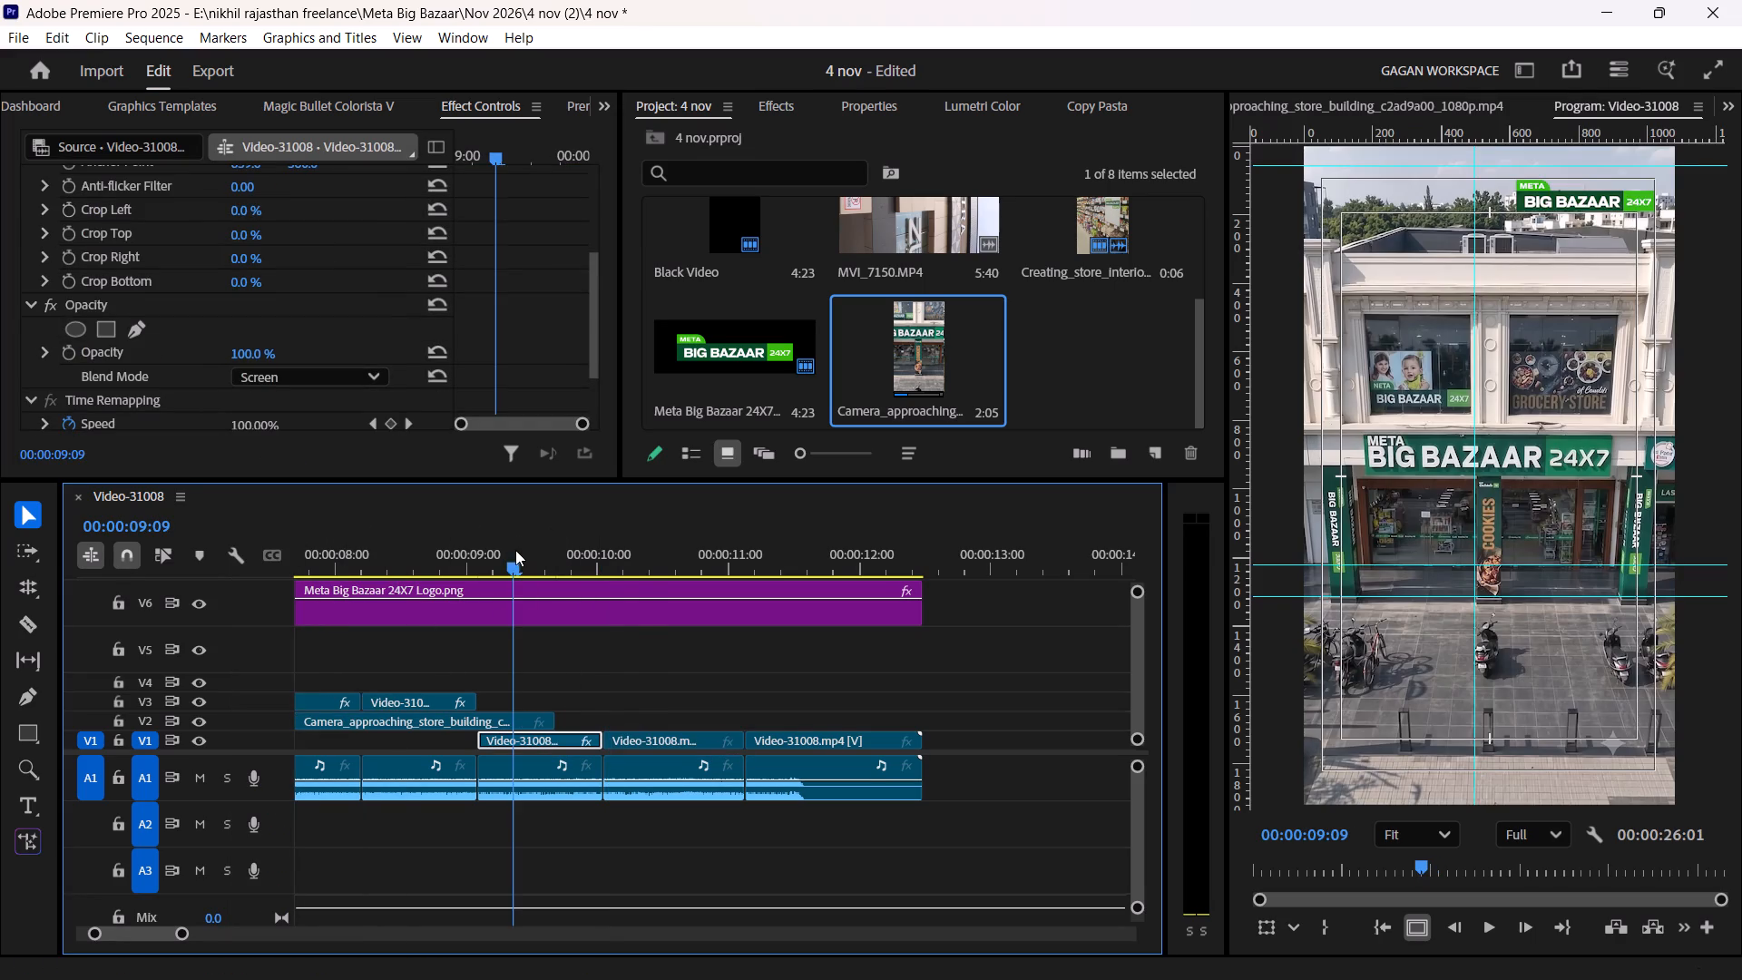
key("space")
key("space")
left_click_drag(504, 551, 416, 565)
key("space")
key("space")
Set the blend mode of the first V1 title clip after the large SOON clip to Lighten and play the result.
left_click(532, 739)
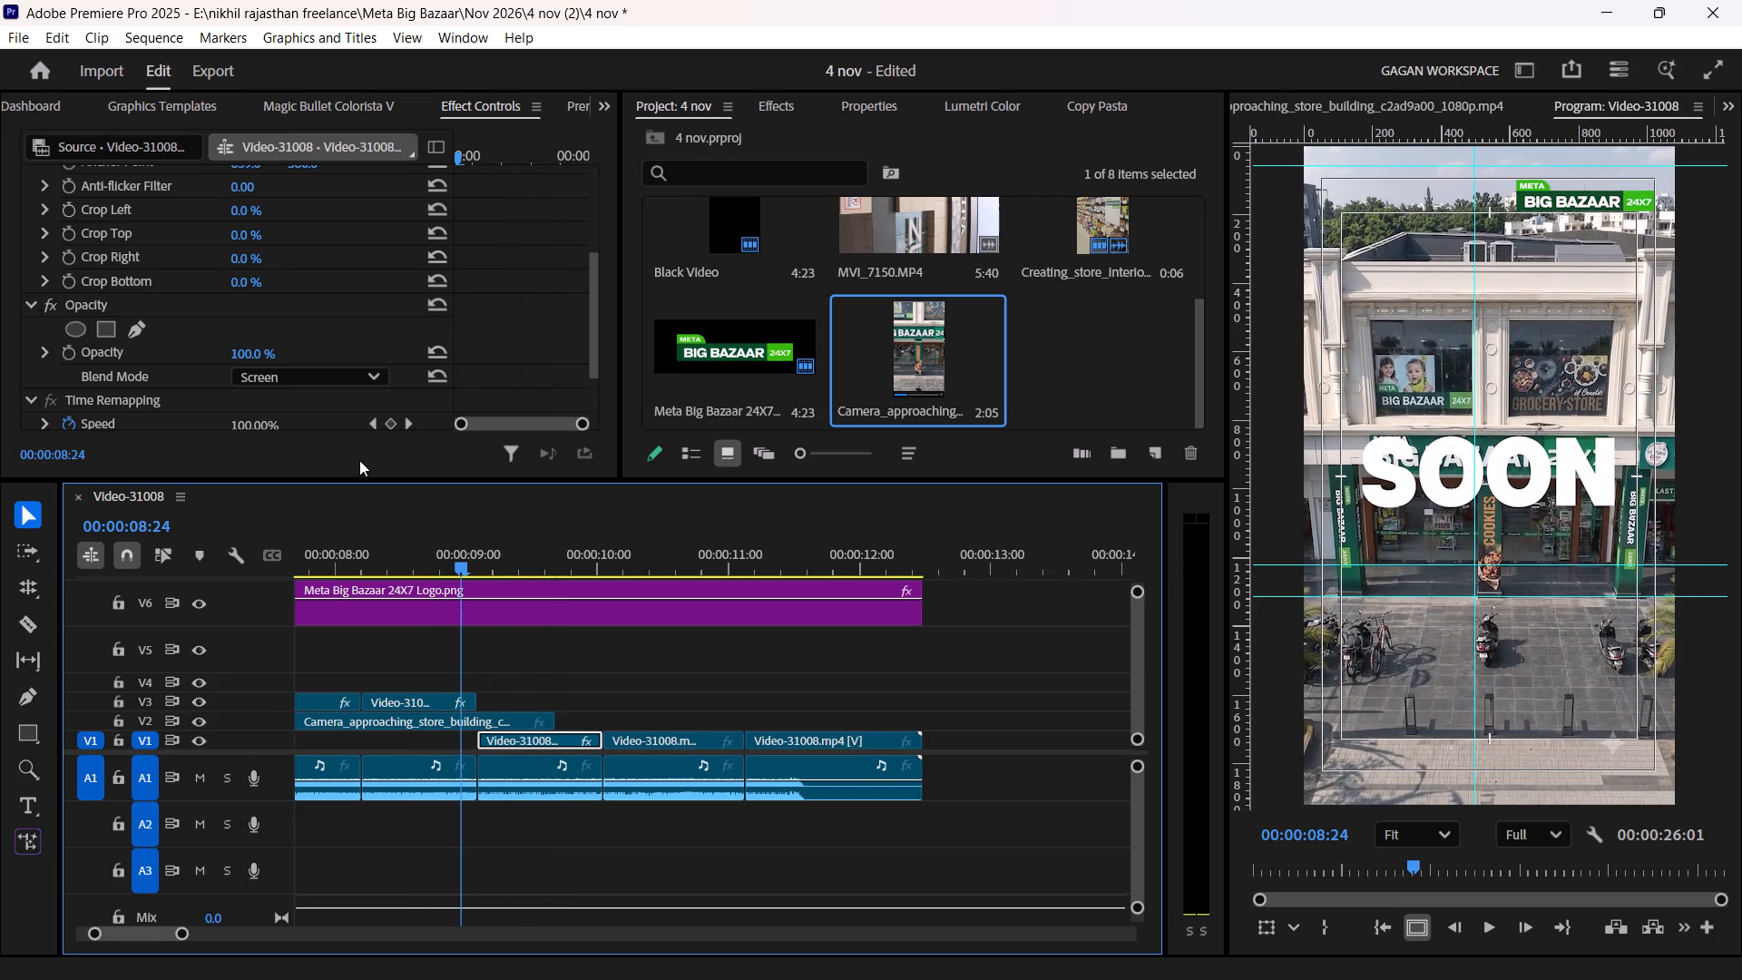
left_click(319, 387)
left_click(338, 378)
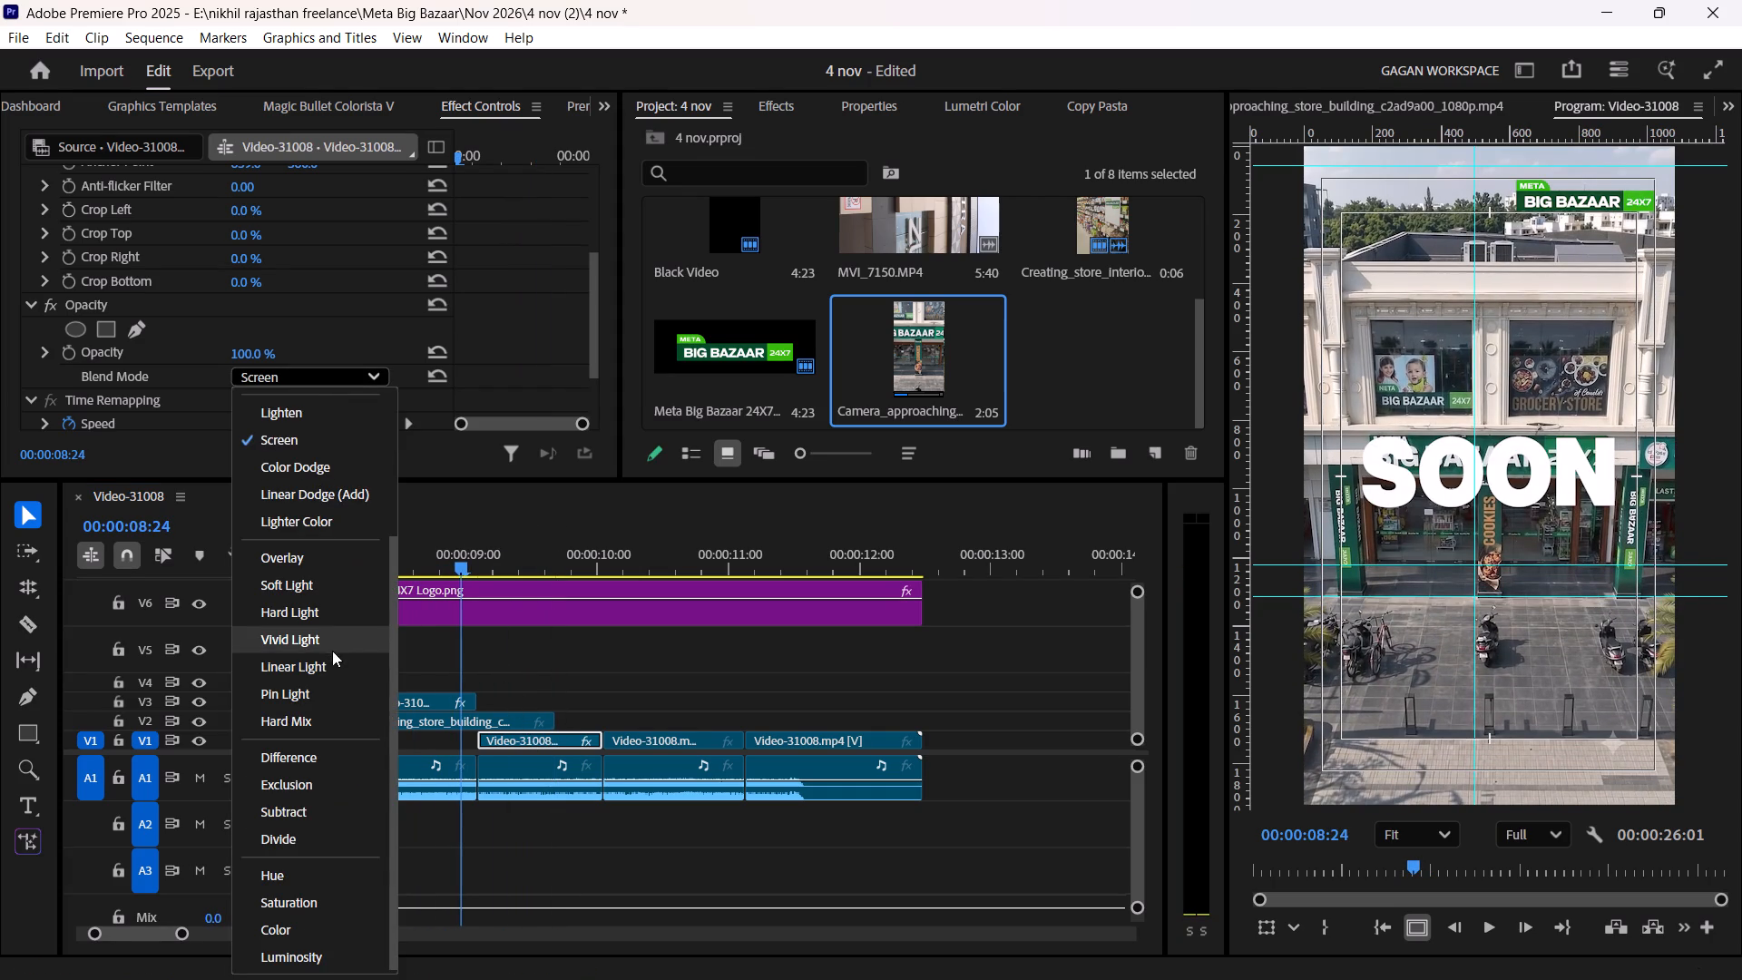
left_click(314, 414)
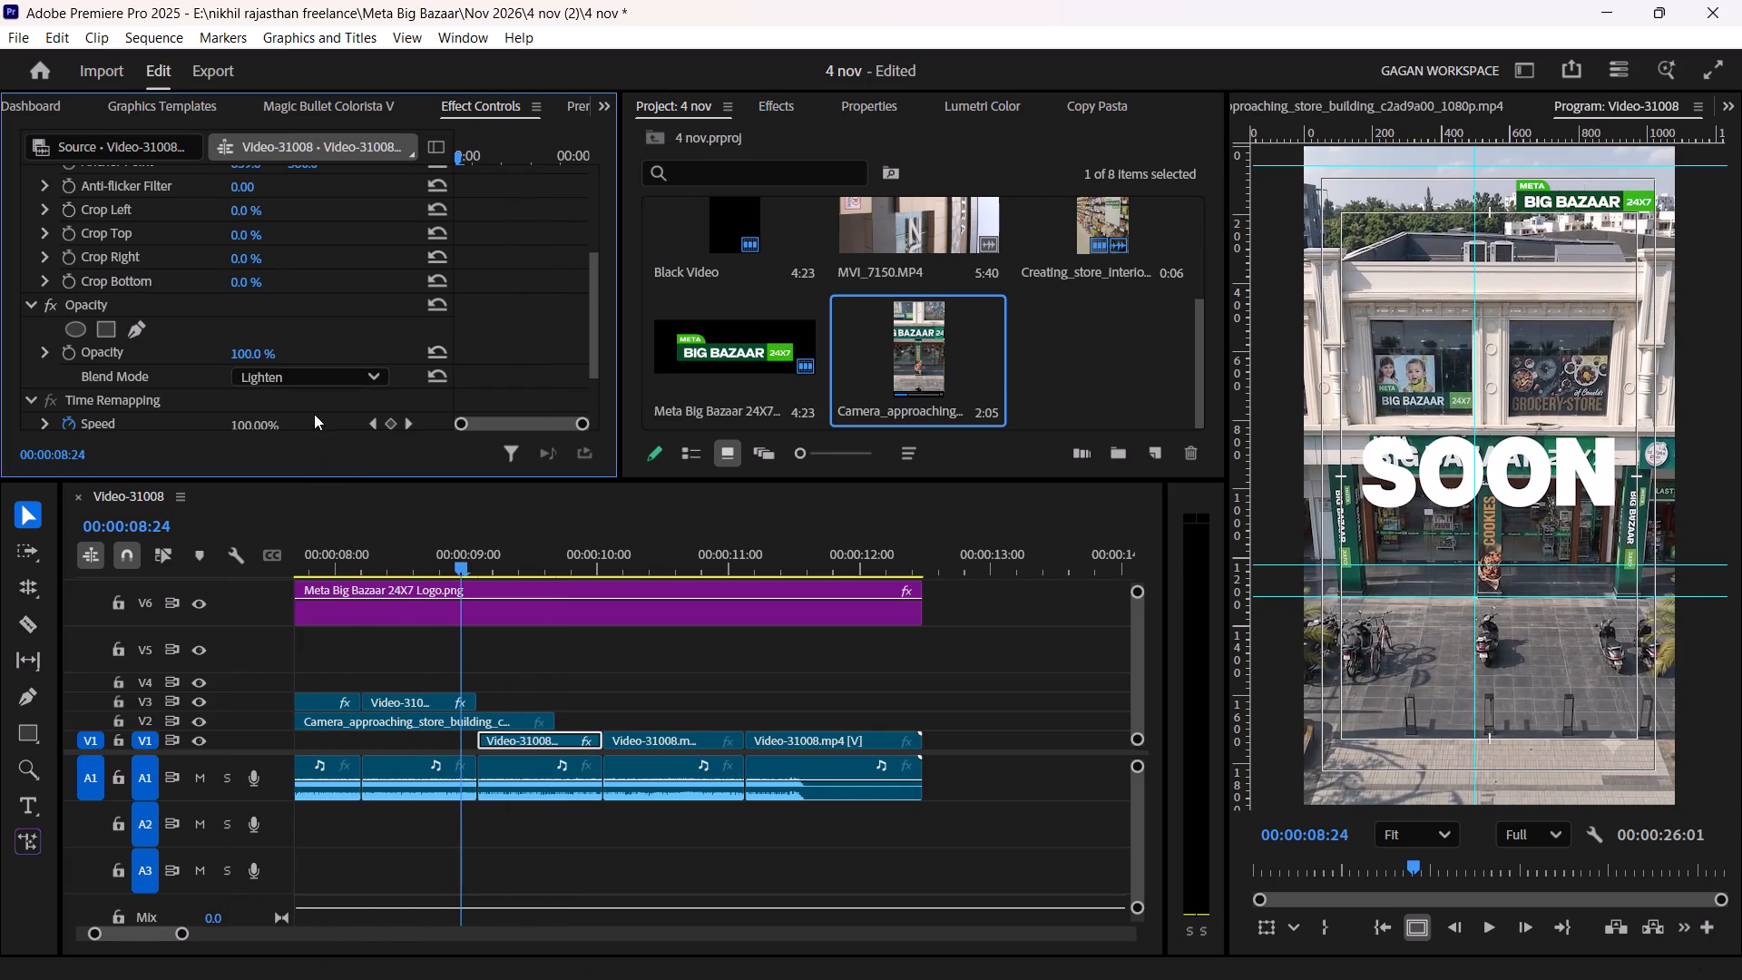
key("space")
key("space")
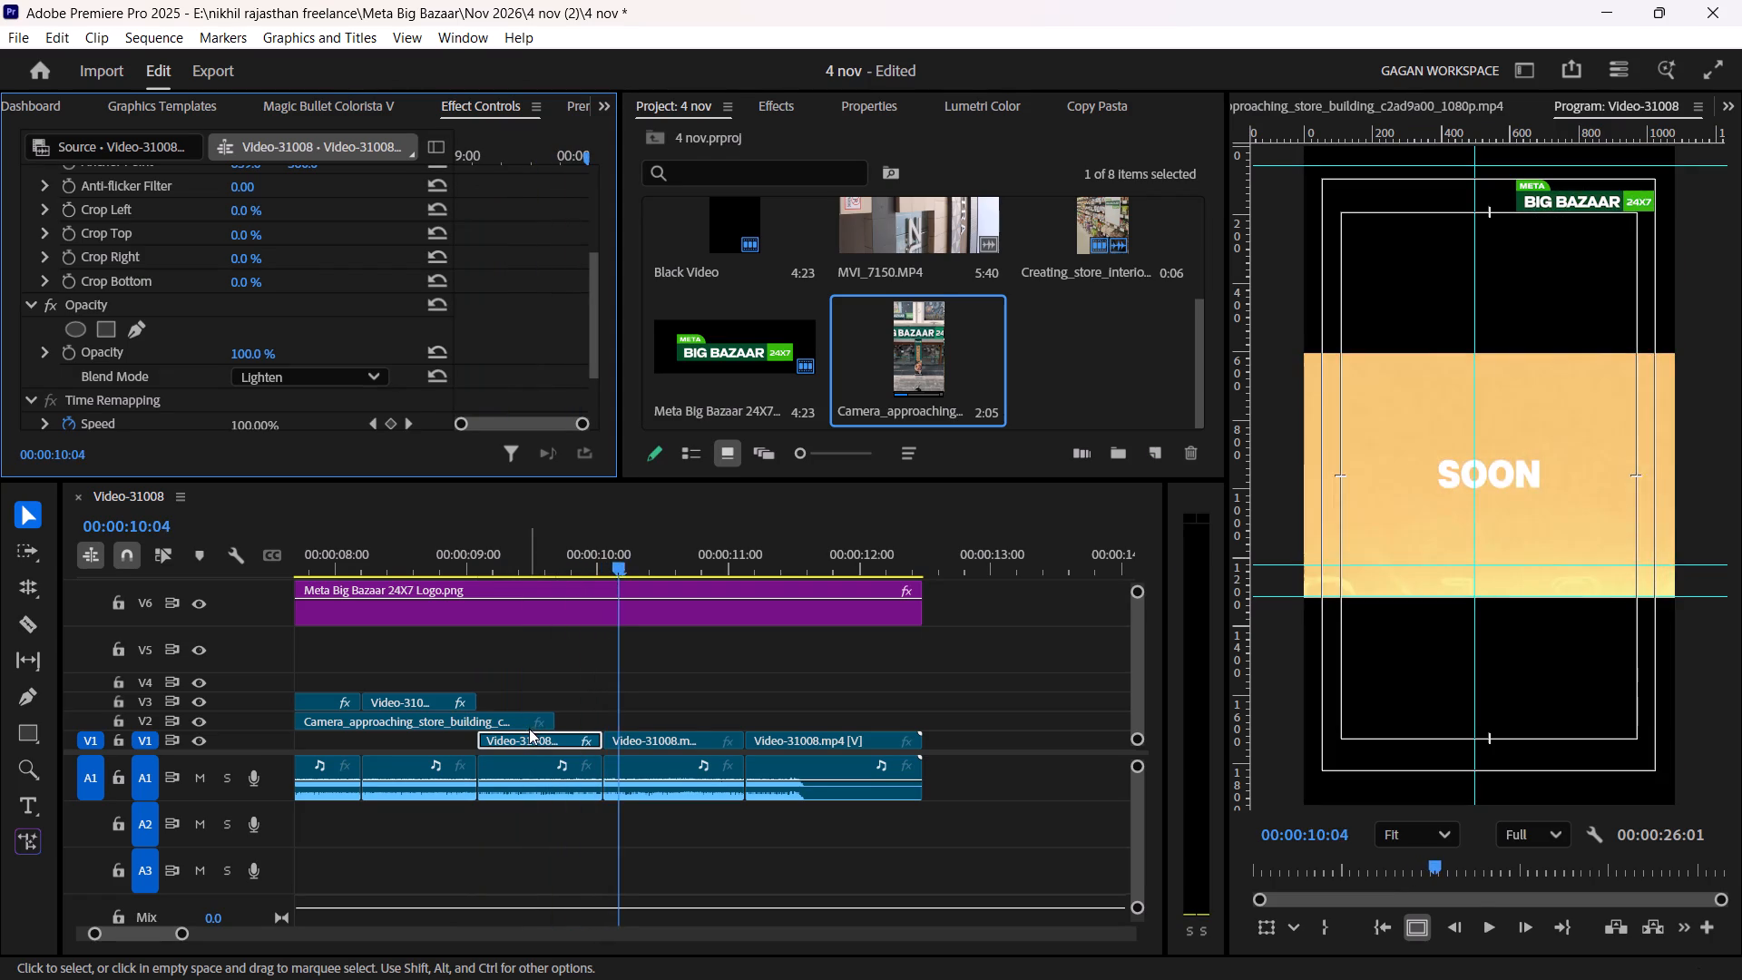
key("space")
scroll(540, 781, "down", 8, "alt")
key("space")
Open the original Video-31008.mp4 from the project media and play through its title sequence.
scroll(902, 385, "up", 9)
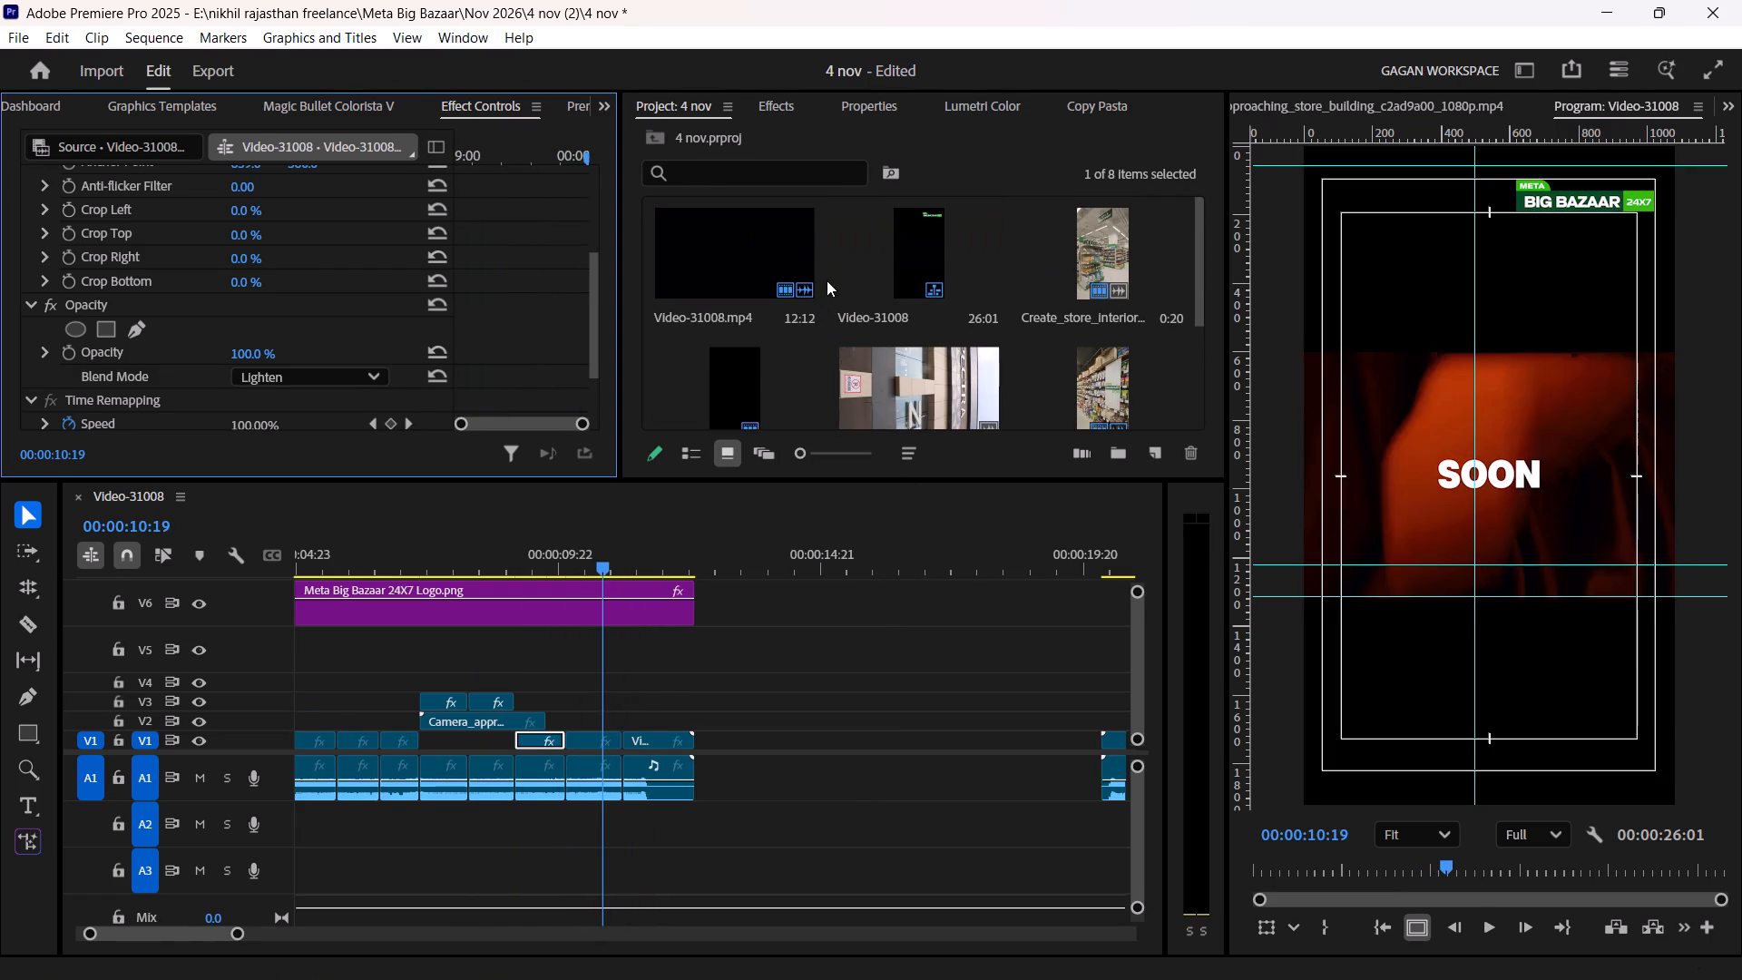
left_click(860, 245)
left_click(719, 250)
left_click(856, 252)
double_click(879, 253)
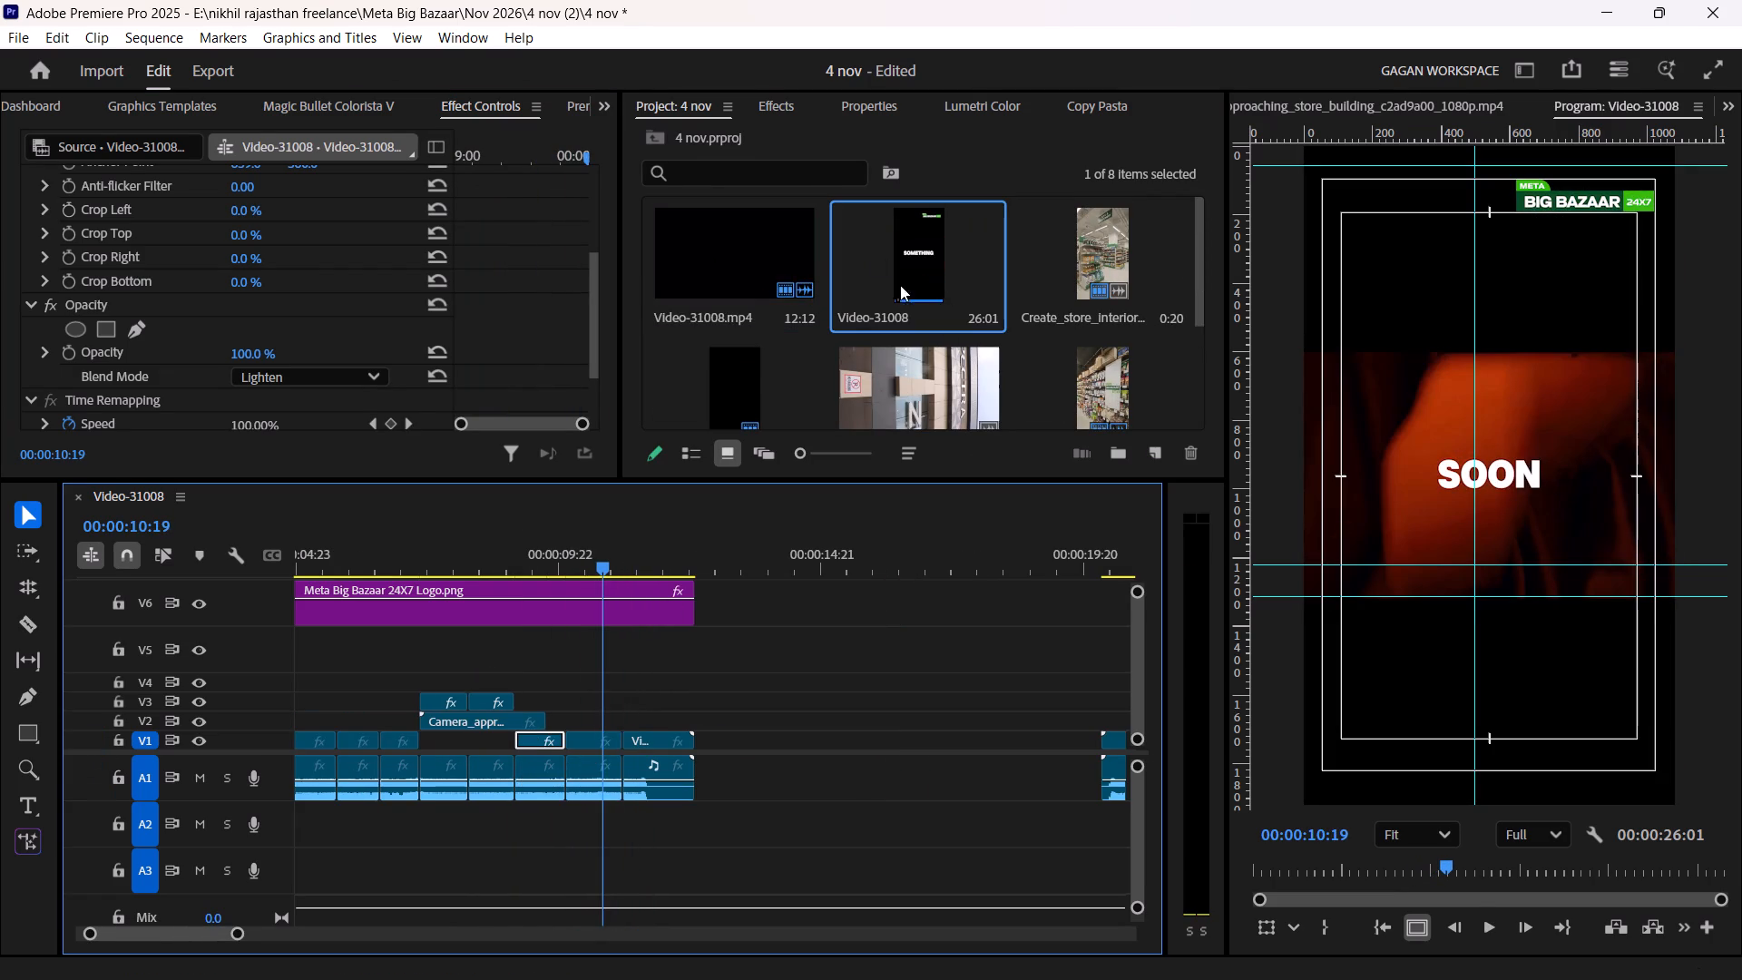
double_click(782, 253)
key("space")
key("space")
left_click(1464, 871)
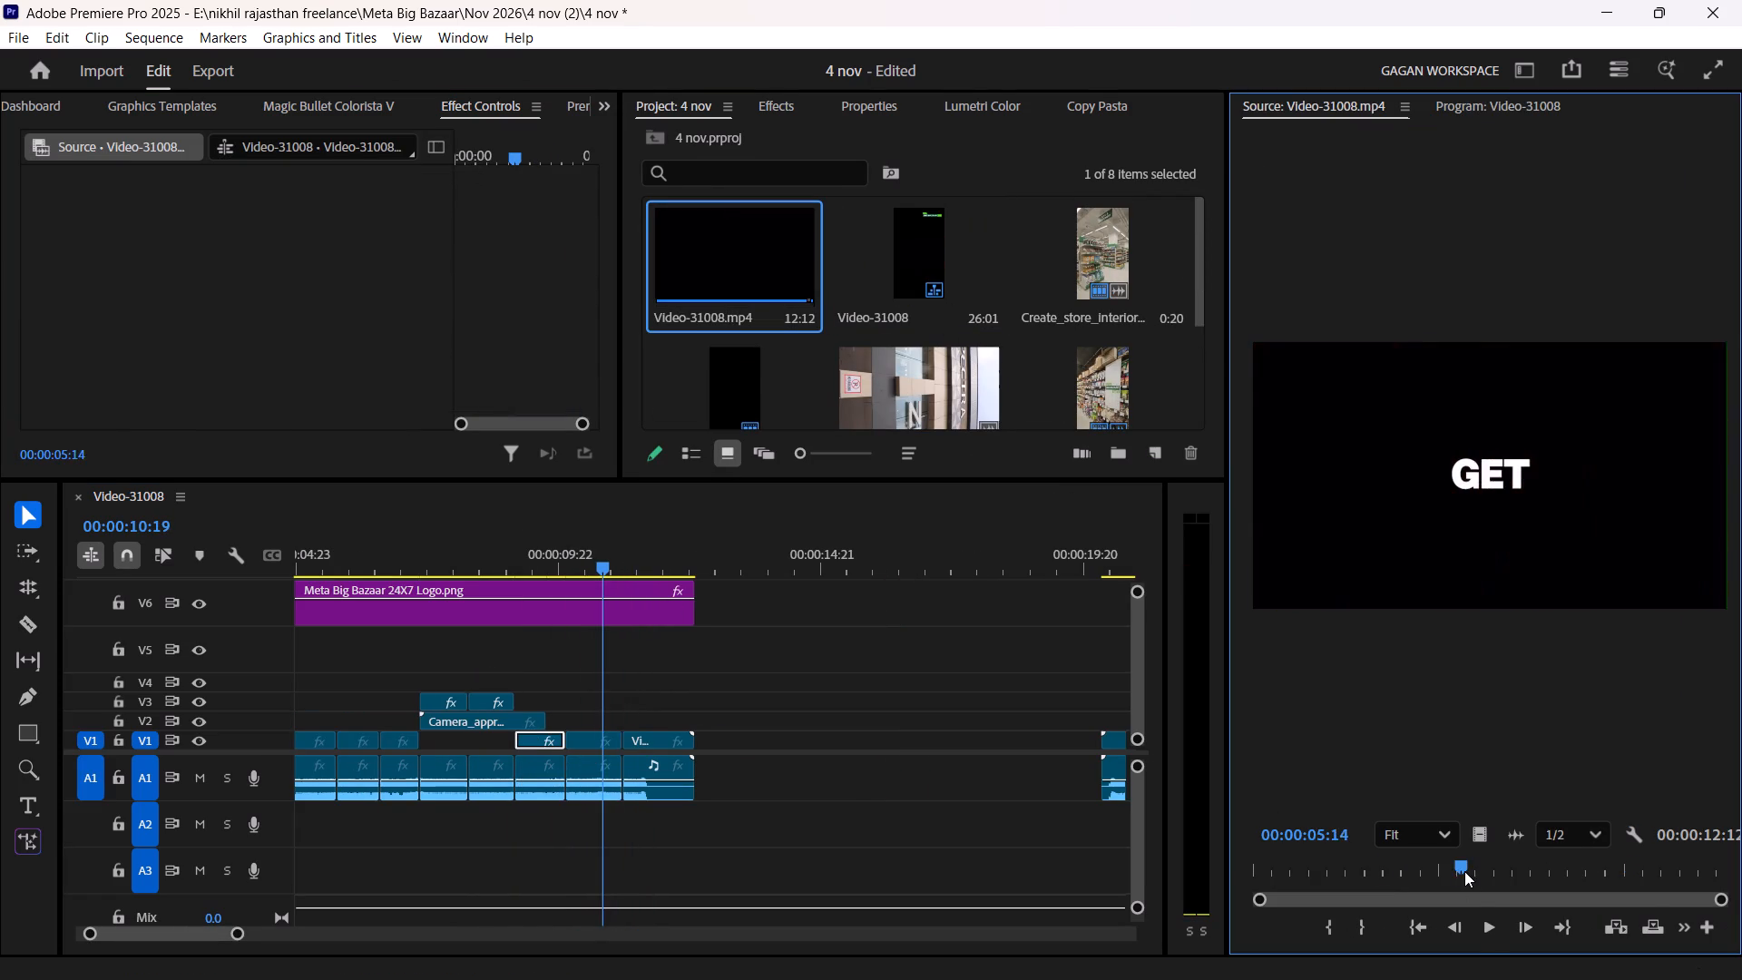
key("space")
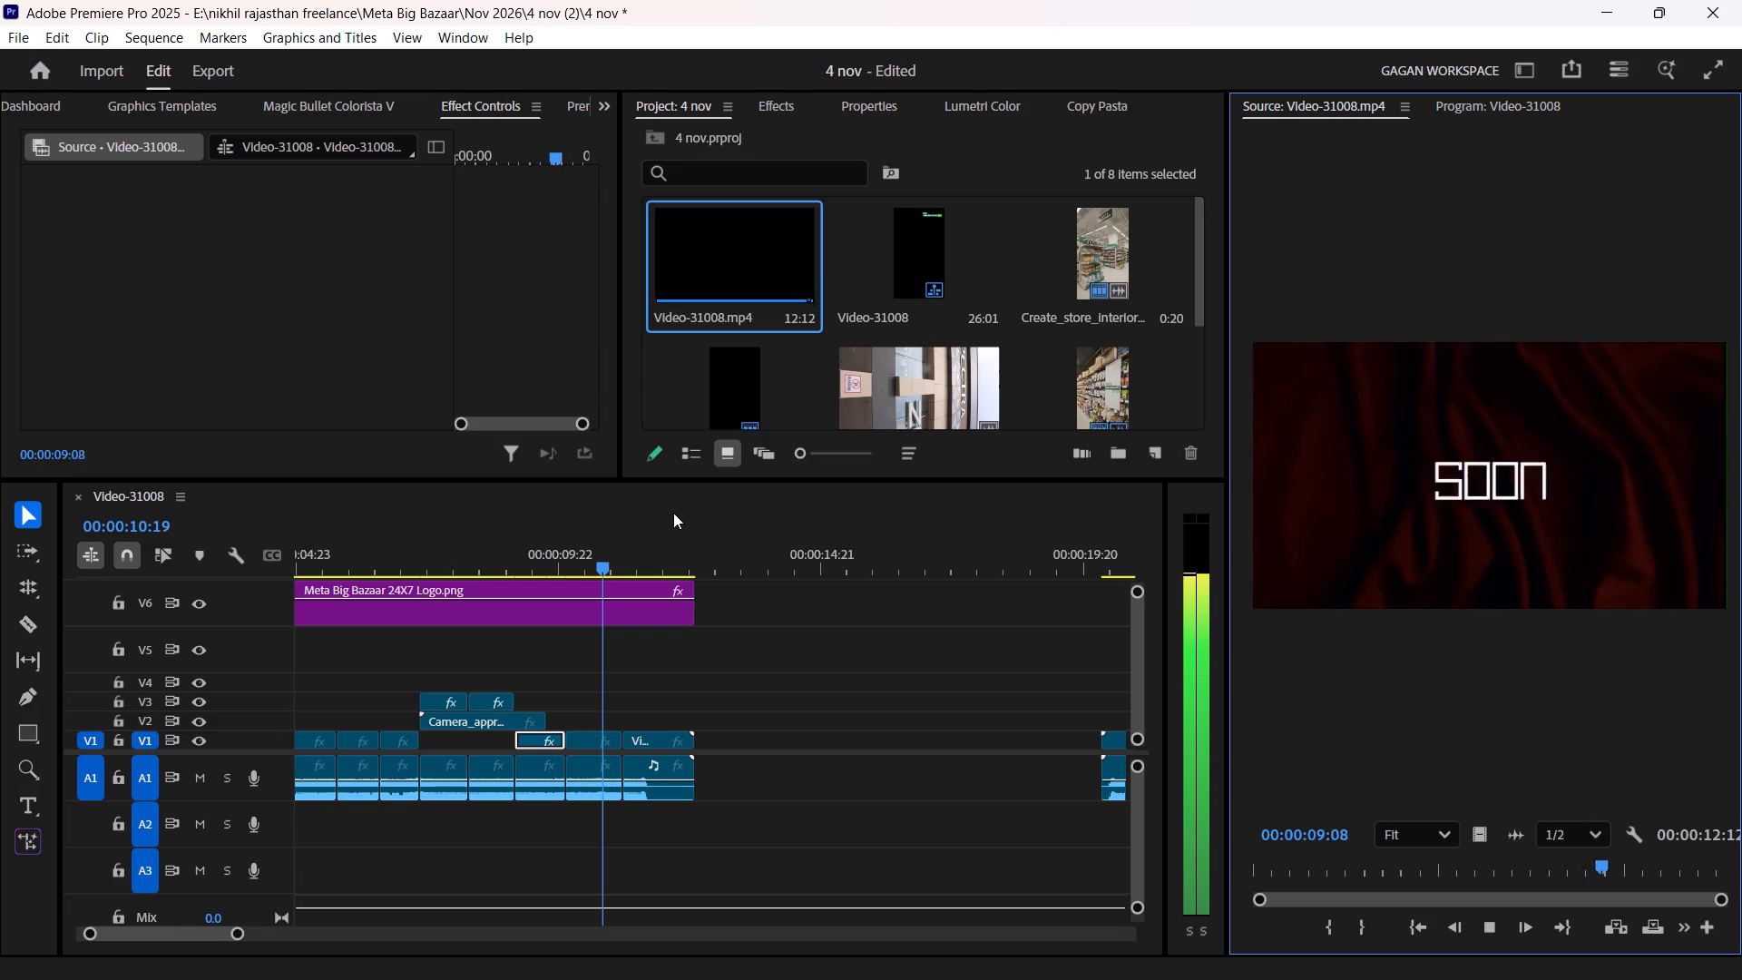
key("space")
Save the project.
key("ctrl+s")
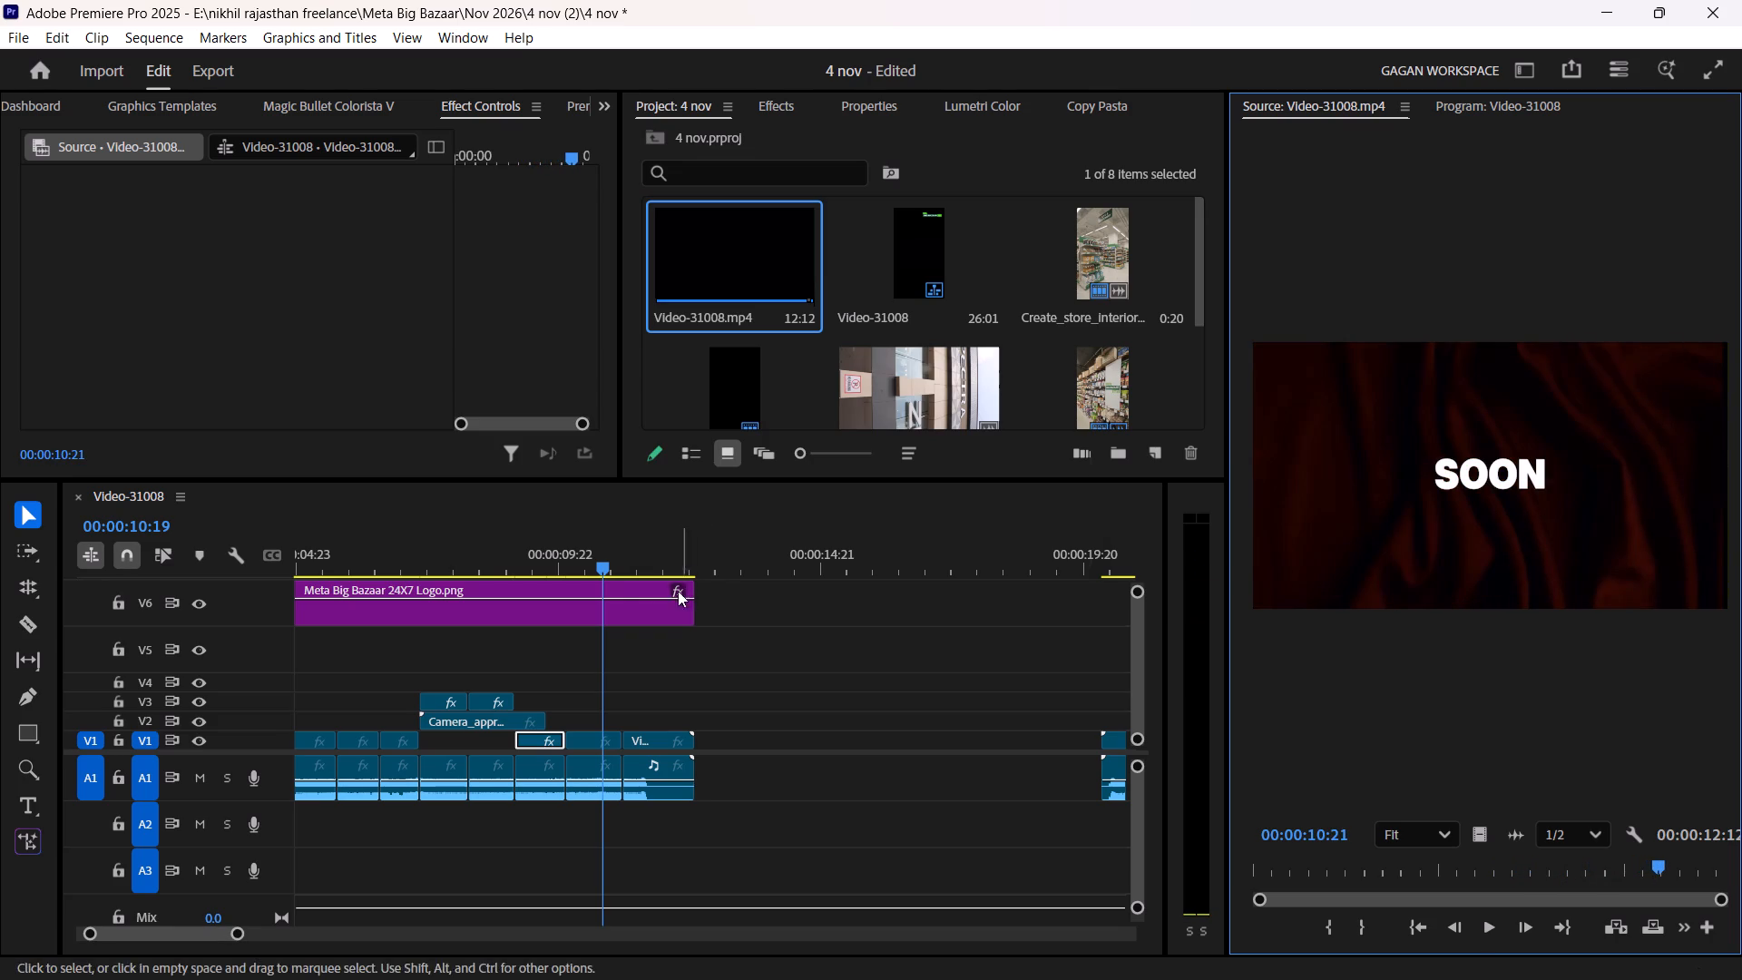
Move the two V1 title clips following the large SOON clip straight up to V3, keeping their timing.
left_click(398, 542)
key("space")
key("space")
left_click_drag(540, 741, 536, 701)
left_click_drag(594, 738, 599, 695)
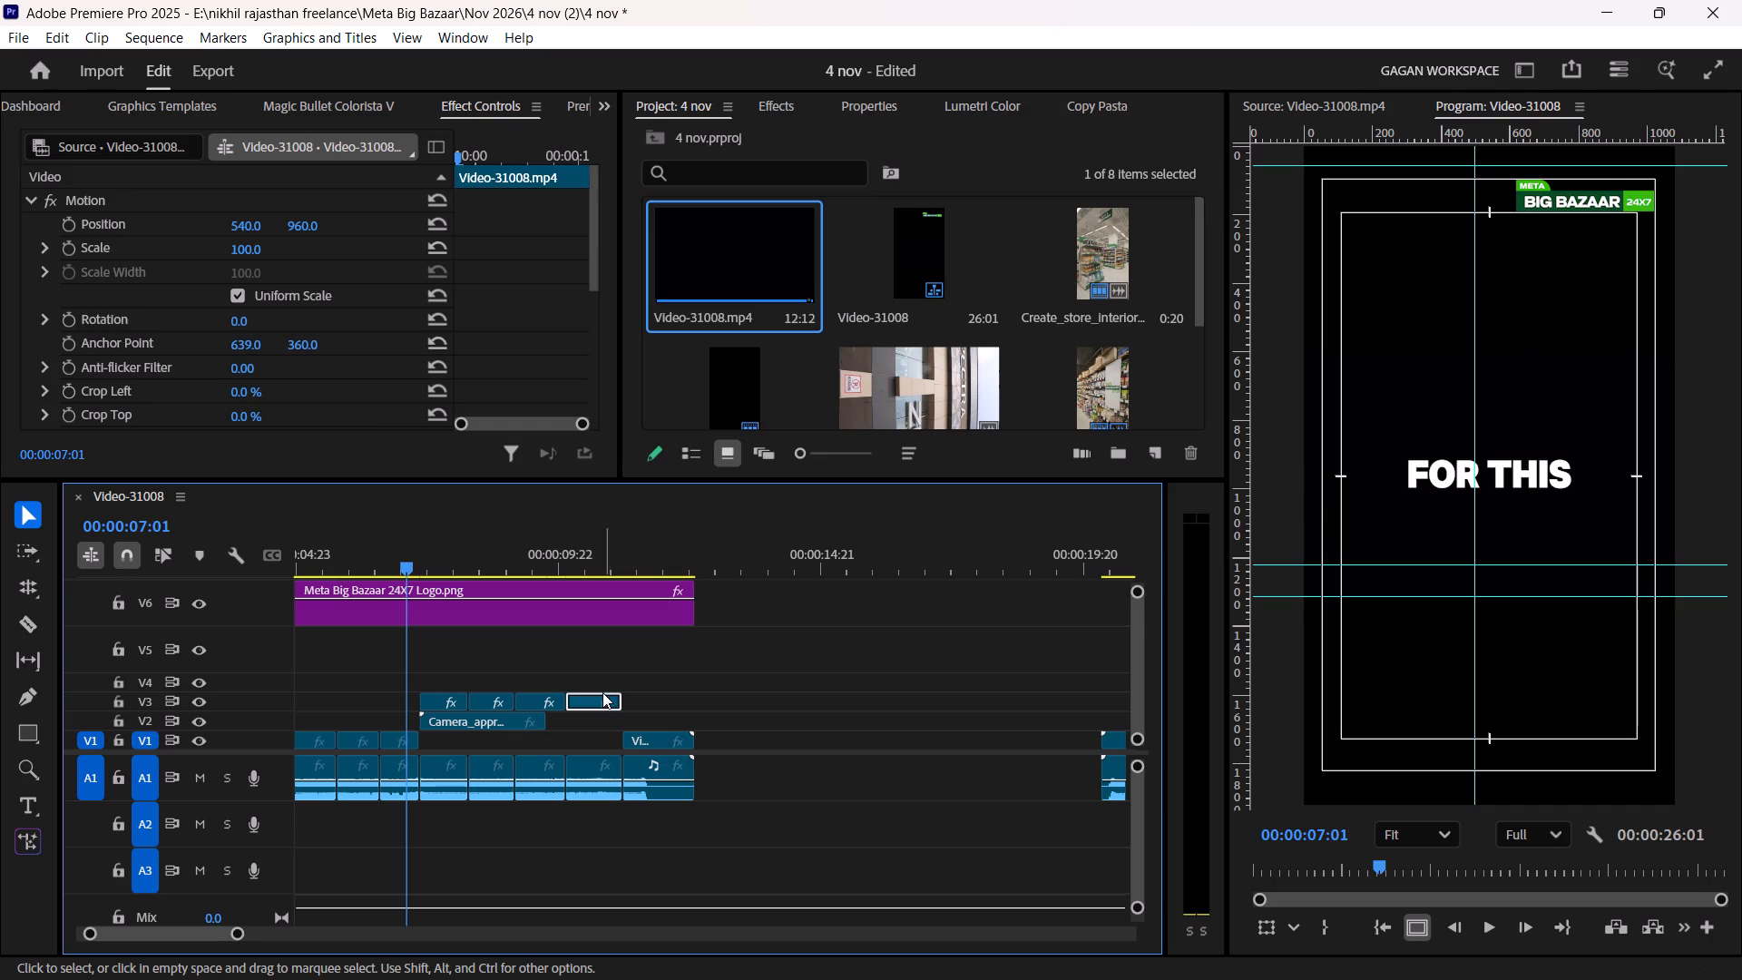
Set the blend mode of the last title clip on V3 to Lighten and save the project.
scroll(373, 430, "down", 14)
left_click(333, 302)
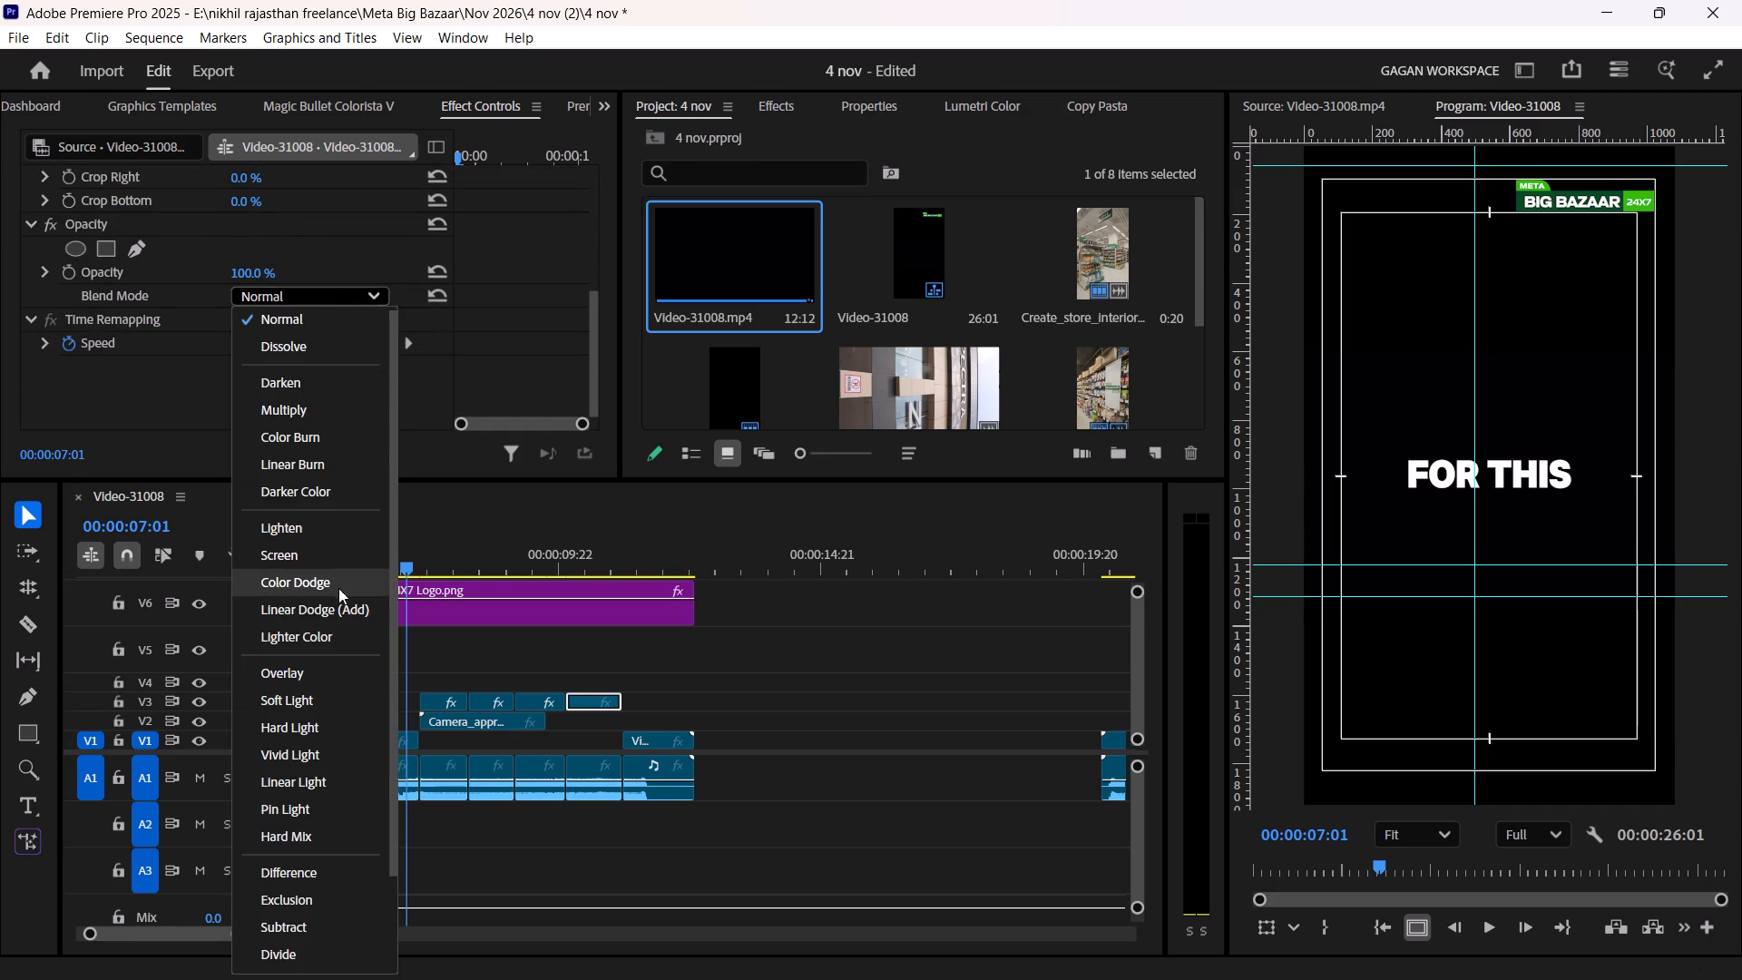
left_click(317, 531)
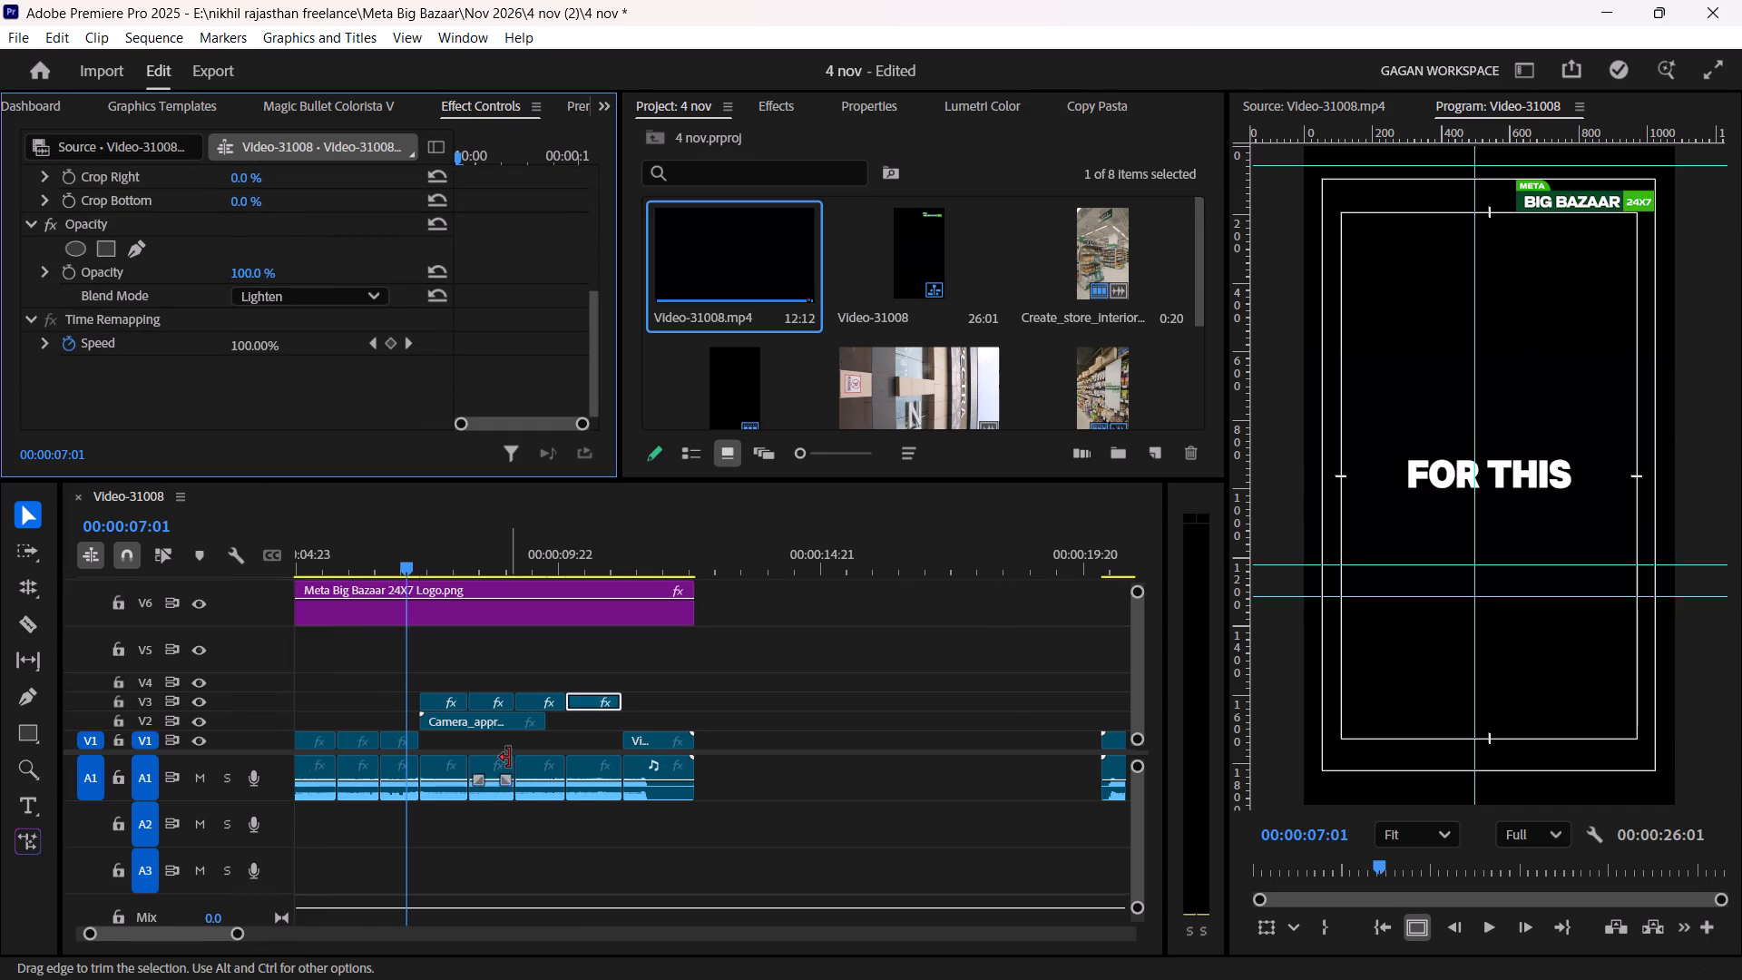
scroll(509, 759, "down", 6, "alt")
scroll(515, 763, "up", 6)
key("ctrl+s")
Play the sequence from the start through the strip reveal to the IS COMING title.
left_click_drag(449, 547, 277, 601)
key("space")
left_click(615, 668)
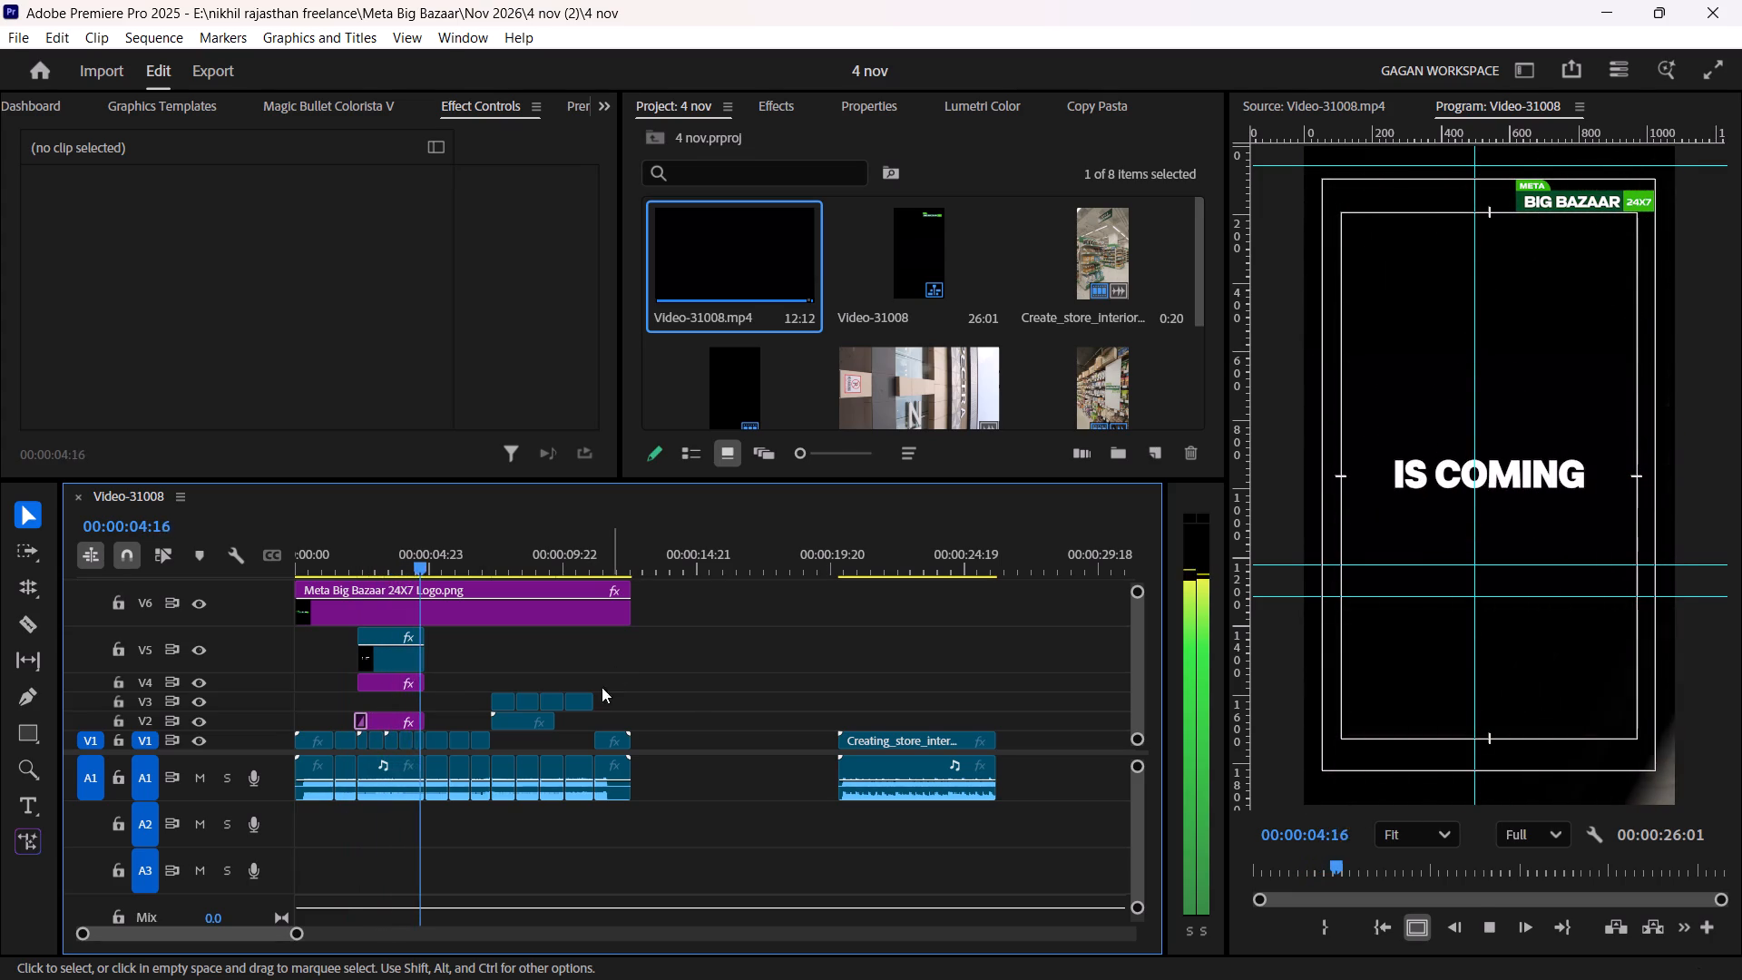
key("space")
Search the effects library for an effect whose name begins with "s".
scroll(396, 749, "up", 13, "alt")
scroll(407, 730, "up", 8, "alt")
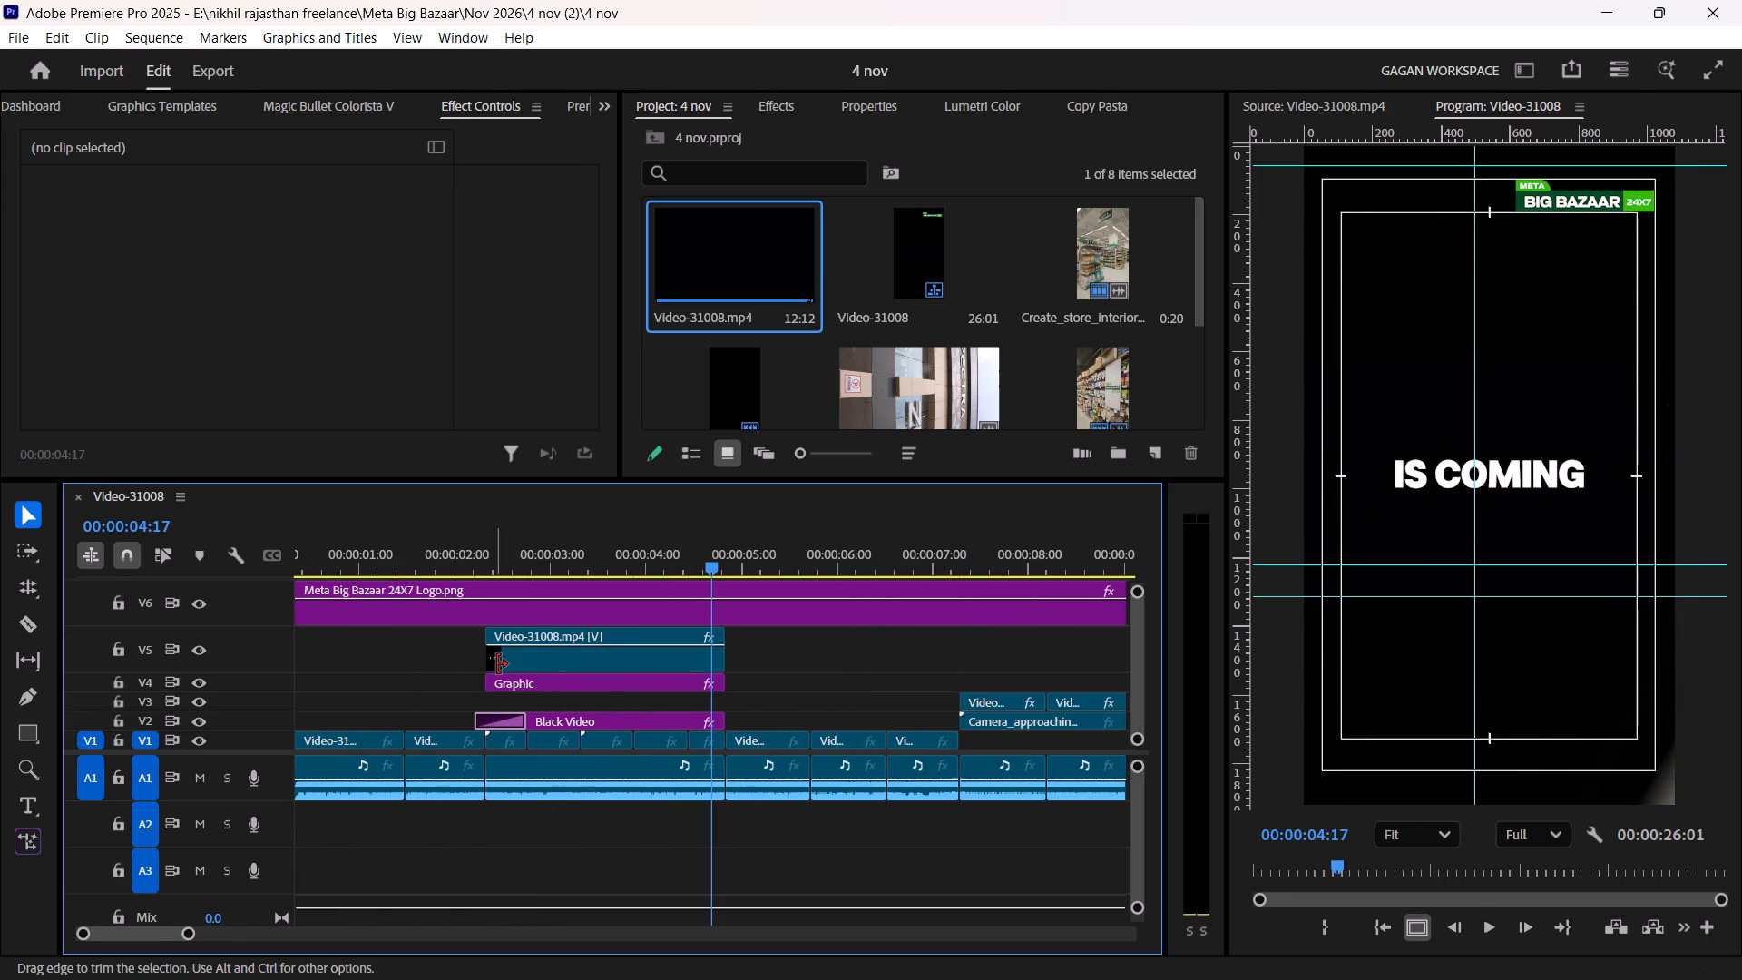
left_click(817, 104)
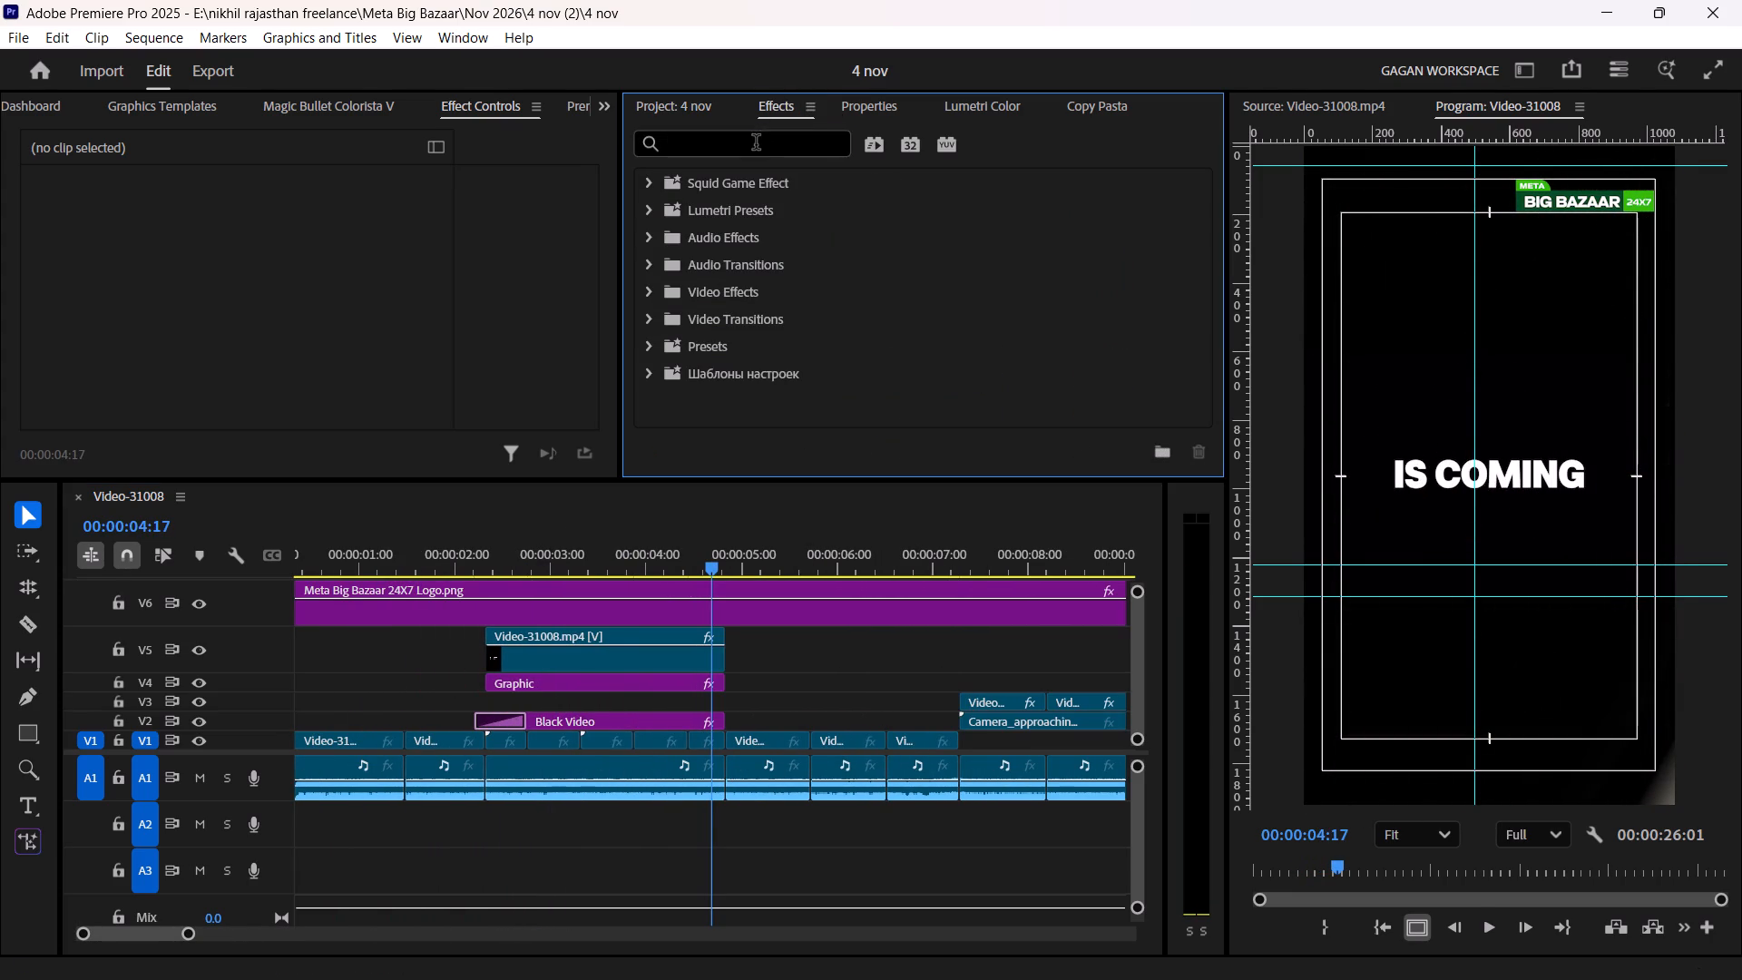
left_click(755, 145)
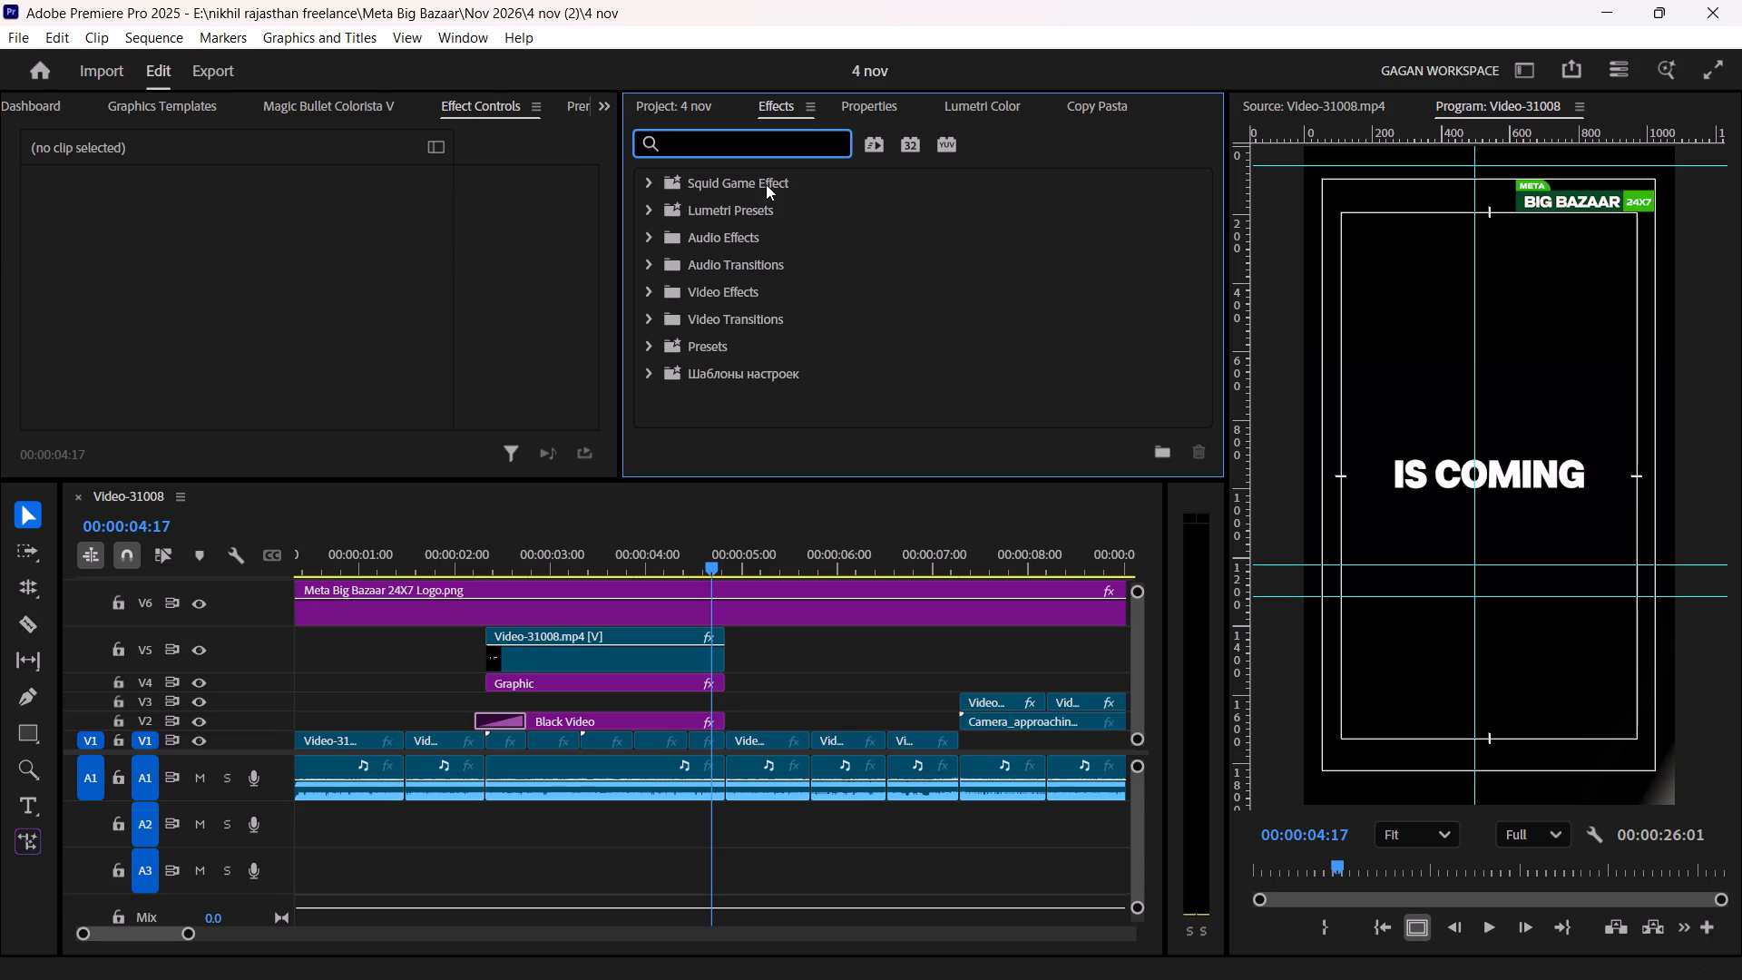
key("s")
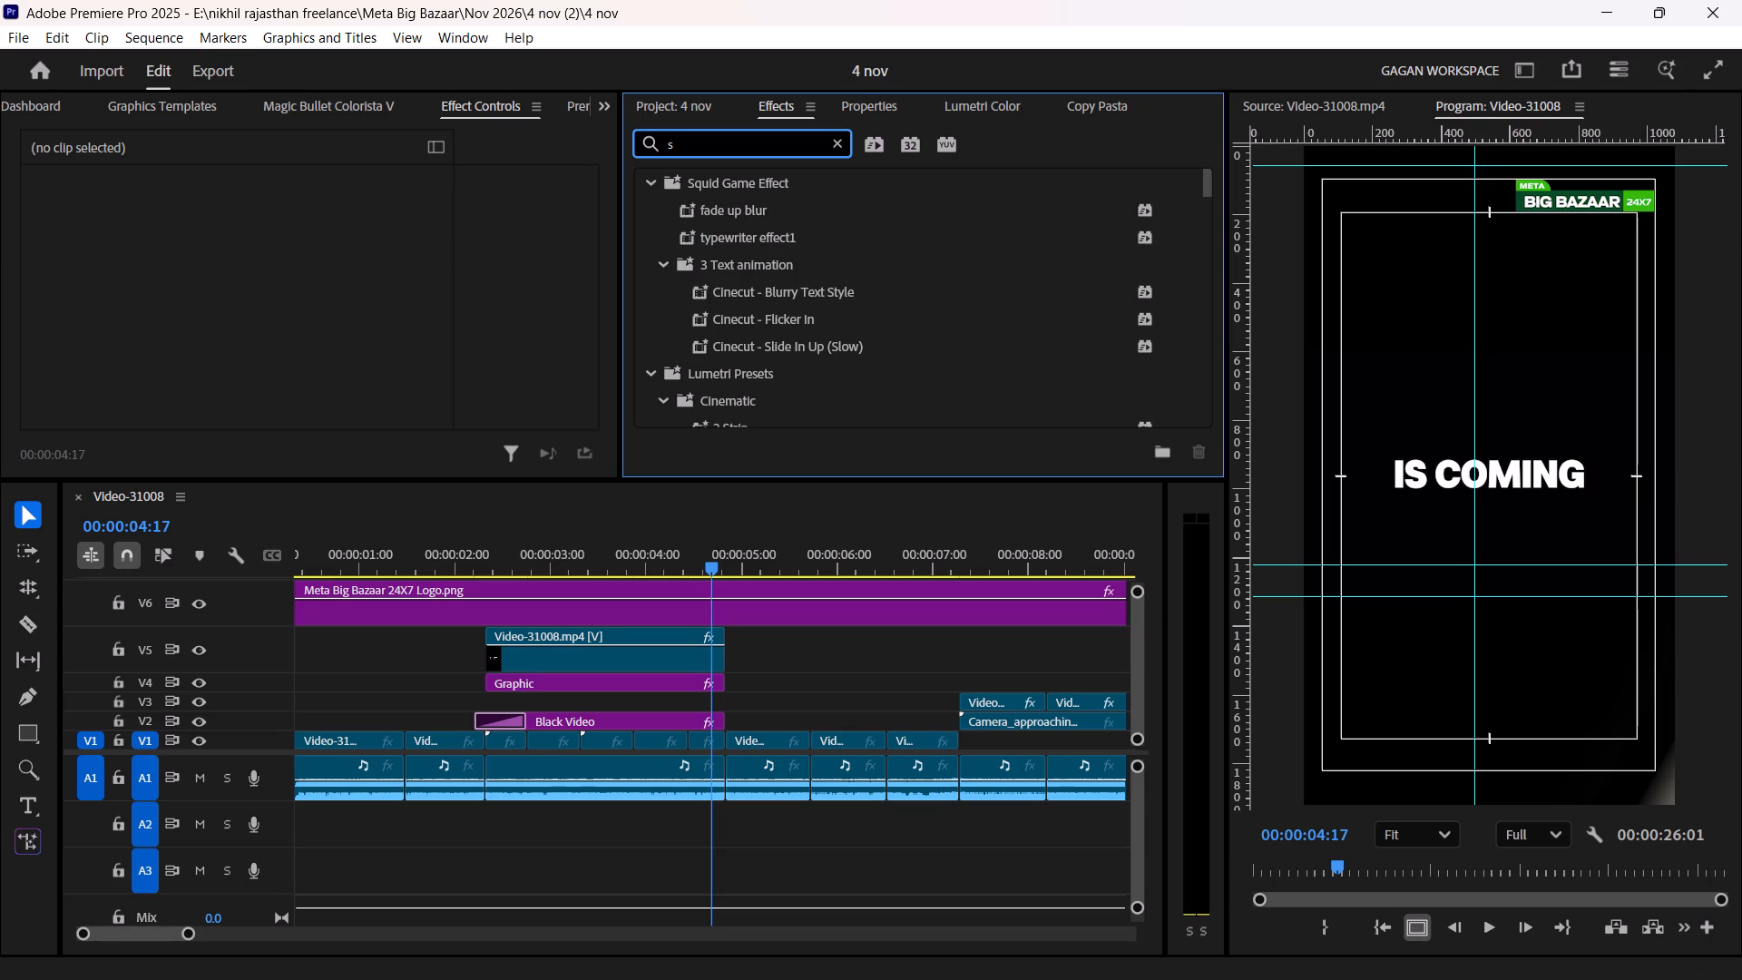
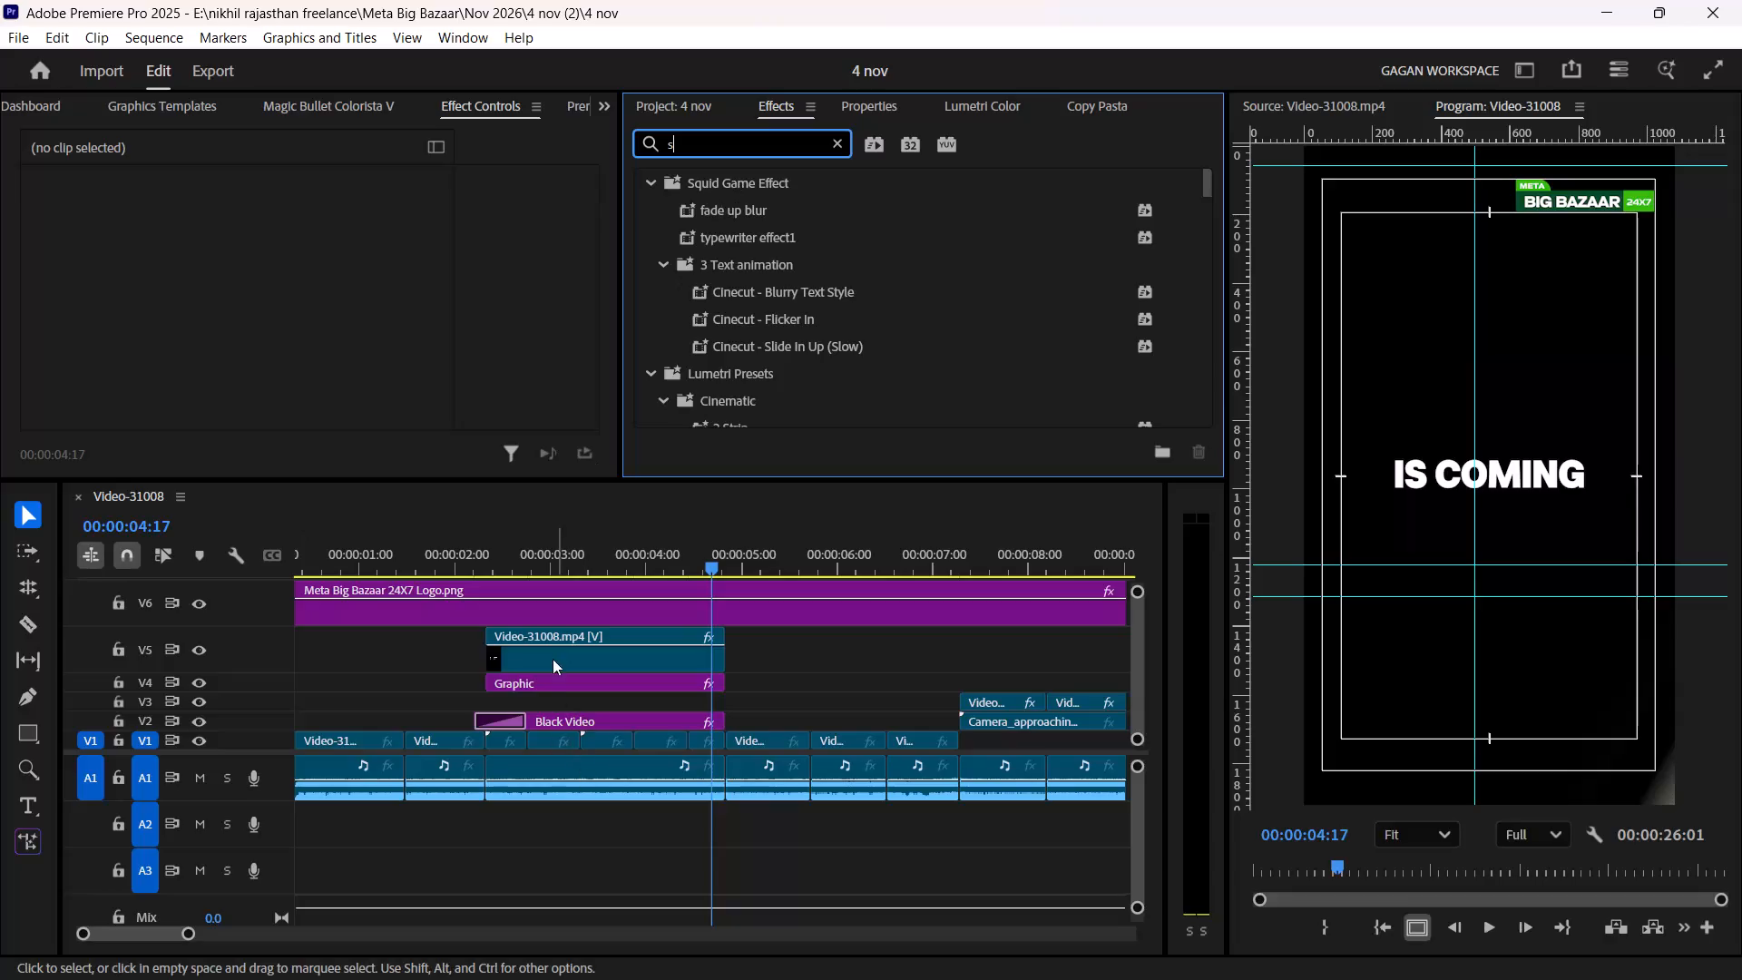
Play the sequence from the start through to the SOON title over the storefront footage.
left_click_drag(525, 547, 257, 583)
key("space")
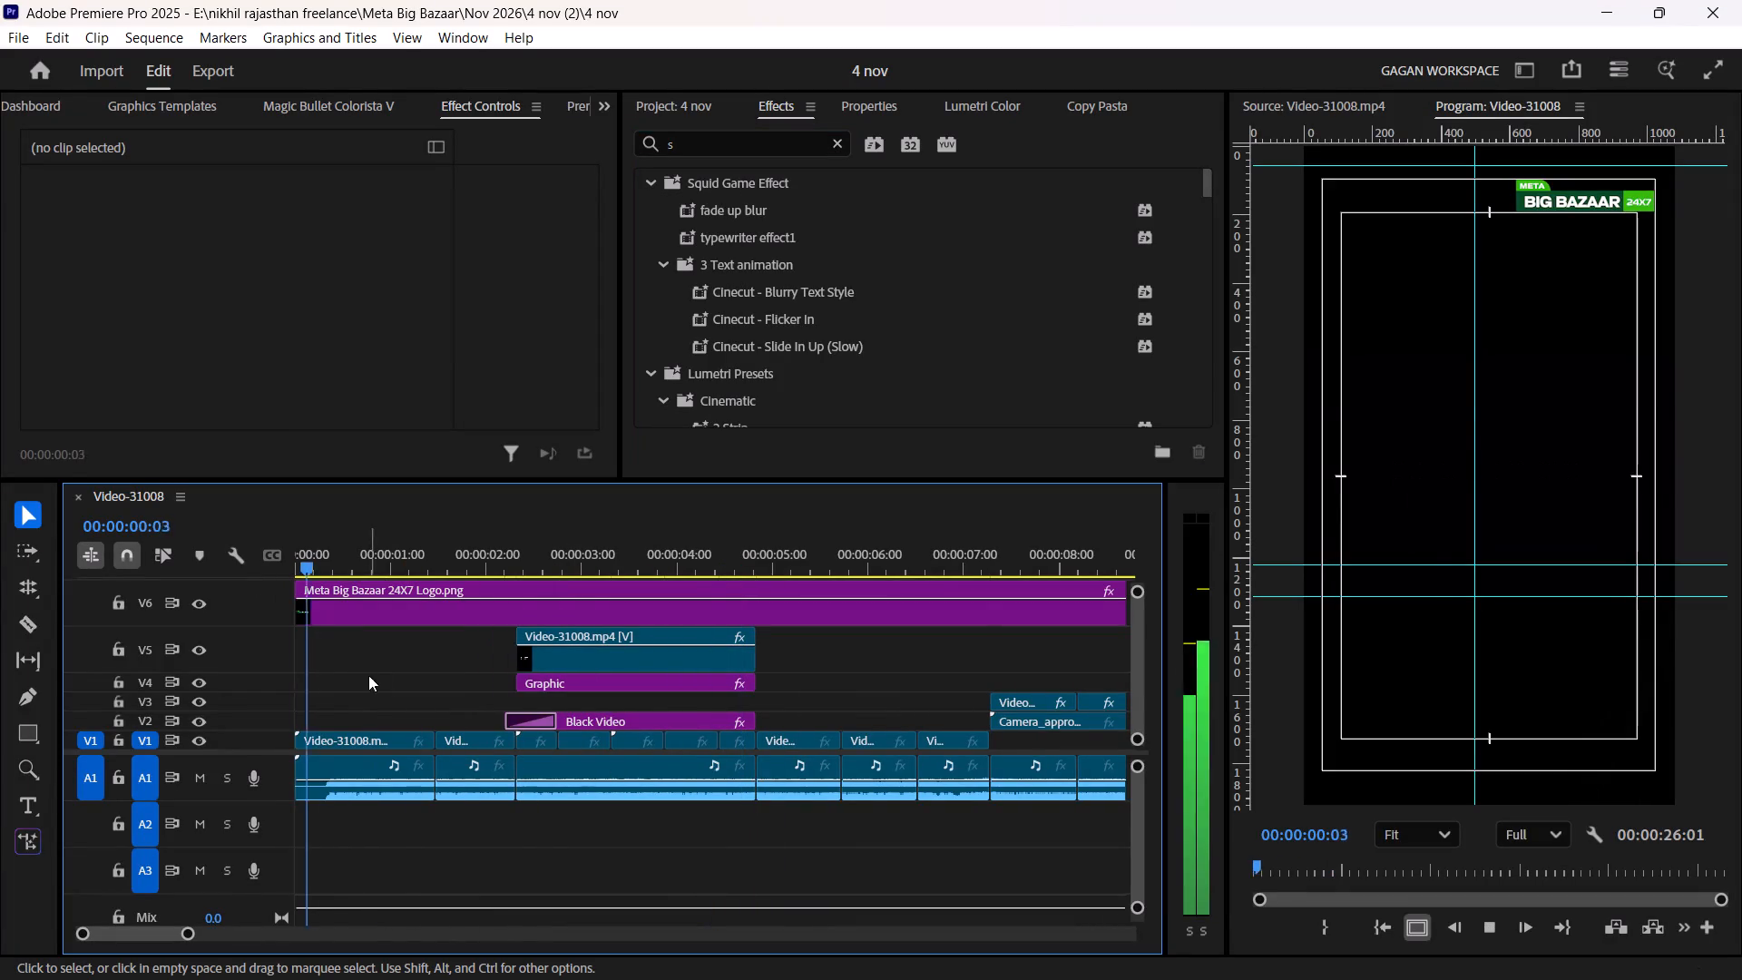
left_click(370, 678)
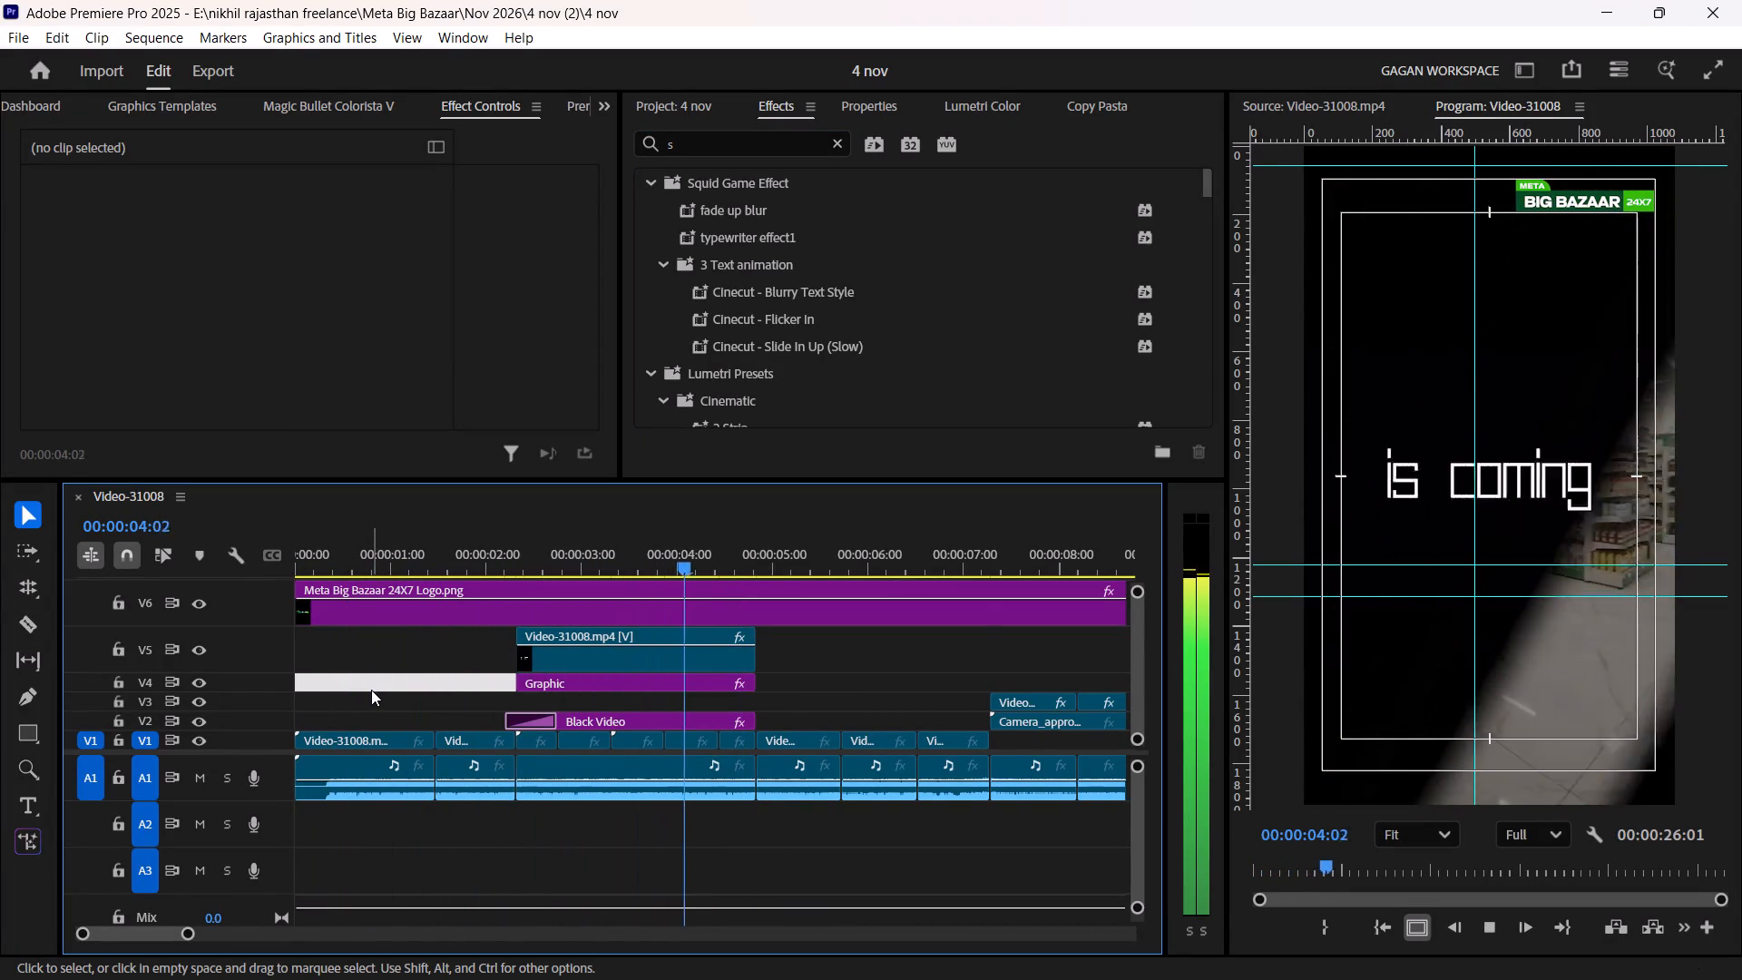
scroll(603, 681, "down", 5, "alt")
left_click(618, 707)
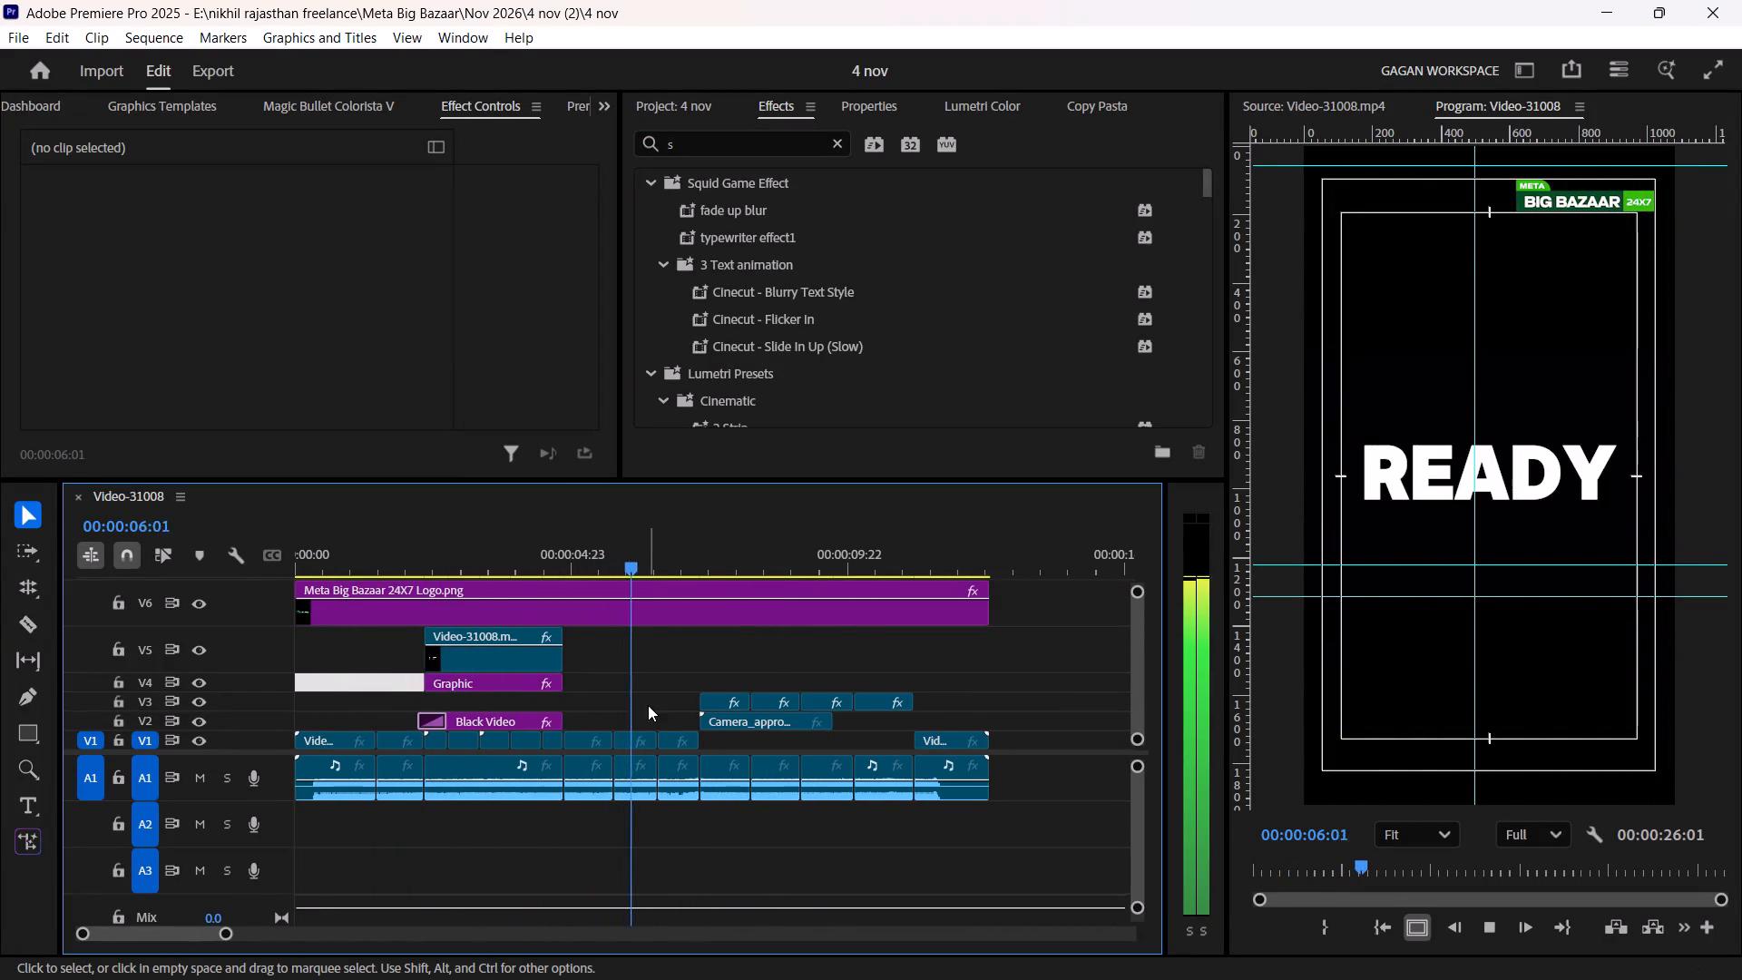
left_click(648, 704)
left_click(653, 706)
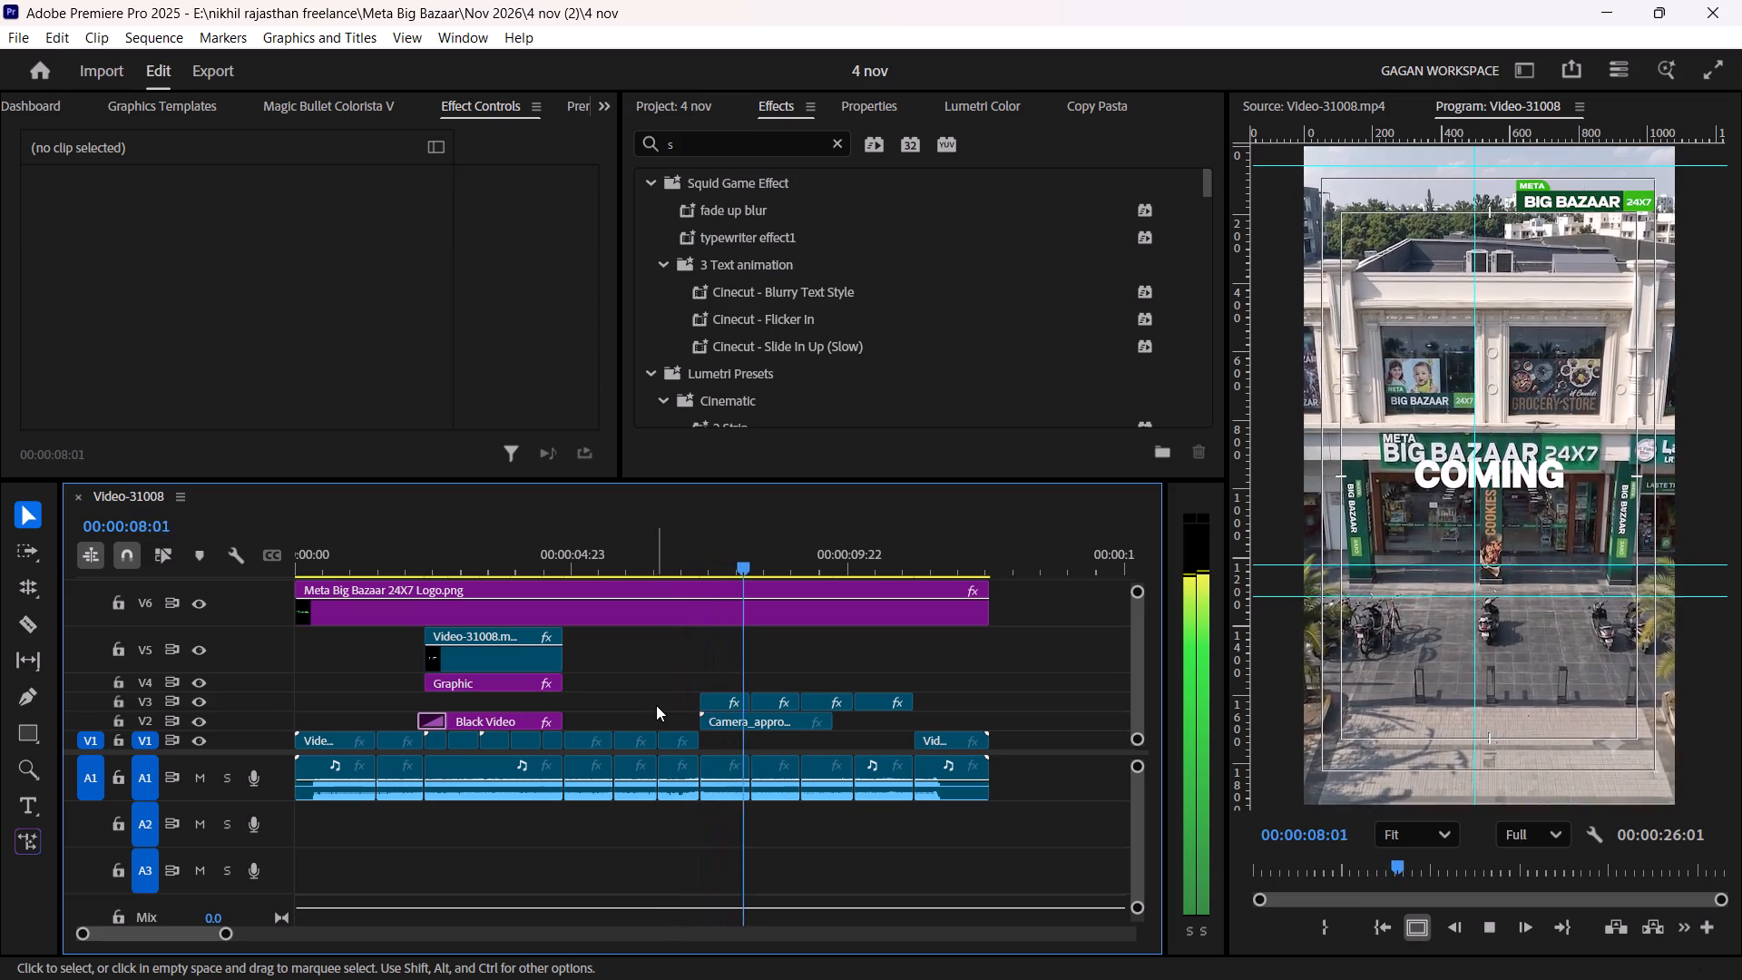
key("space")
Move the four title clips on V3 straight up to V4, keeping their timing.
left_click_drag(950, 662, 743, 704)
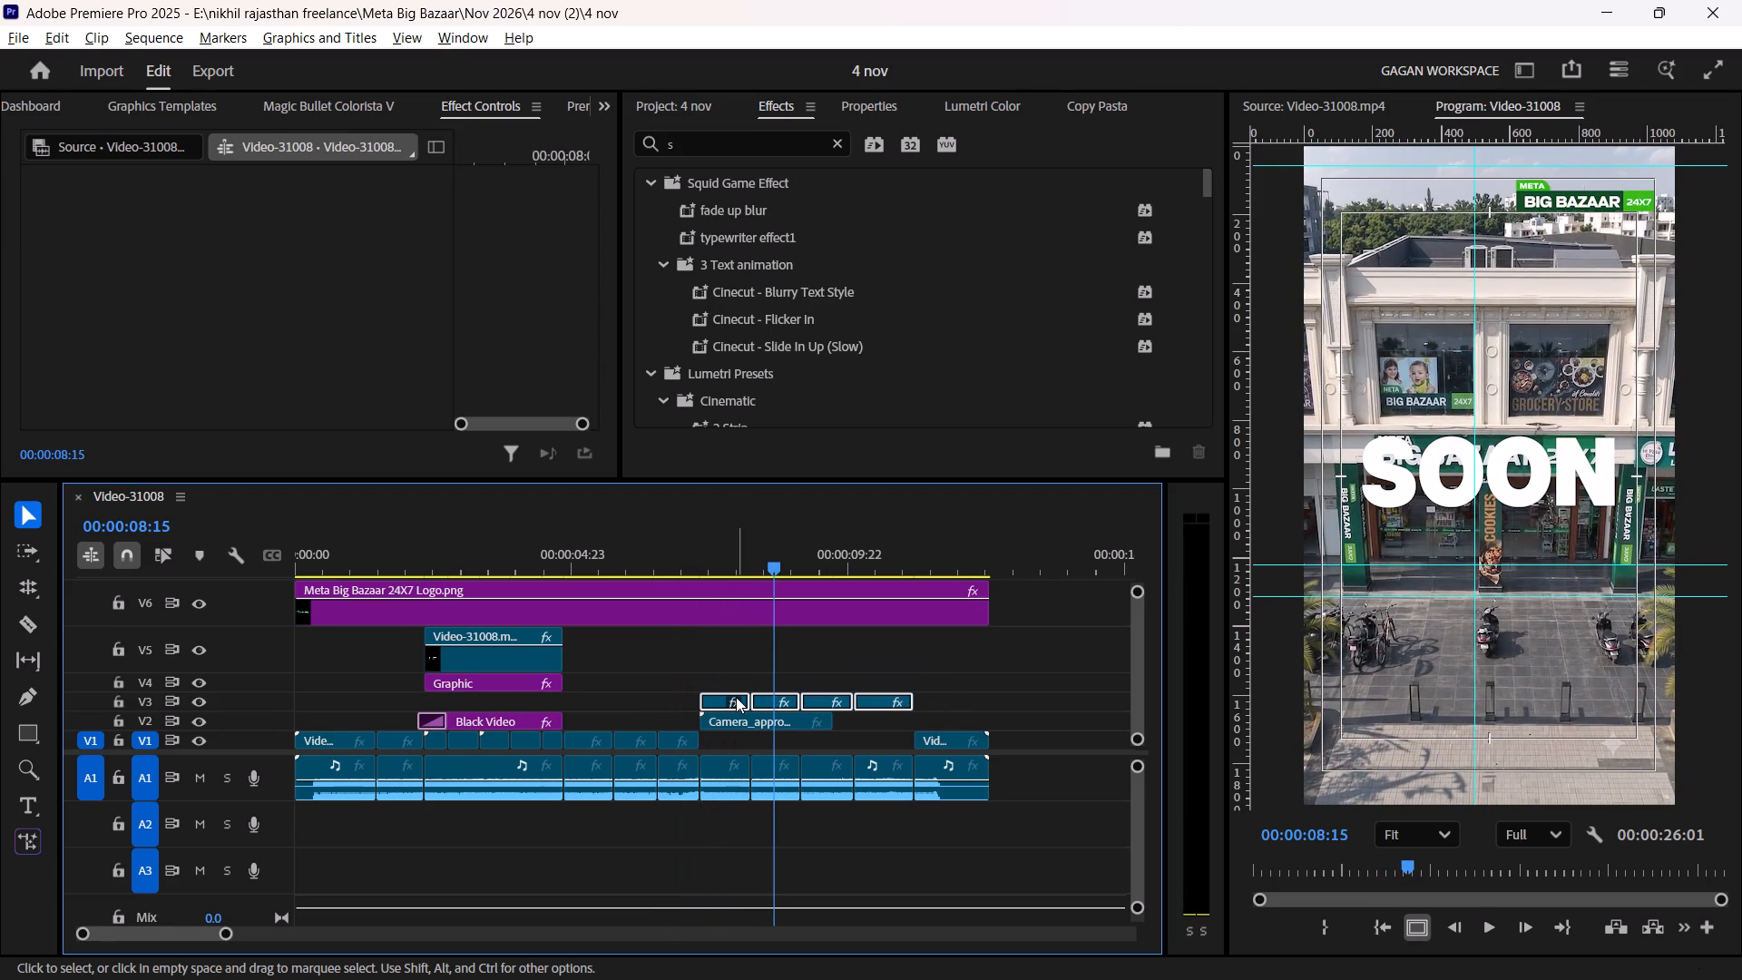
key("alt+Up")
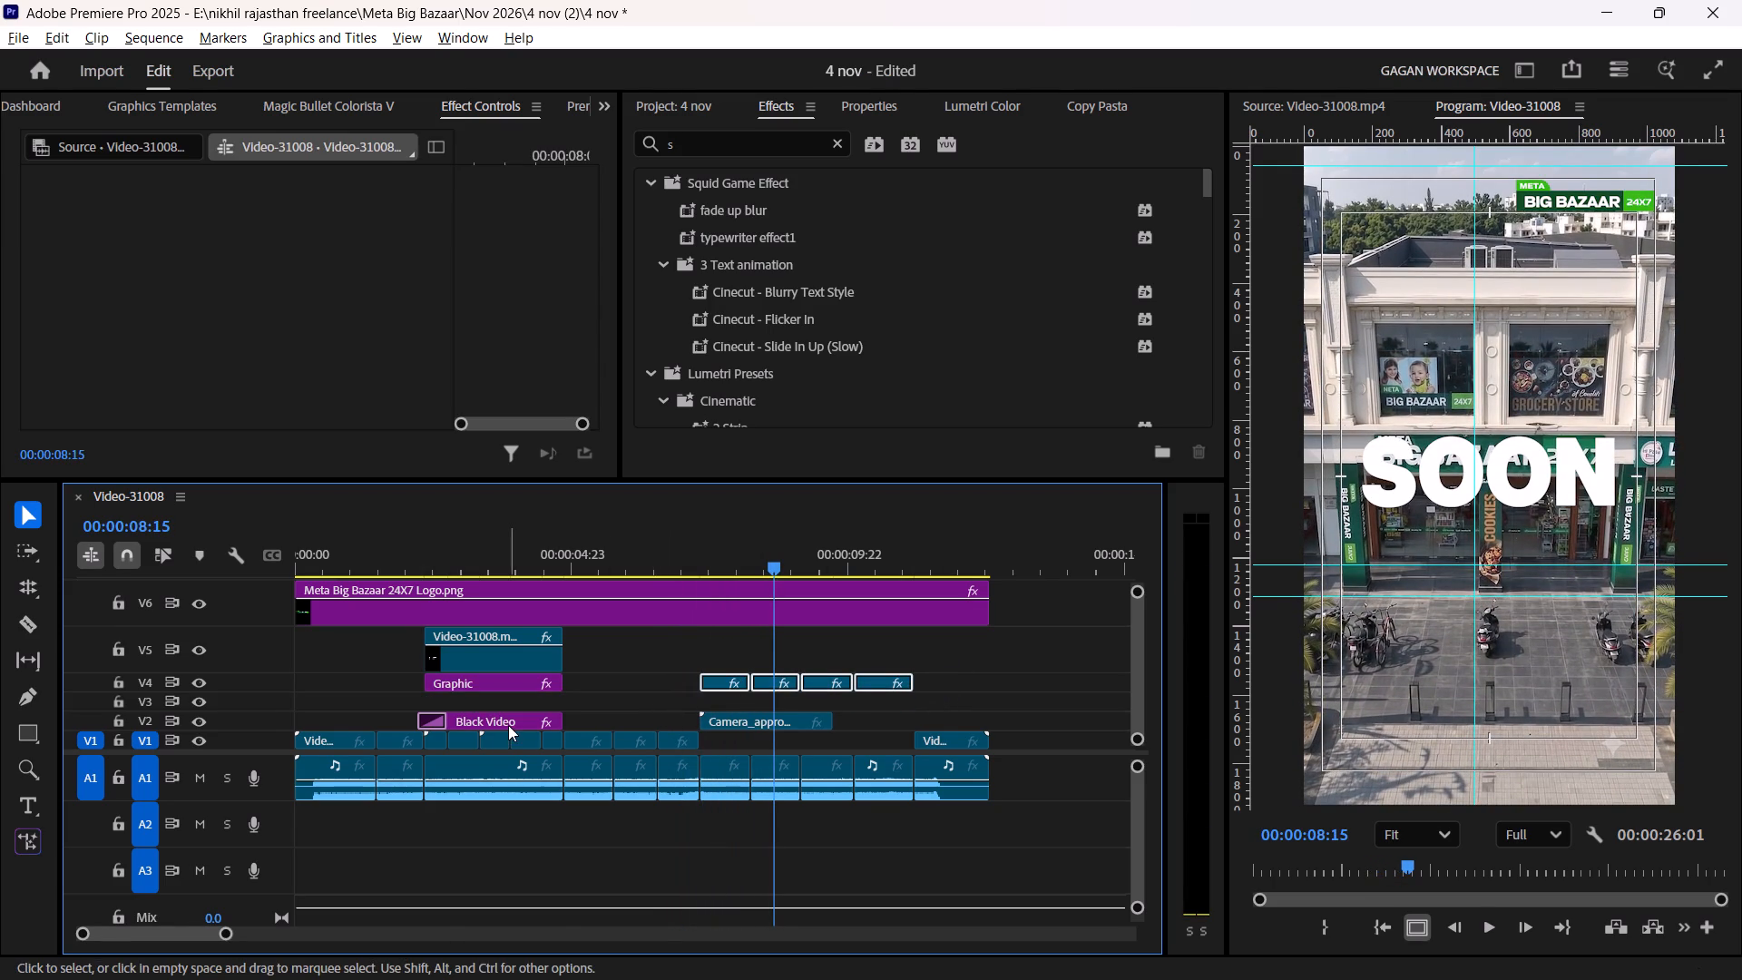
Duplicate the Black Video clip onto V3 above the store footage and extend it to the end of the V4 title clips.
left_click_drag(508, 725, 788, 703, "alt")
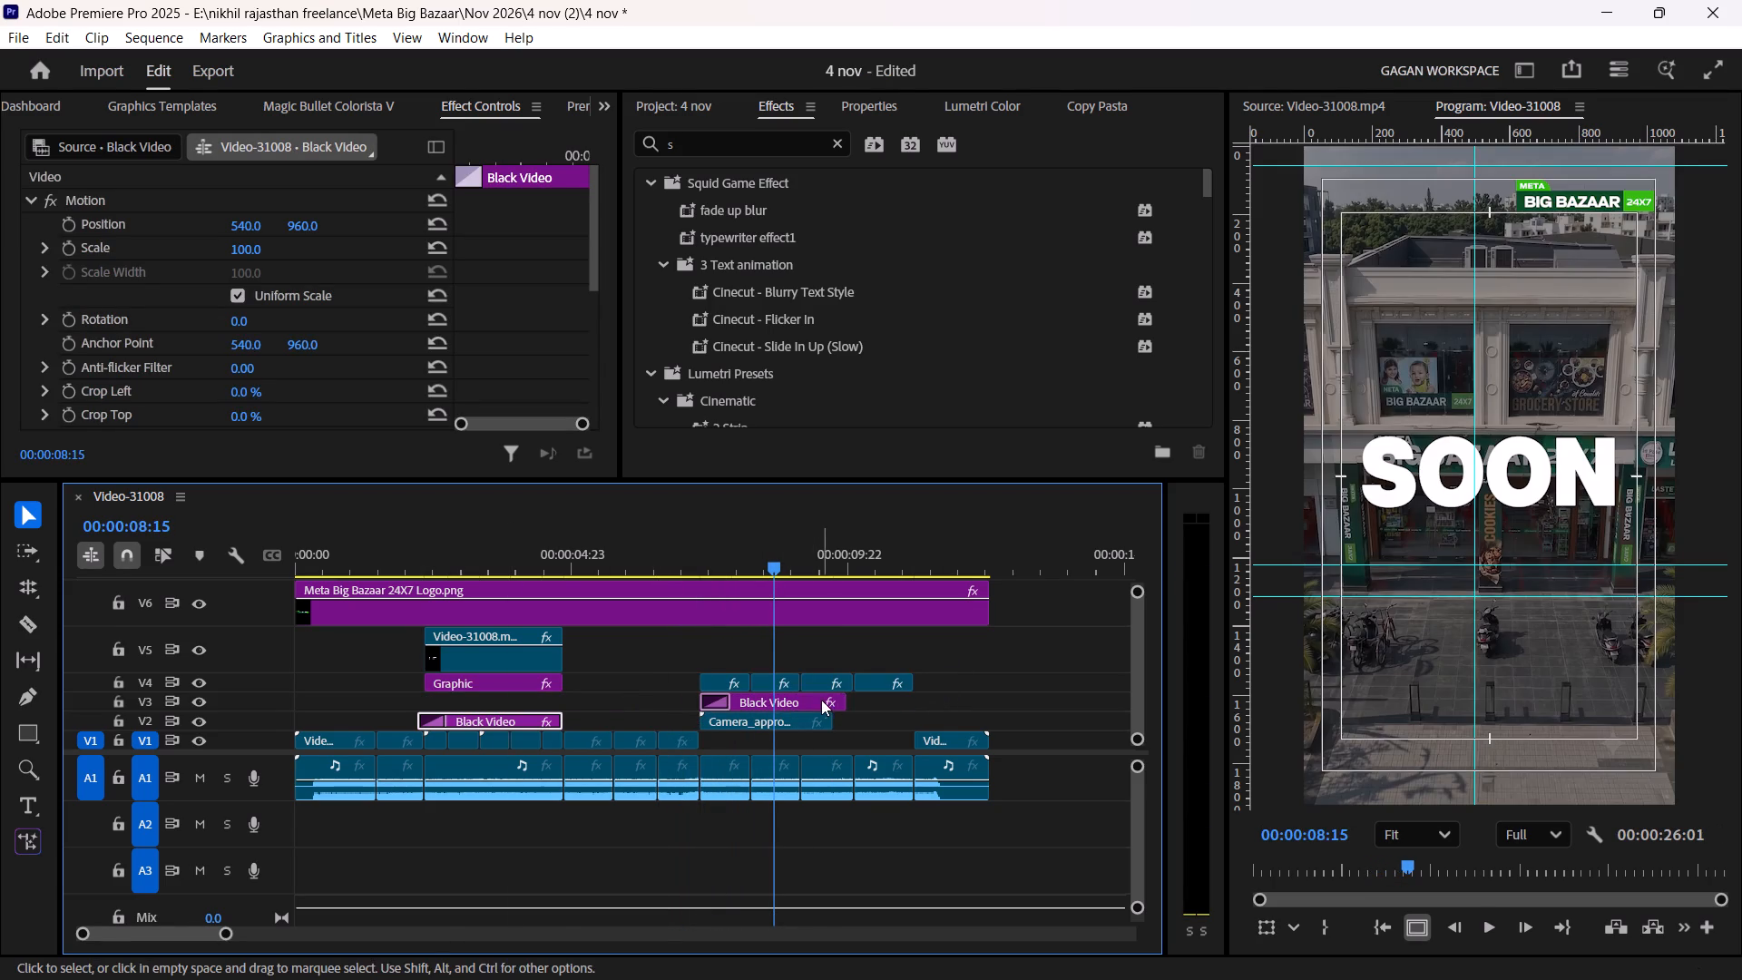
left_click_drag(849, 700, 913, 710)
left_click(949, 684)
Play the sequence from the GET title through the SOON titles to review the darkened store footage.
left_click_drag(739, 557, 598, 558)
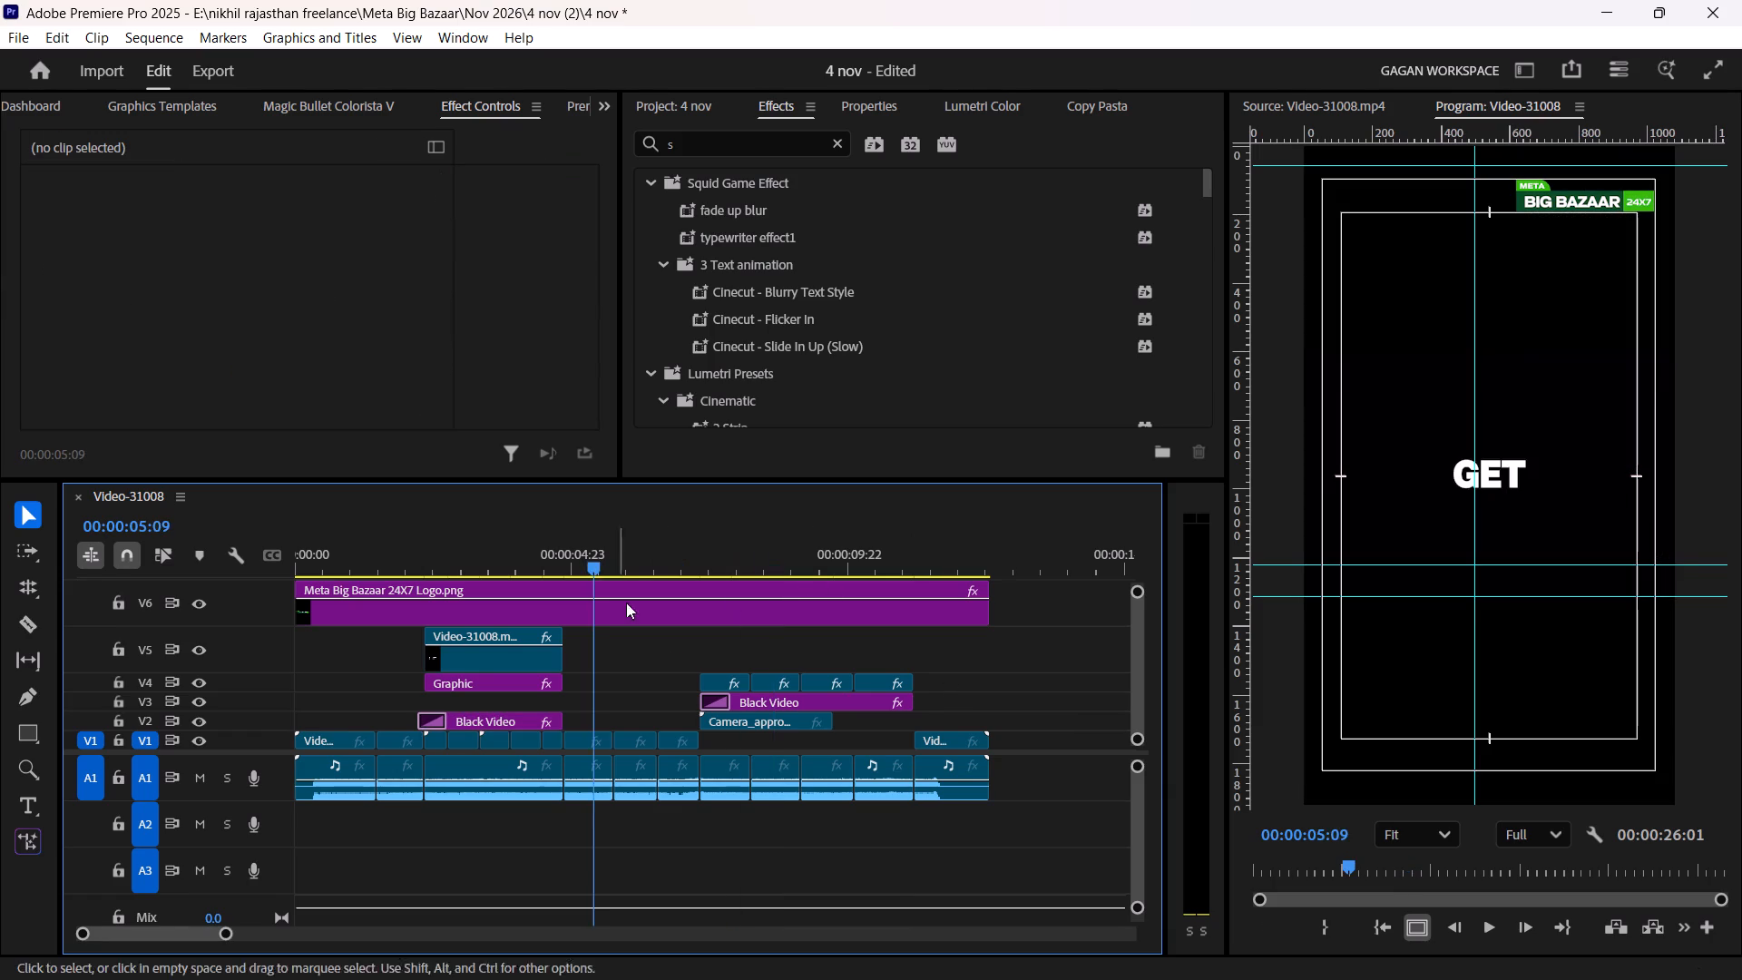
key("space")
left_click(710, 688)
left_click(743, 641)
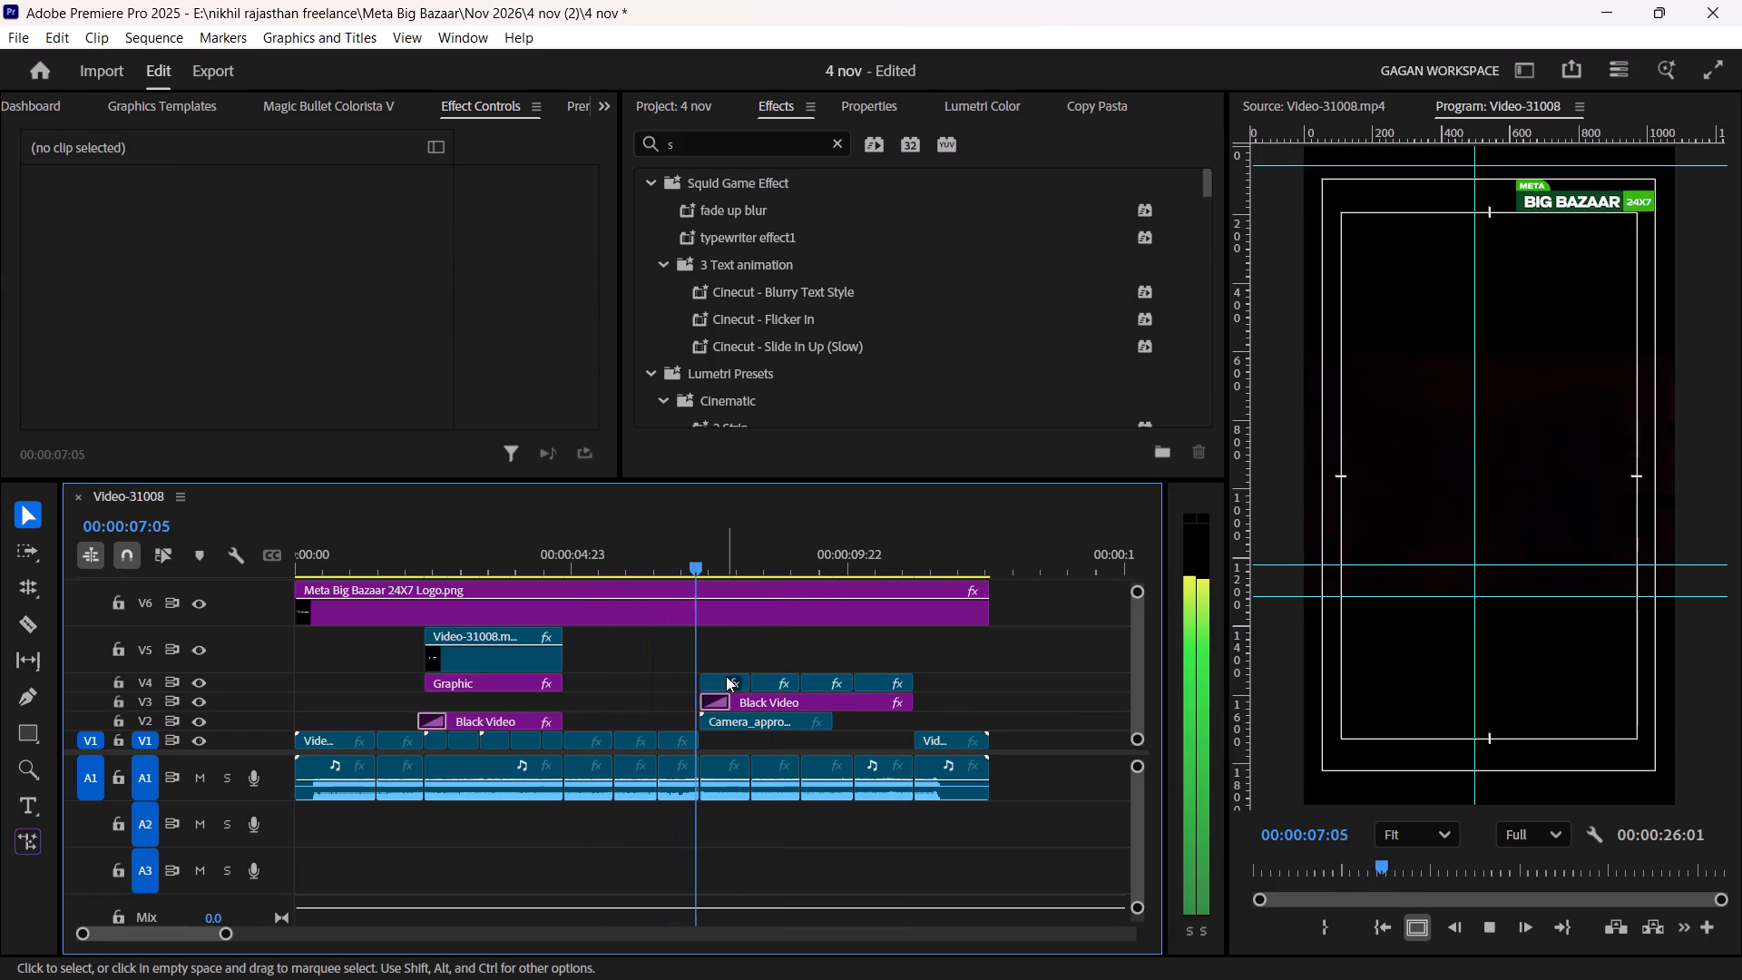
key("space")
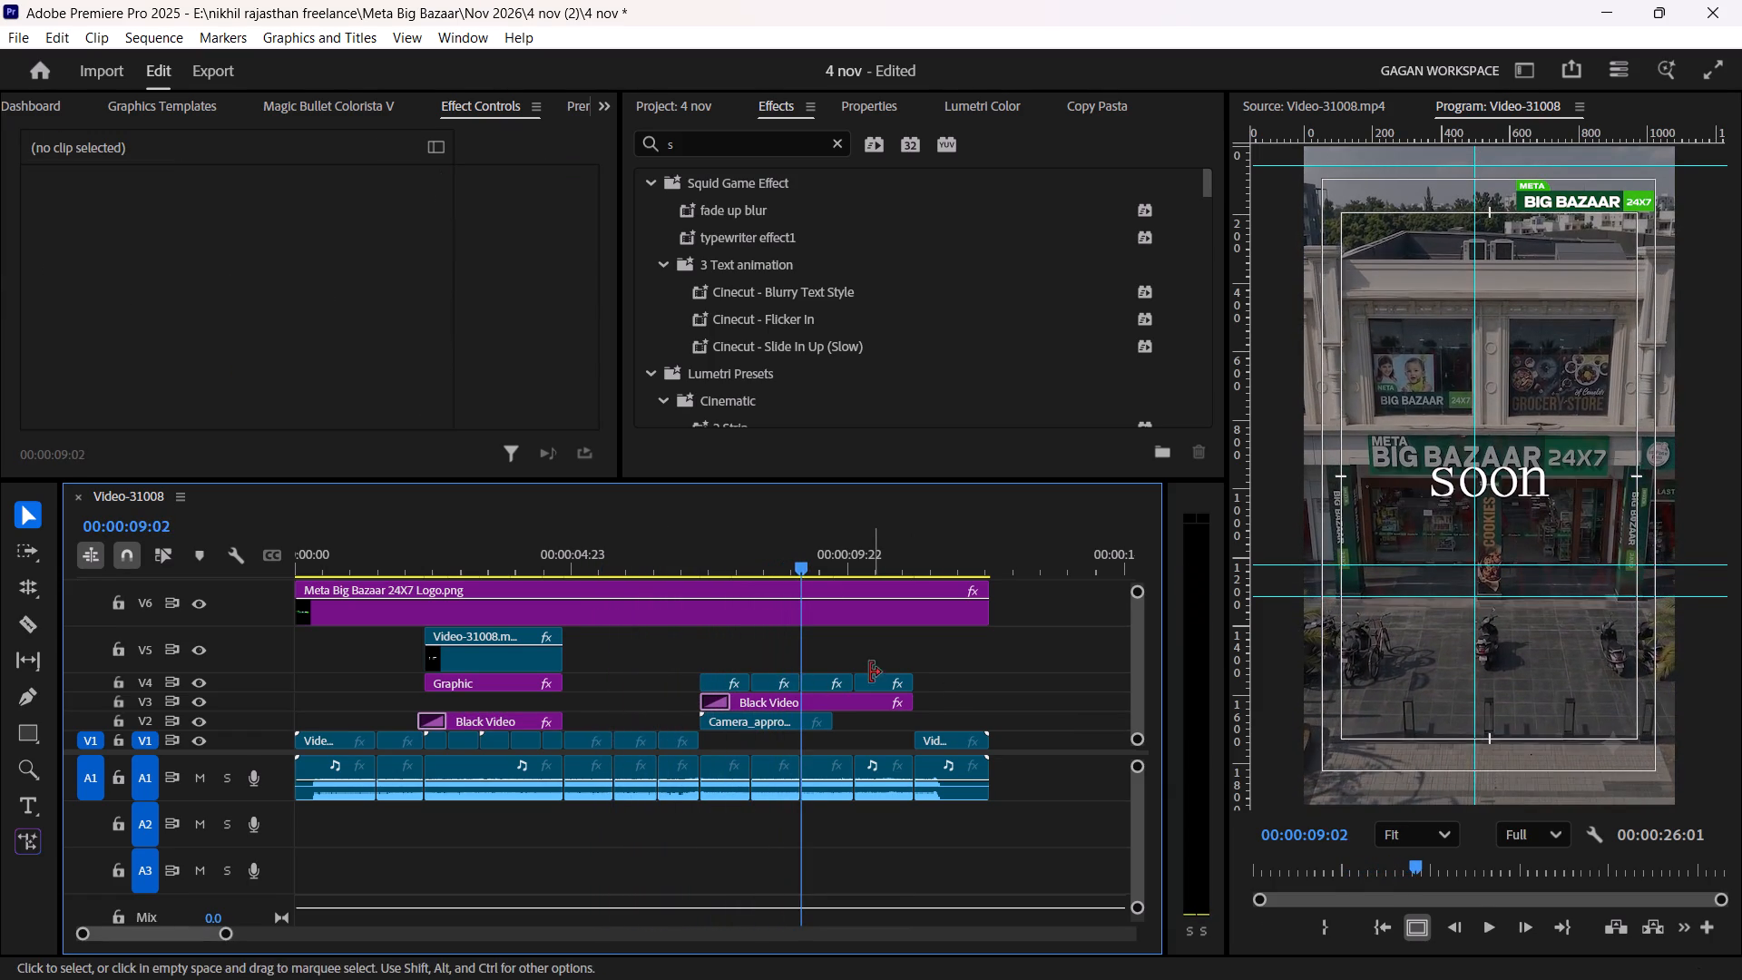
key("space")
key("space")
Check the blend mode of the third title clip on V4.
scroll(839, 698, "up", 5, "alt")
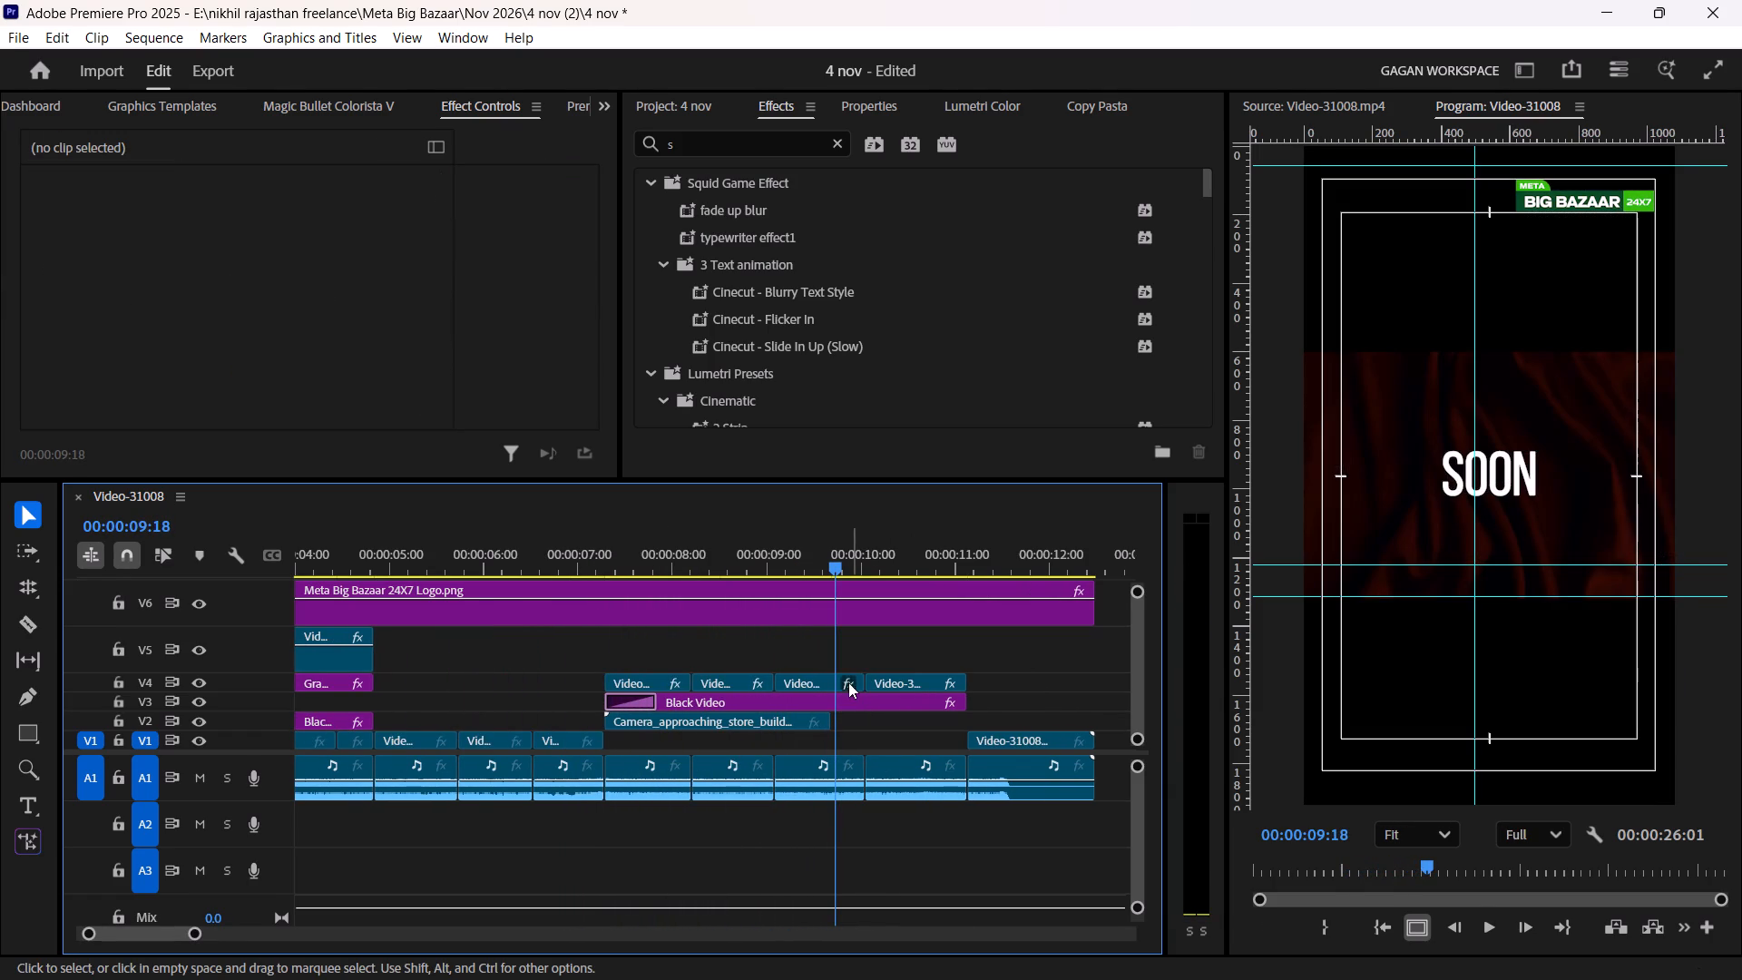
left_click(843, 679)
scroll(349, 377, "down", 14)
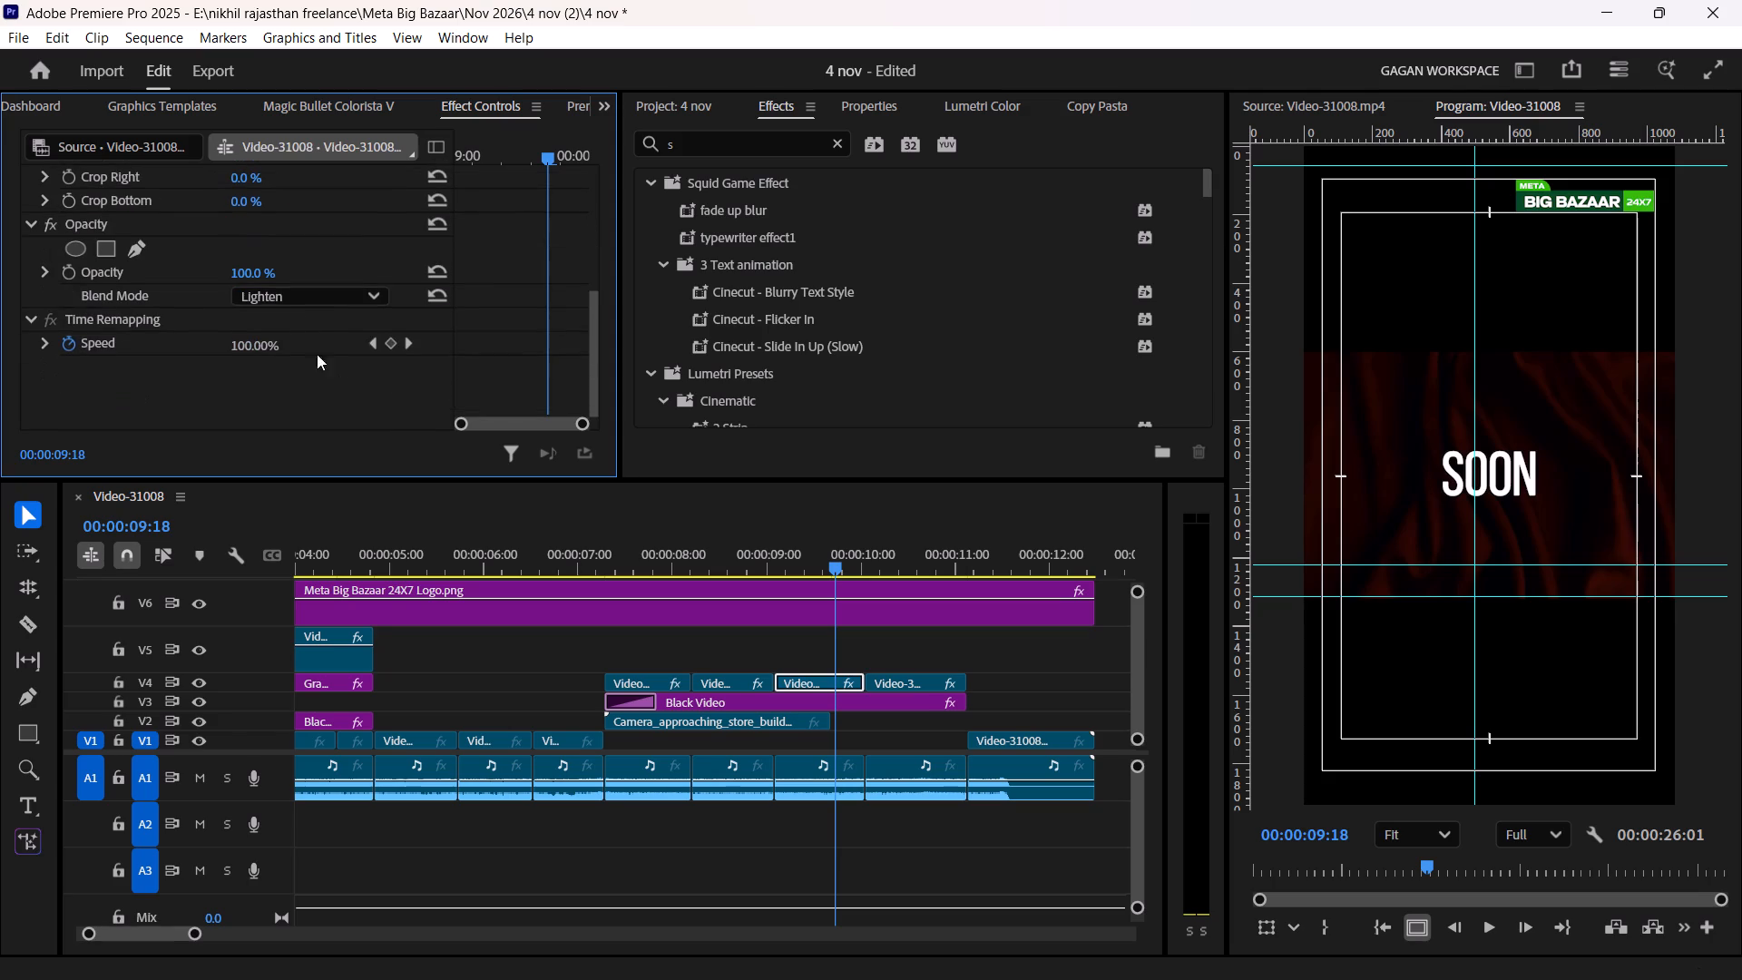
left_click(300, 296)
left_click(316, 411)
left_click(804, 676)
left_click(806, 638)
Trim the end of the camera-approaching-store clip on V2 back to the start of the third title clip, and replay the cut.
key("space")
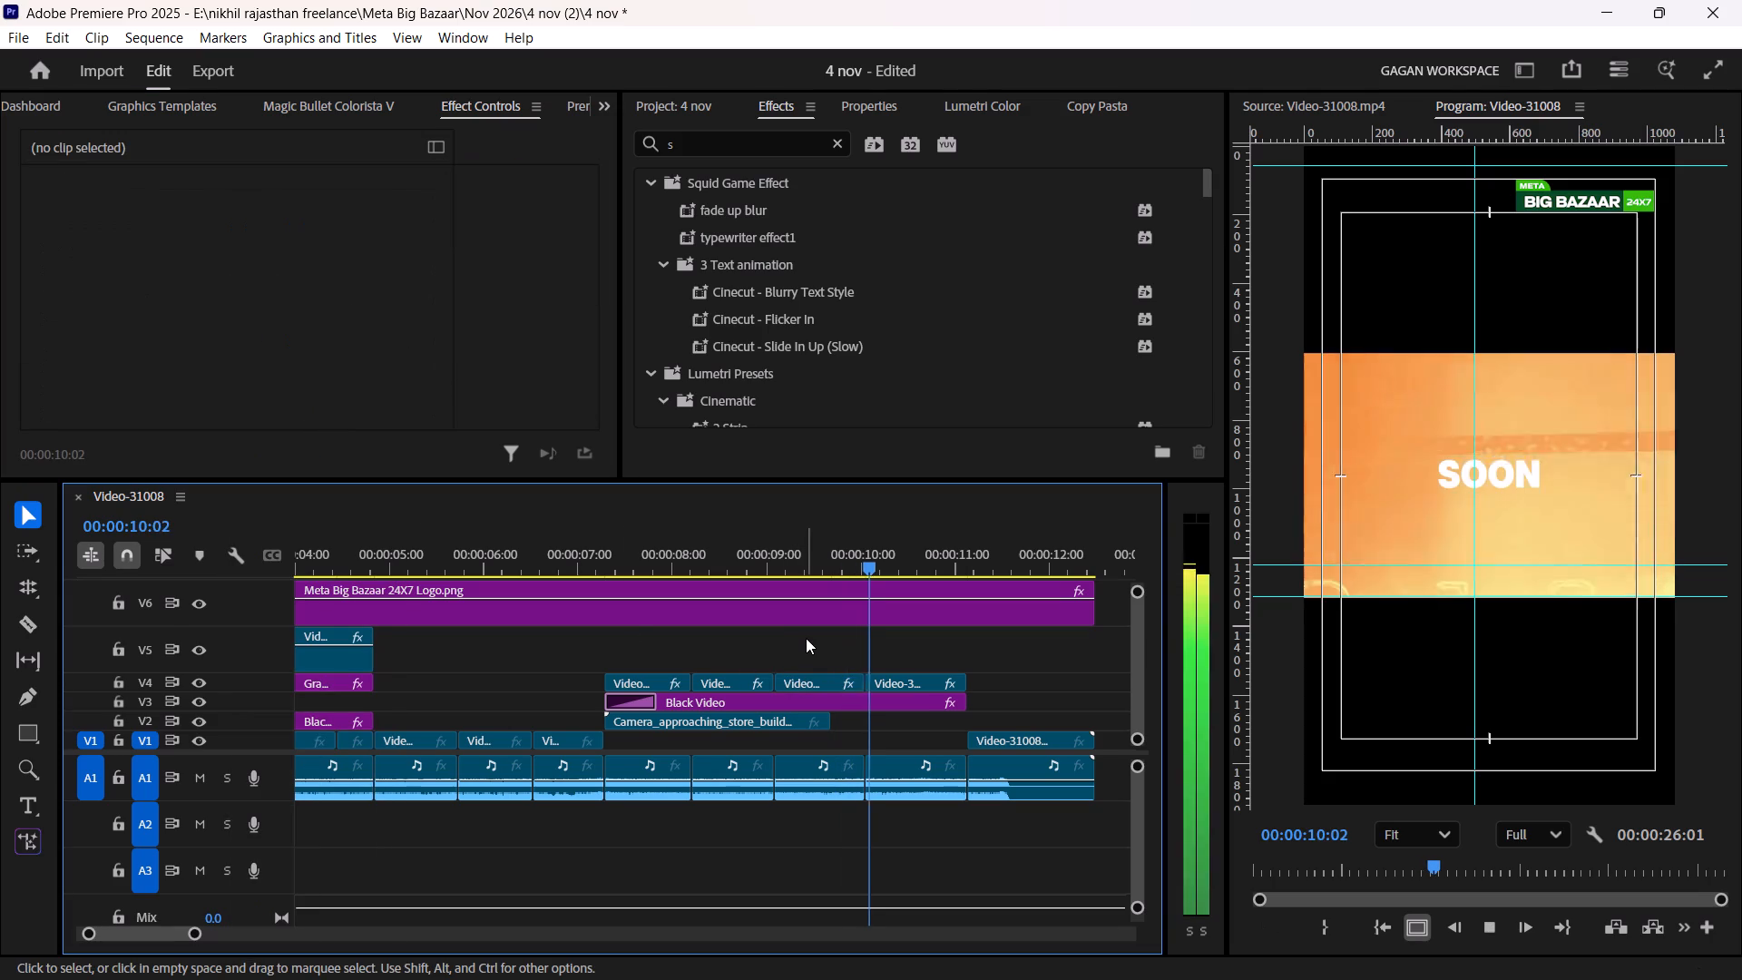
key("space")
key("space")
key("space")
left_click(786, 546)
key("space")
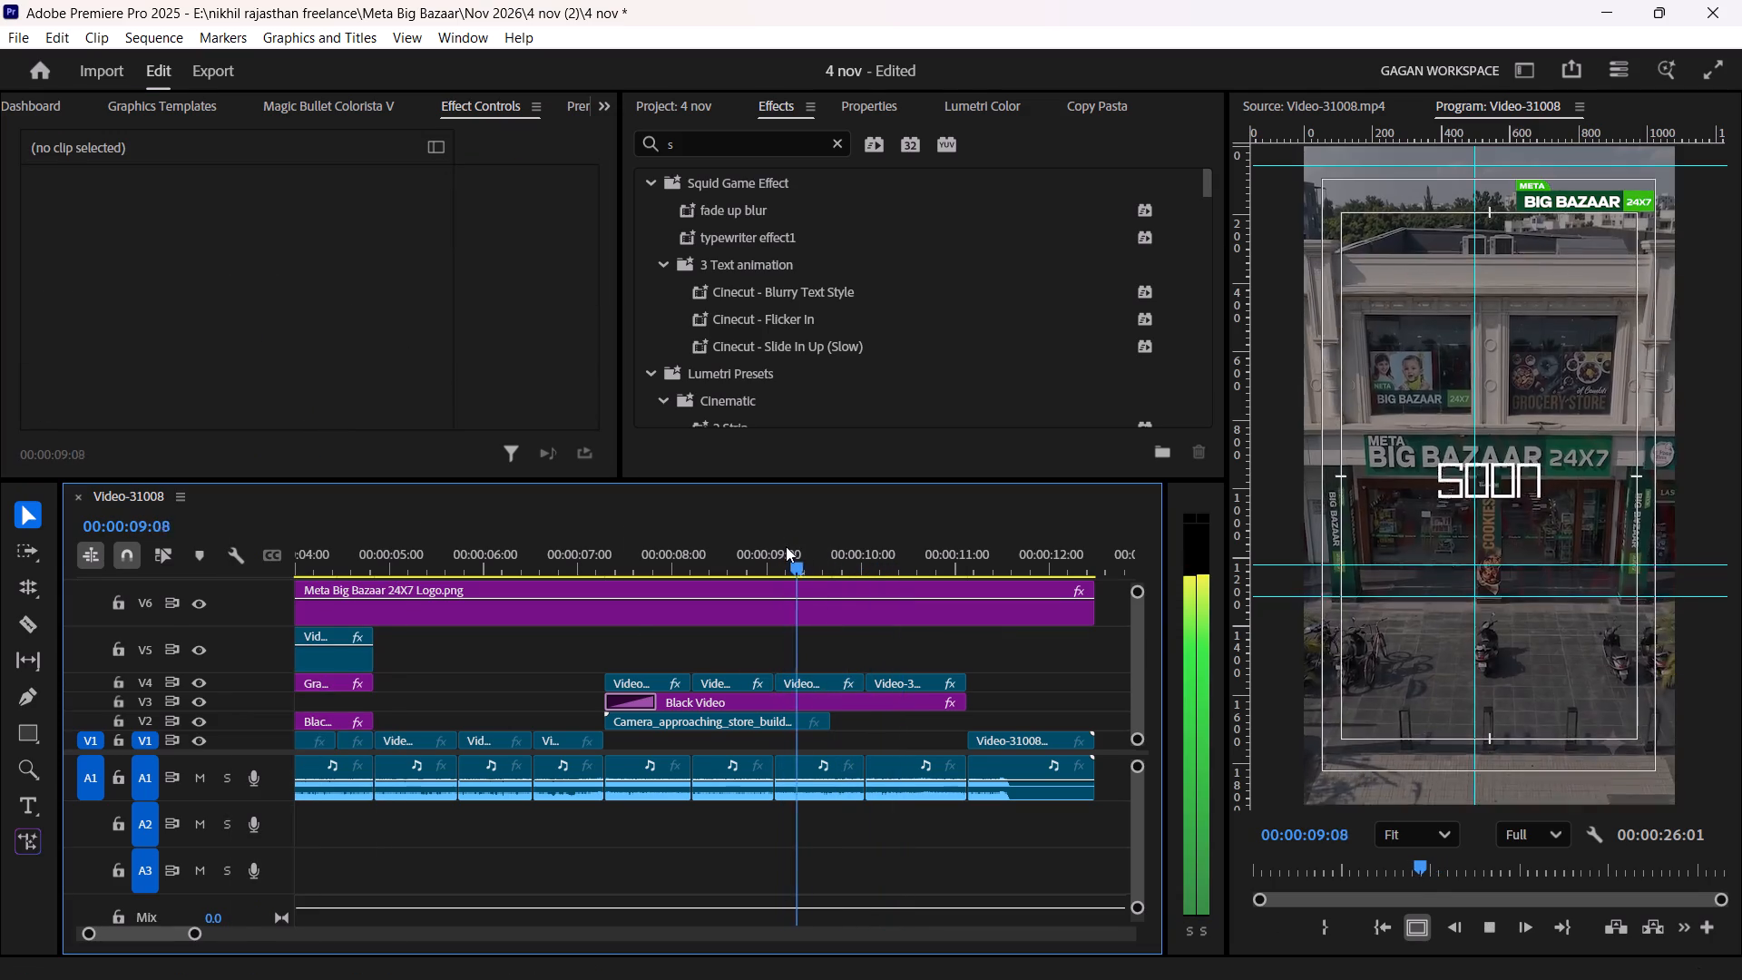
key("space")
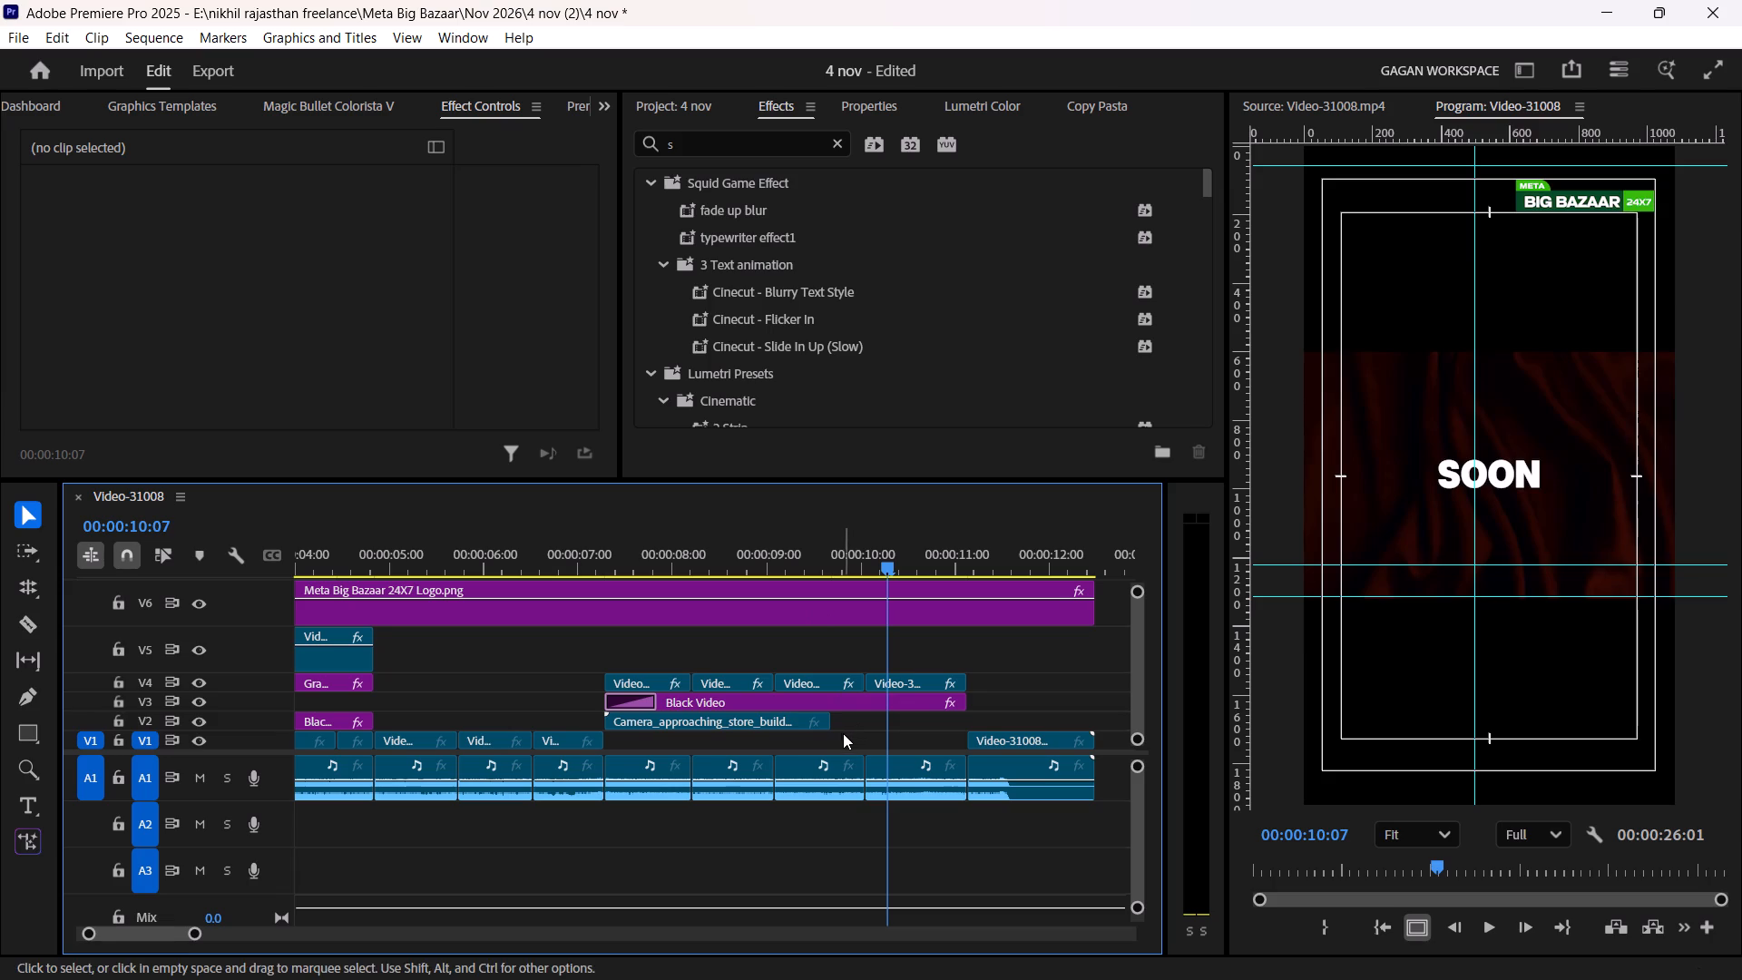
left_click_drag(834, 729, 778, 729)
left_click(817, 721)
left_click(781, 565)
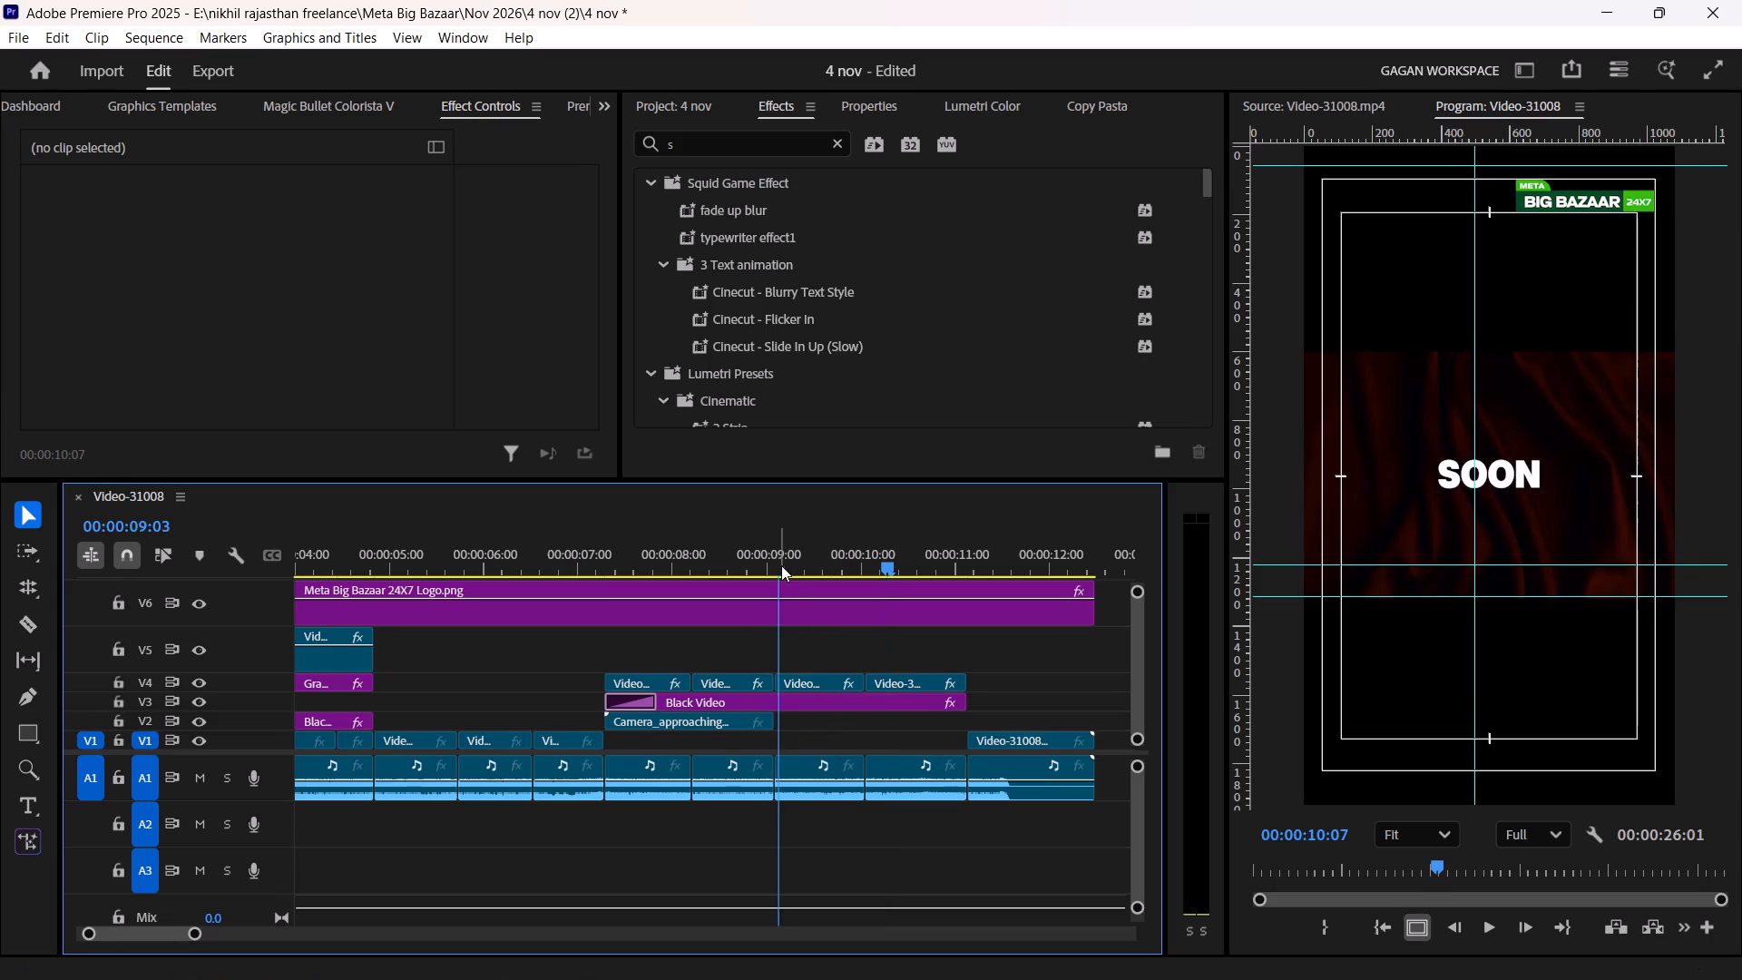
key("space")
key("space")
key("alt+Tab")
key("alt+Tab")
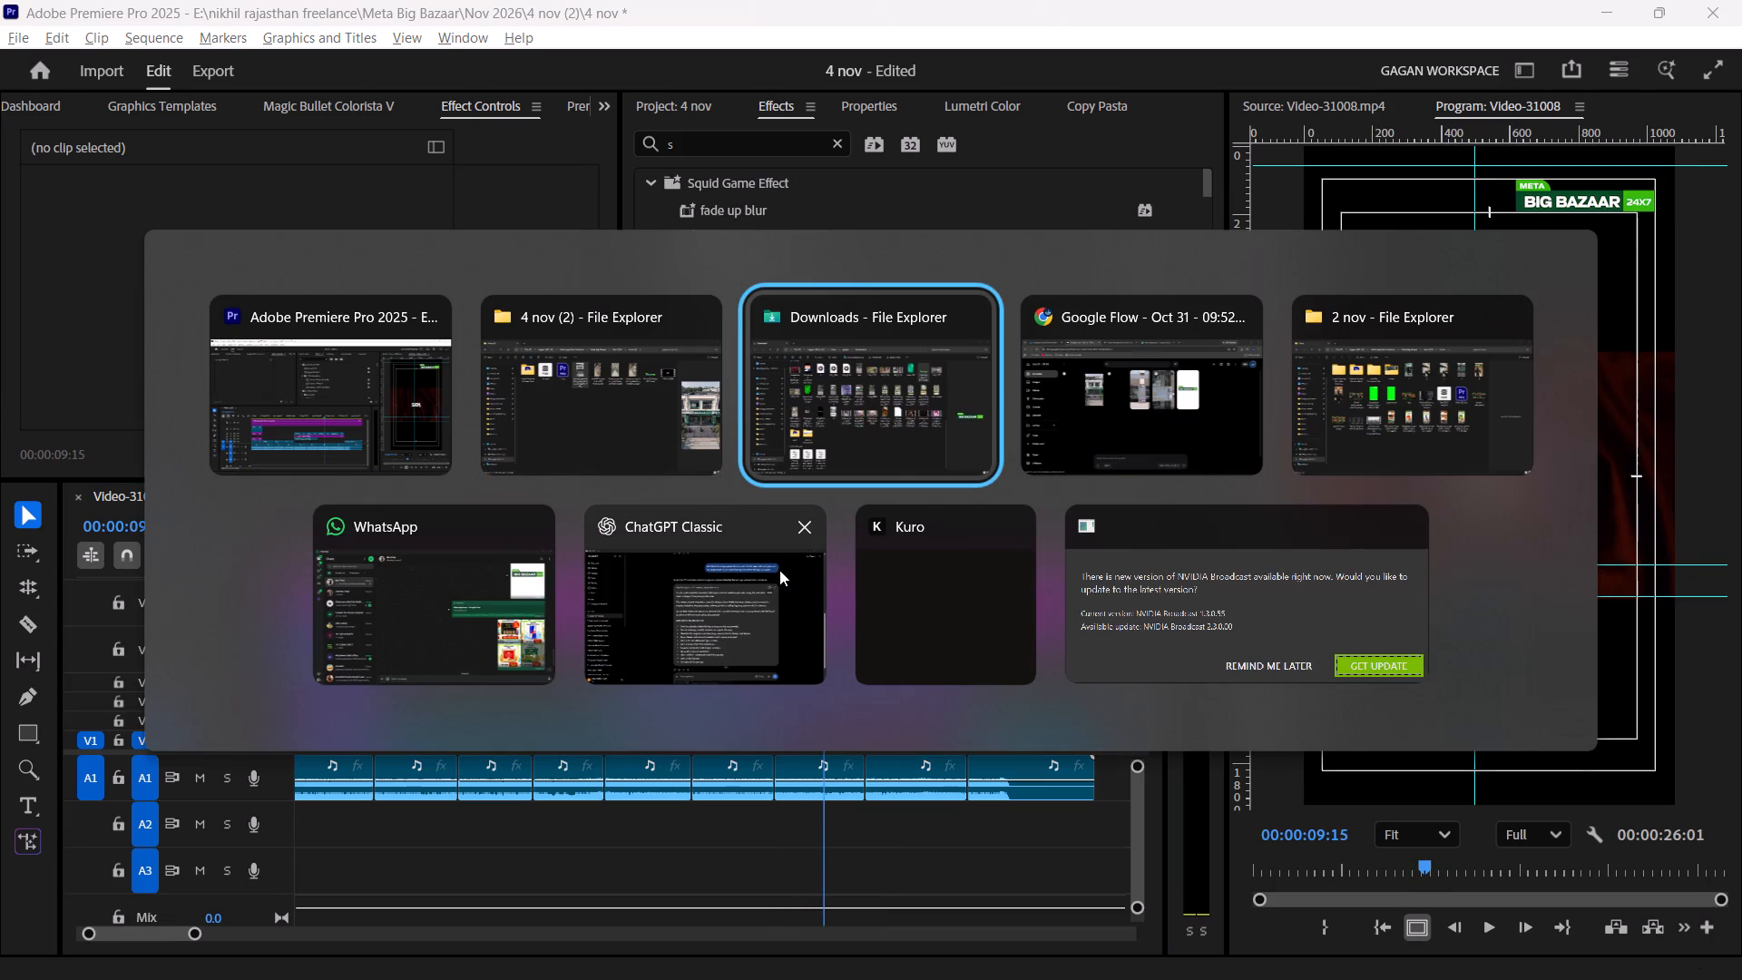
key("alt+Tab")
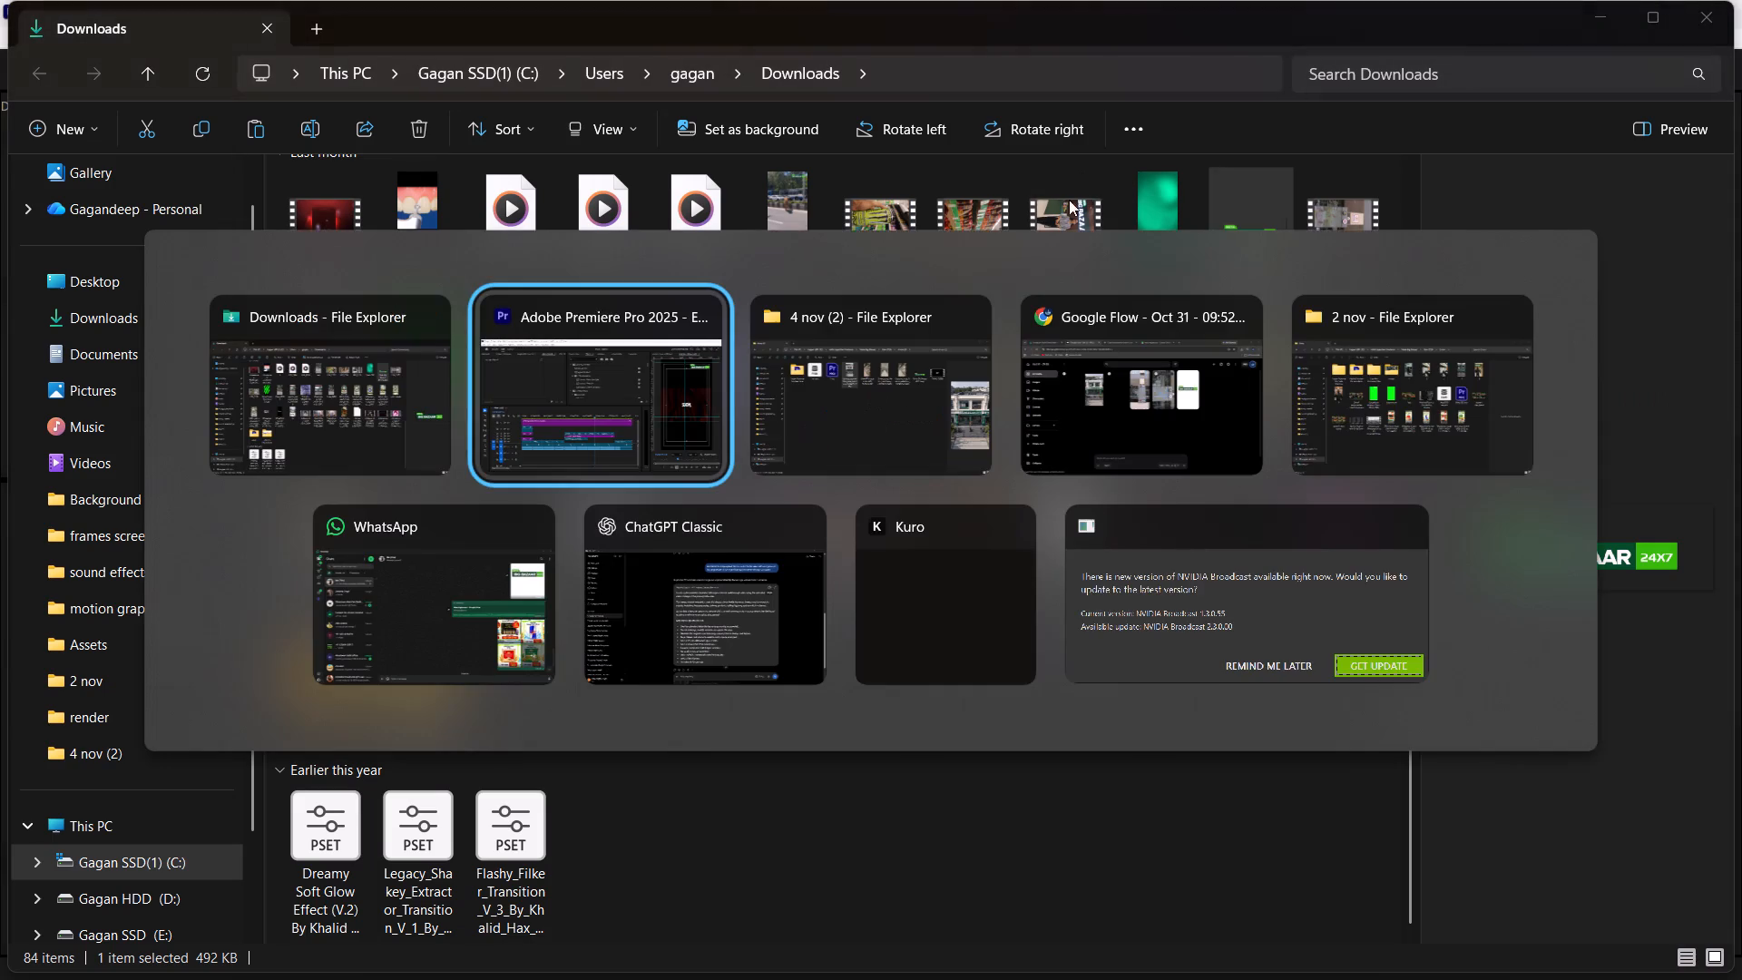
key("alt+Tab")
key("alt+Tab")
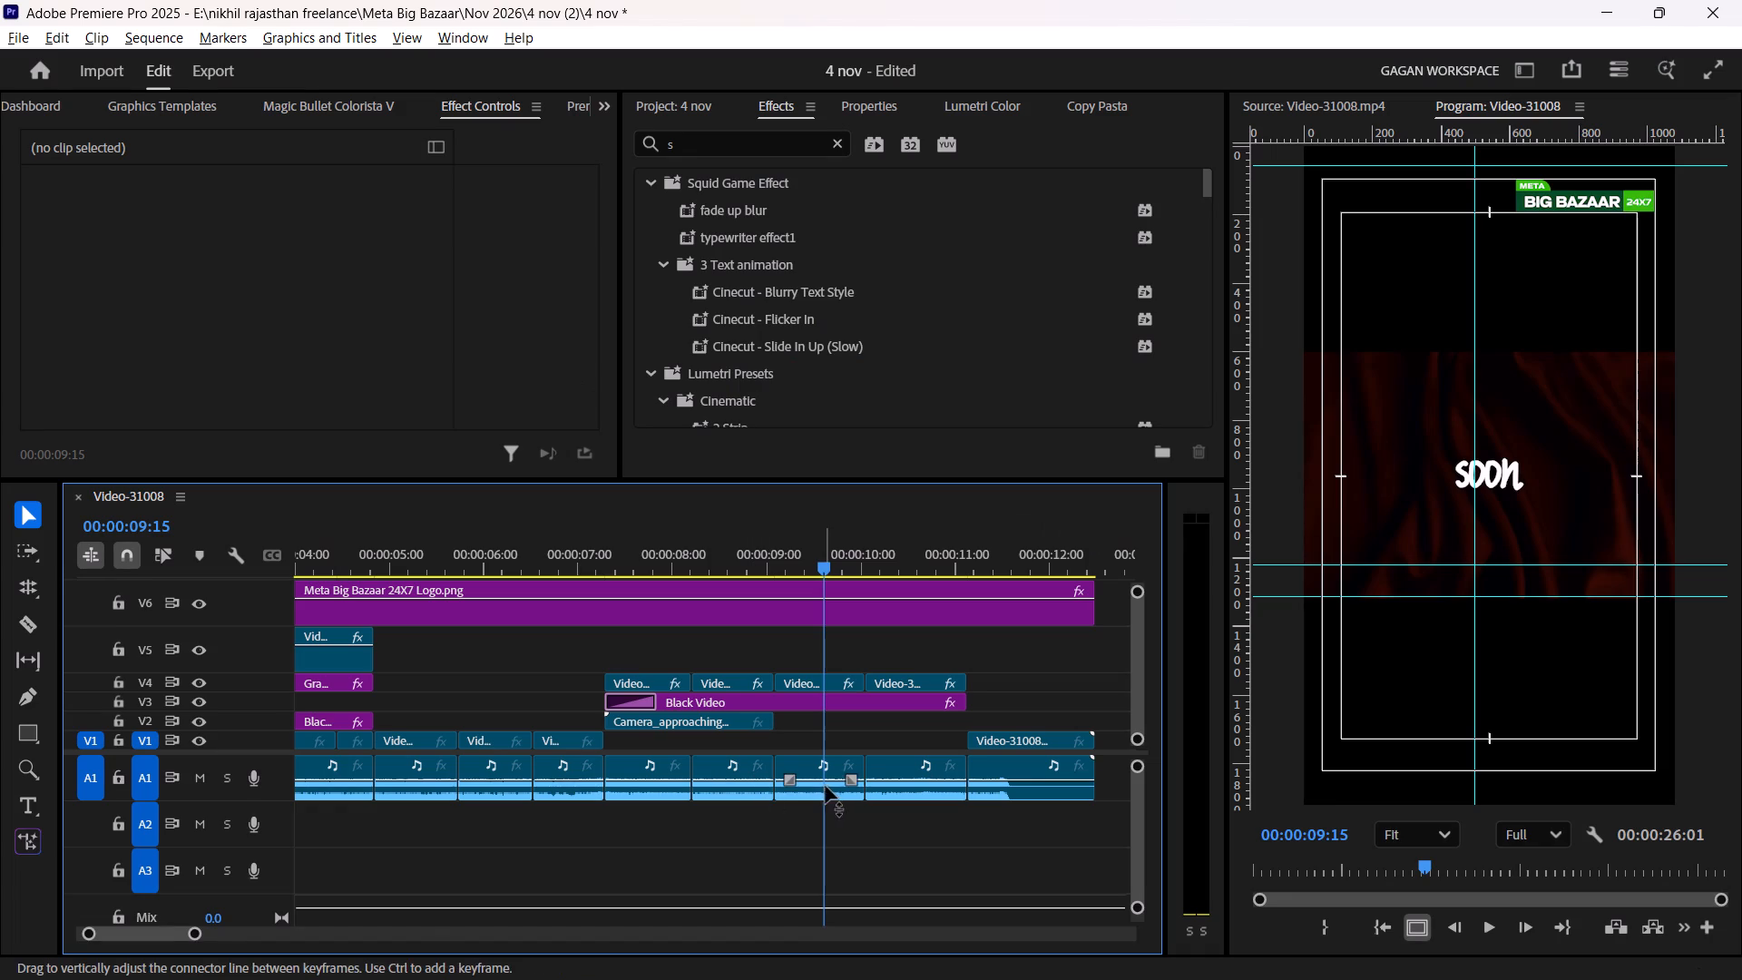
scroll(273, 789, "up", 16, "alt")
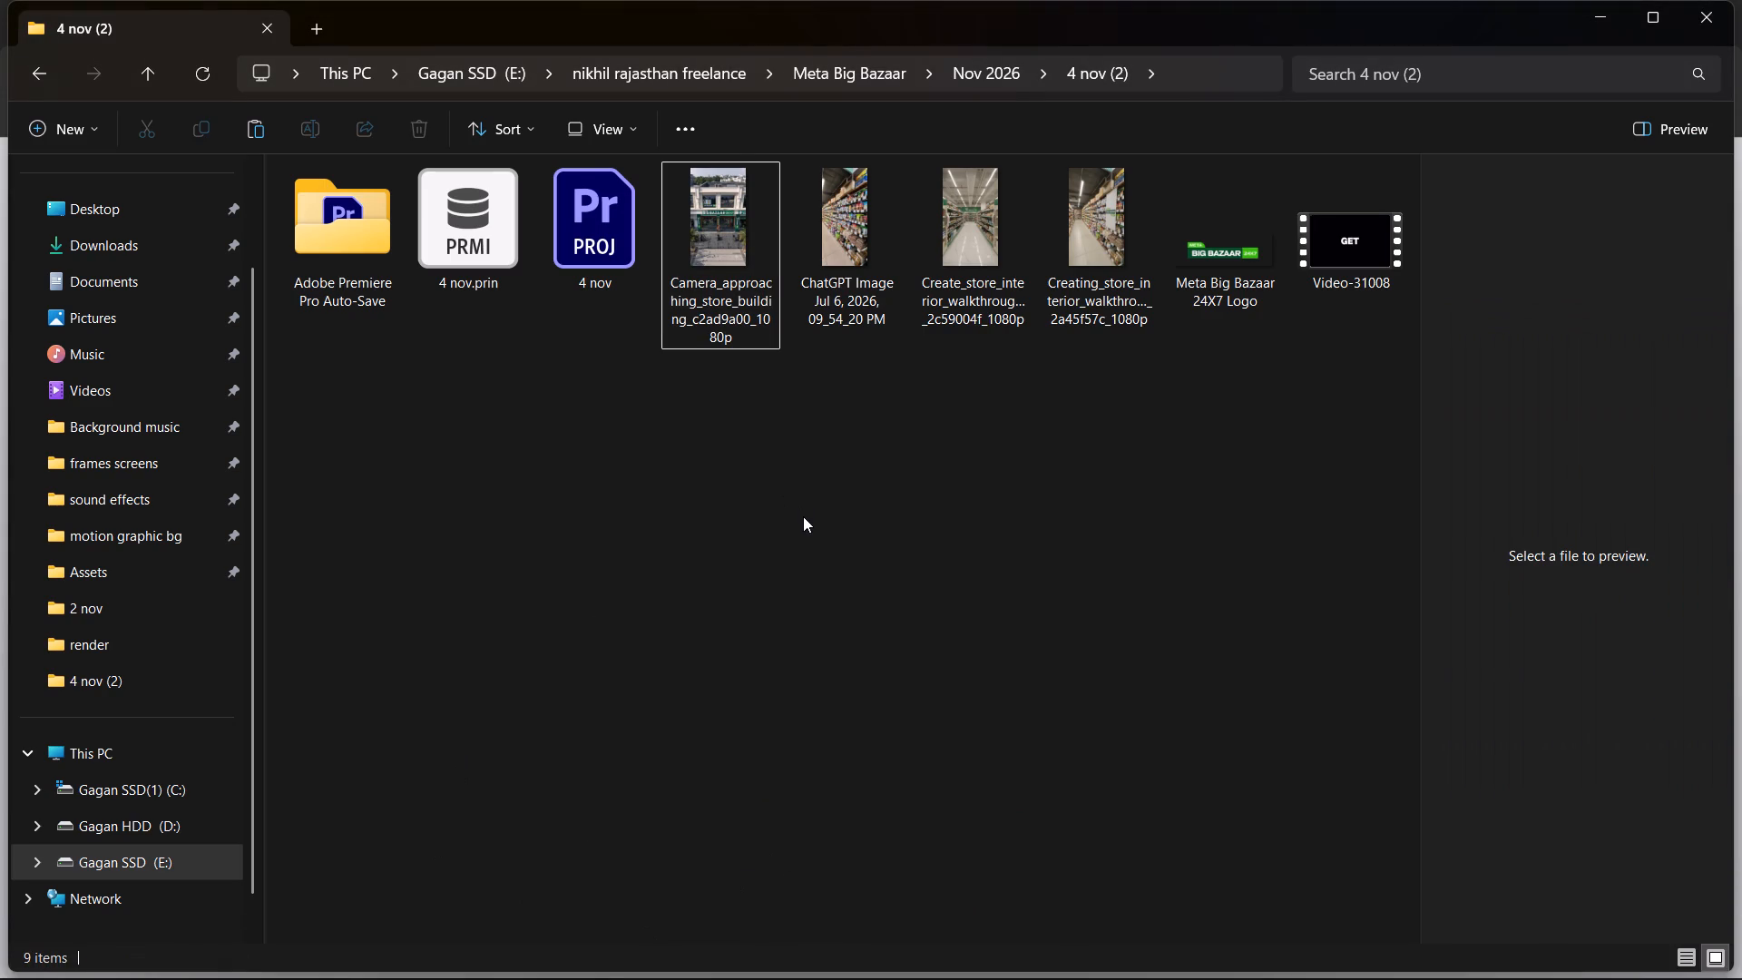
key("ctrl+shift+n")
type("img")
key("Return")
left_click(732, 534)
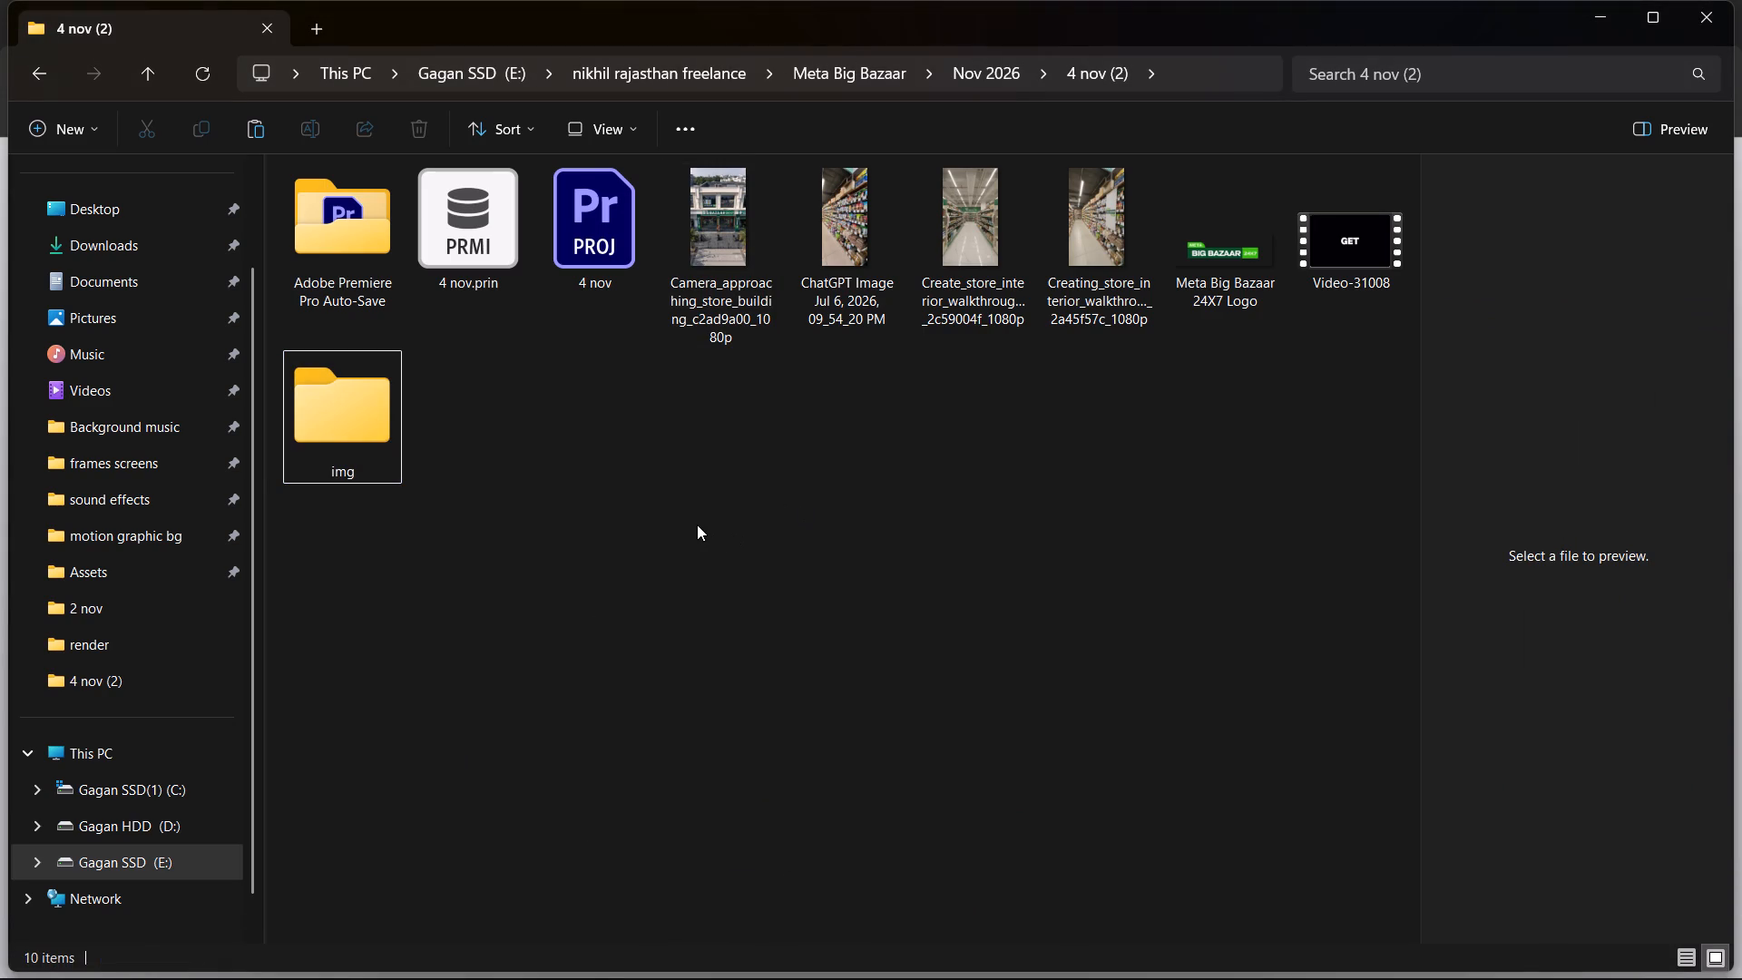
Move the five newly downloaded ChatGPT store images from Downloads into the img folder.
key("alt+Tab")
key("alt+Tab")
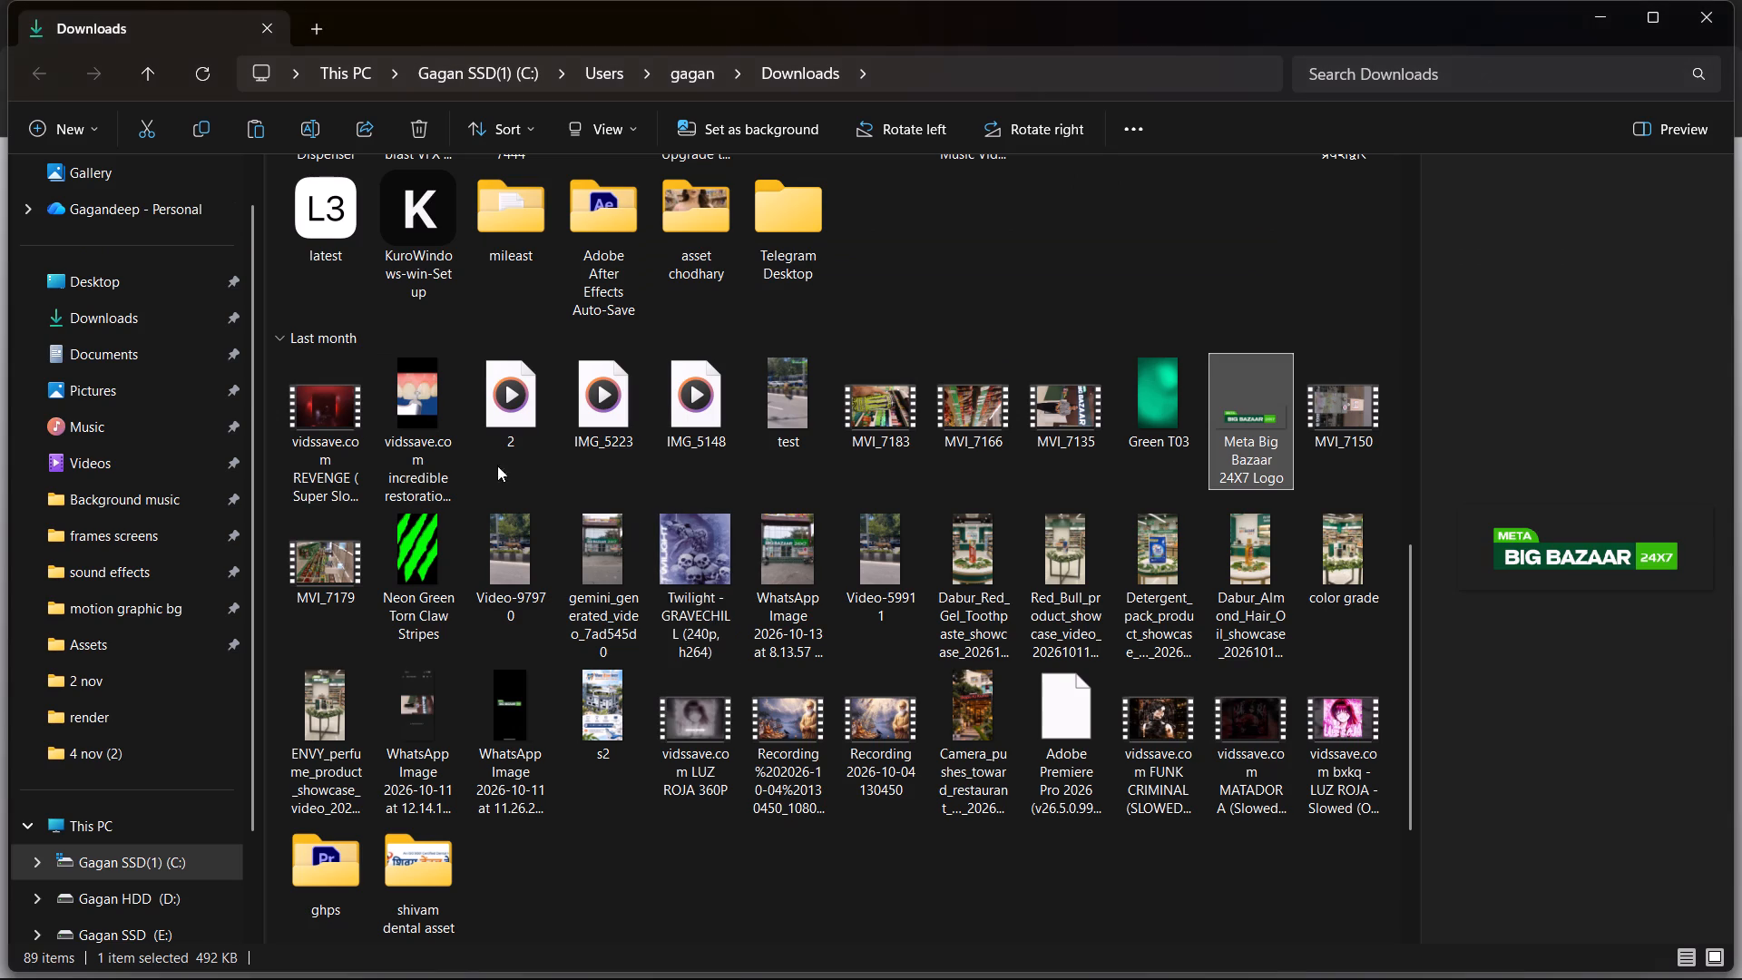
triple_click(136, 307)
left_click_drag(902, 250, 307, 278)
key("ctrl+x")
key("alt+Tab")
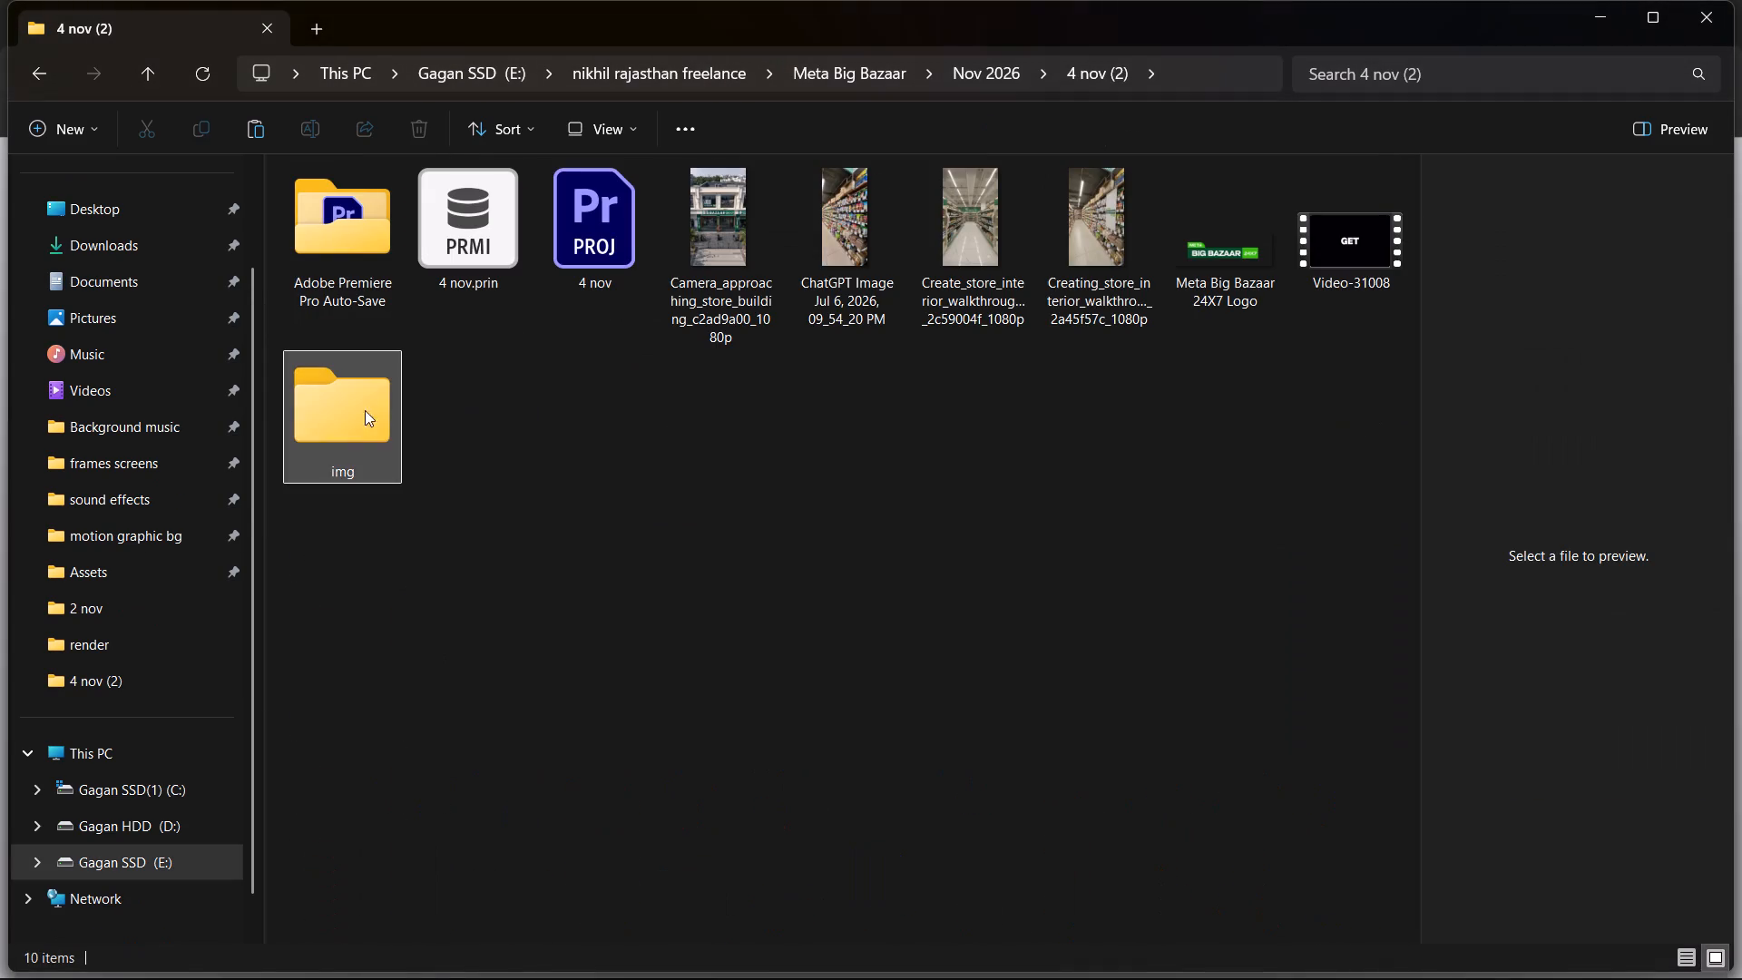
double_click(356, 413)
key("ctrl+v")
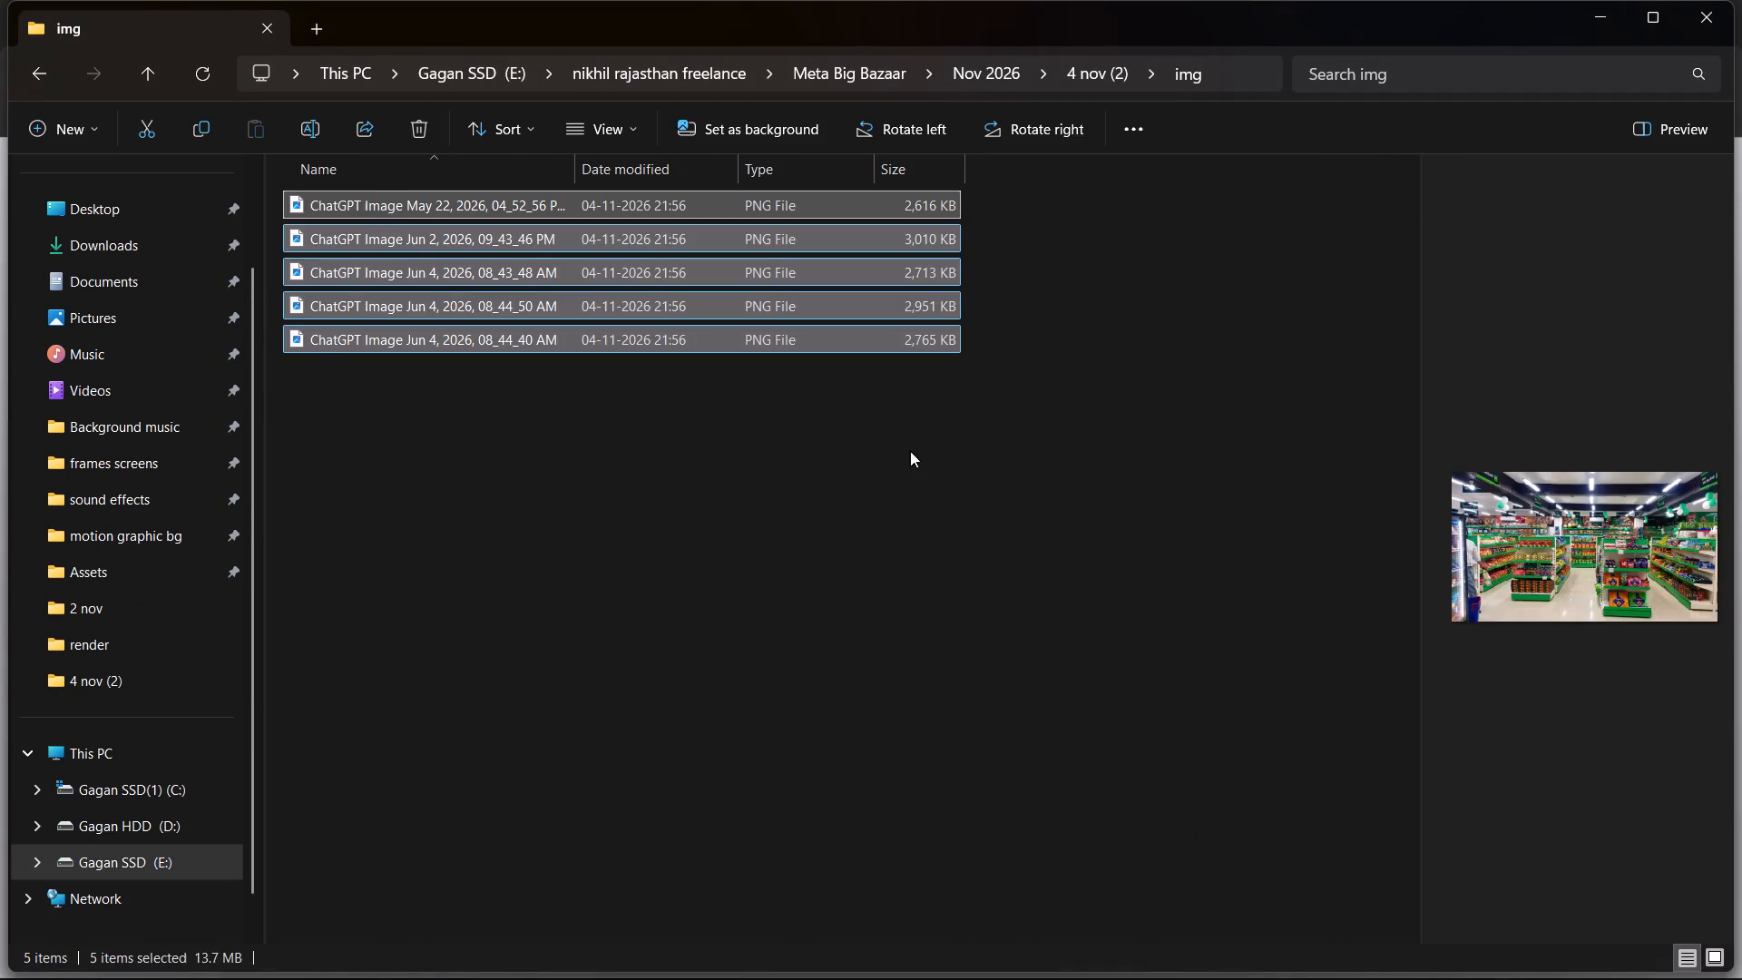
Bring all five images from the img folder into the Premiere Pro sequence, on V6 after the logo clip.
left_click_drag(910, 451, 506, 152)
left_click_drag(502, 213, 815, 286)
key("alt+Tab")
key("alt+Tab")
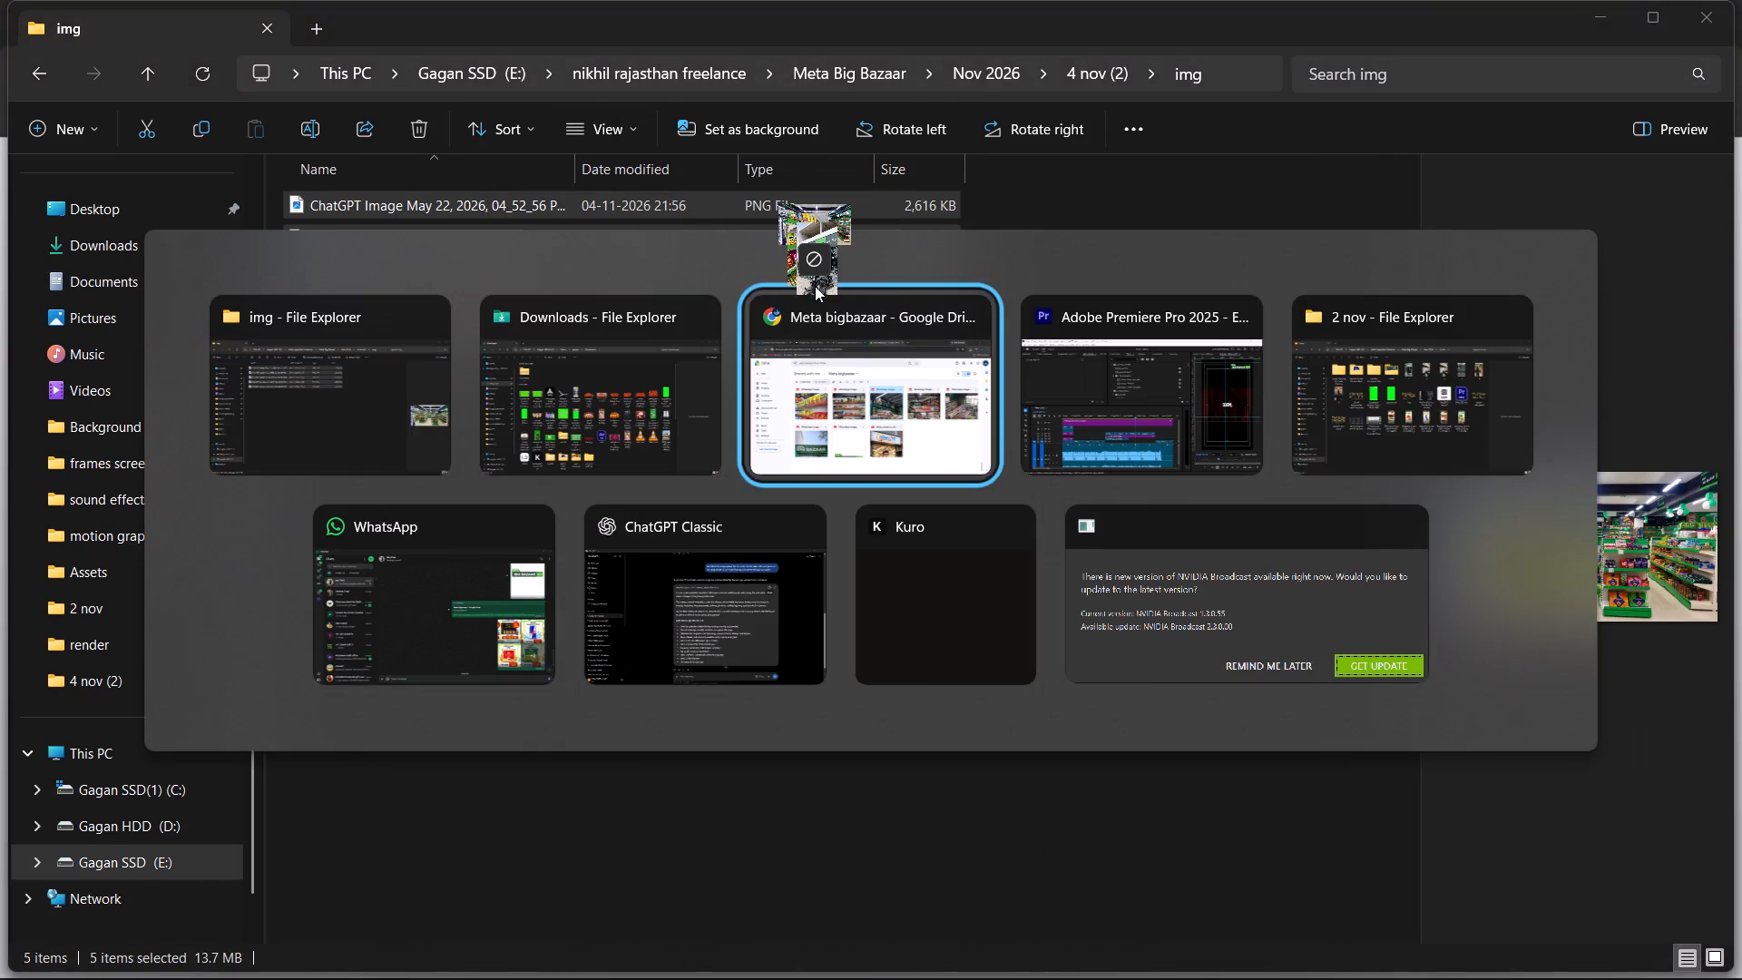
left_click_drag(815, 286, 1115, 606)
key("alt+Tab")
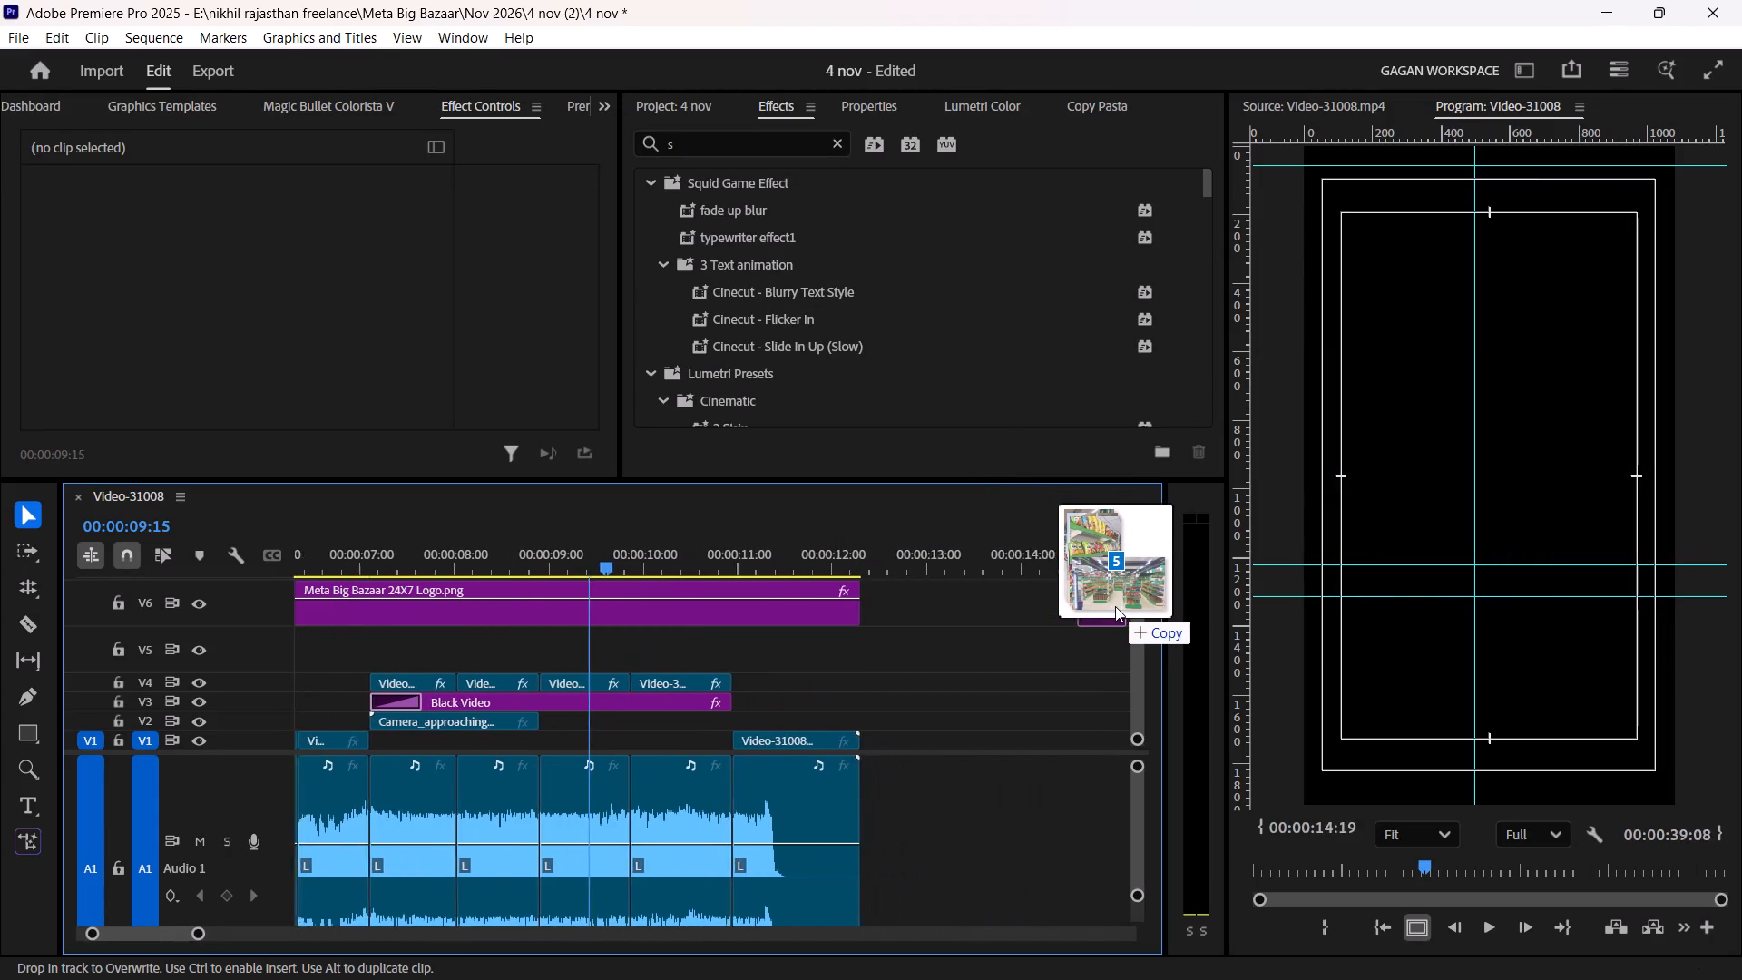
left_click_drag(1115, 606, 655, 787)
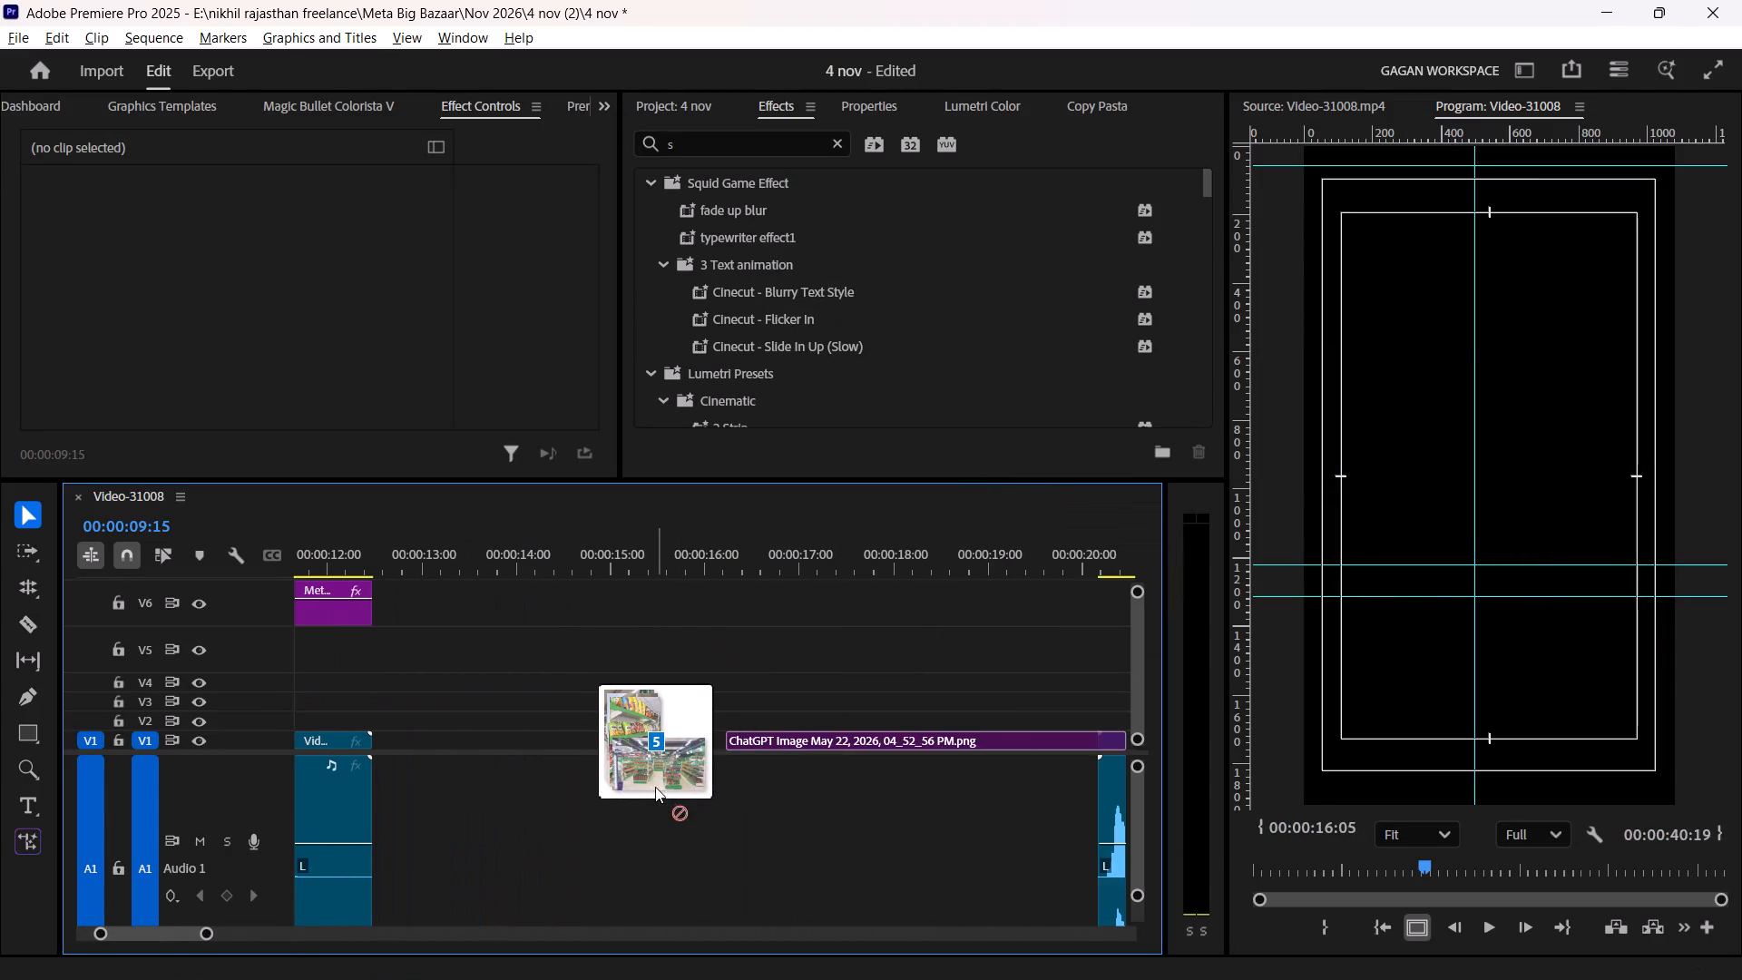
left_click_drag(655, 787, 645, 614)
Move the spare store-interior walkthrough clip and its audio on V1/A1 farther along the timeline, past the five images.
scroll(651, 653, "down", 20, "alt")
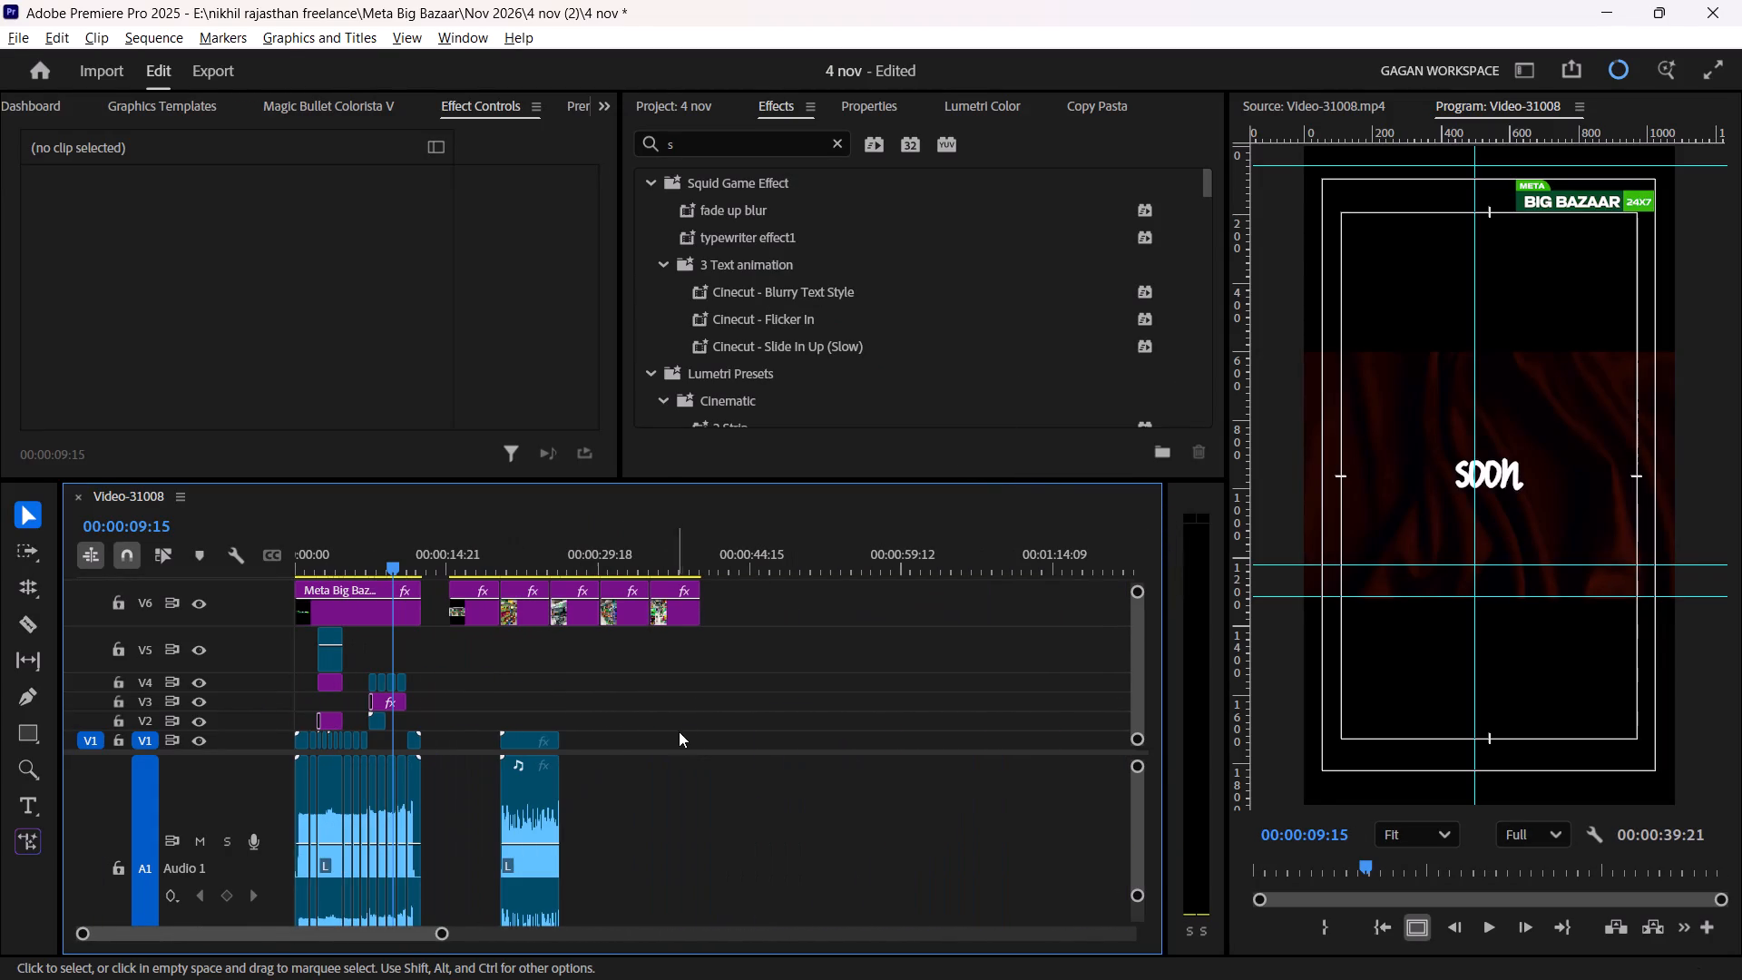
left_click_drag(782, 691, 445, 593)
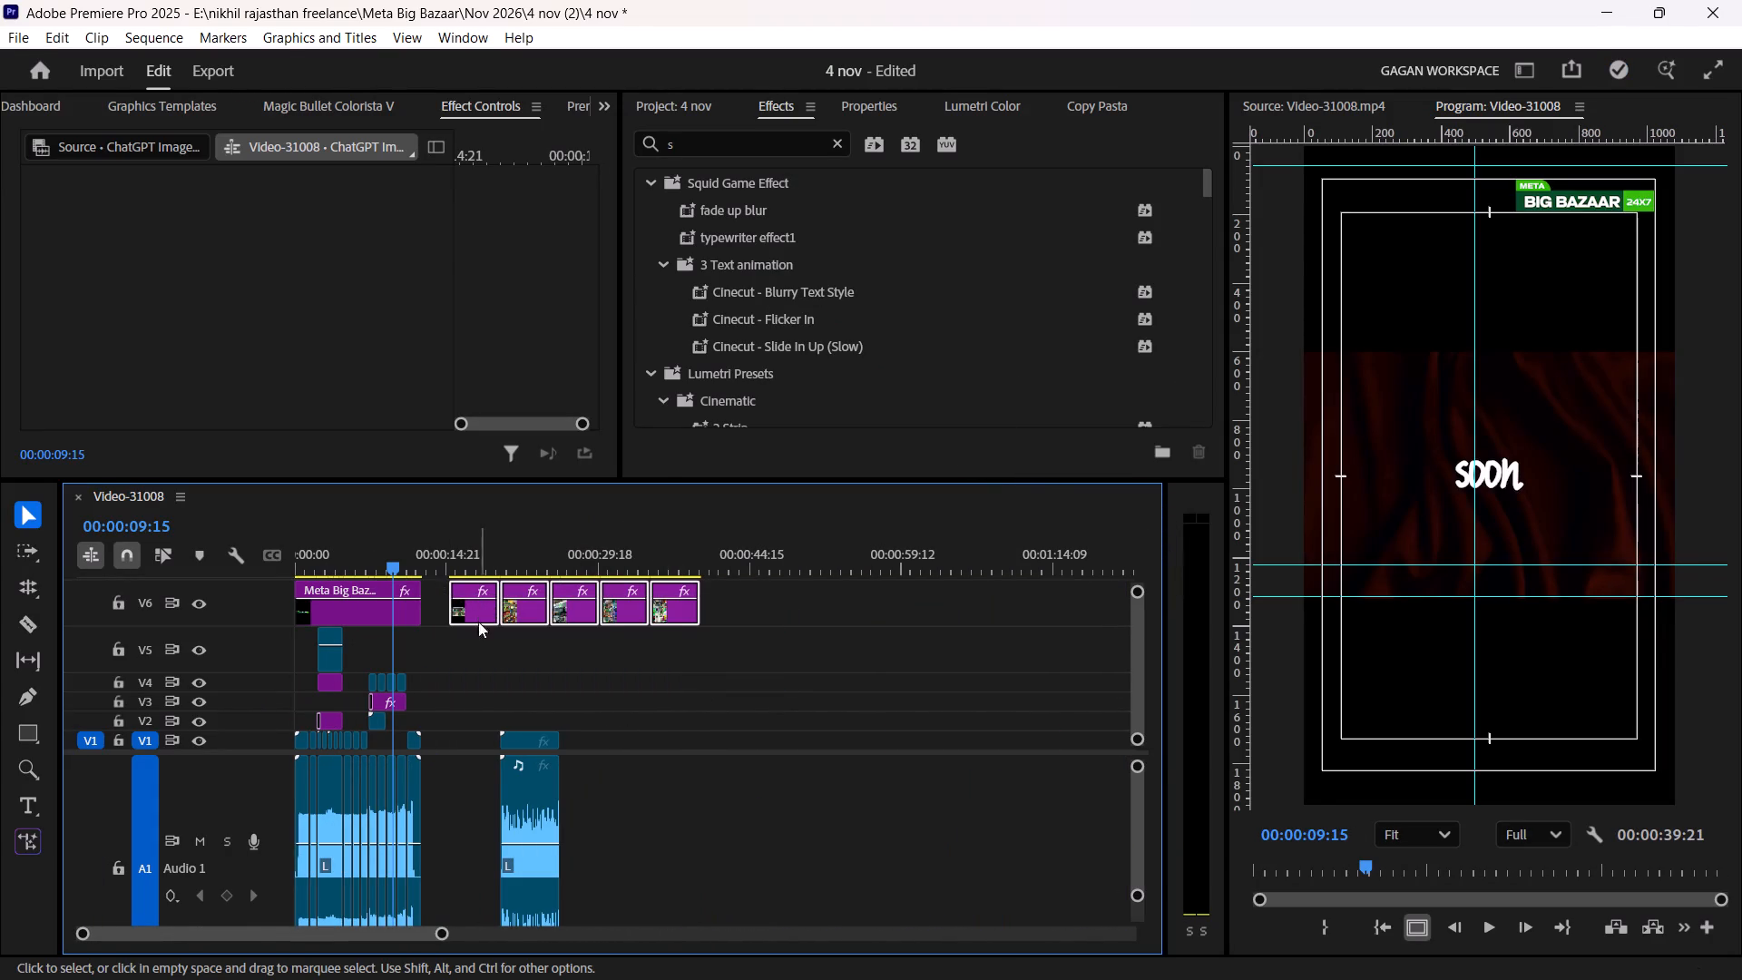
left_click_drag(607, 690, 509, 856)
left_click_drag(528, 806, 889, 807)
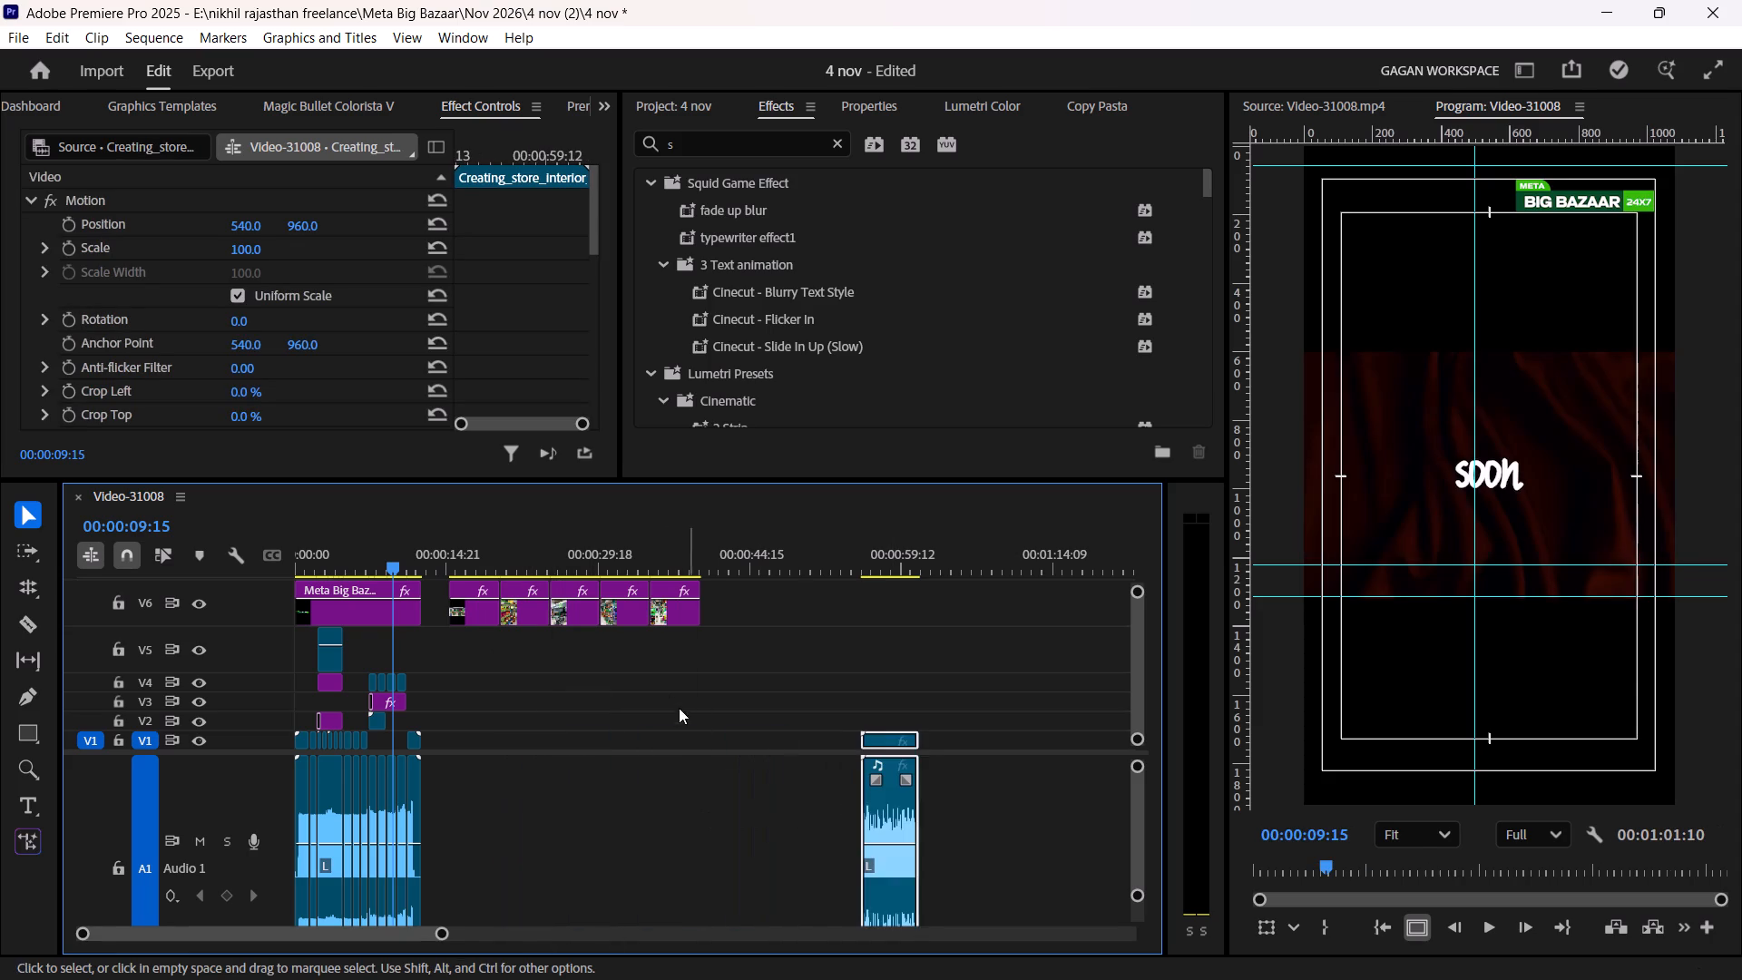
Move the five store image clips from V6 down to V2, keeping them after the edited section.
left_click_drag(715, 639, 440, 559)
scroll(477, 620, "up", 7, "alt")
left_click_drag(477, 606, 504, 720)
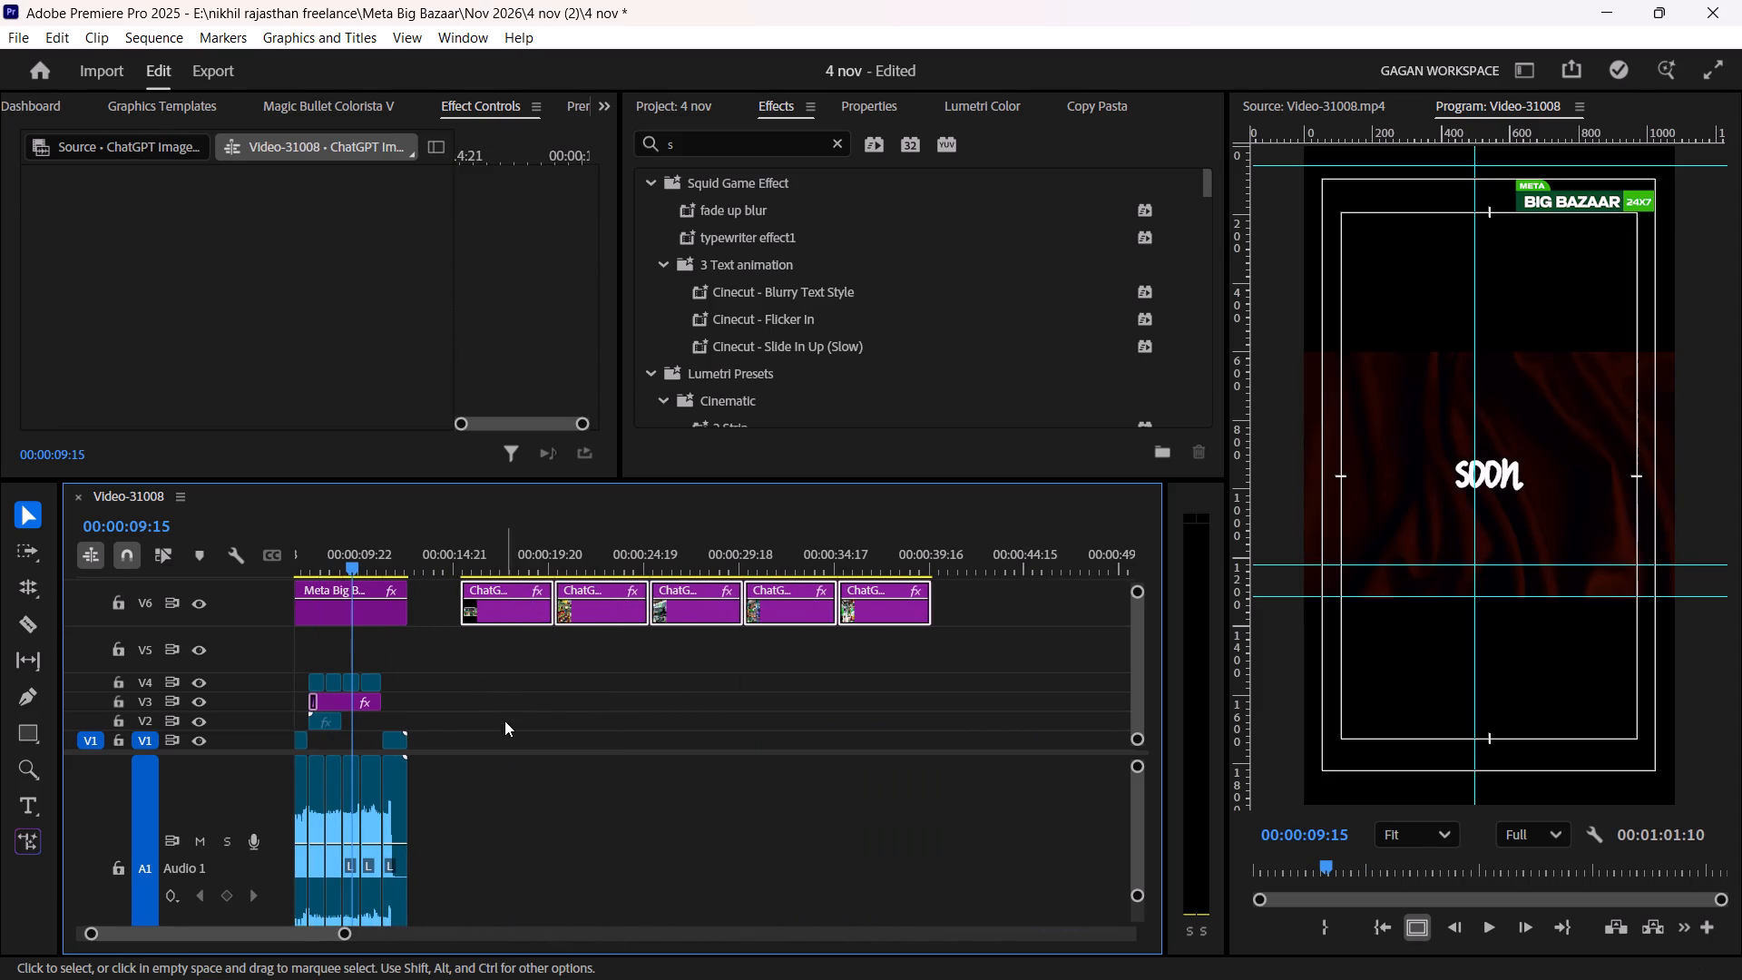
left_click_drag(504, 720, 507, 729)
left_click_drag(502, 613, 529, 726)
left_click(524, 695)
Turn on track targeting for V3 and V2.
scroll(518, 688, "up", 6)
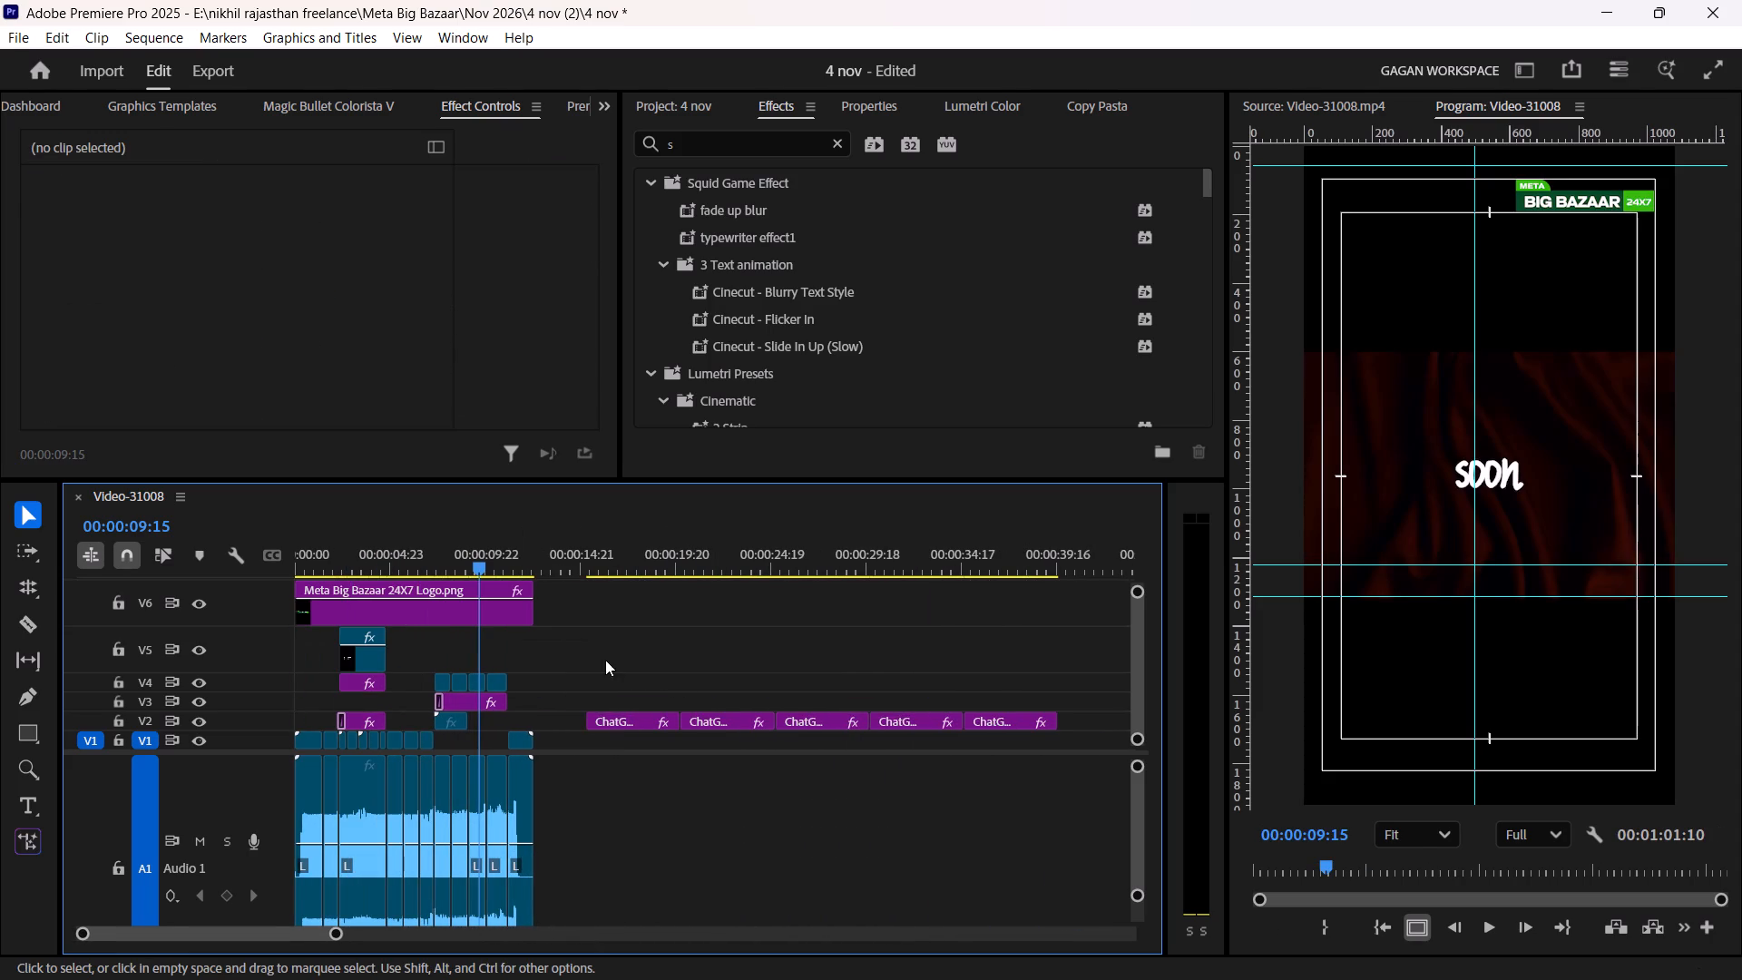
left_click(606, 659)
scroll(659, 734, "up", 10, "alt")
left_click(659, 542)
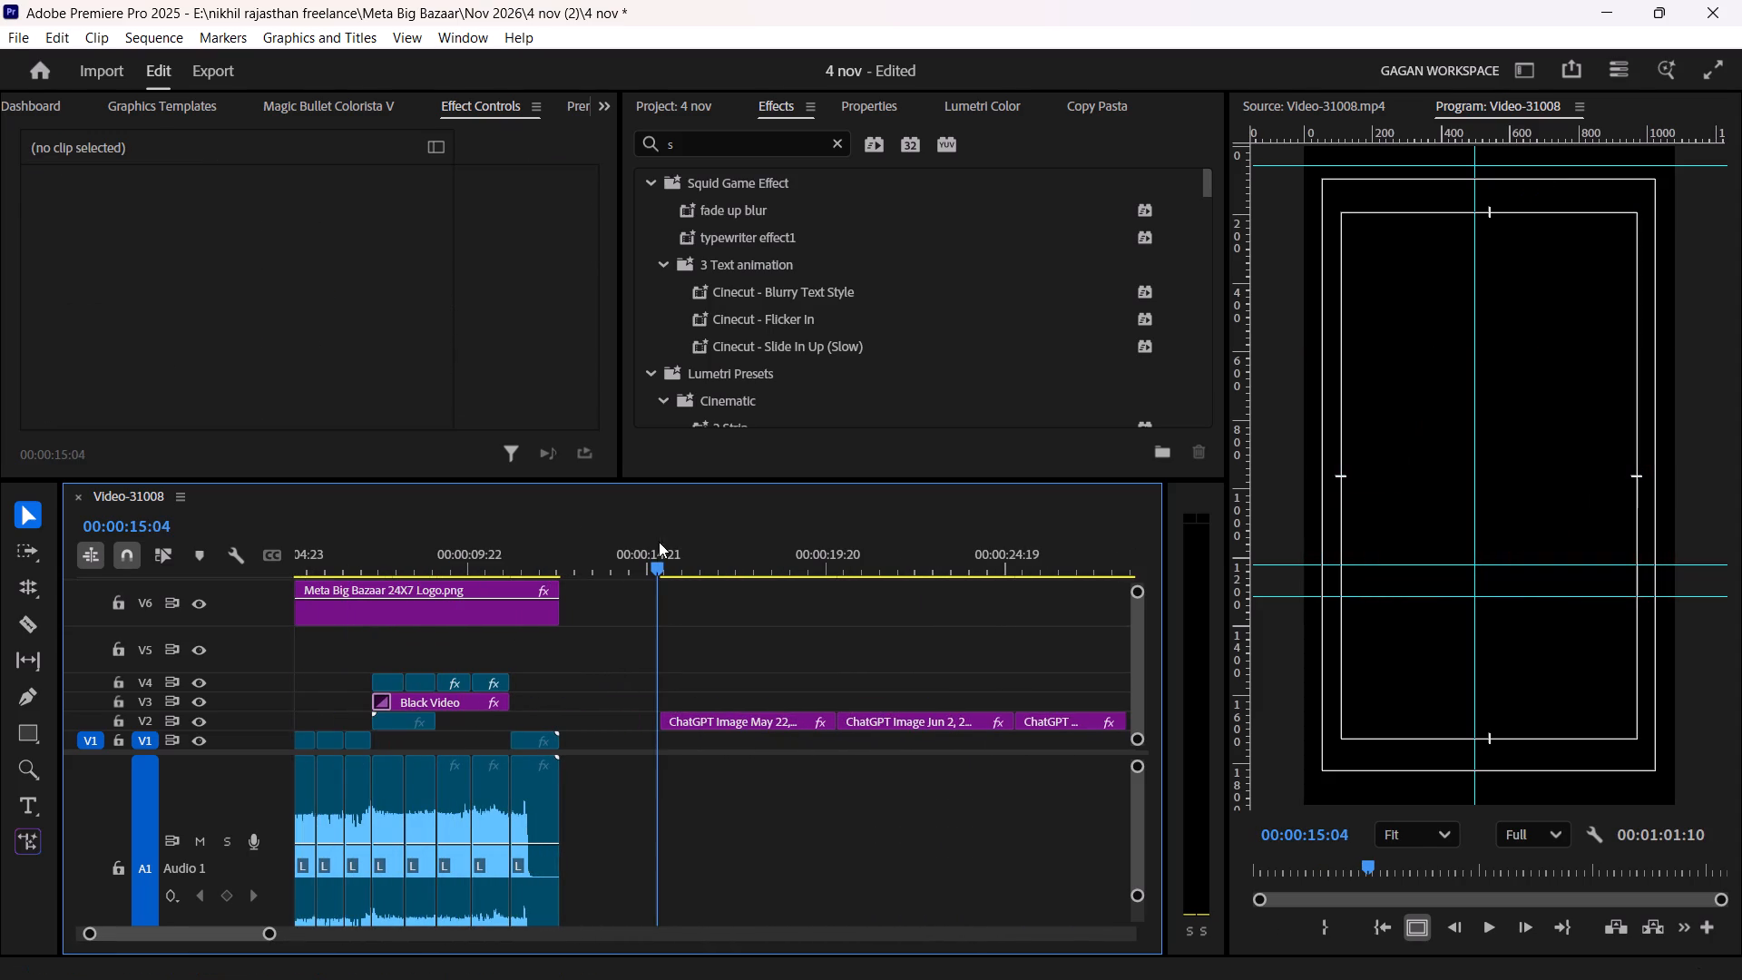
key("Down")
key("Up")
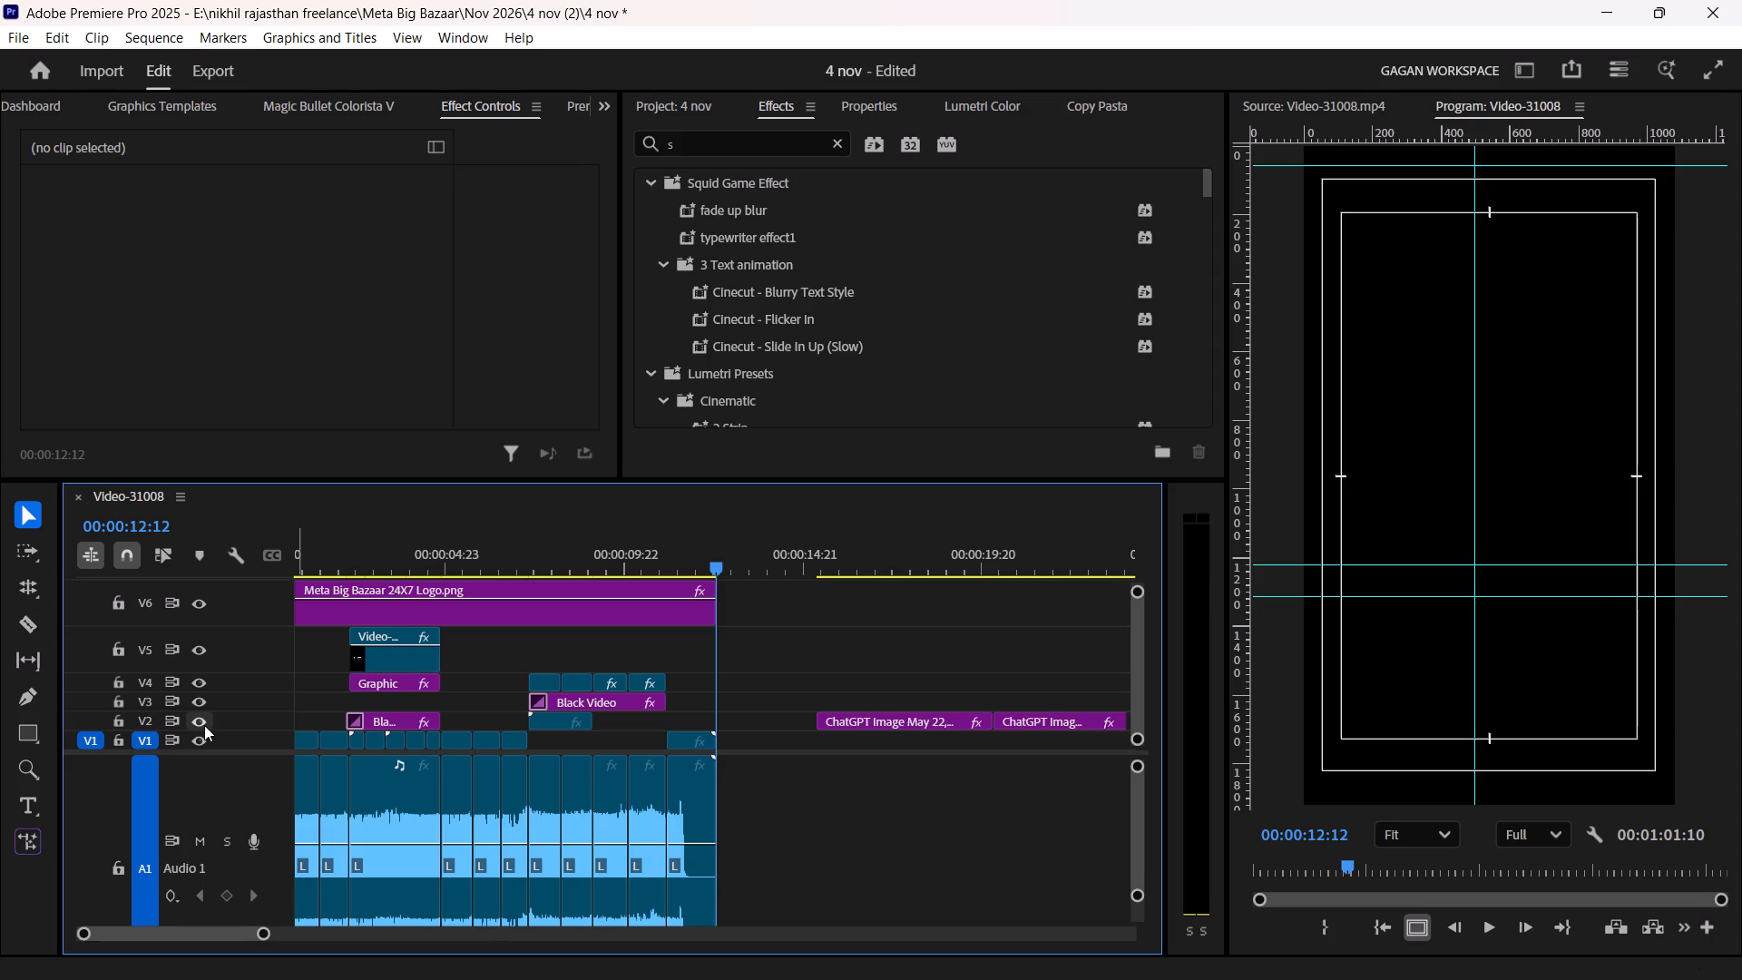
left_click(148, 703)
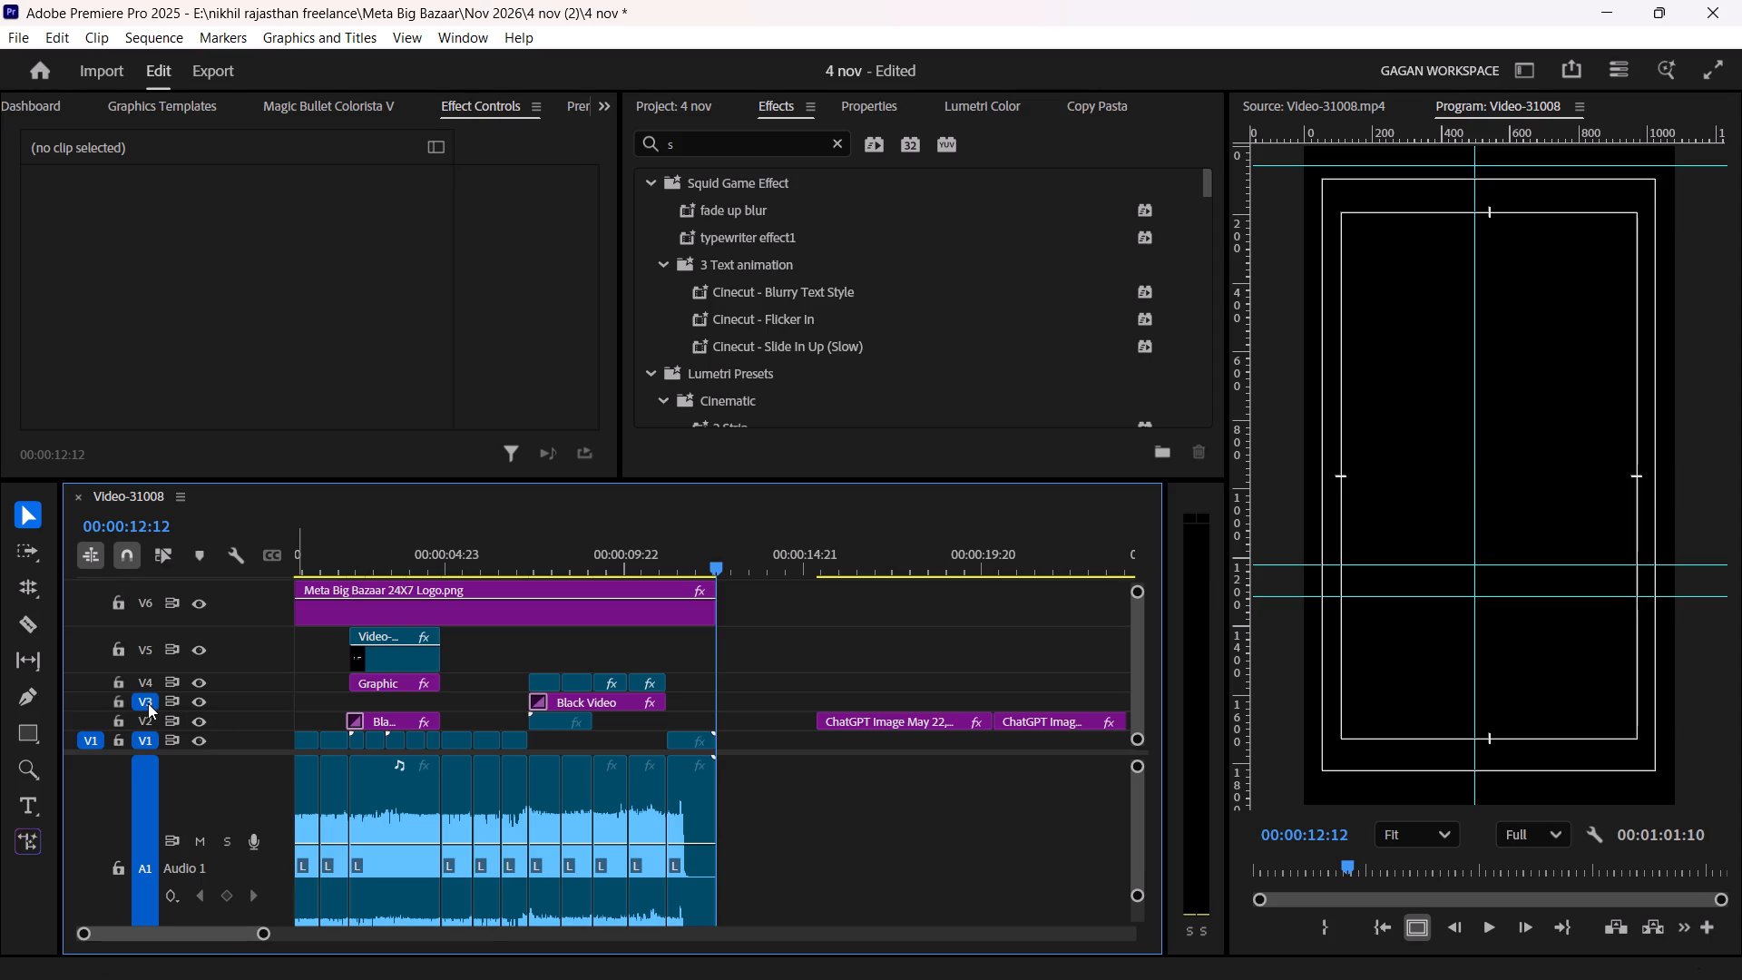
left_click(146, 718)
Cut the first store image at 00:00:15:11 and move its short opening piece on V2 under Black Video, directly after the Camera_approaching clip.
left_click(710, 632)
key("Down")
key("Right")
key("Right")
key("Right")
key("Right")
key("Right")
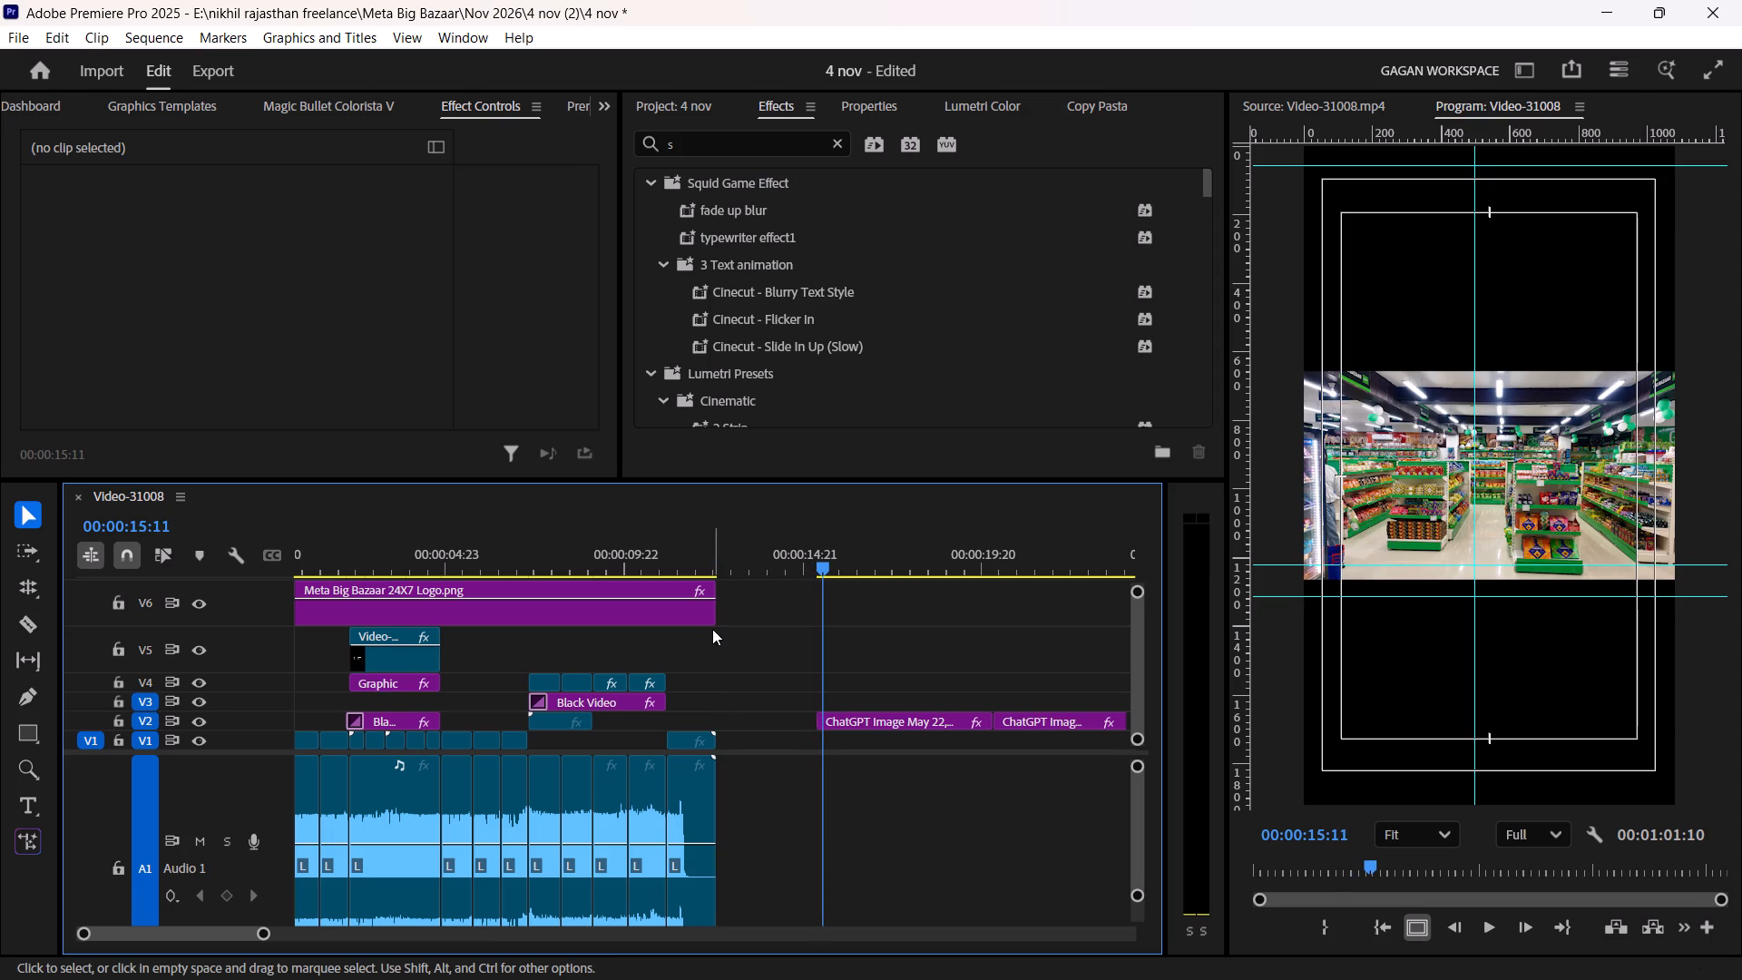
key("ctrl+k")
scroll(825, 697, "up", 8, "alt")
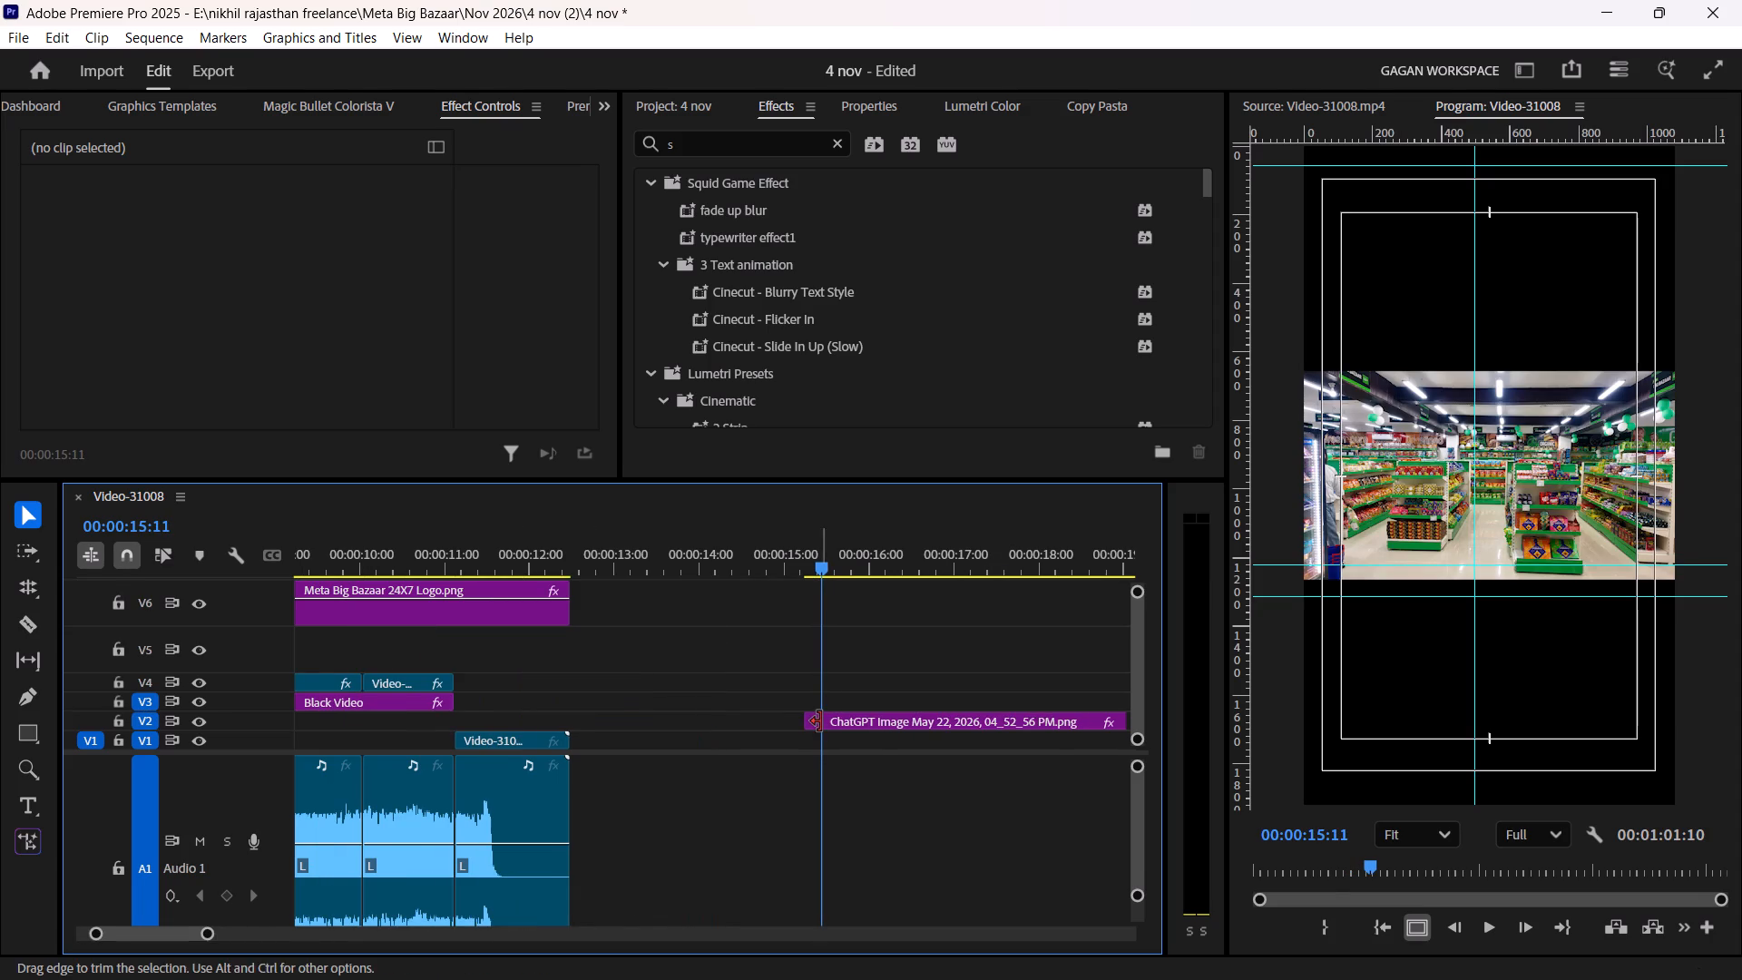
scroll(814, 721, "up", 7)
left_click_drag(876, 721, 331, 723)
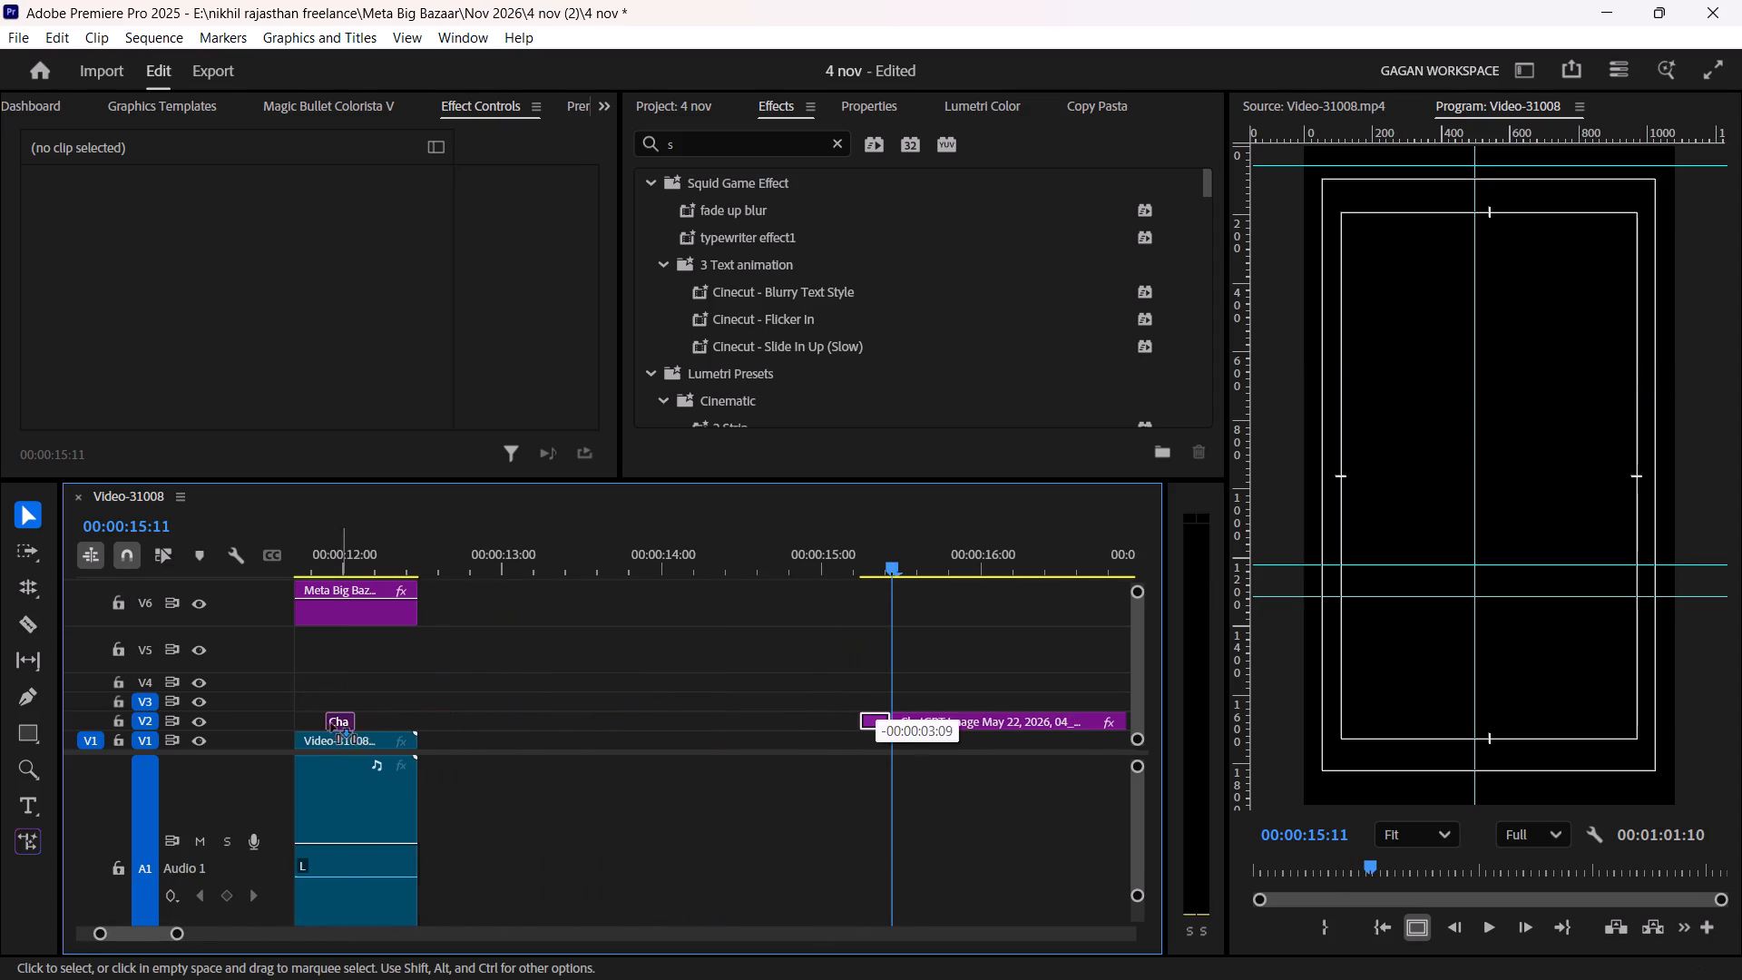
left_click_drag(331, 723, 560, 729)
scroll(601, 778, "down", 6, "alt")
scroll(596, 727, "up", 8, "alt")
scroll(610, 725, "down", 4)
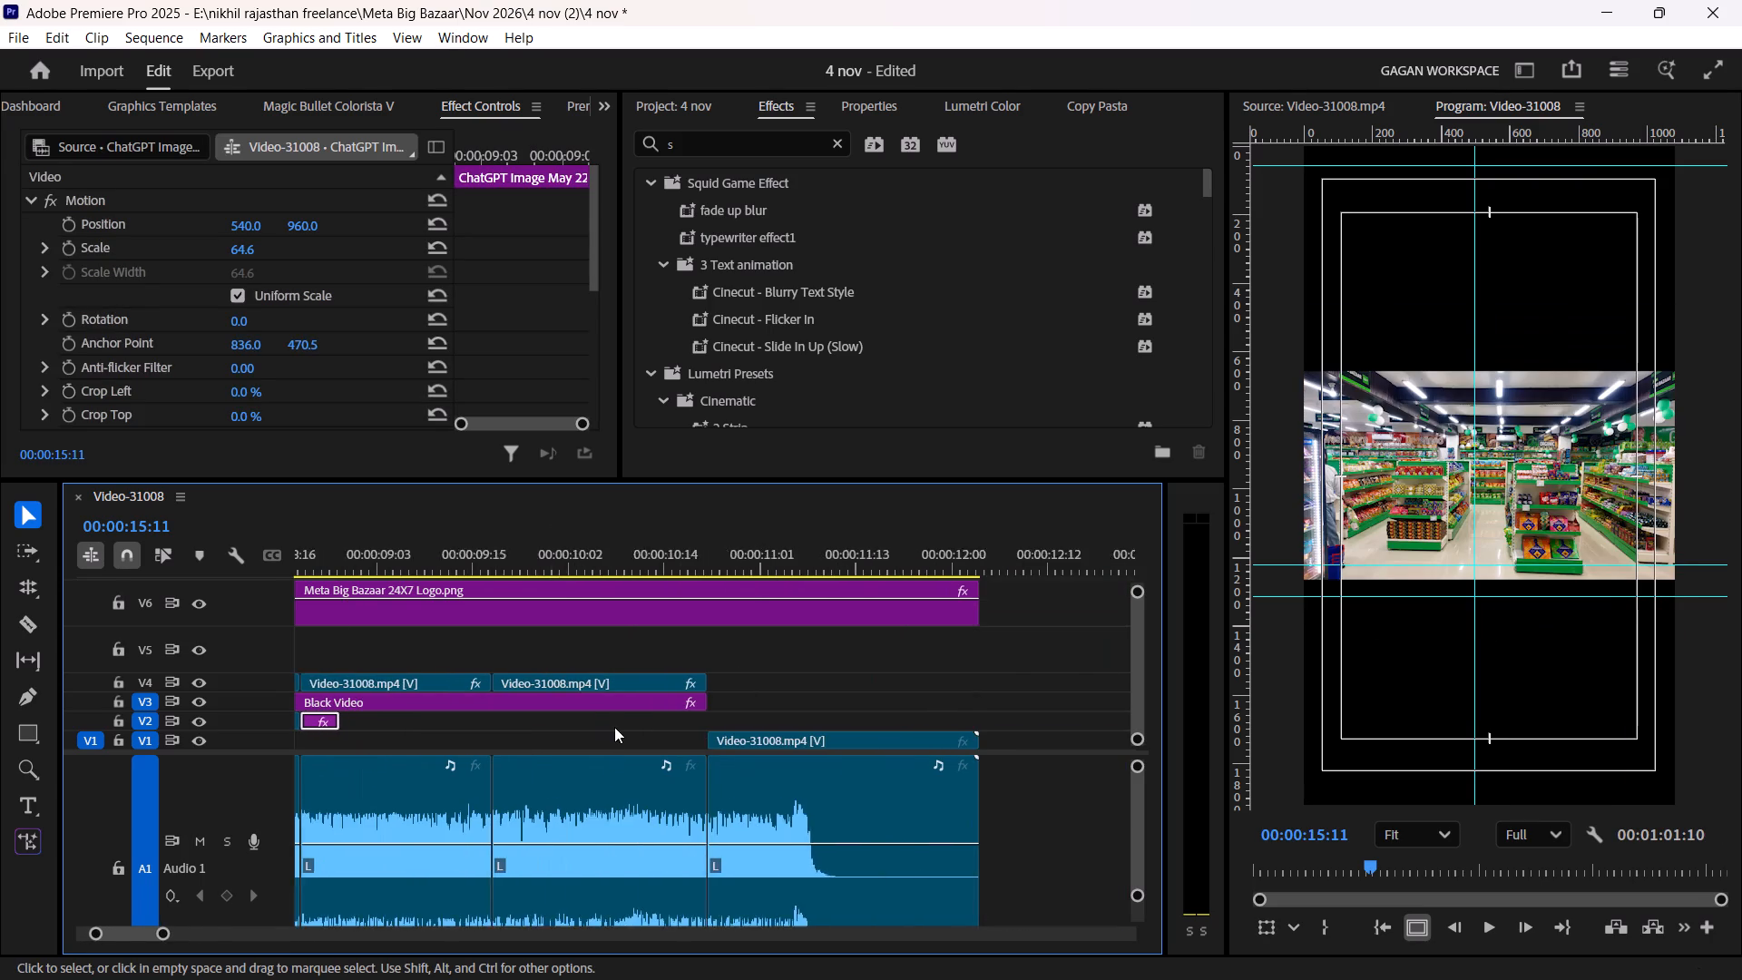
Cut the snack-shelf image at 00:00:20:12 and move its opening piece on V2 under Black Video, leaving a small gap after the first piece.
scroll(614, 727, "down", 20)
scroll(614, 727, "down", 6)
left_click(905, 558)
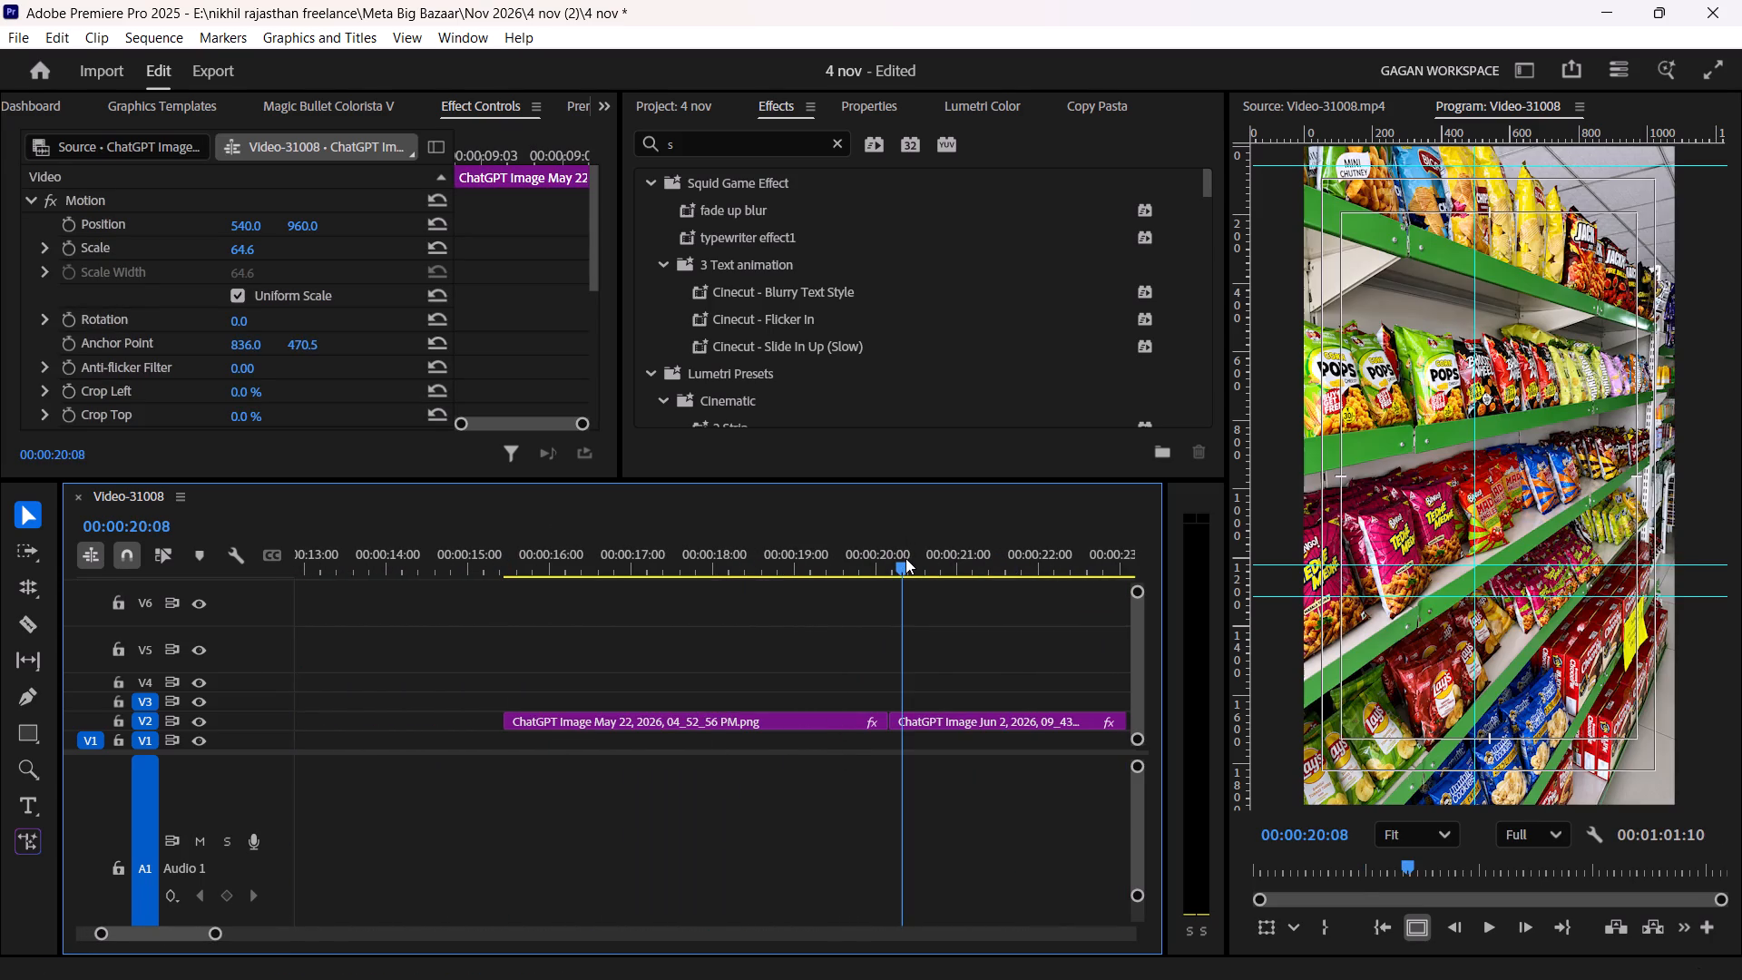
key("Up")
key("Right")
key("Right")
key("Right")
key("Right")
key("Right")
key("Right")
key("Right")
key("Right")
key("ctrl+k")
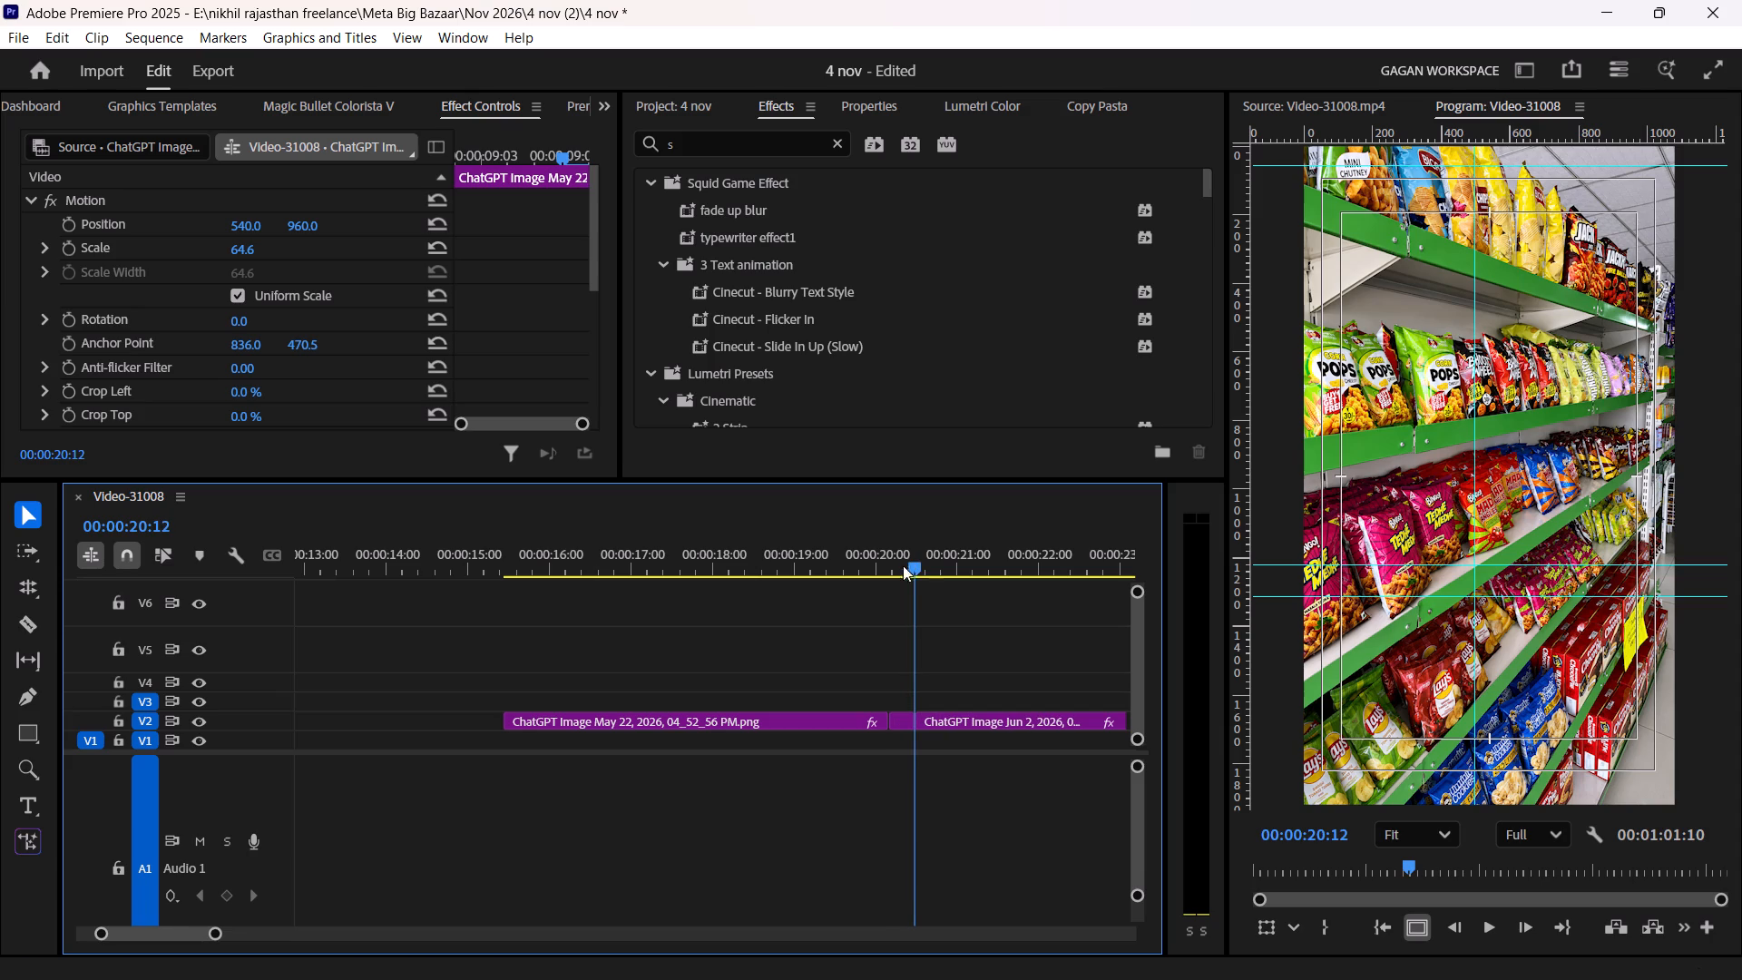
left_click_drag(900, 720, 313, 725)
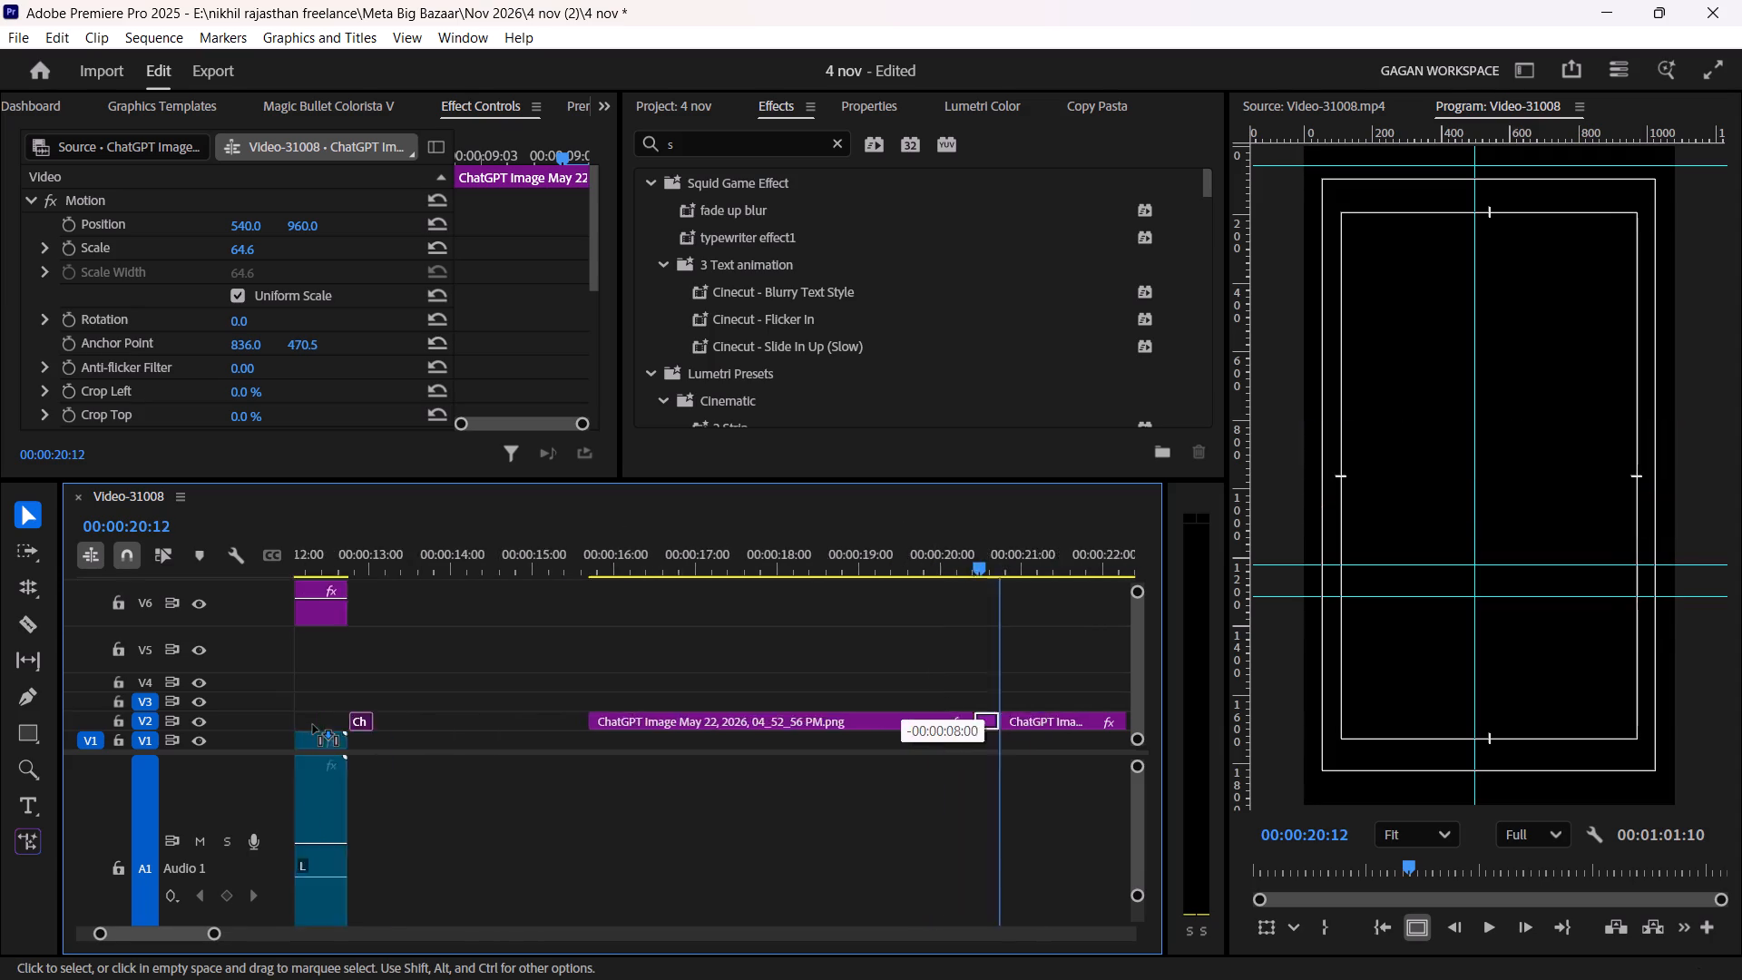
left_click_drag(313, 725, 542, 727)
Cut the storefront image at 00:00:25:10 and move its opening piece on V2 to the start of the last V4 clip above Black Video.
scroll(567, 722, "down", 20)
scroll(567, 722, "down", 4)
left_click(991, 541)
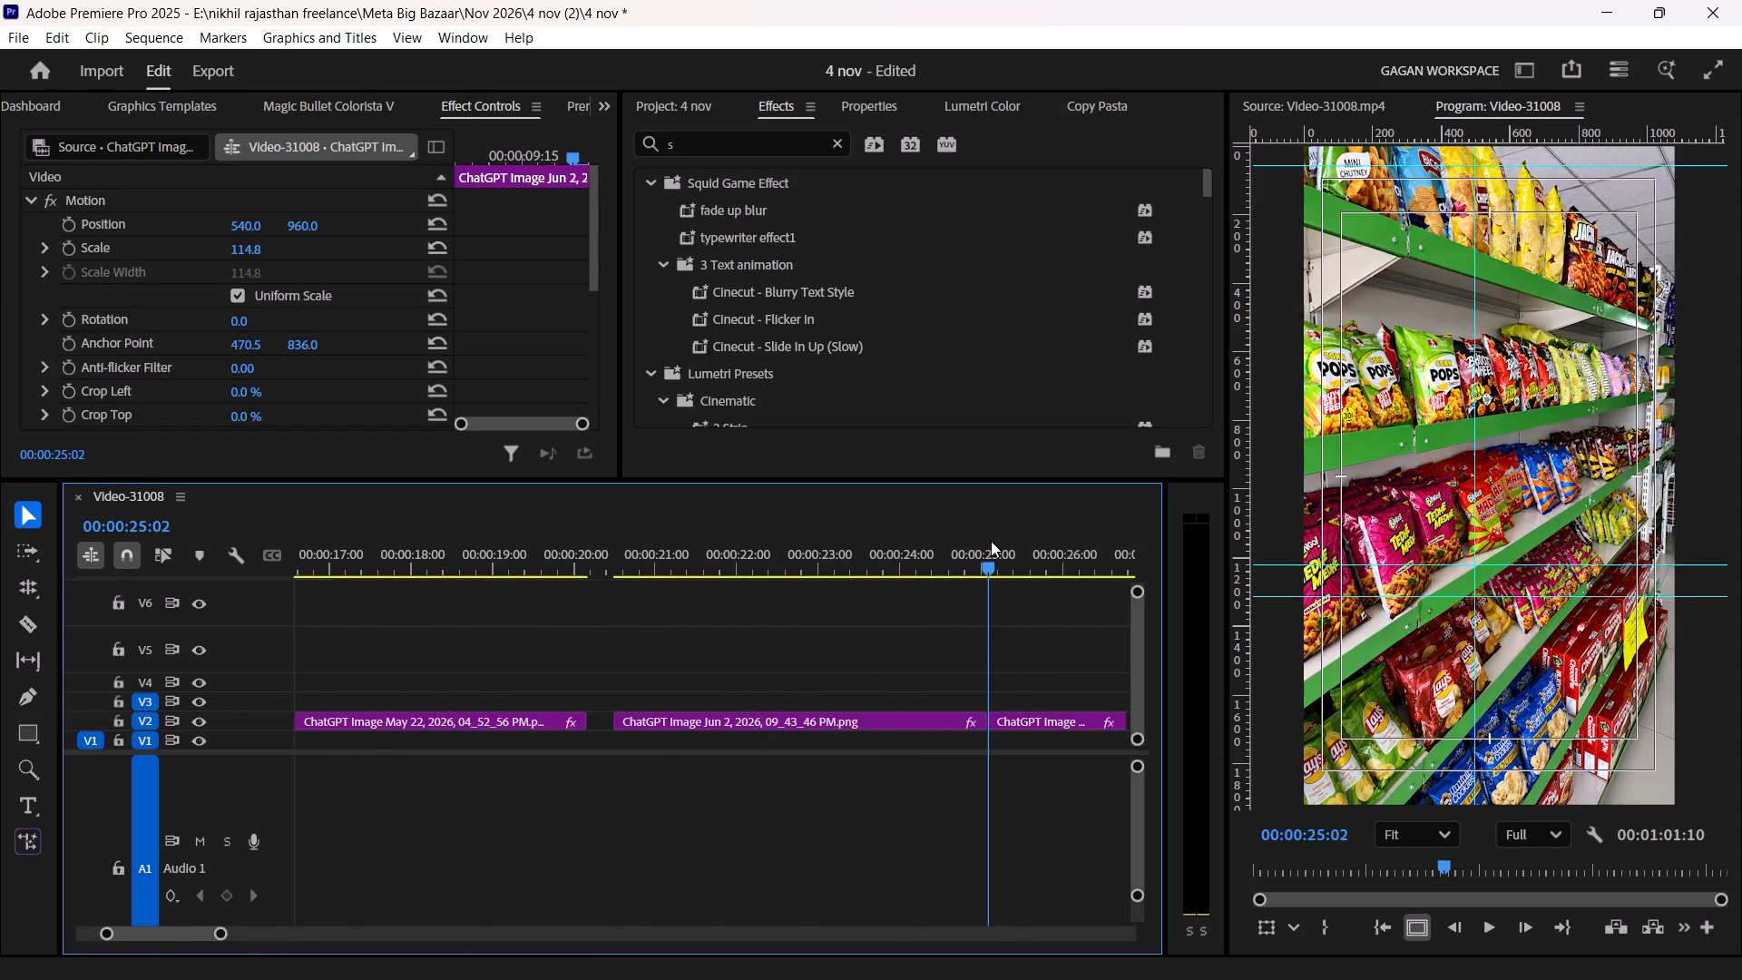
key("Right")
key("Right")
key("Right")
key("Right")
key("Right")
key("Right")
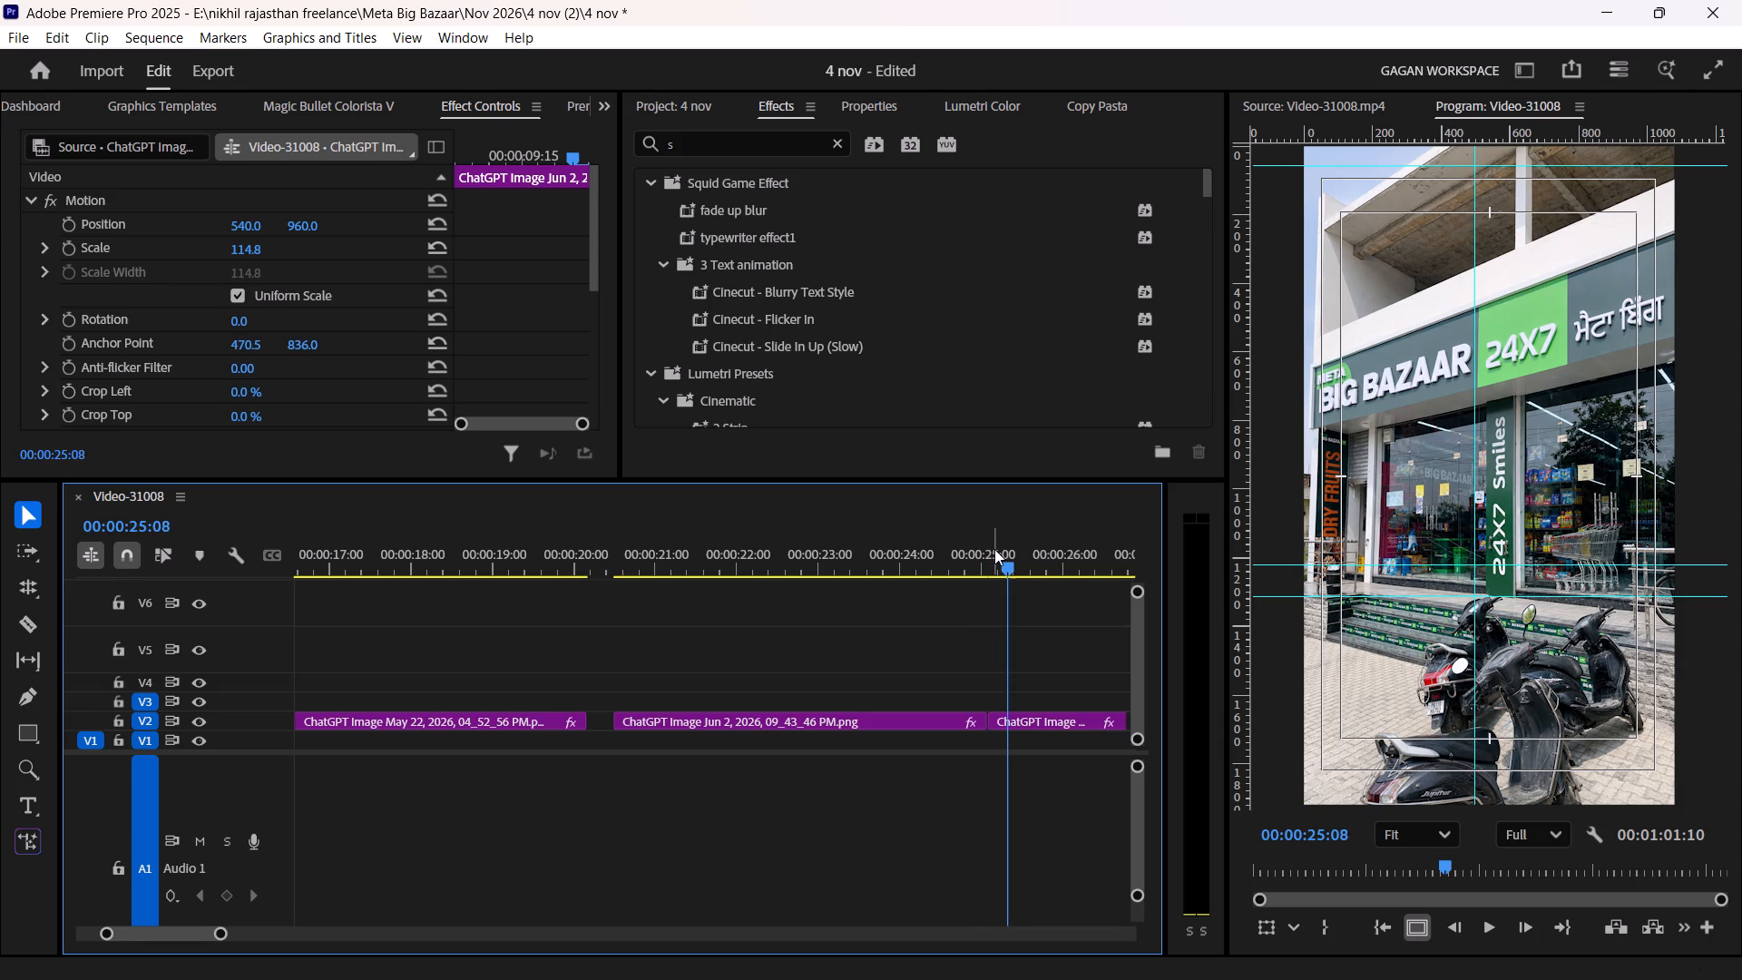
key("Right")
key("Right")
key("ctrl+k")
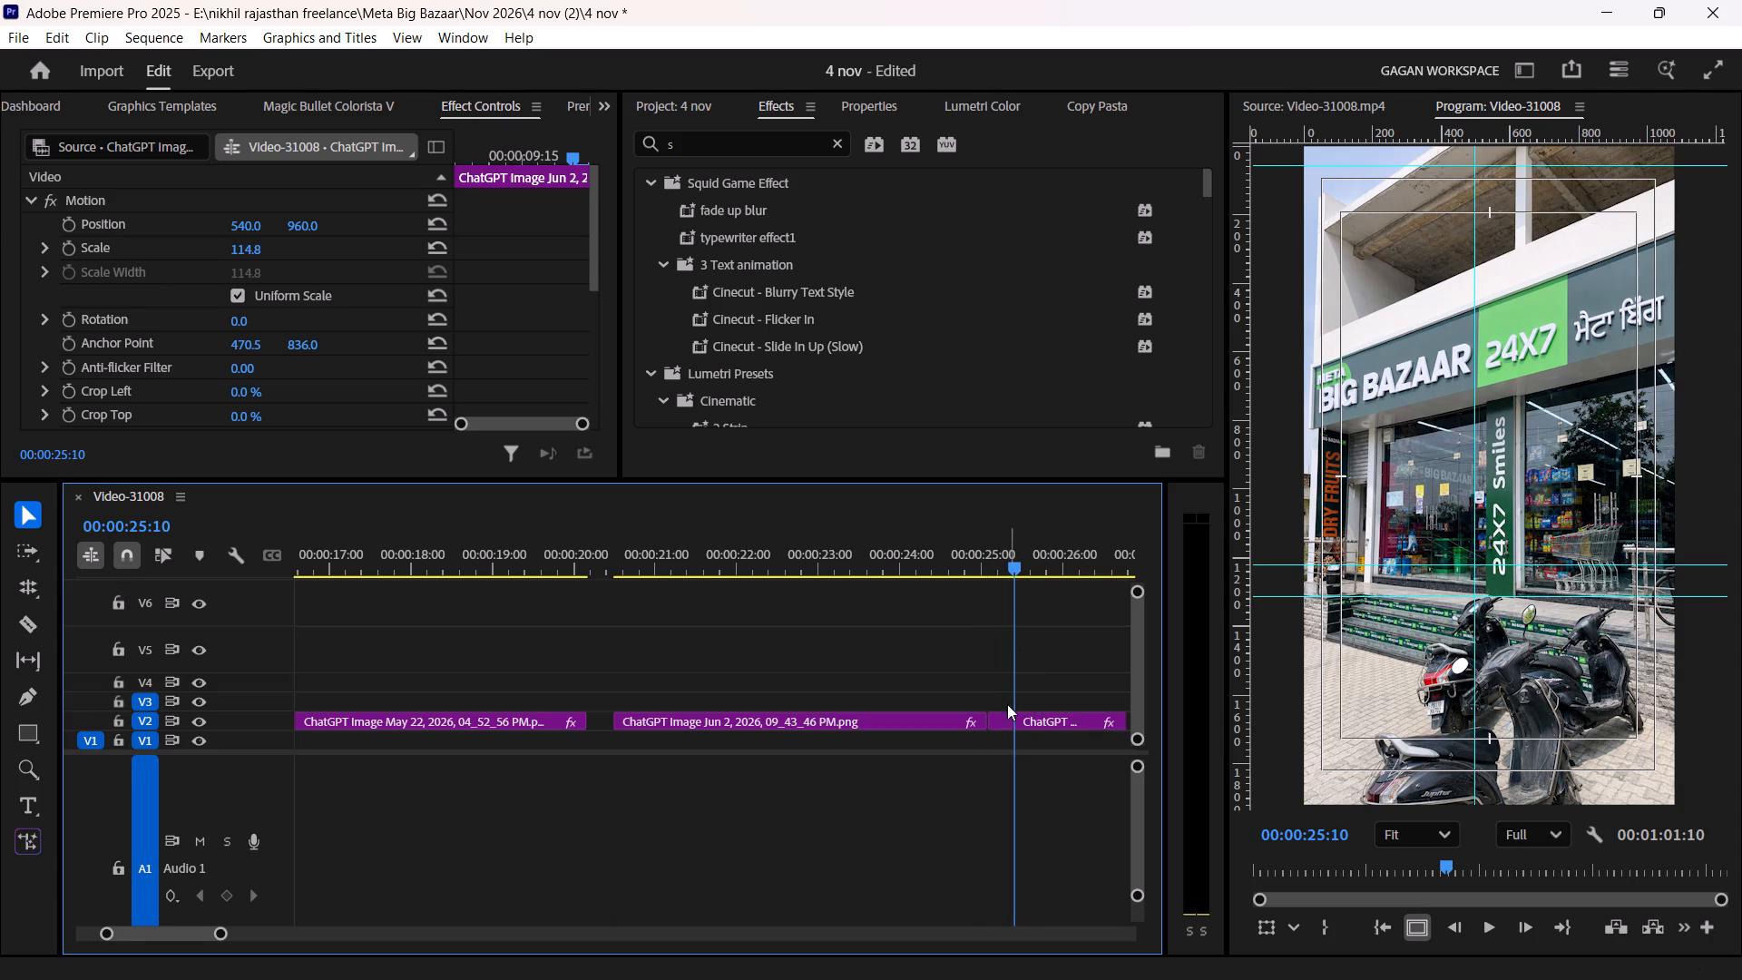
left_click_drag(1003, 720, 578, 727)
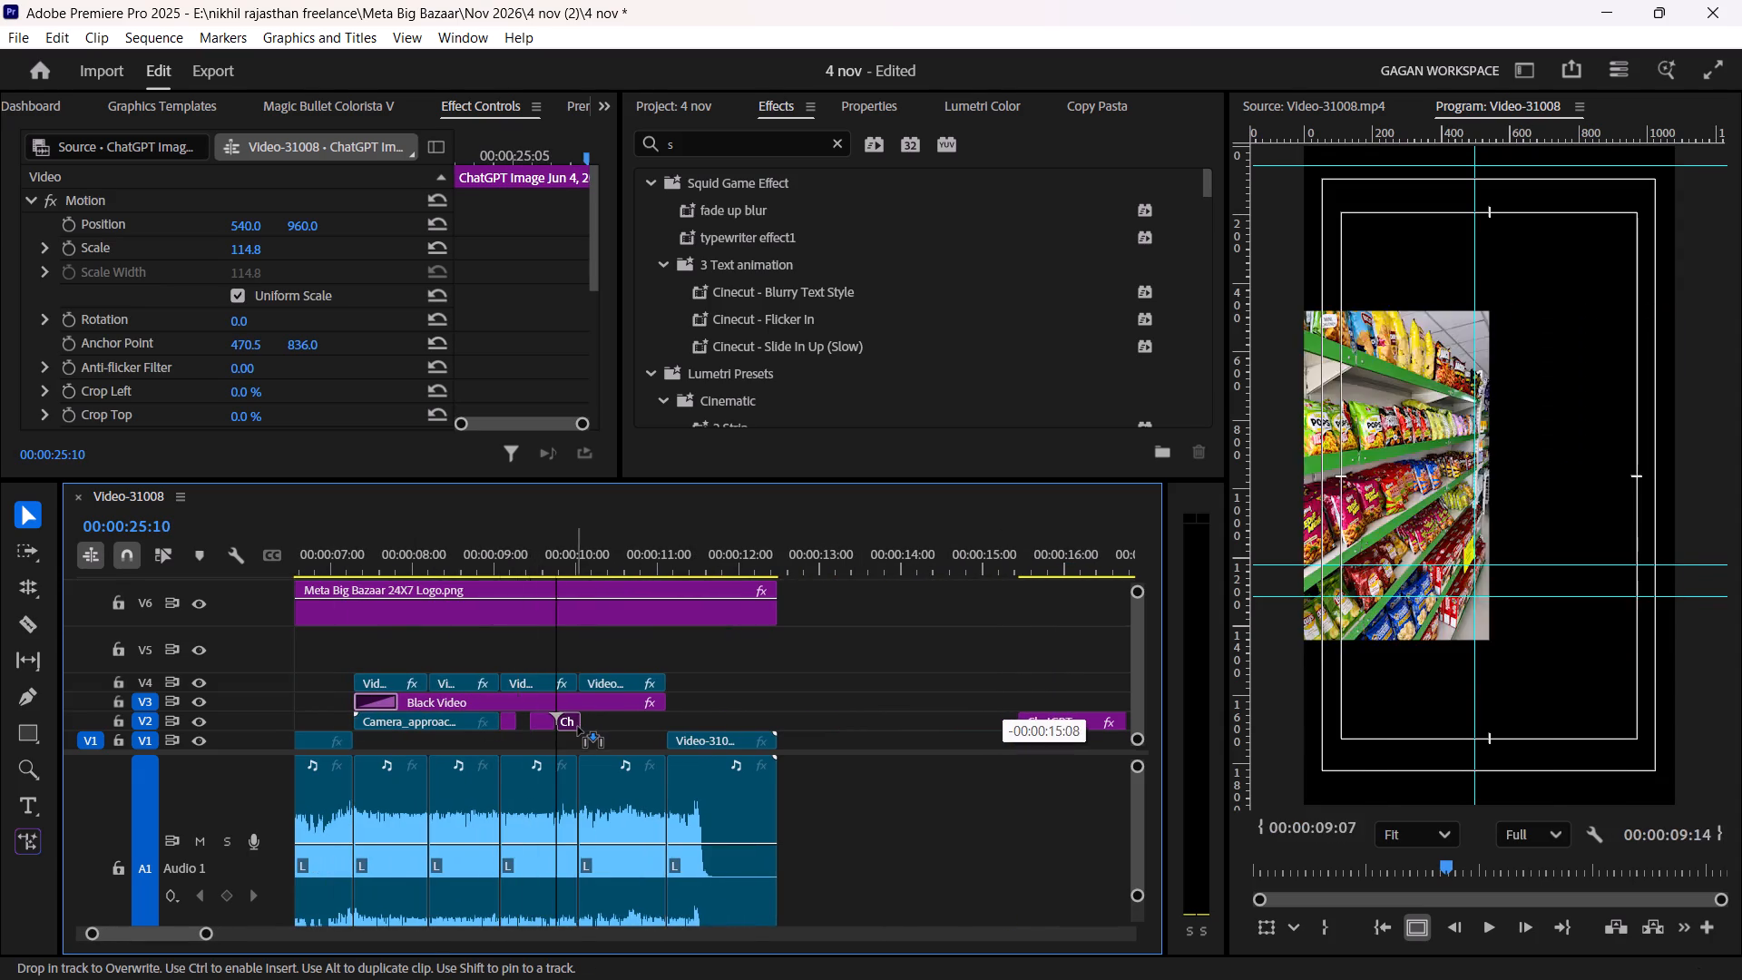
left_click_drag(578, 727, 587, 730)
Cut the fourth image, the aisle with the Cadbury fridge, at 00:00:30:08 and move its opening piece on V2 after the storefront piece.
scroll(587, 741, "down", 20)
scroll(587, 741, "down", 8)
scroll(902, 718, "down", 9)
left_click(945, 555)
key("Down")
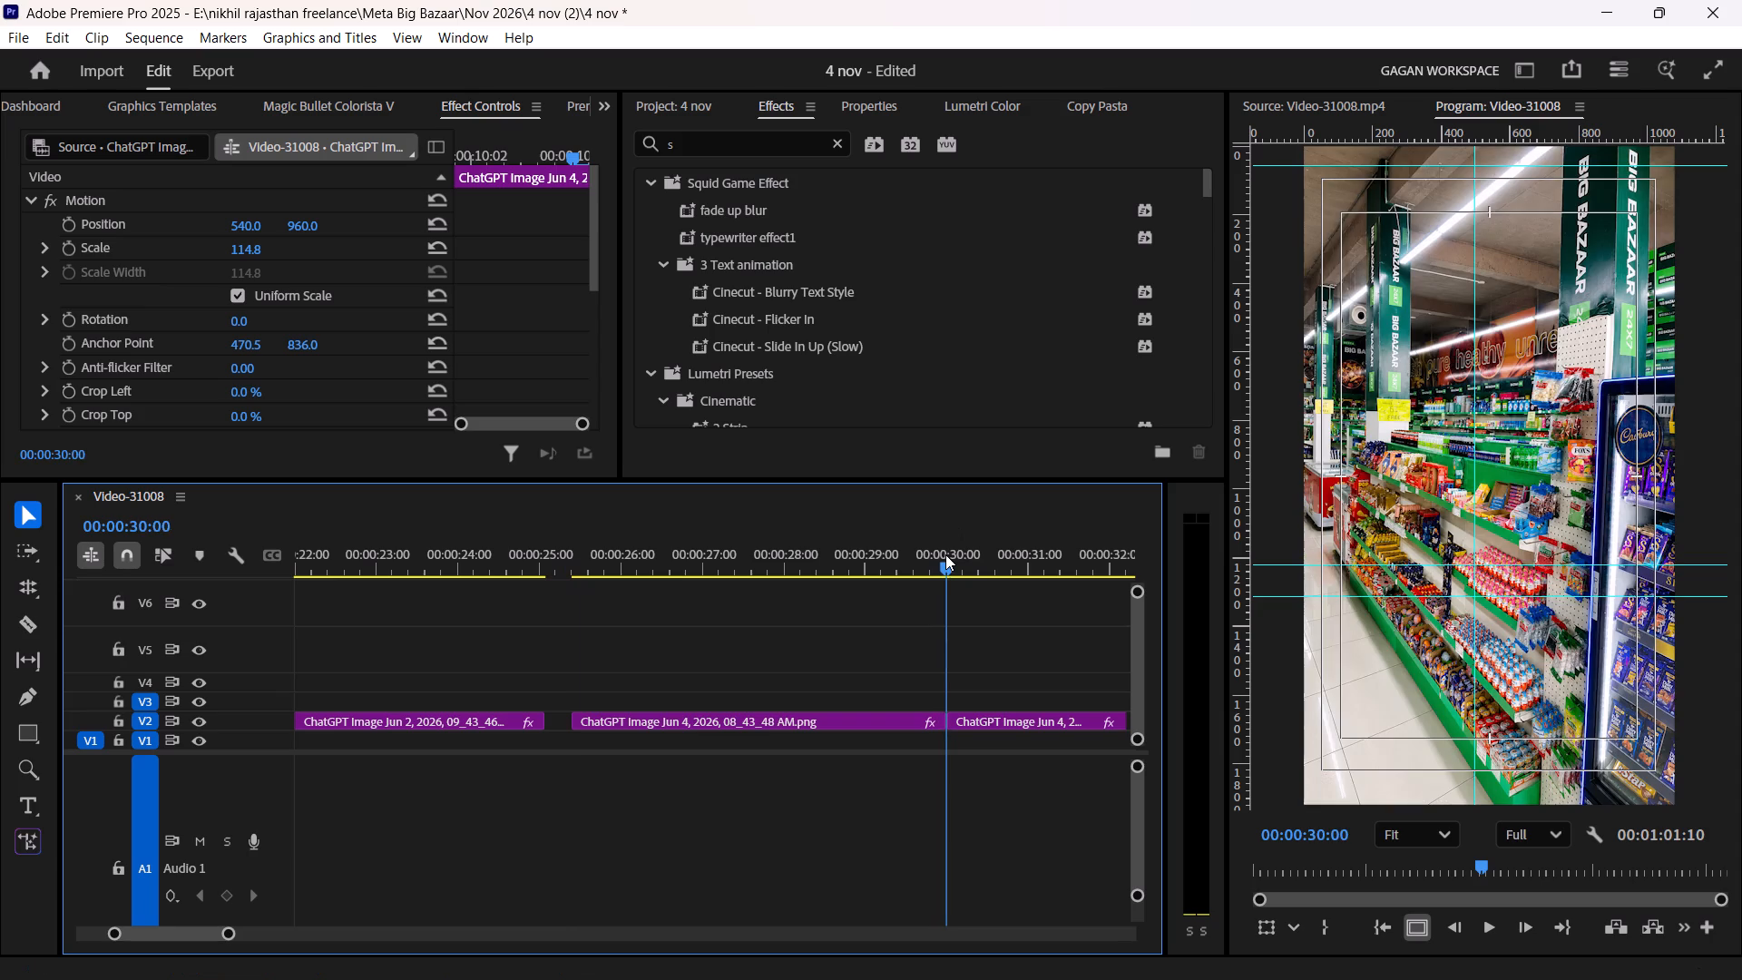
key("Right")
key("Right")
key("Right")
key("Right")
key("Right")
key("Right")
key("Right")
key("Right")
left_click(1007, 714)
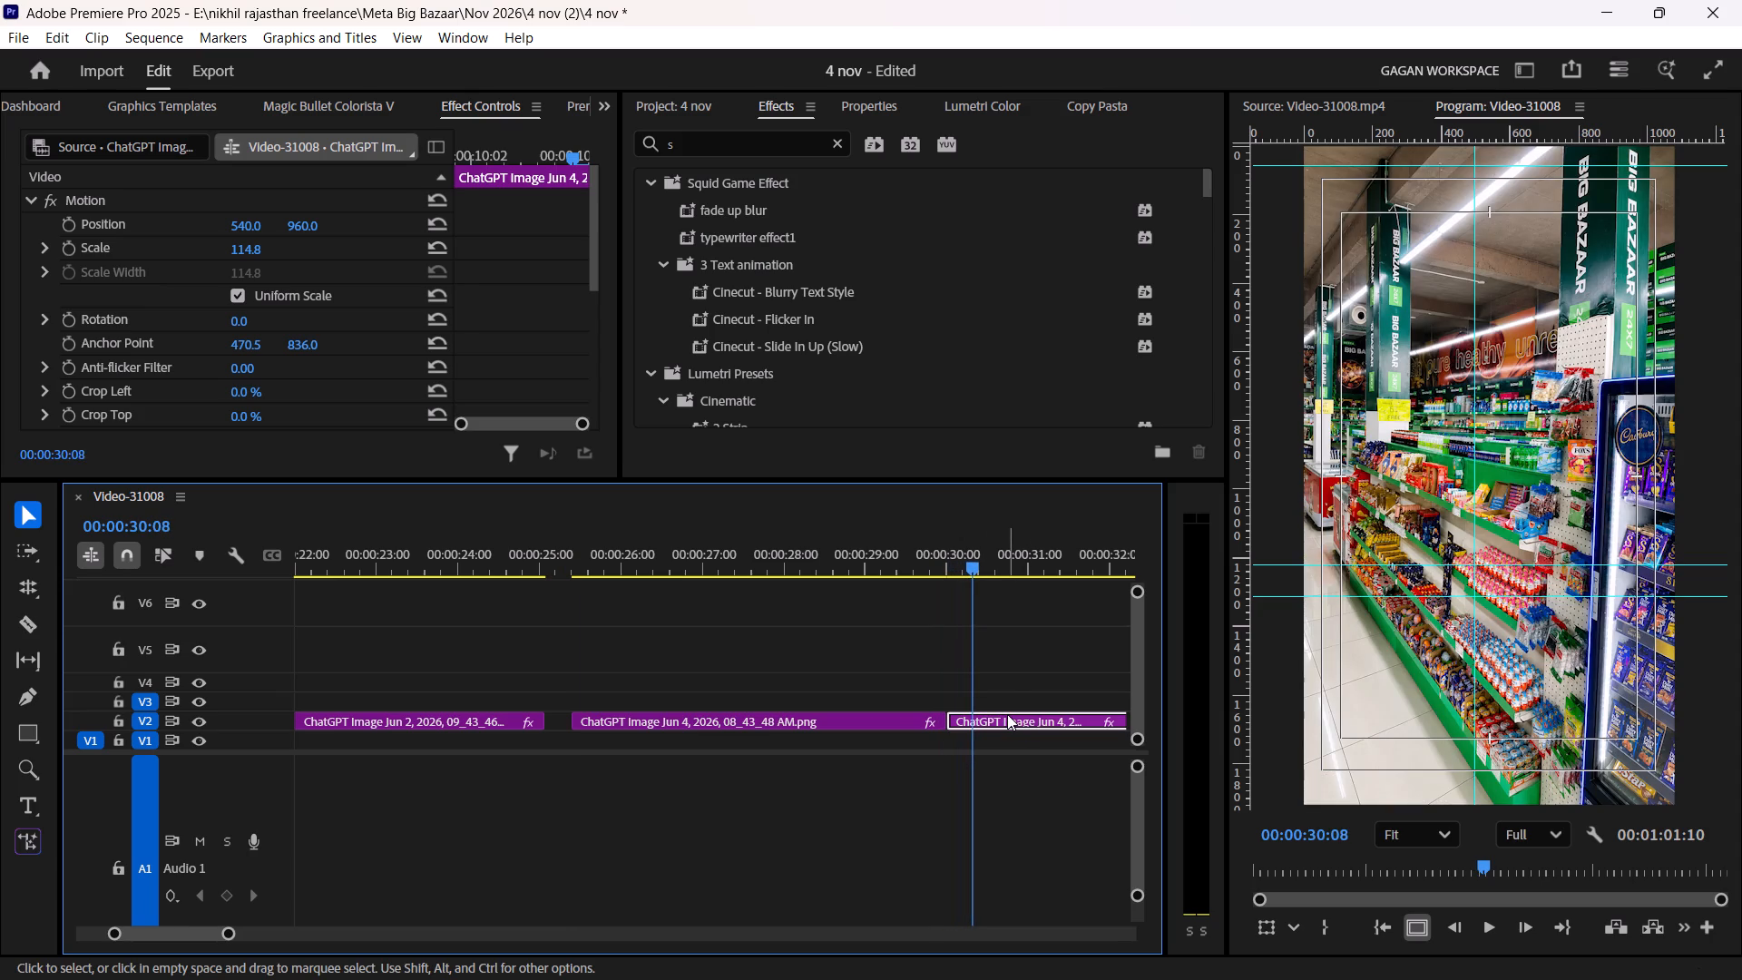
key("ctrl+k")
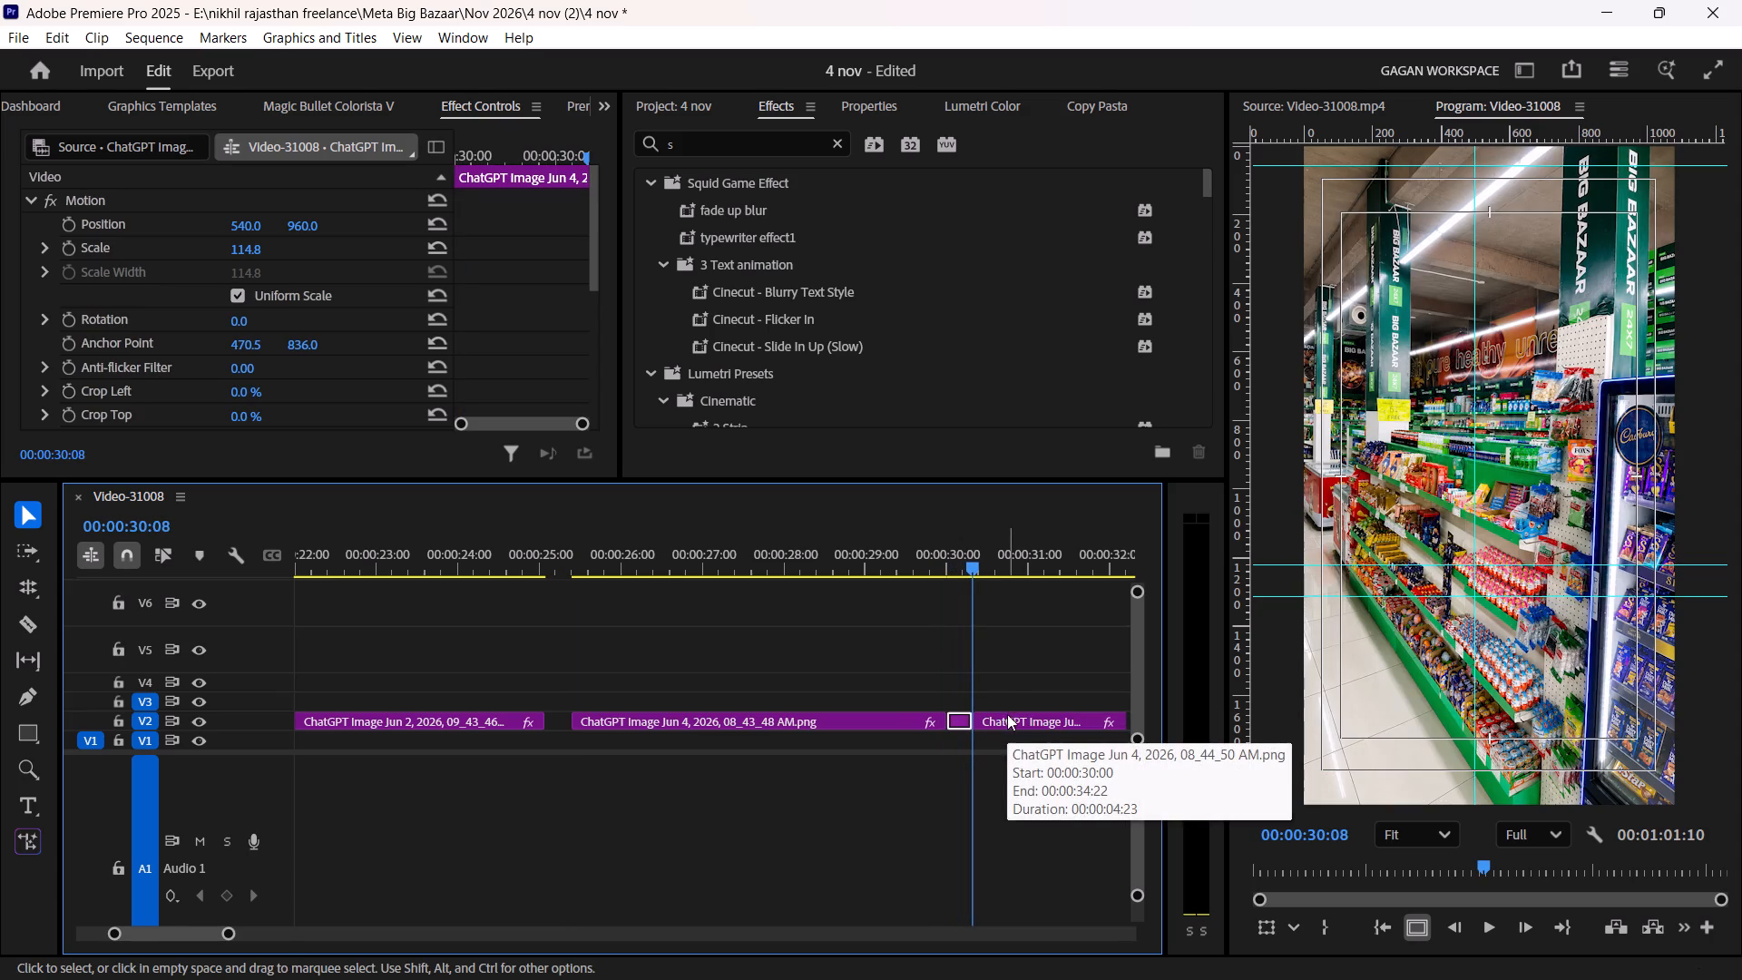
left_click_drag(960, 720, 291, 730)
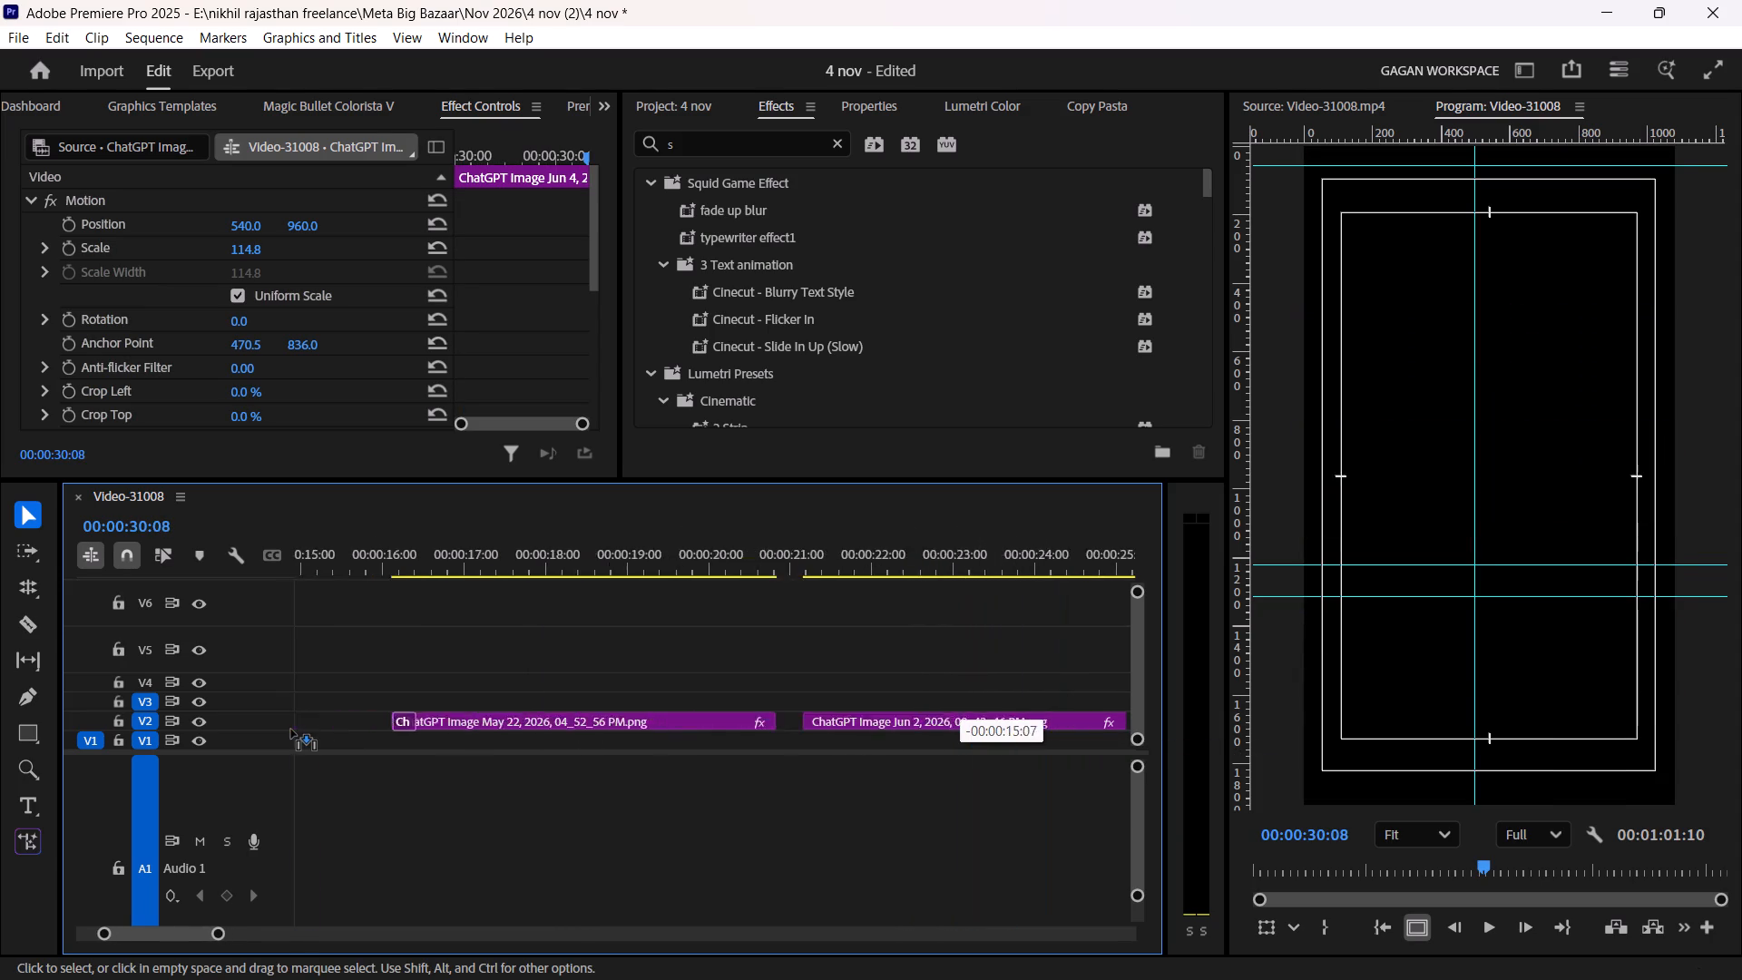
left_click_drag(291, 730, 635, 719)
Cut the fifth image, the drinks aisle, at 00:00:35:06 and move its opening piece on V2 directly after the fourth piece.
scroll(630, 756, "down", 20)
scroll(630, 756, "down", 20)
scroll(630, 756, "down", 1)
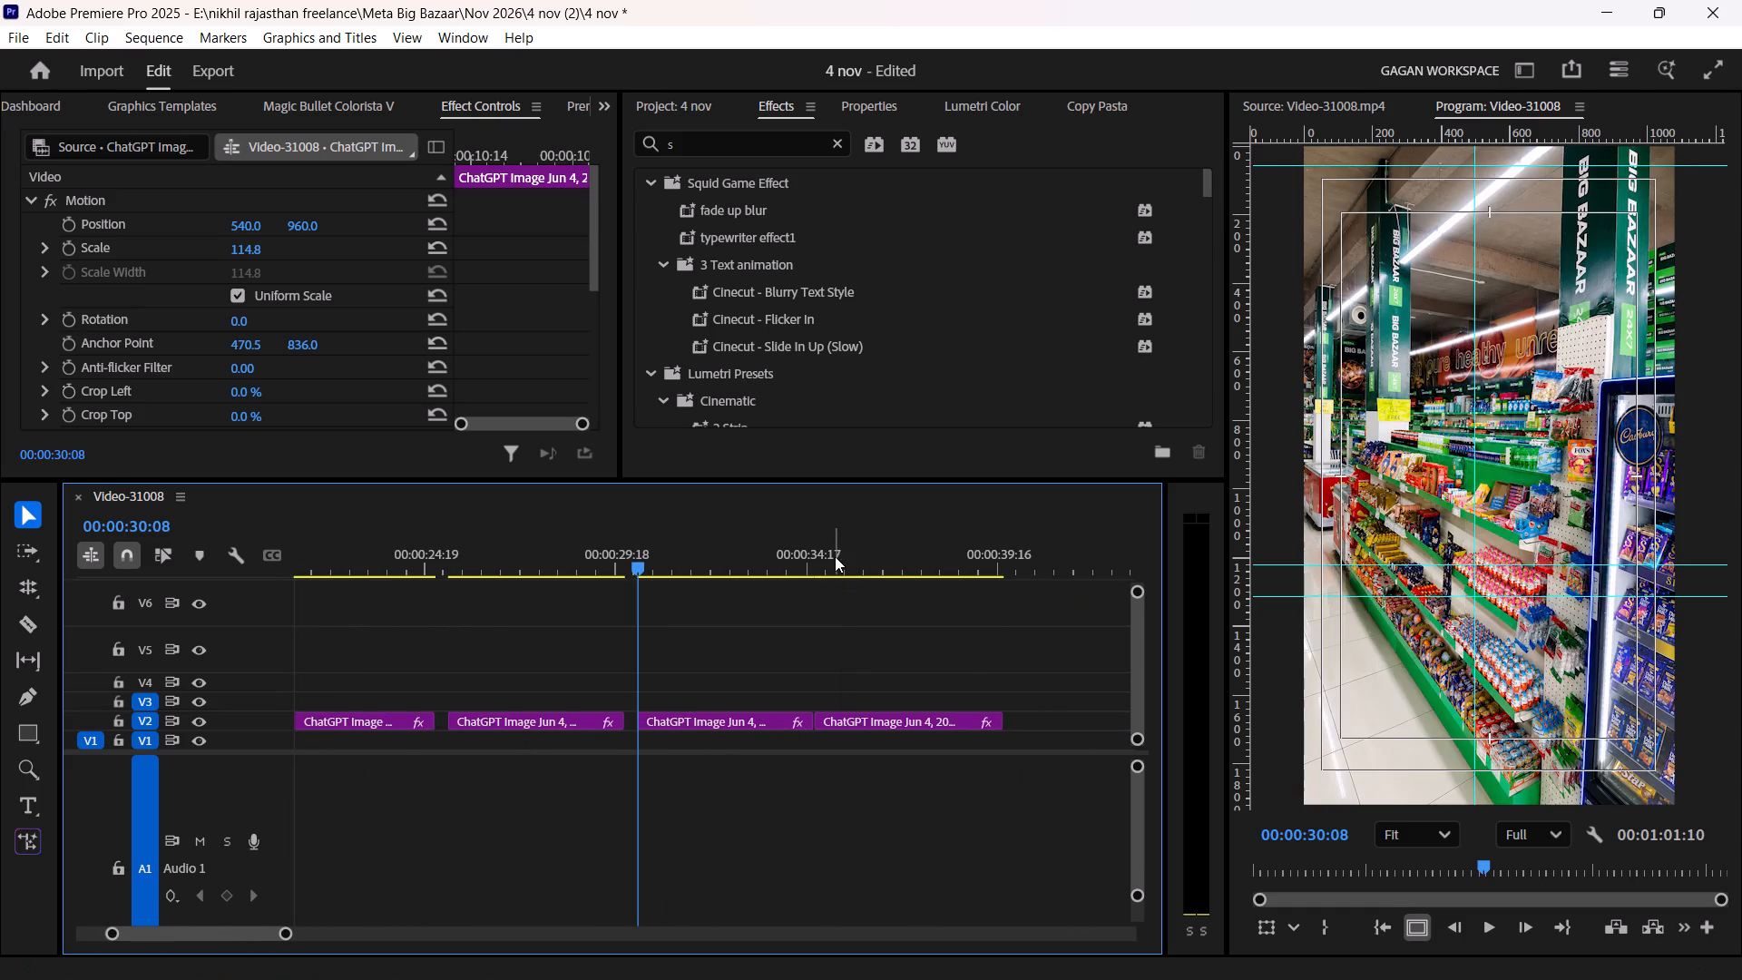
left_click(831, 548)
key("Up")
key("Right")
key("Right")
key("Right")
key("Right")
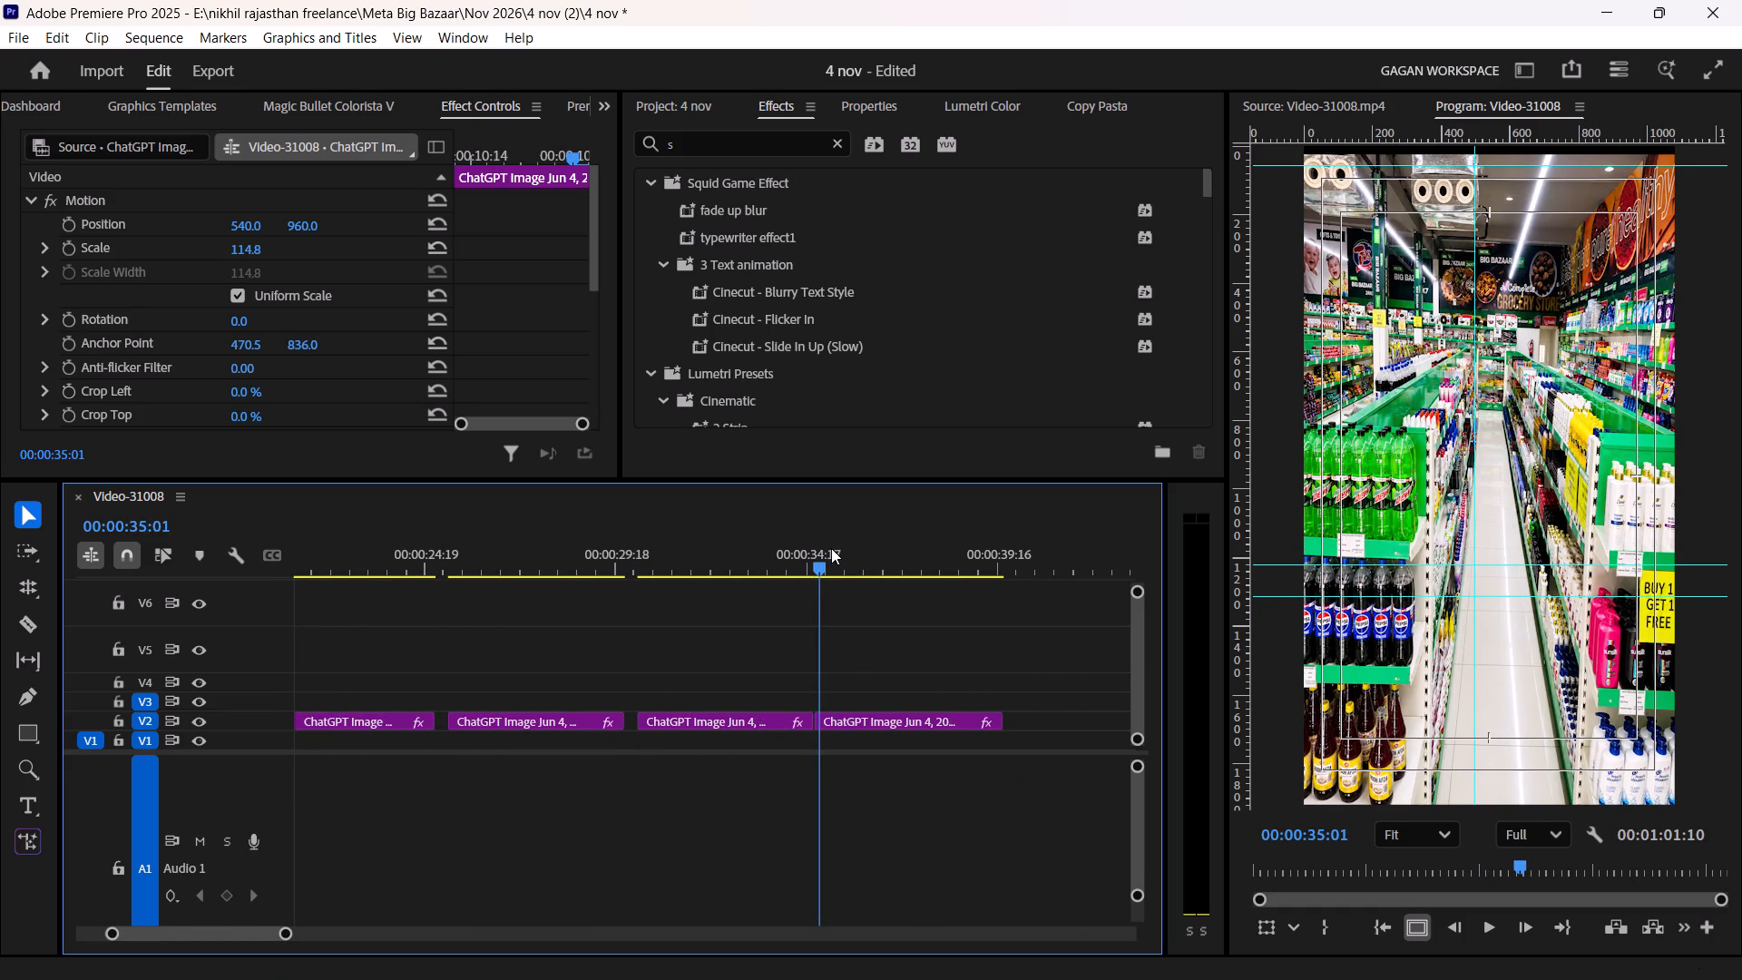
key("Right")
key("Right")
key("Right")
key("Right")
left_click(868, 717)
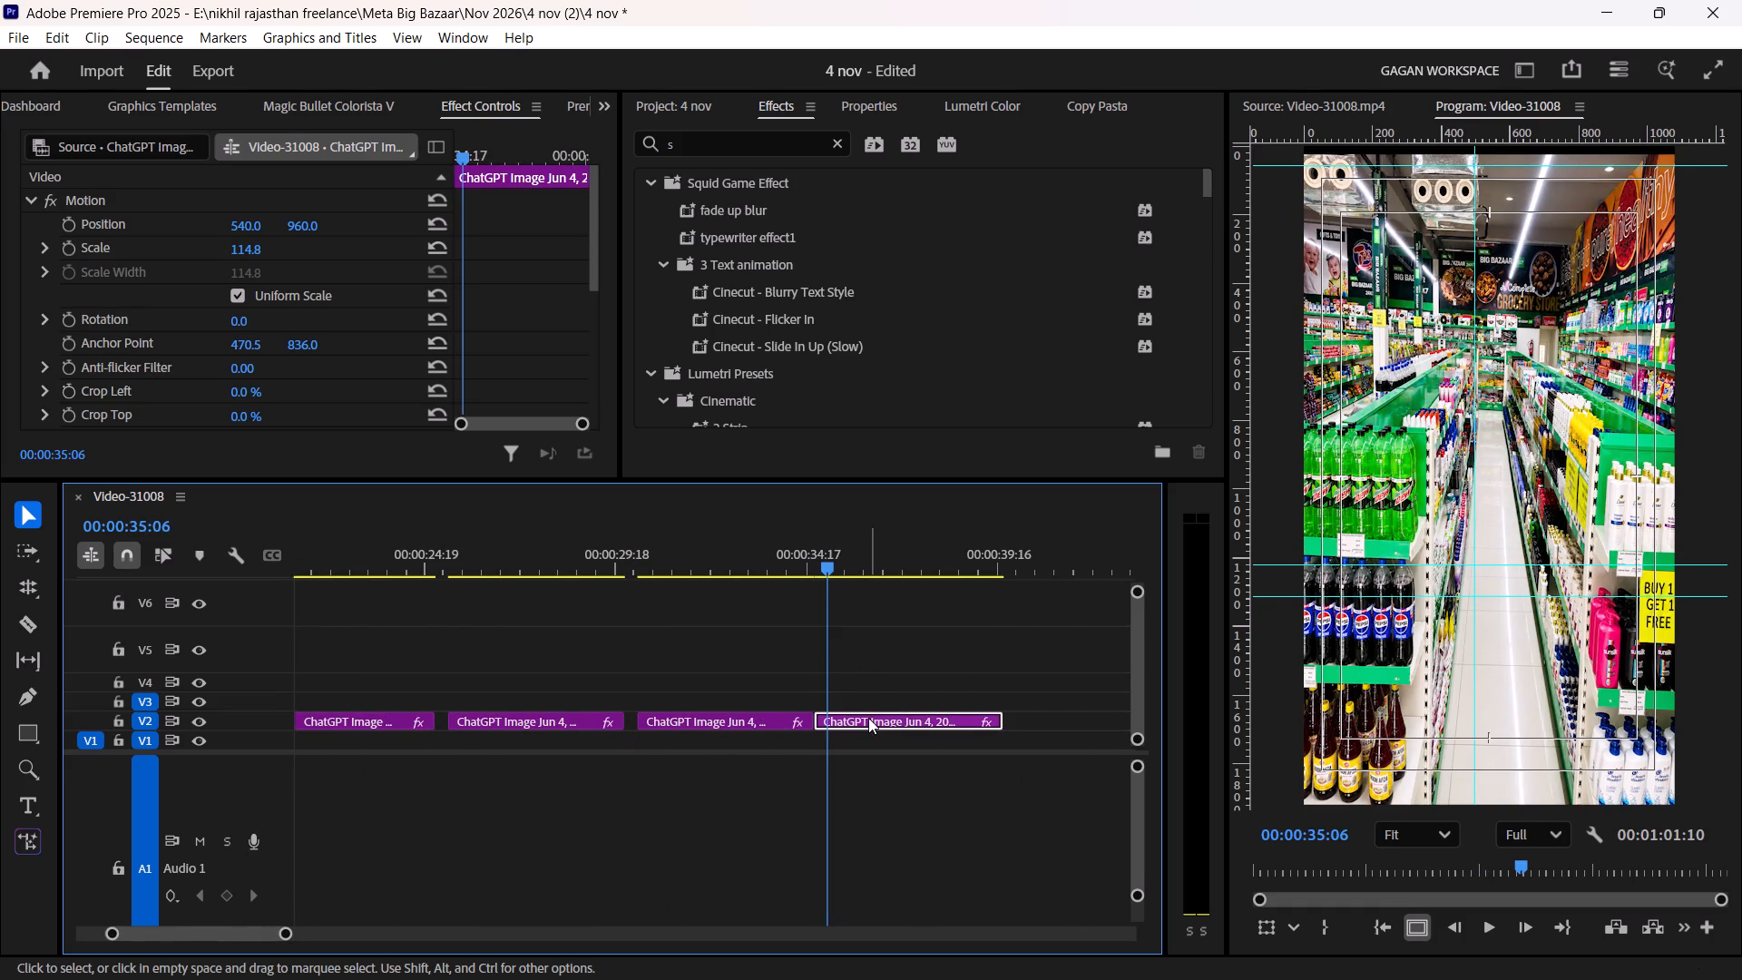
key("ctrl+k")
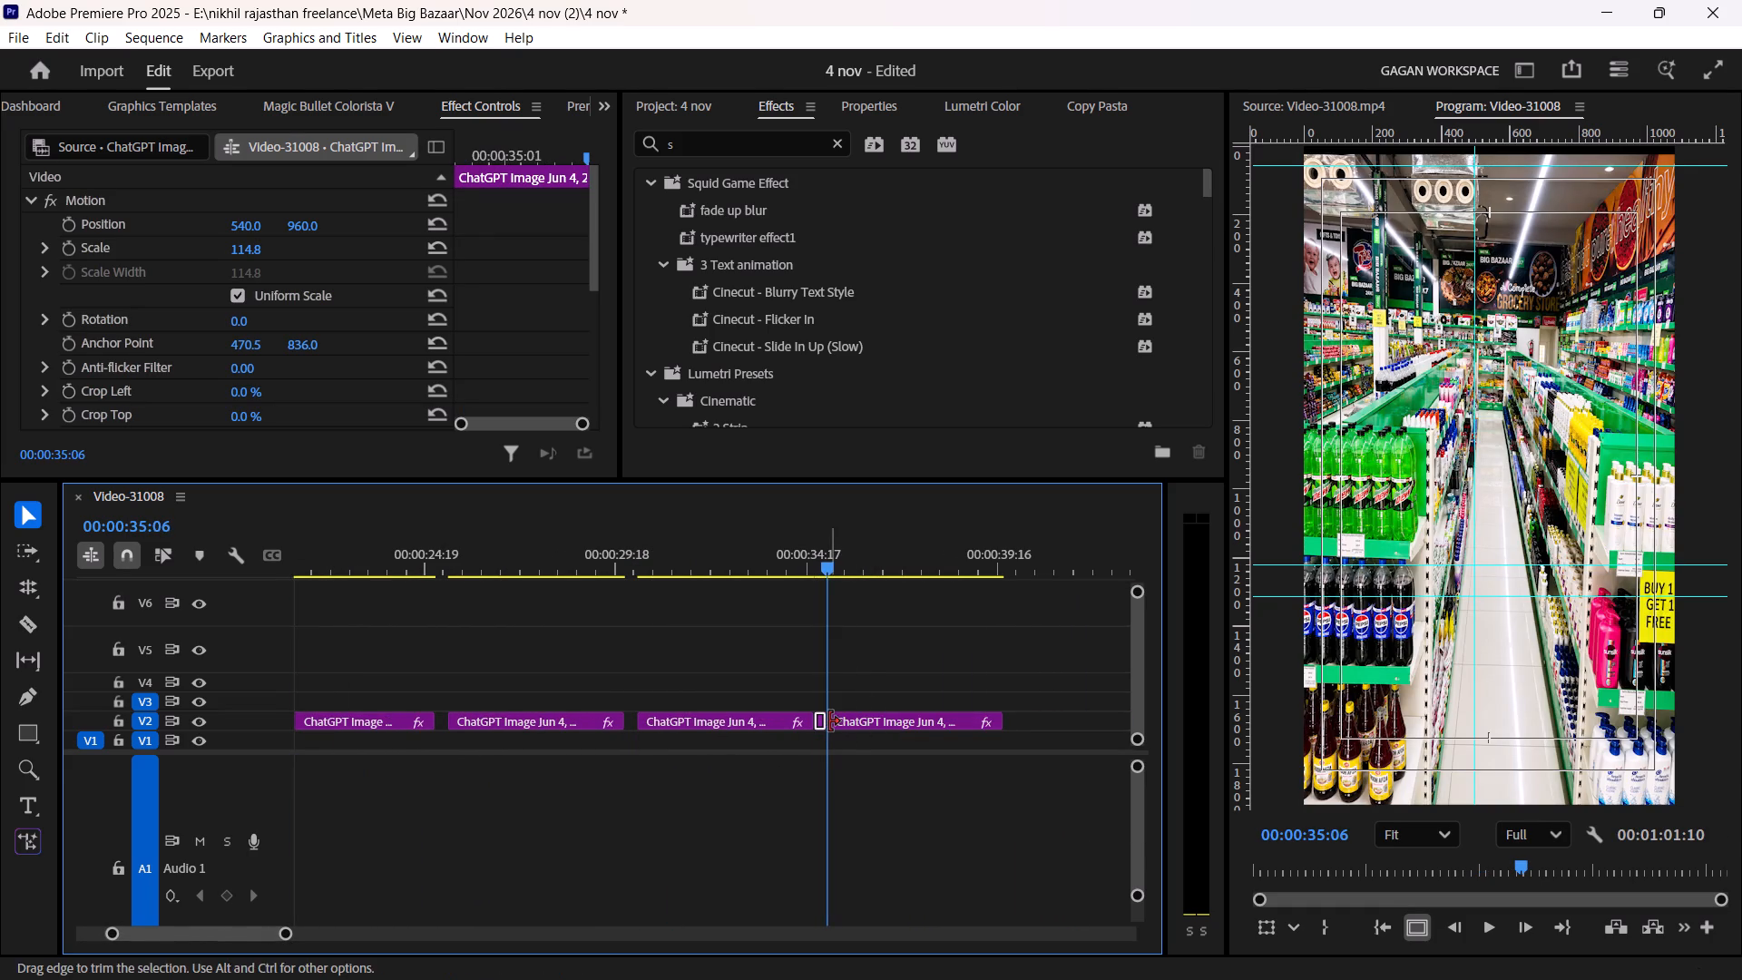
scroll(817, 731, "up", 9, "alt")
left_click_drag(829, 728, 311, 744)
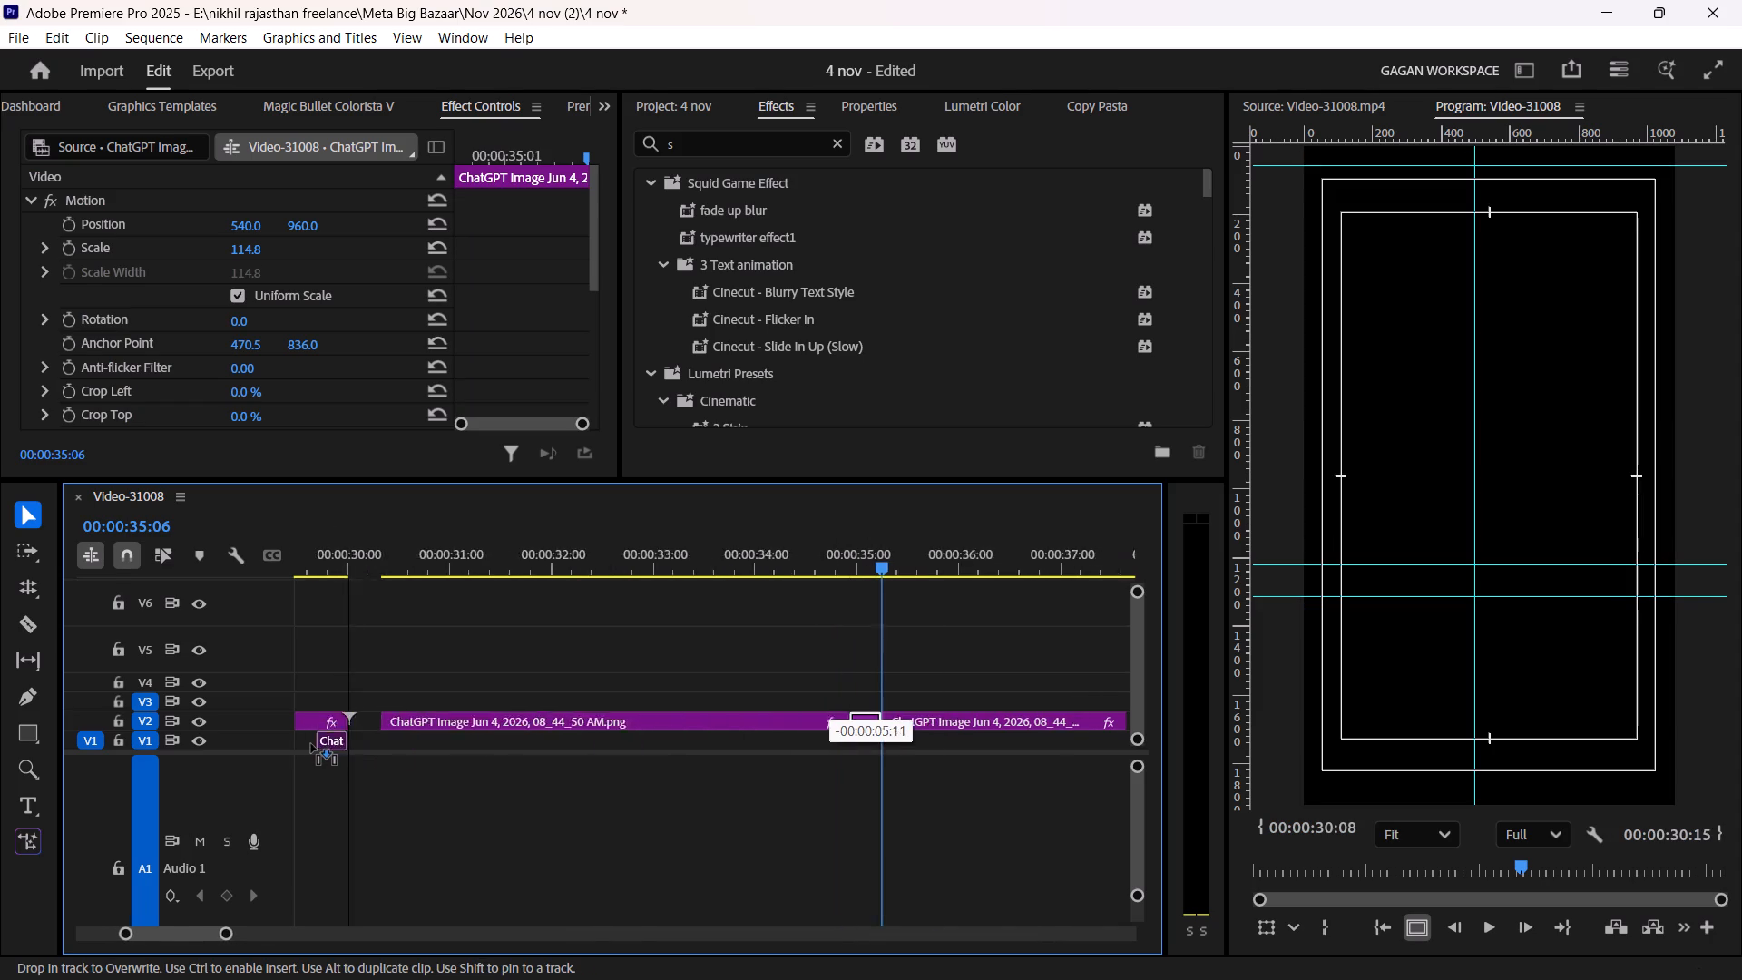
left_click_drag(311, 744, 758, 741)
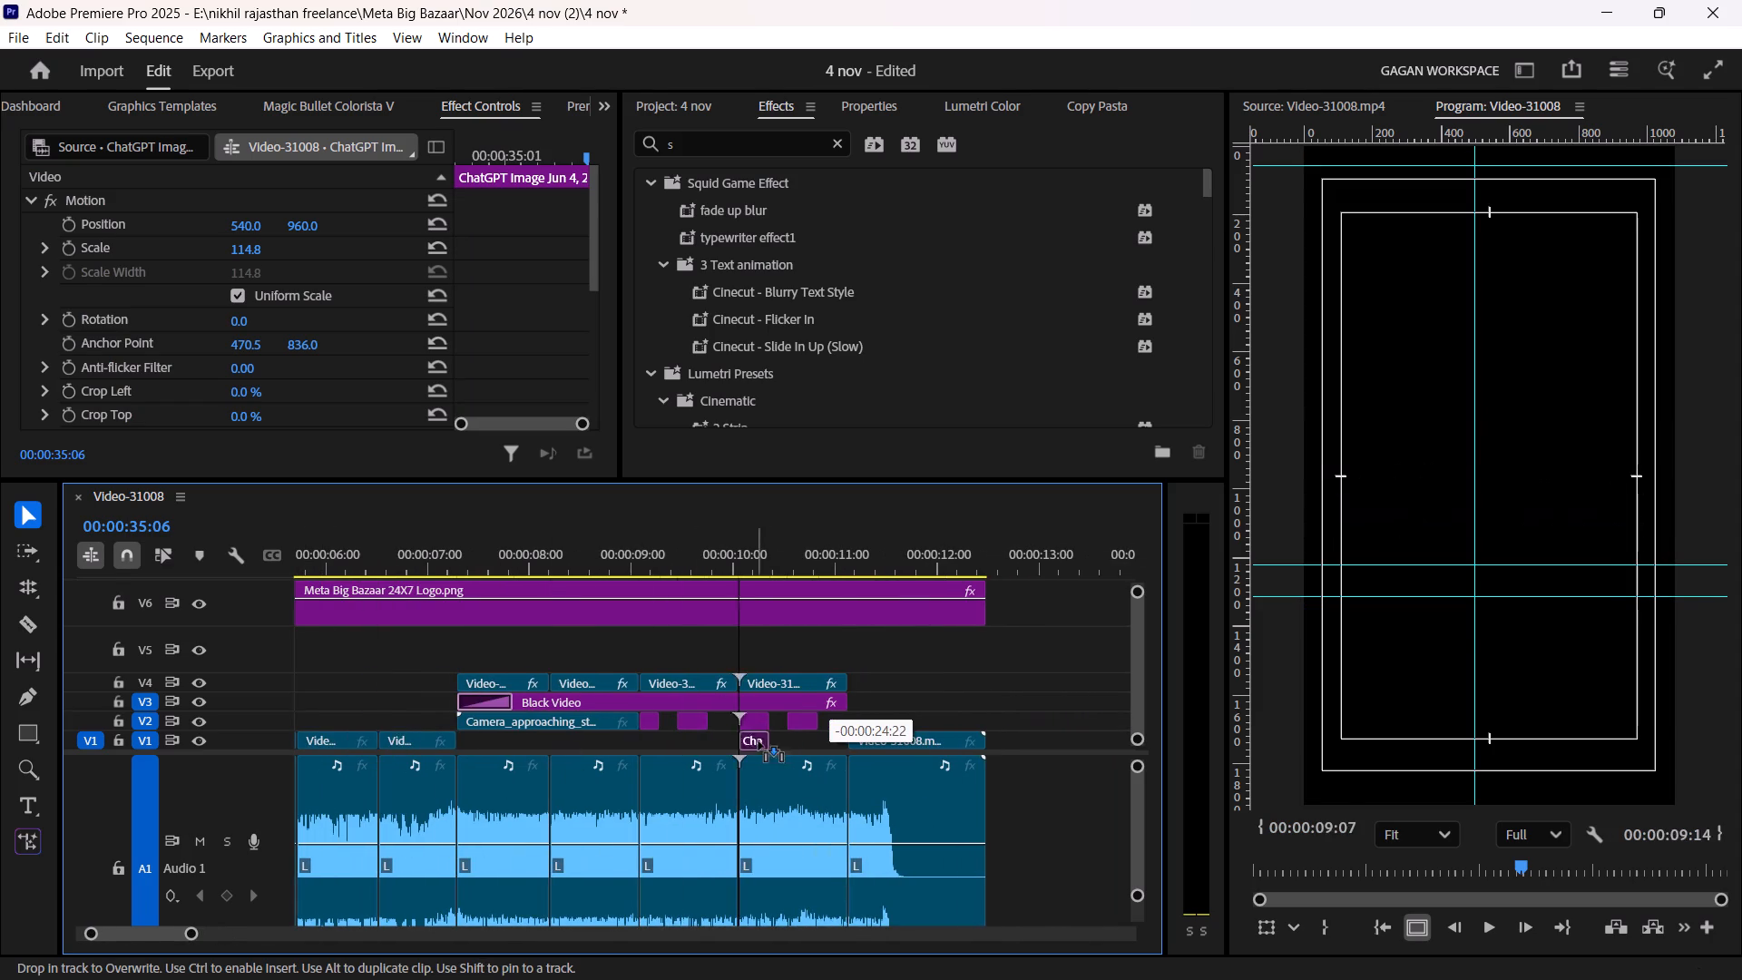
left_click_drag(758, 741, 841, 716)
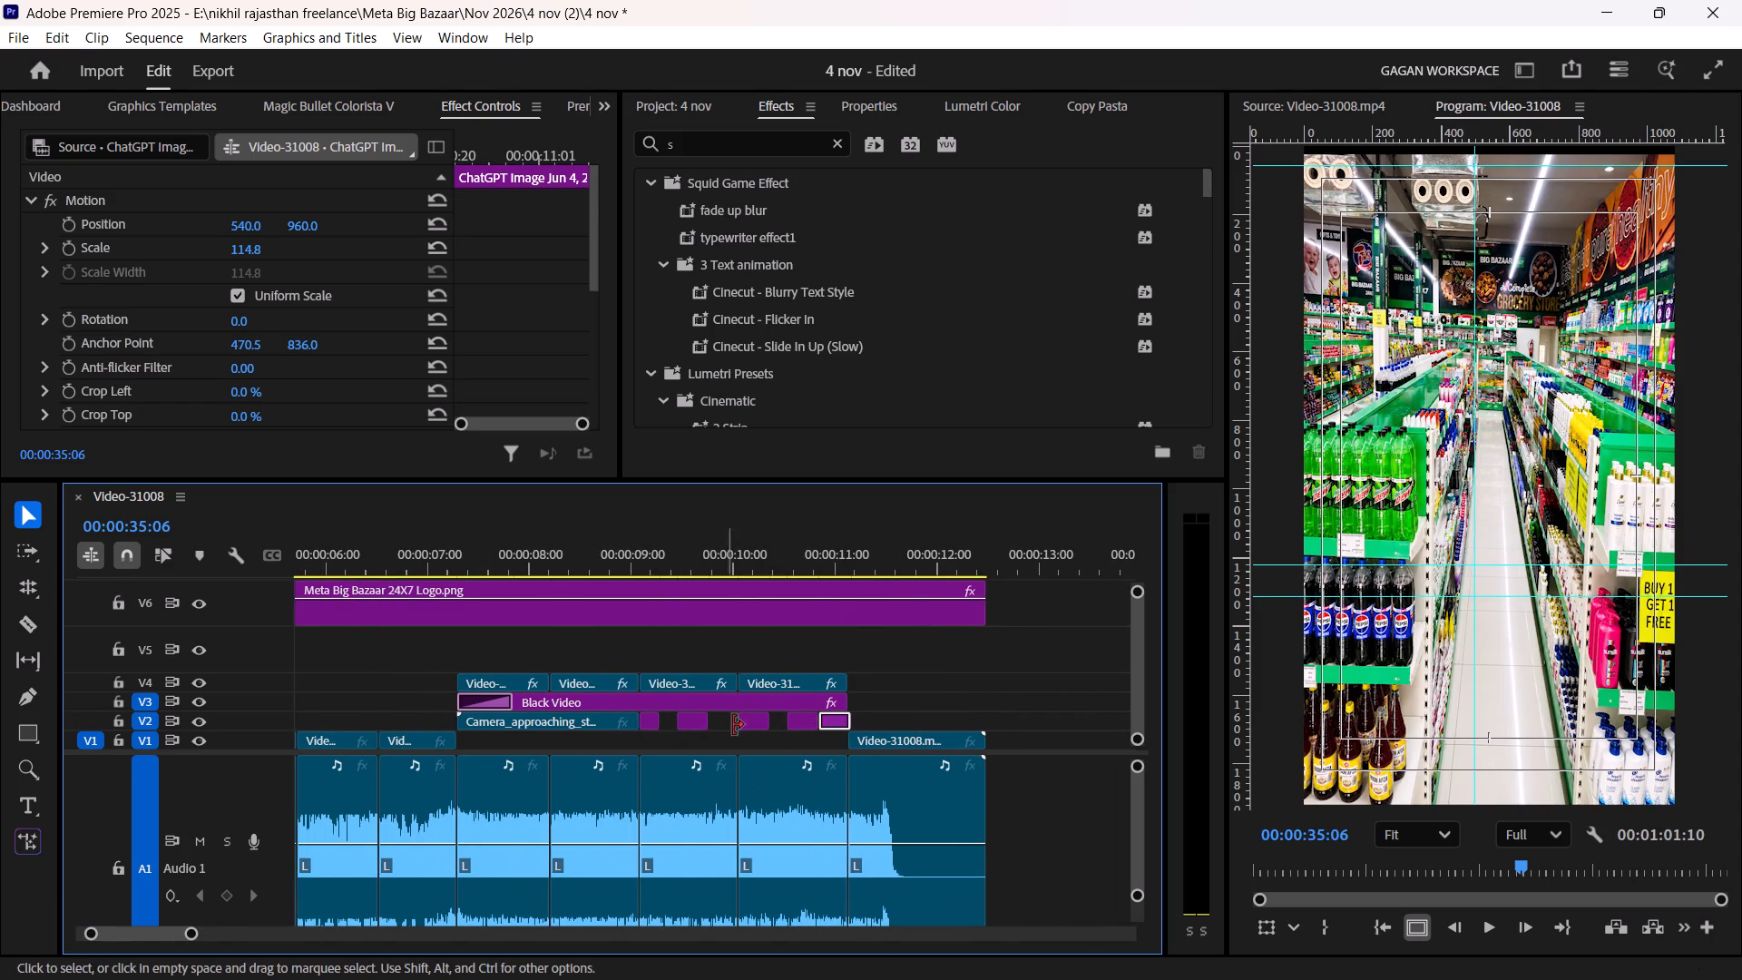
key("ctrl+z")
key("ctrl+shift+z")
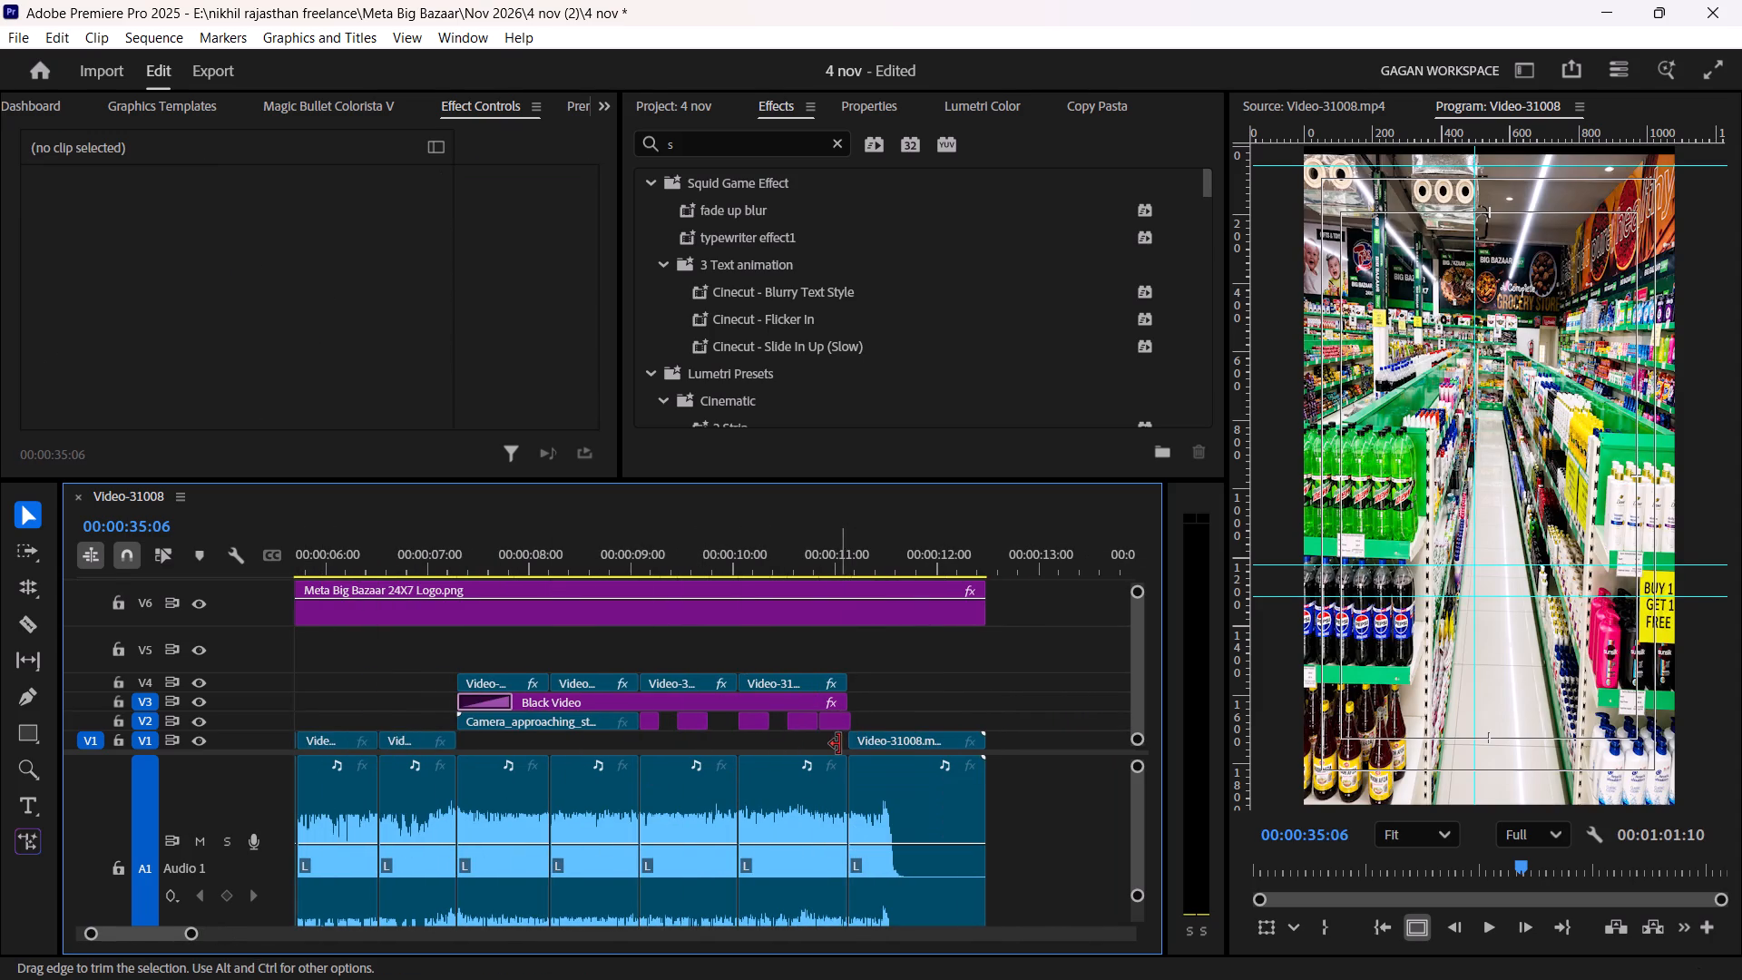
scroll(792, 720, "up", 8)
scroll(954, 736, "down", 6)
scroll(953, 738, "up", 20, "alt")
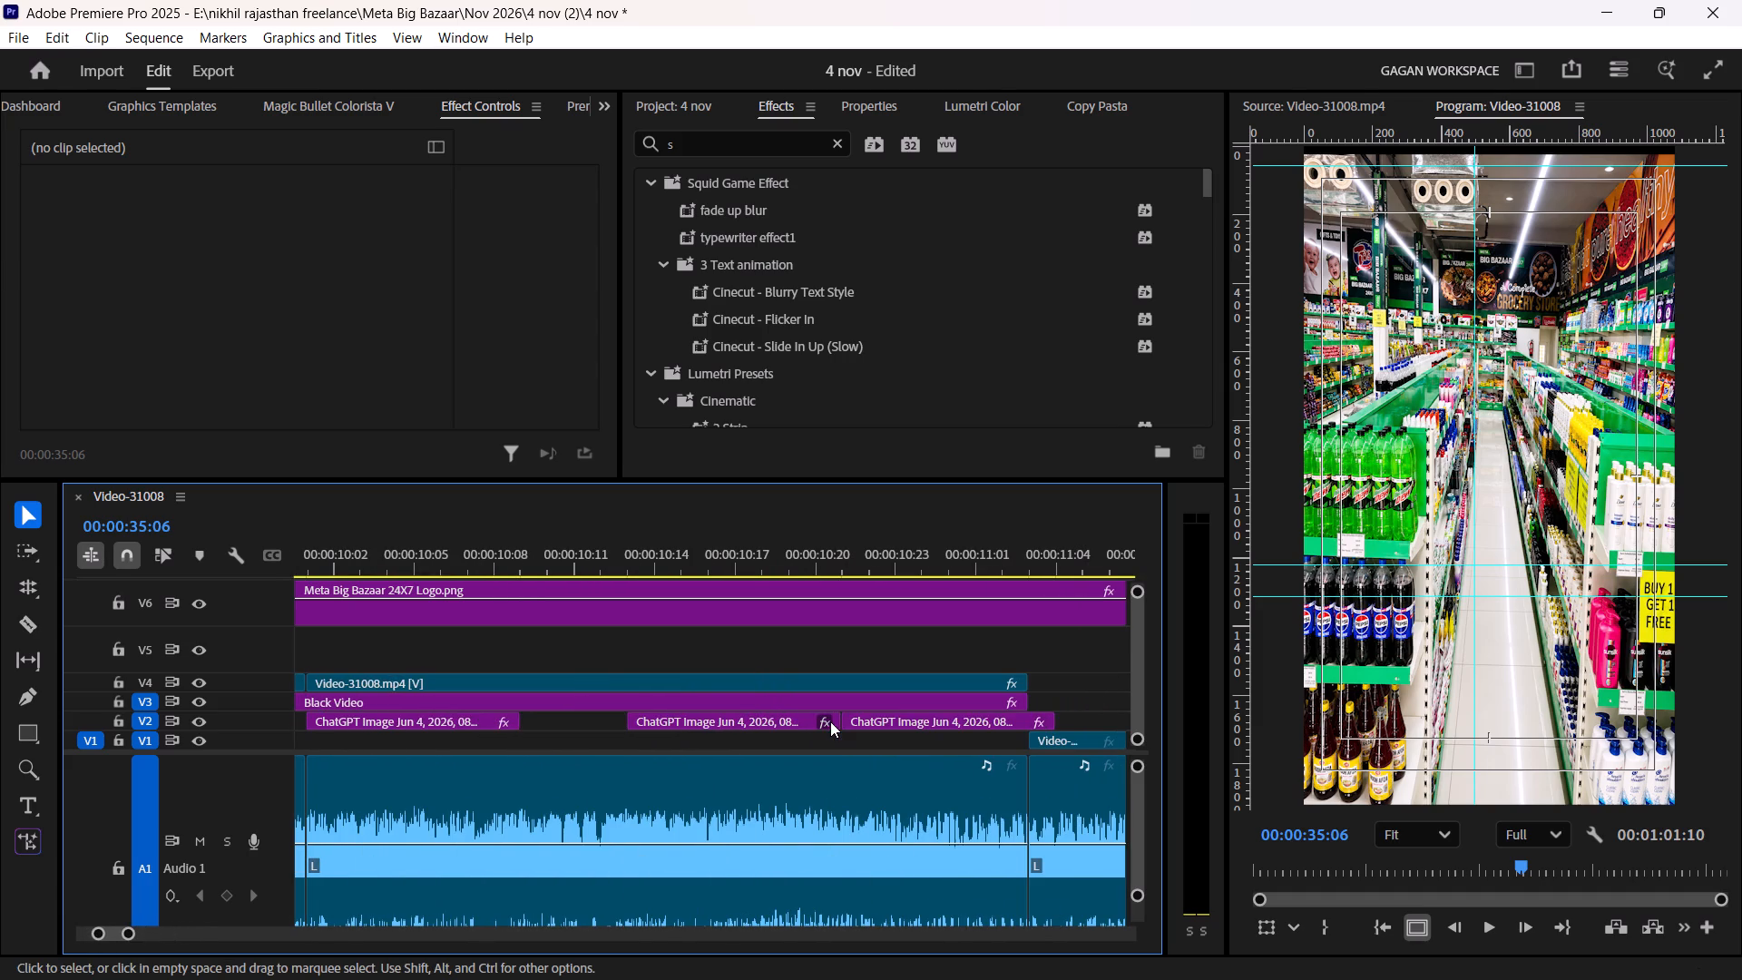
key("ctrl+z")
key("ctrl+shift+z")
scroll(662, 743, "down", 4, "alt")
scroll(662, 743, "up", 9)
Extend the first image piece on V2 up to the start of the second, and lengthen the second piece's end by about 4 frames.
scroll(568, 741, "up", 2)
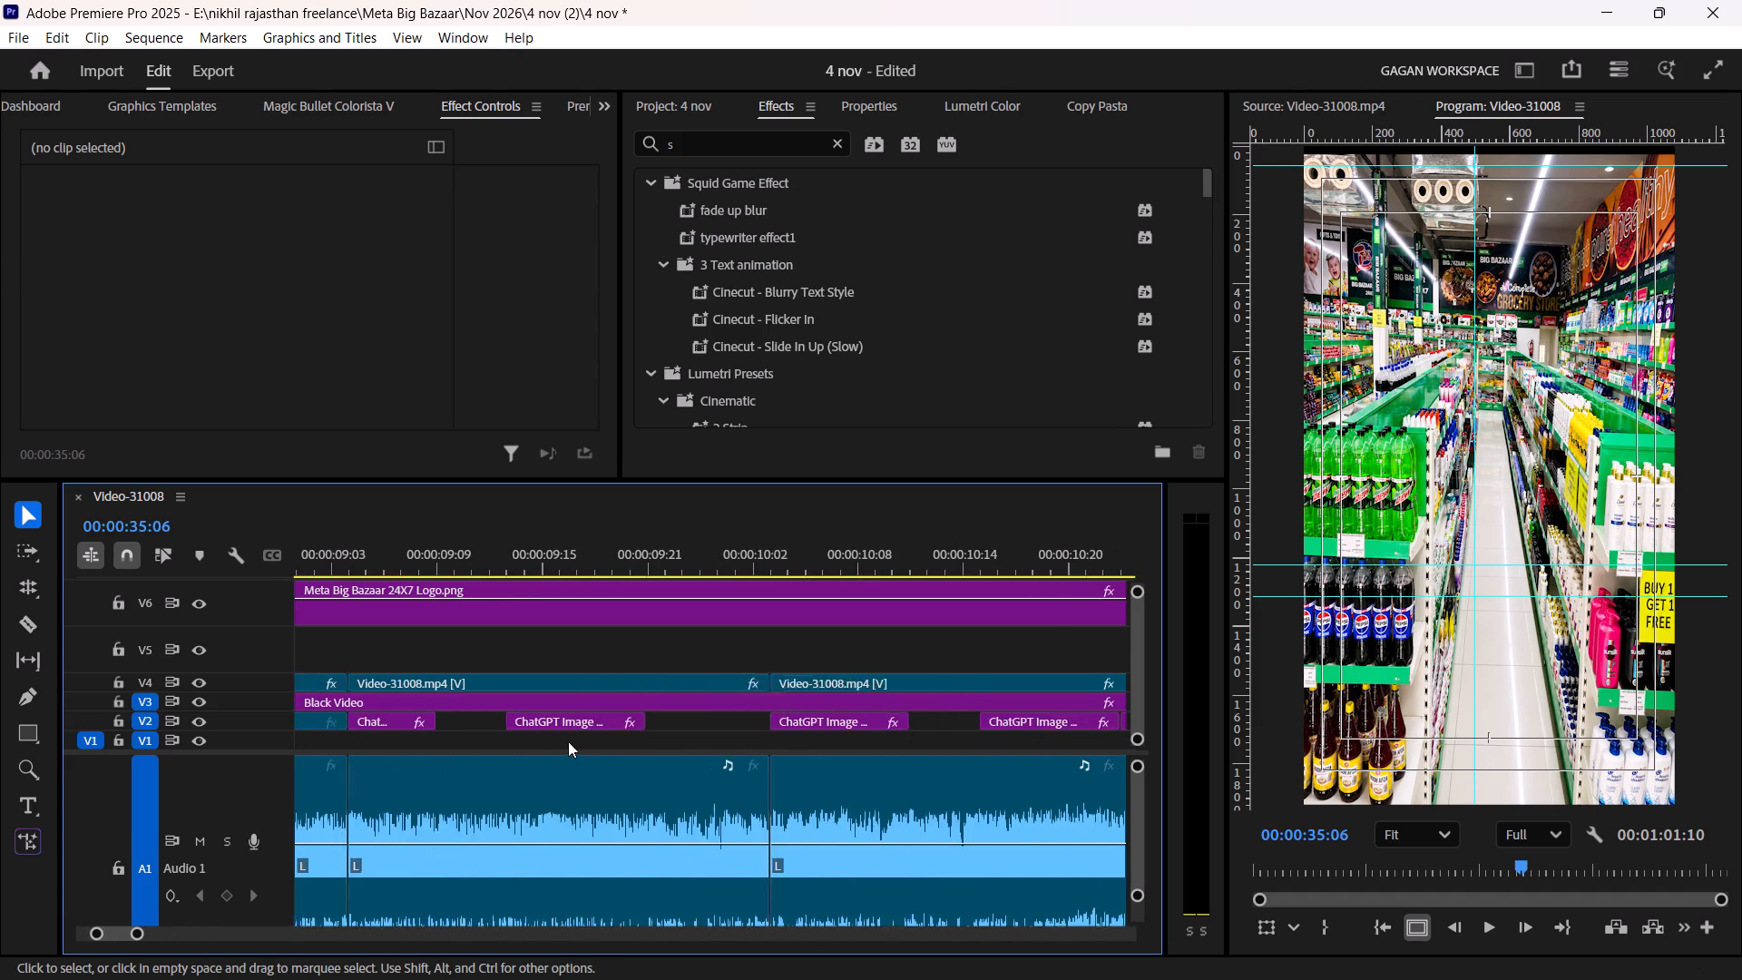
scroll(568, 741, "up", 5)
left_click(623, 720)
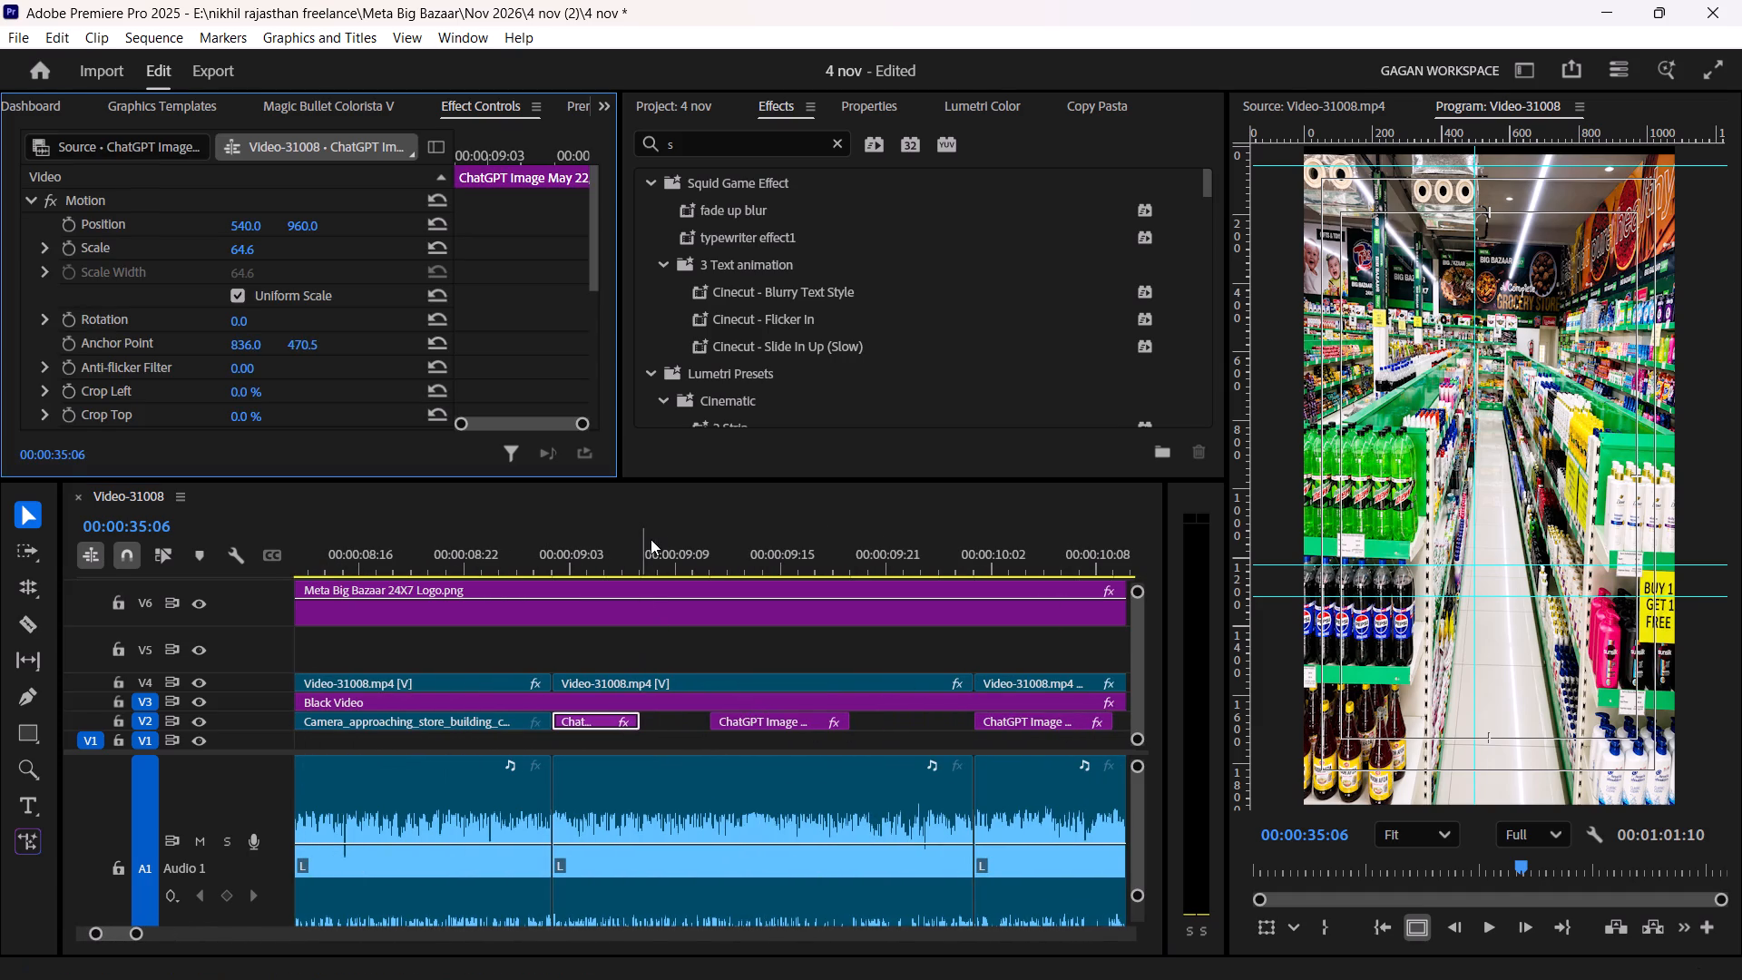
left_click(651, 539)
key("Right")
key("Right")
key("Right")
left_click_drag(636, 716, 640, 715)
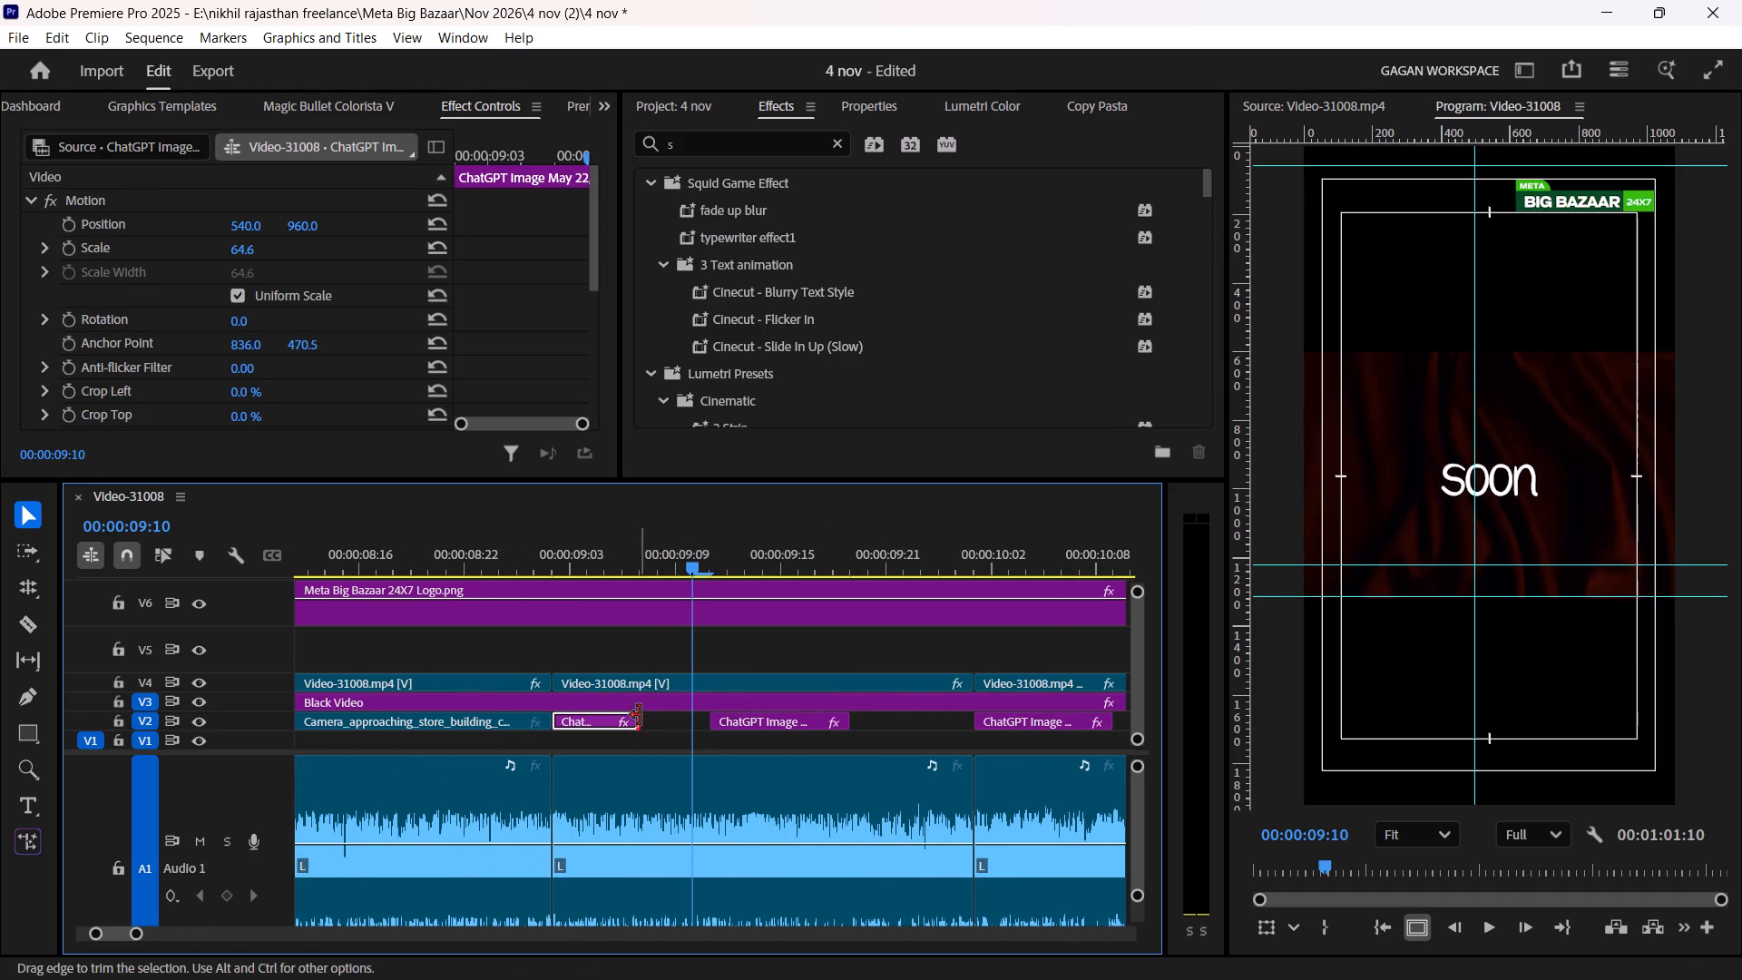
left_click_drag(640, 715, 710, 747)
scroll(810, 737, "down", 6)
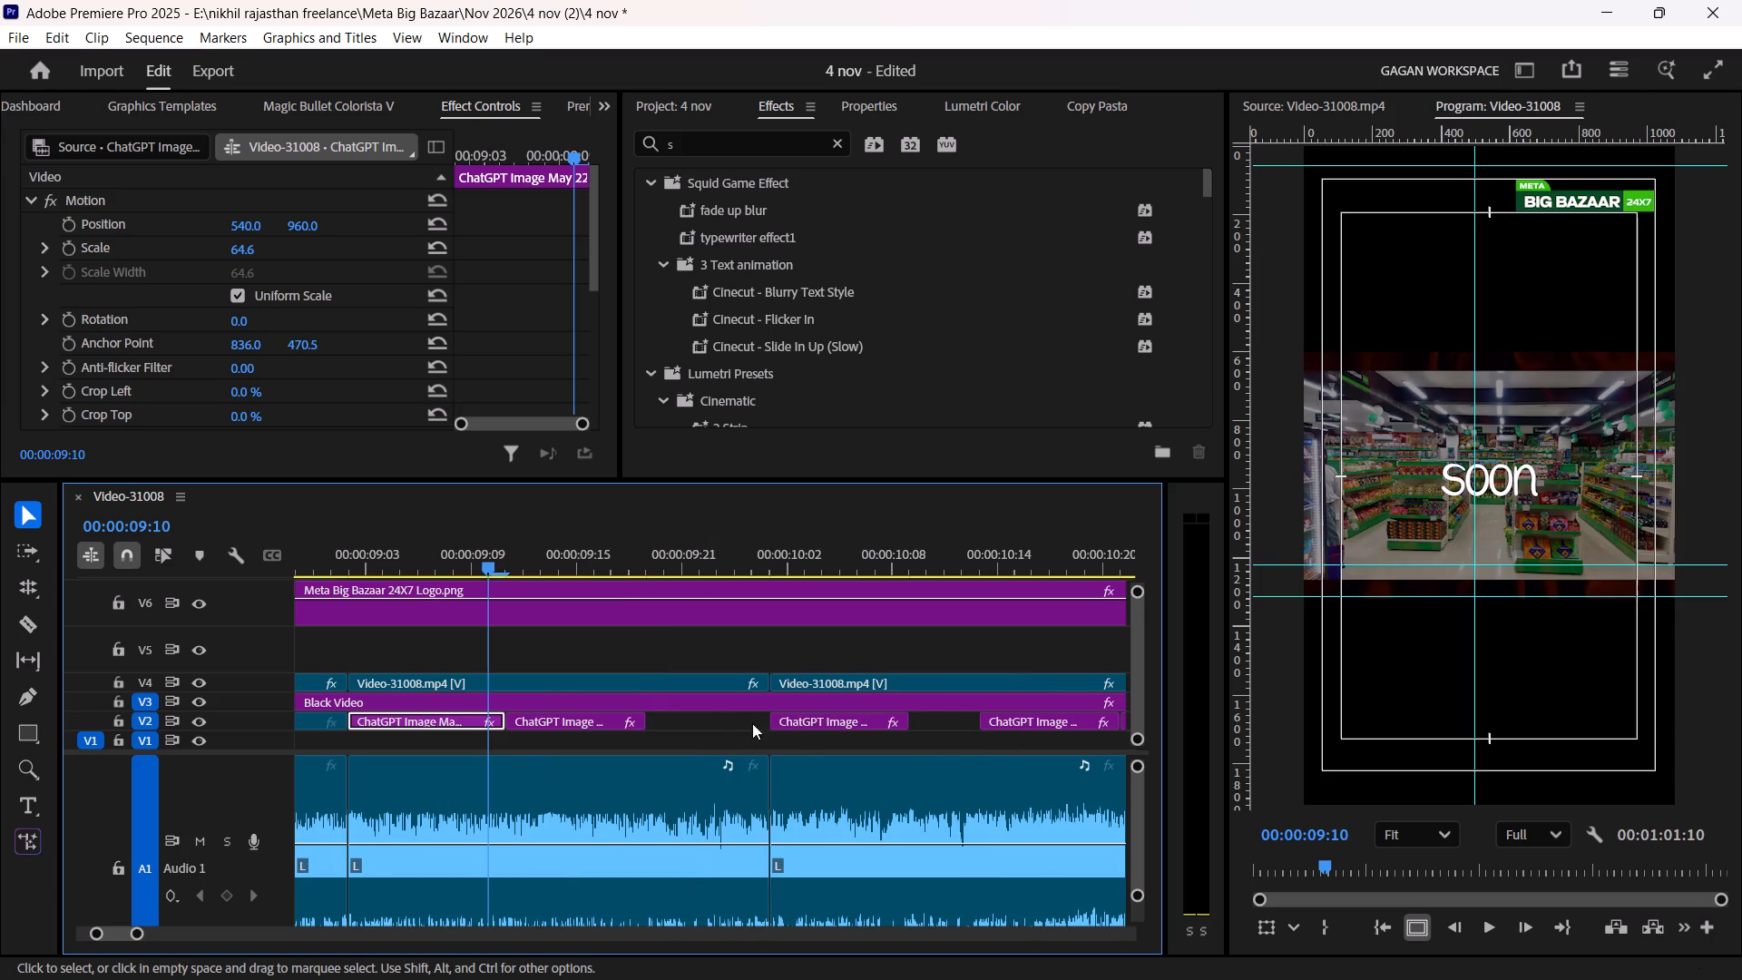
left_click_drag(656, 717, 720, 737)
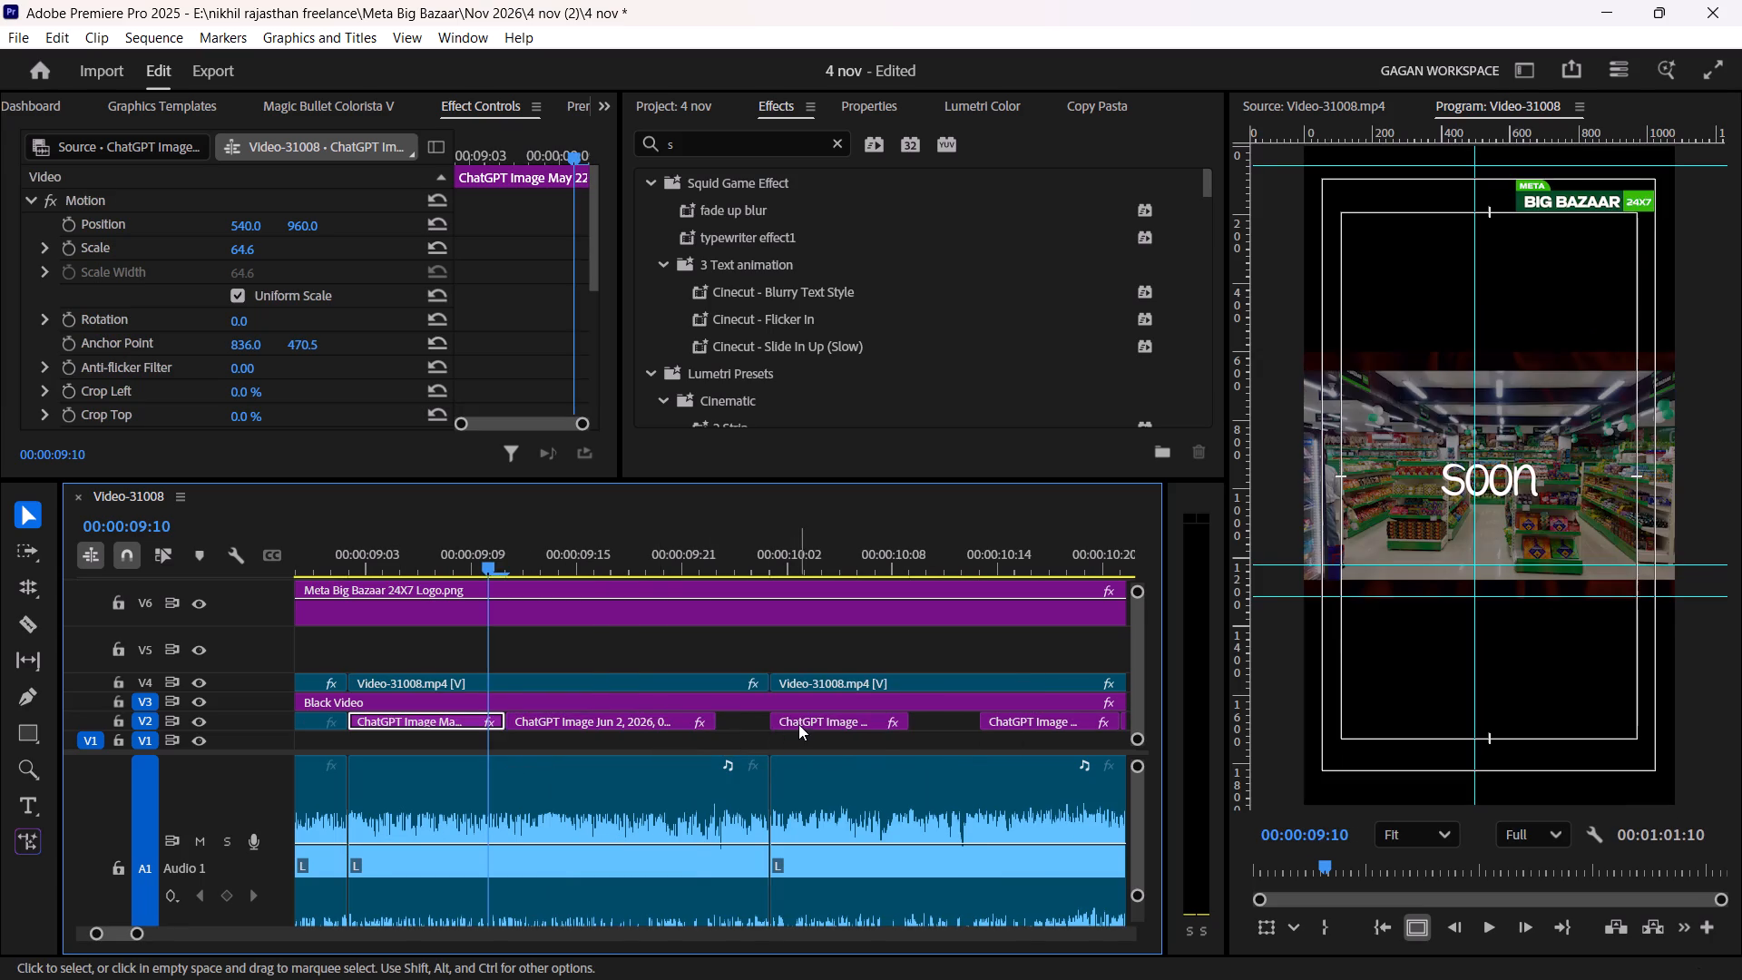
Close the V2 gaps by moving the third, fourth and fifth image pieces back against their preceding pieces, lengthening the third slightly.
left_click_drag(803, 720, 745, 725)
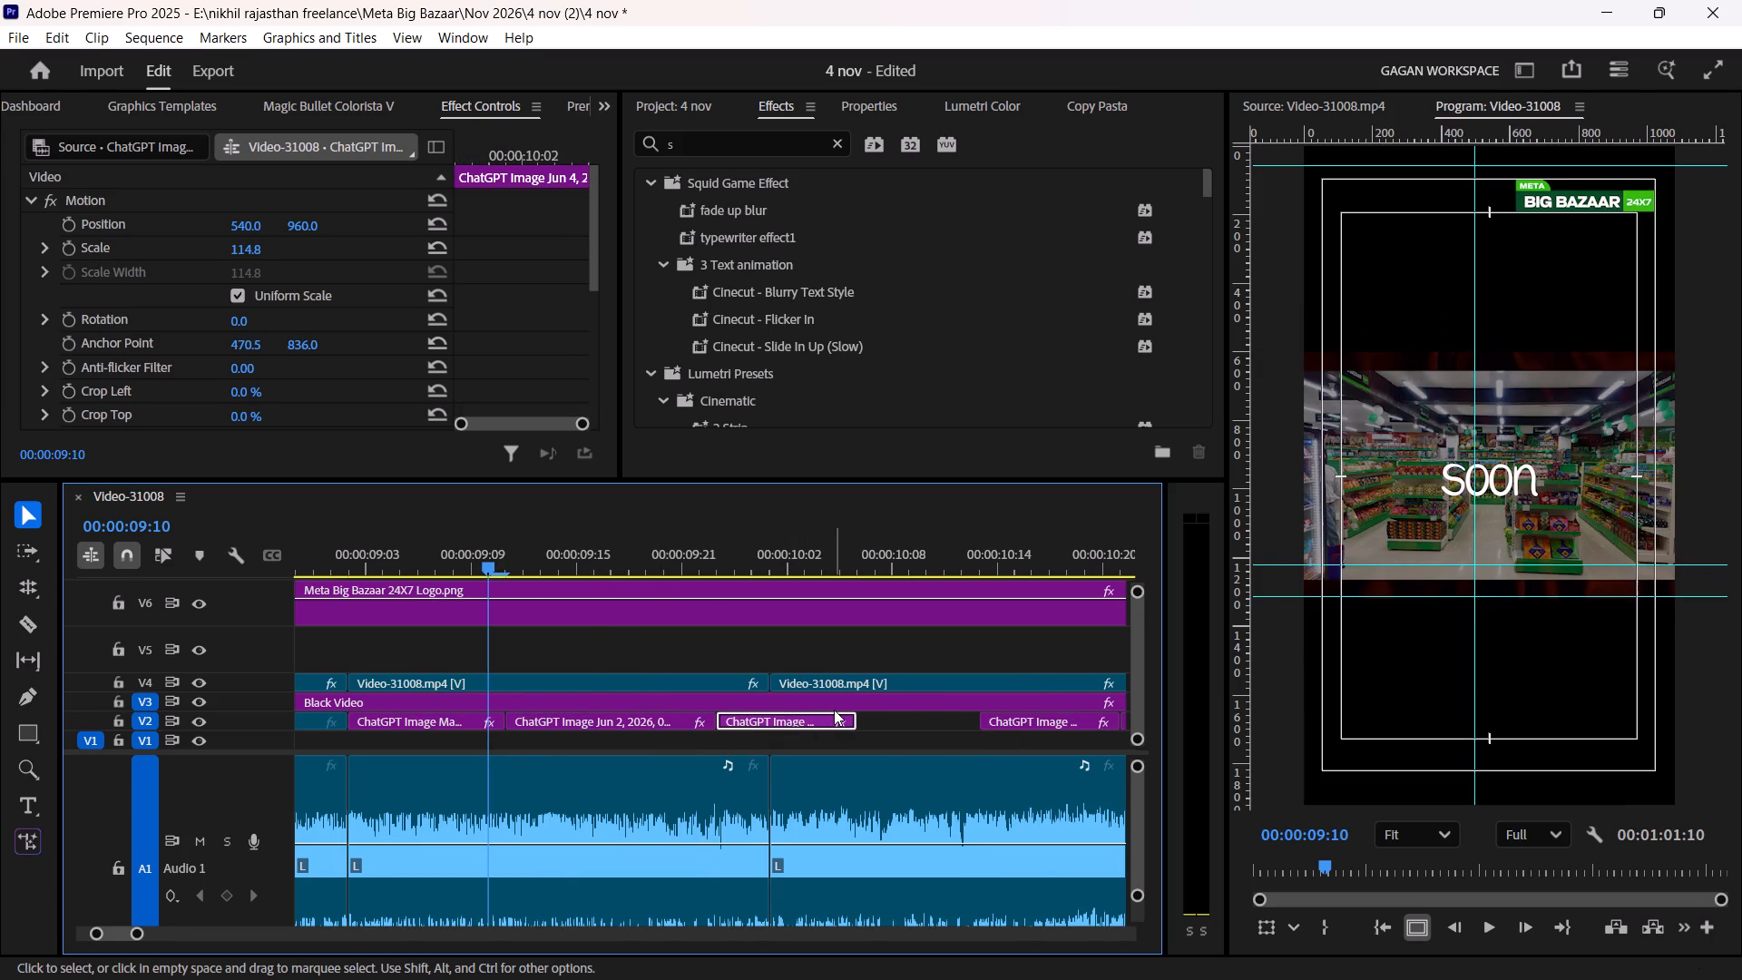
scroll(835, 710, "down", 6)
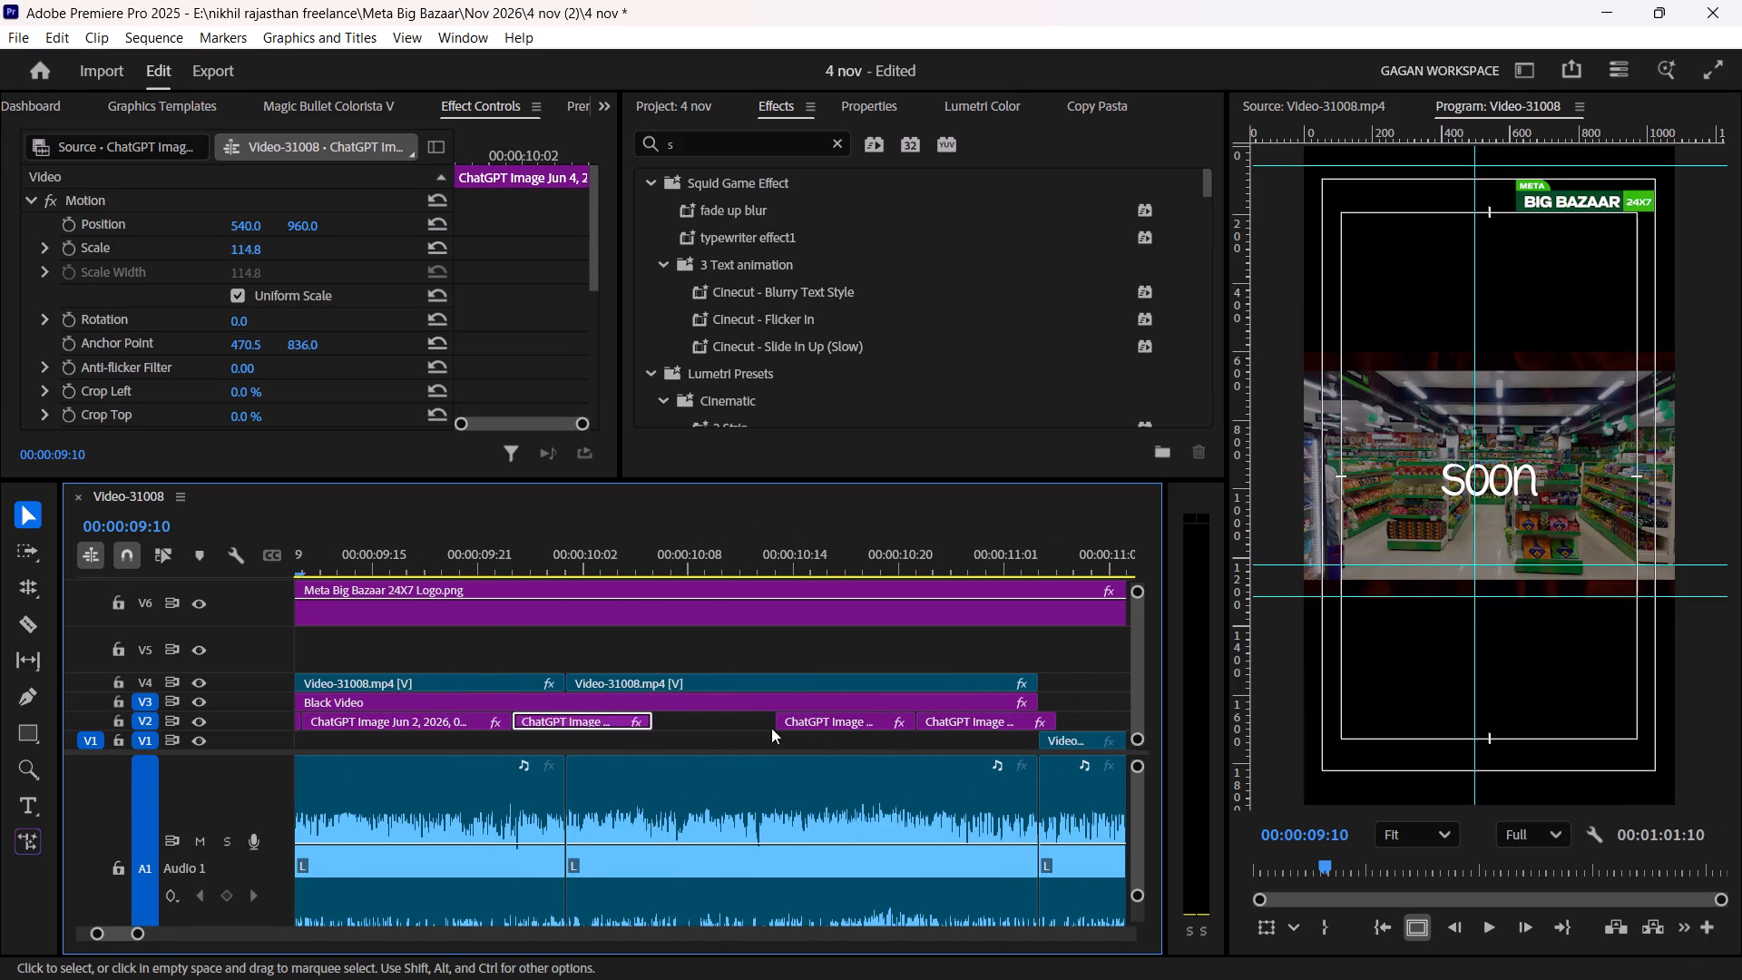
left_click_drag(658, 712, 689, 720)
left_click_drag(817, 716, 749, 716)
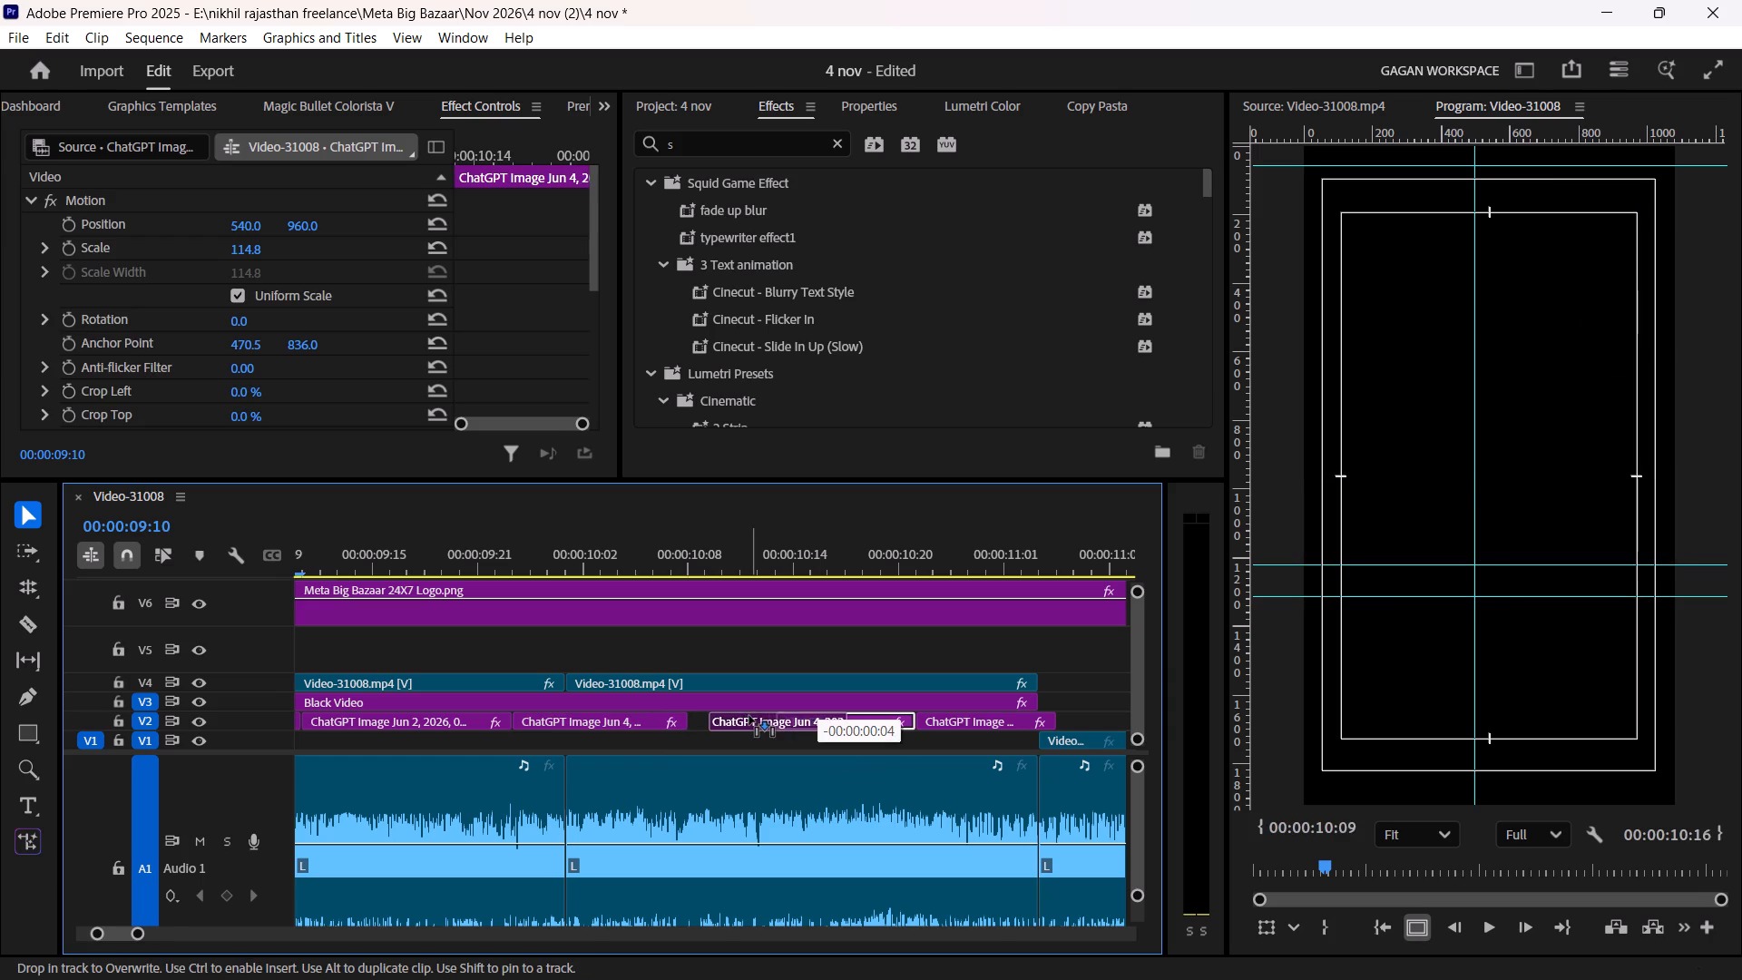
left_click_drag(749, 716, 737, 716)
left_click_drag(944, 714, 856, 718)
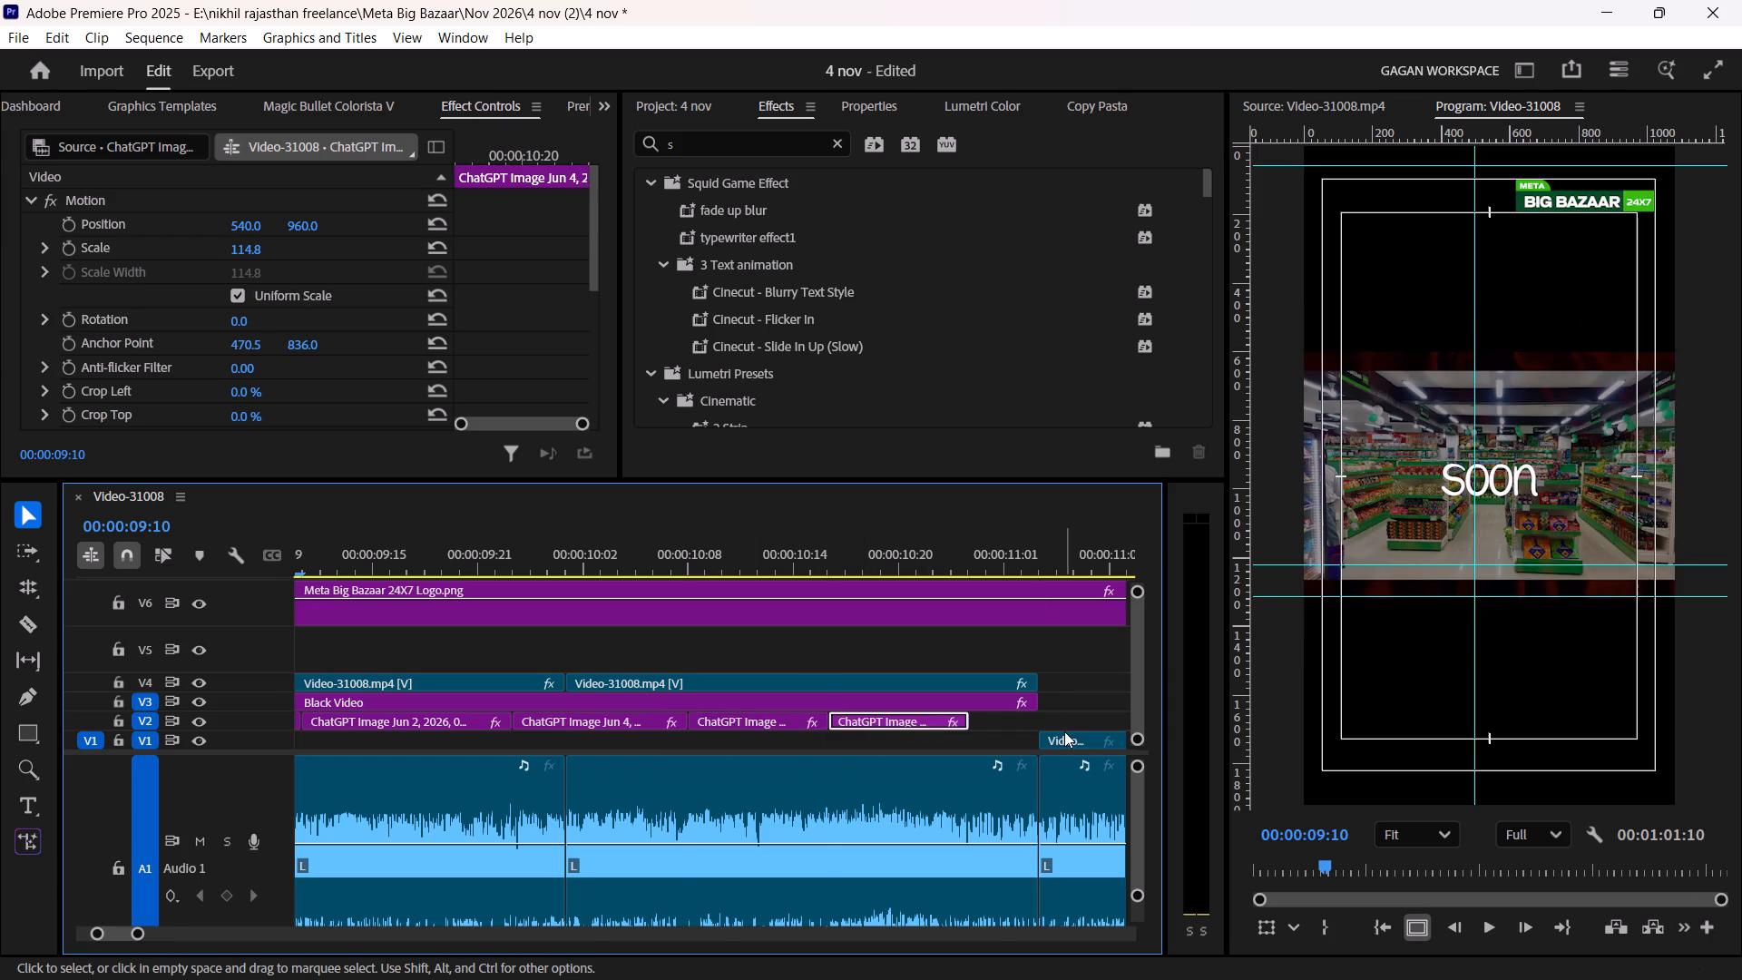
Save the project.
scroll(655, 750, "down", 6, "alt")
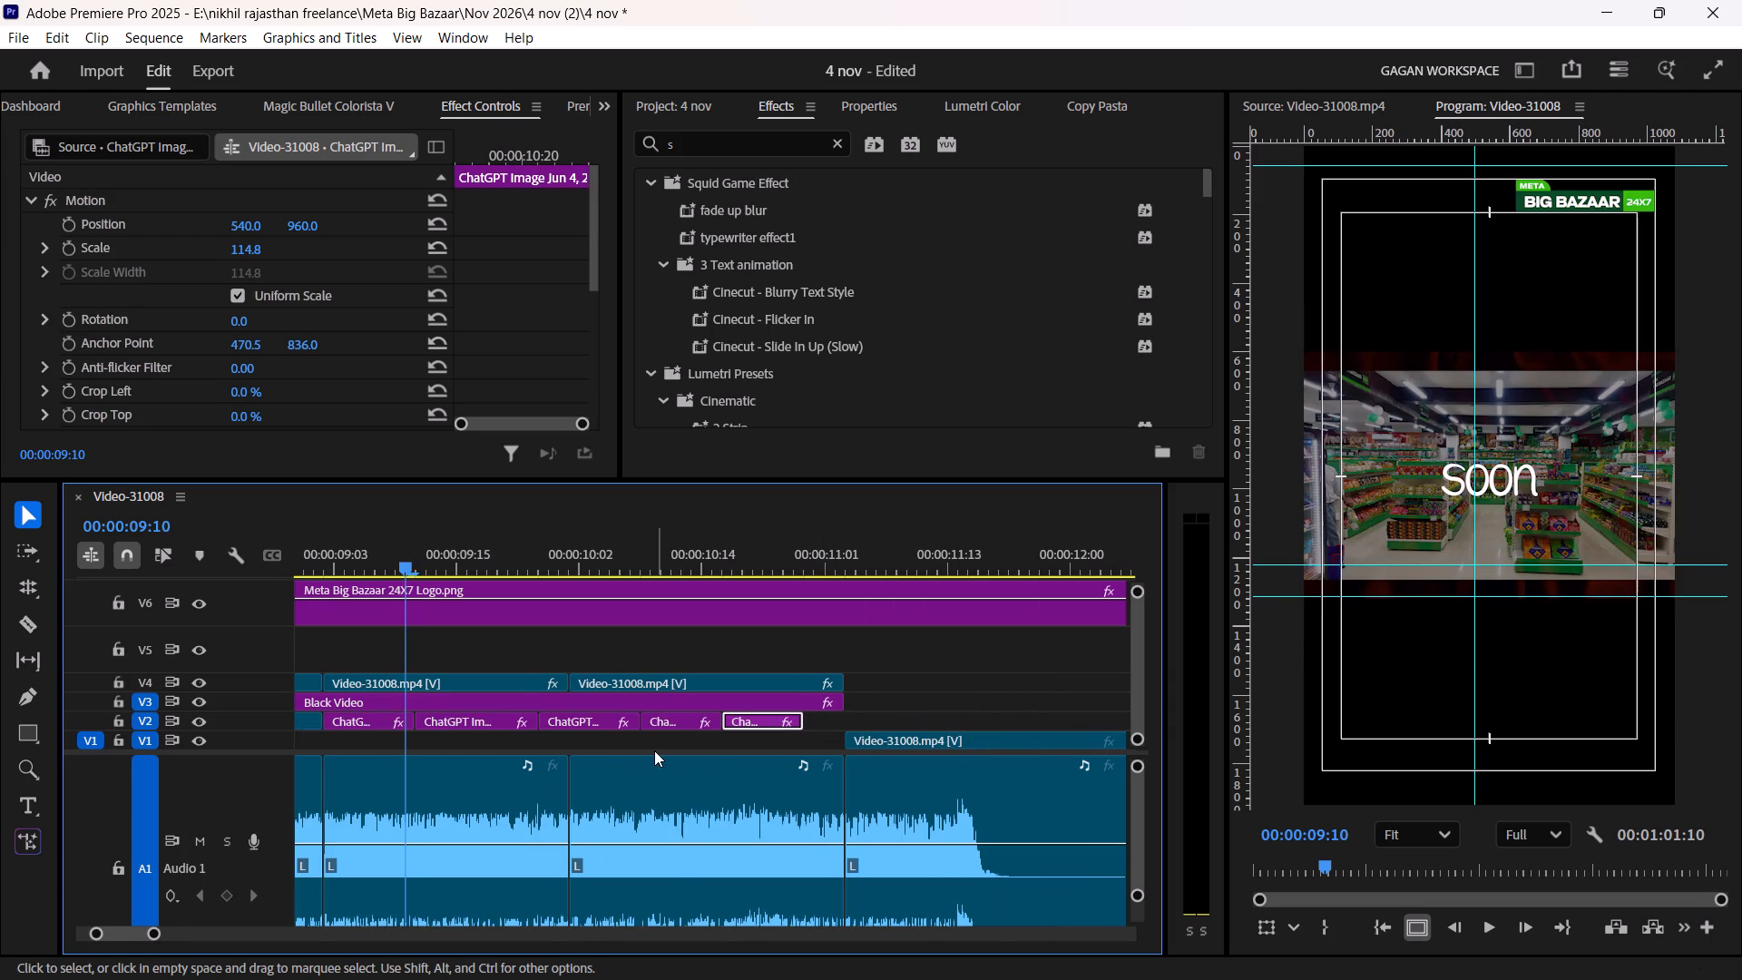
key("ctrl+s")
Check the blend mode of the V4 title clip and play back the quick-cut image section.
scroll(654, 750, "up", 5)
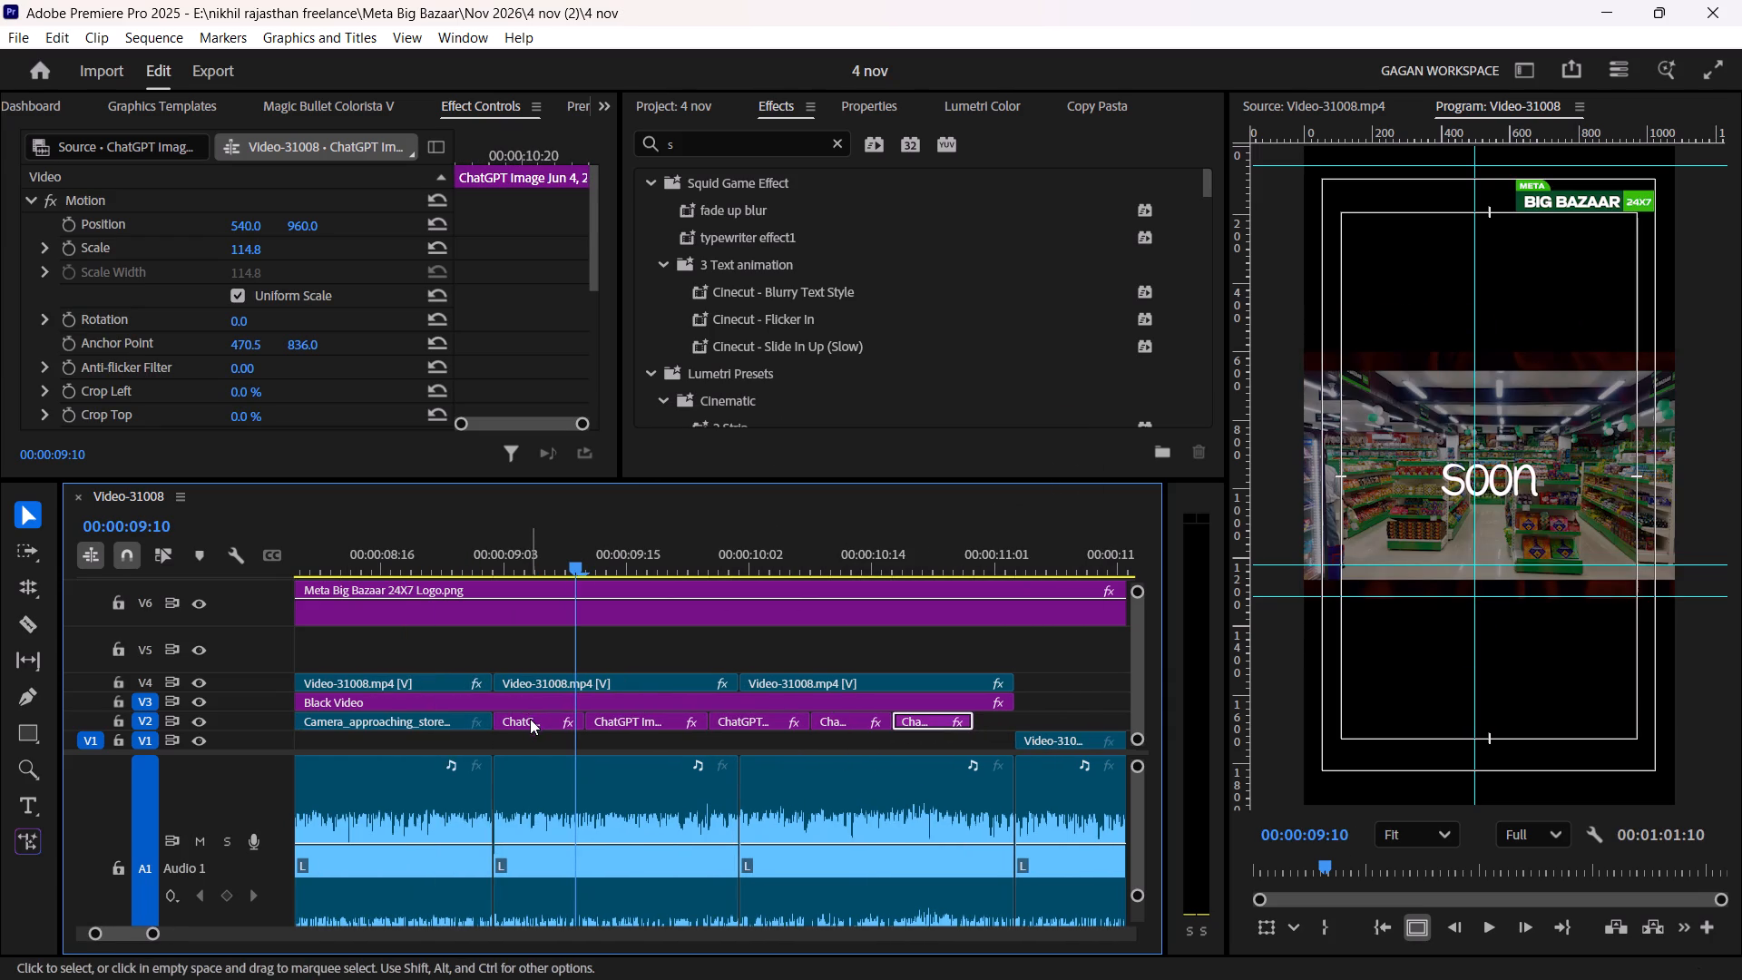
left_click(565, 661)
left_click(567, 673)
scroll(391, 382, "down", 8)
left_click(297, 378)
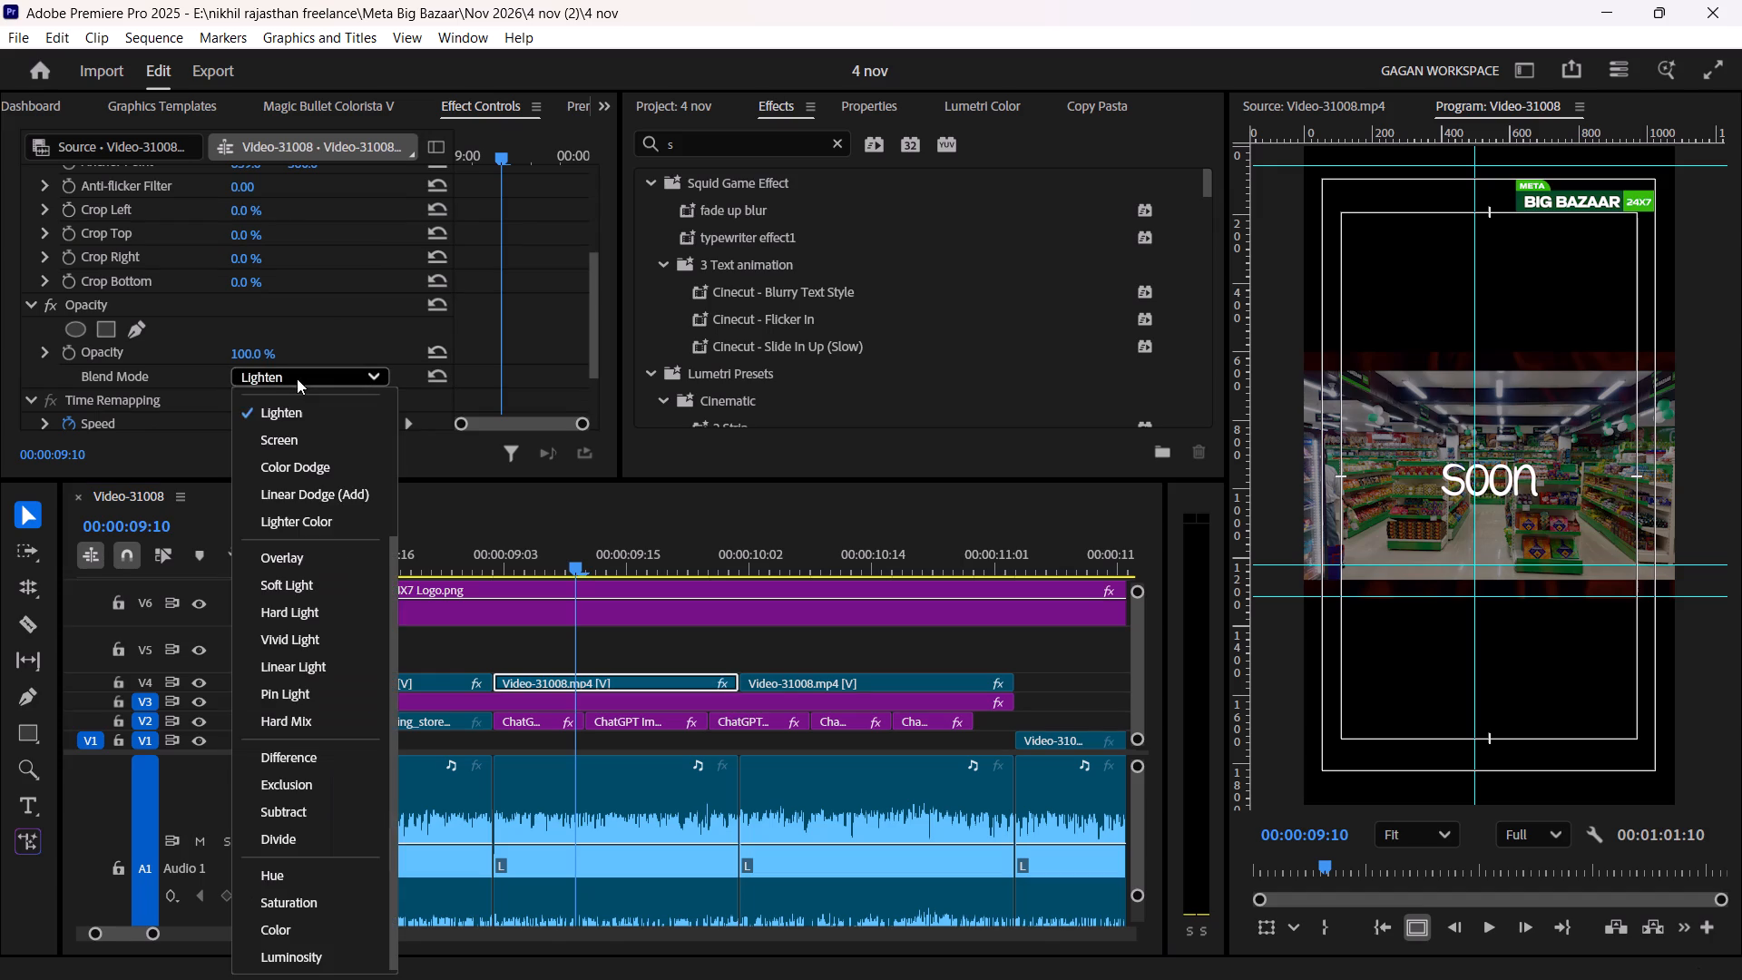
left_click(552, 658)
scroll(483, 720, "down", 4, "alt")
scroll(481, 720, "up", 1)
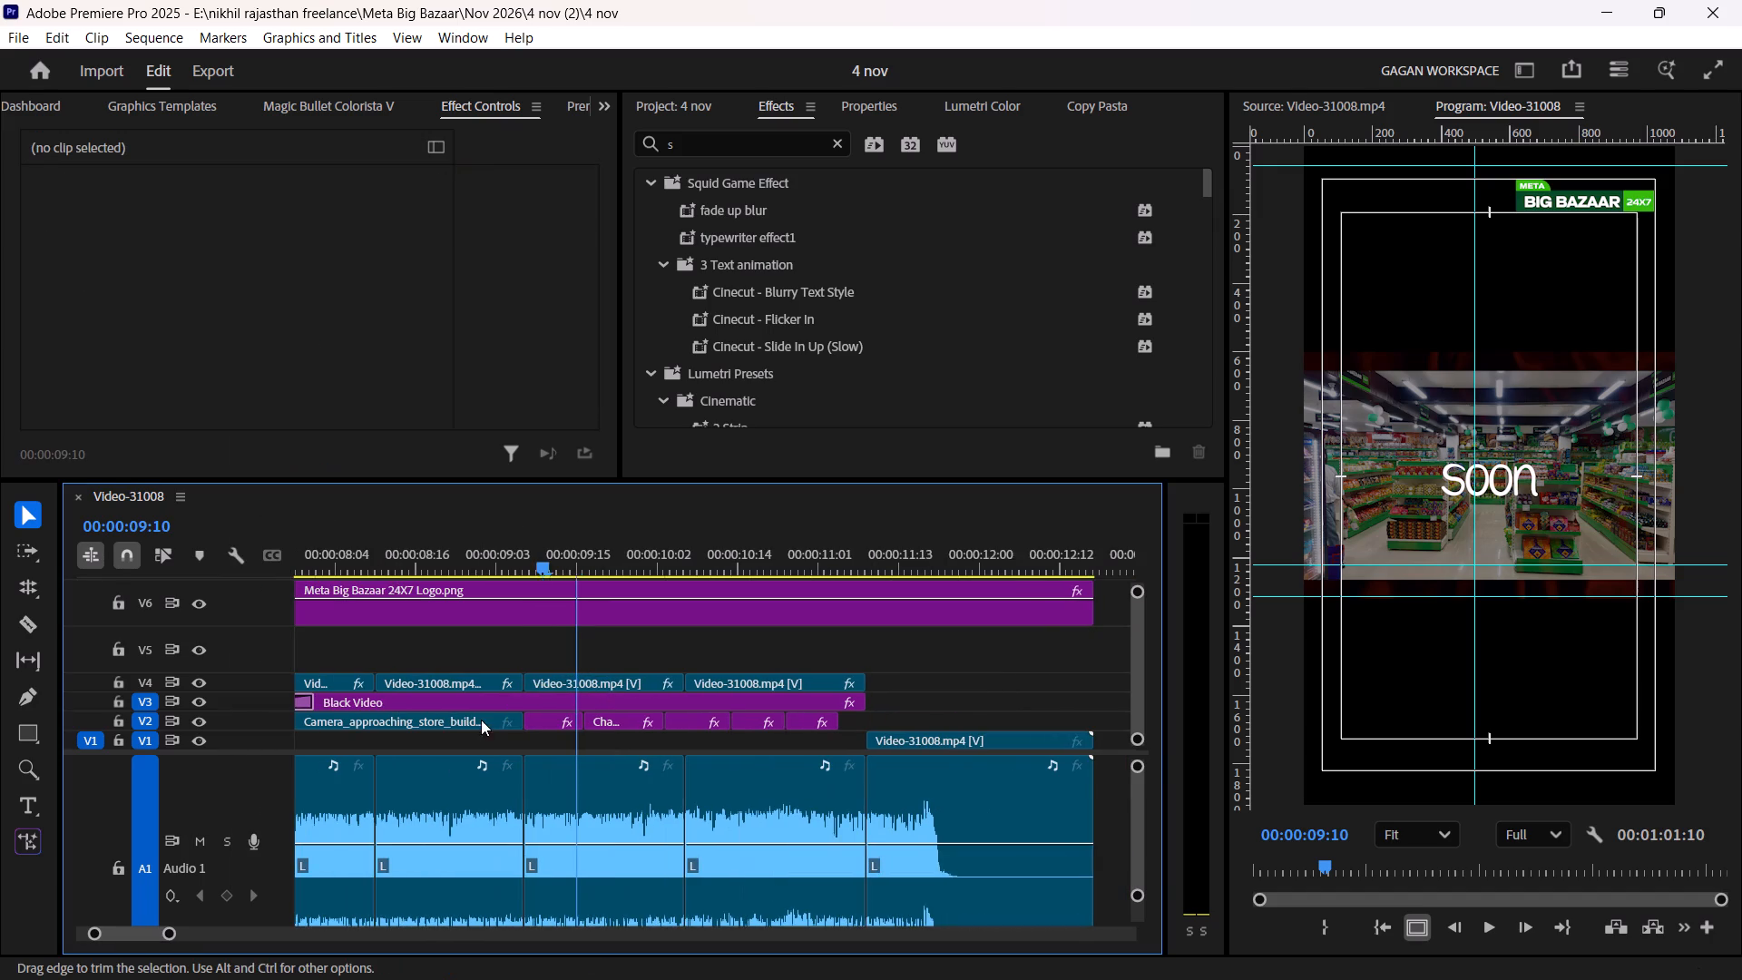
left_click_drag(537, 551, 447, 567)
key("space")
scroll(534, 667, "down", 5, "alt")
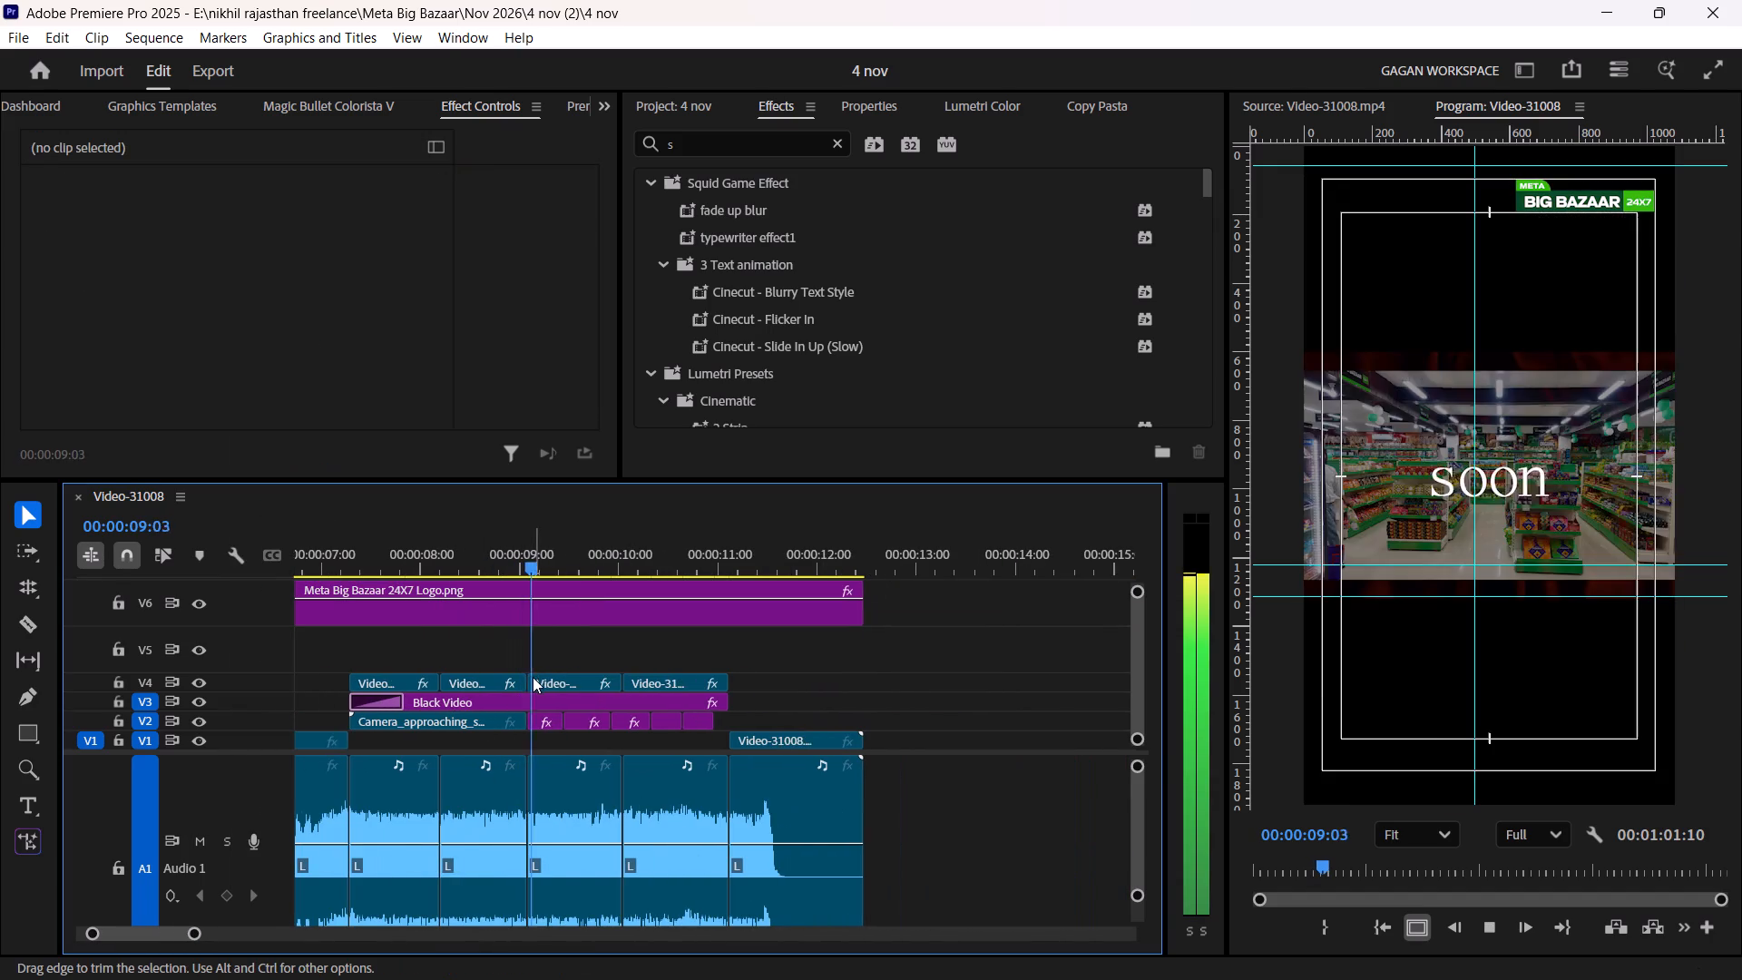
key("space")
left_click_drag(576, 544, 571, 544)
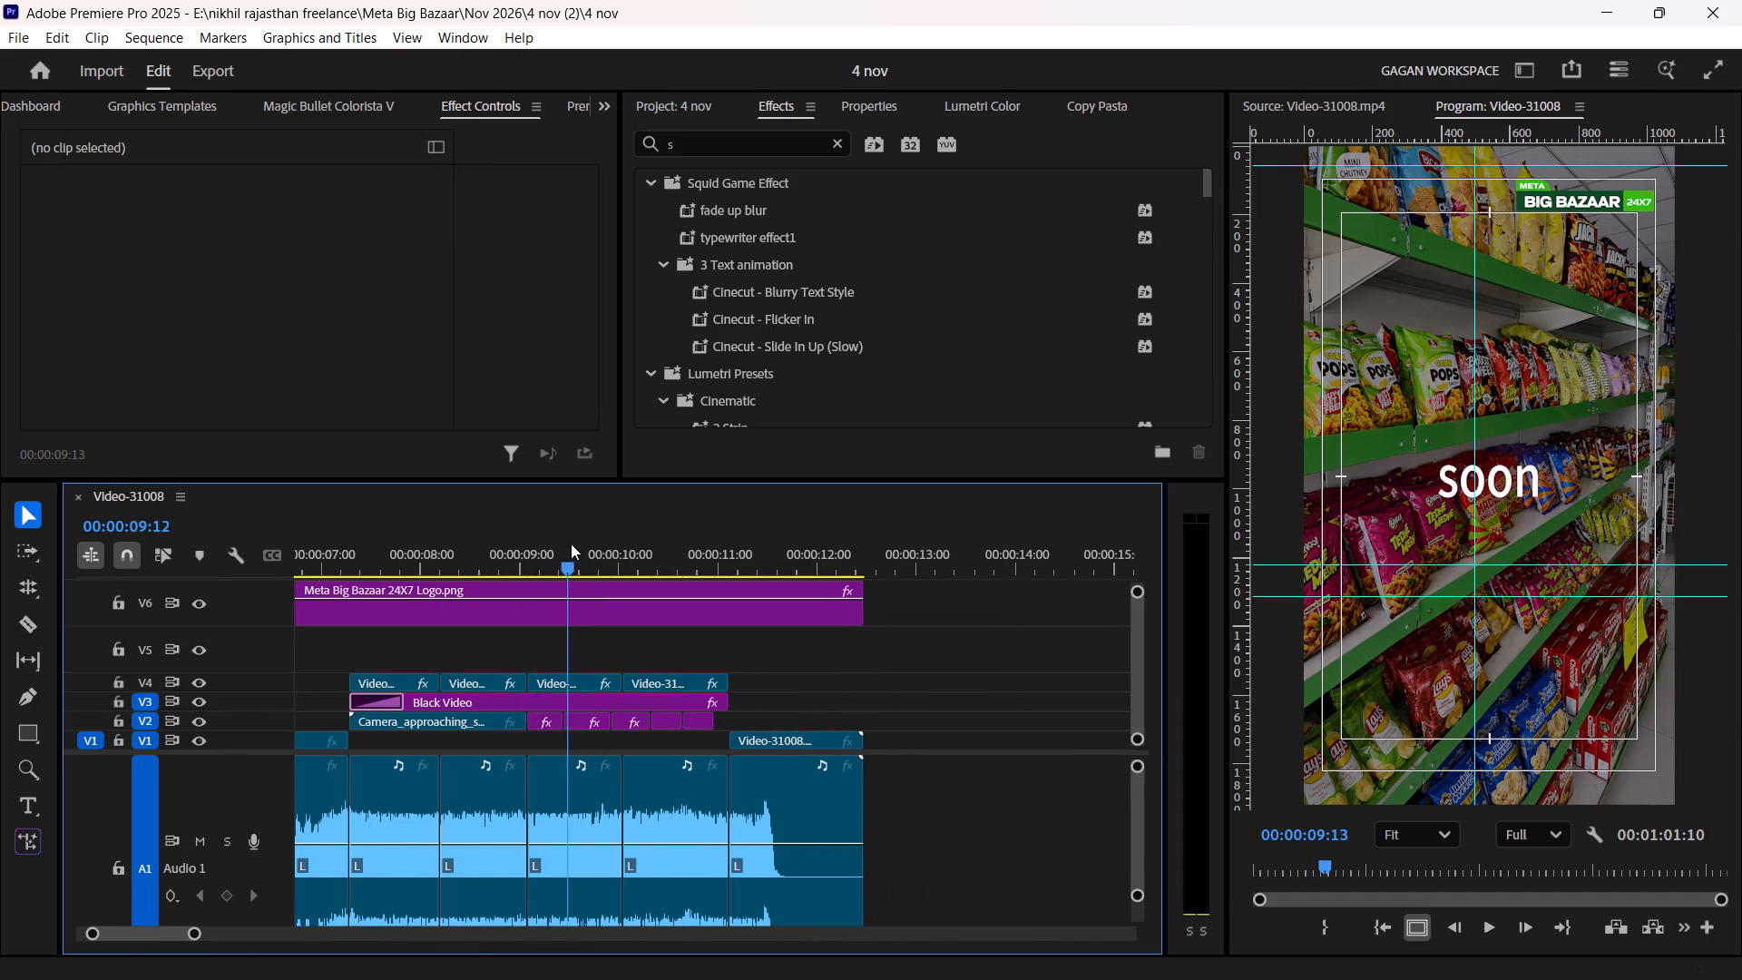
left_click_drag(571, 544, 555, 541)
Scale the first image piece on V2, the wide store interior, to 223.6 so it fills the vertical frame.
left_click(536, 724)
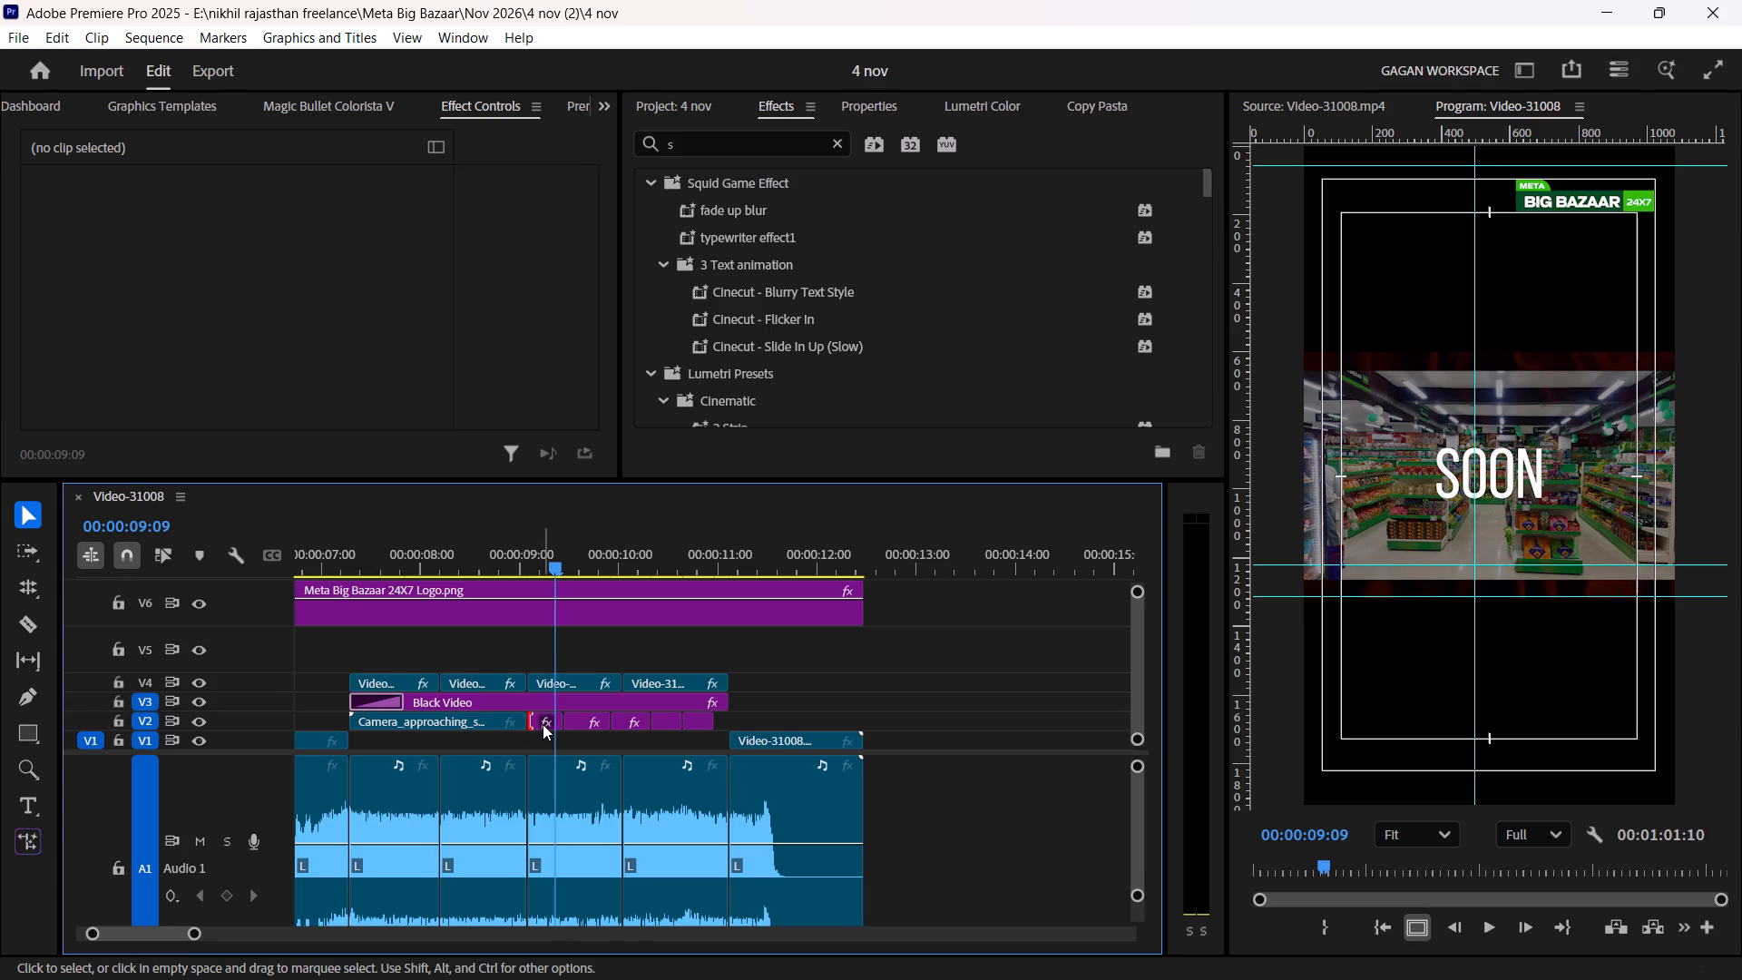
left_click(545, 724)
left_click_drag(242, 248, 427, 301)
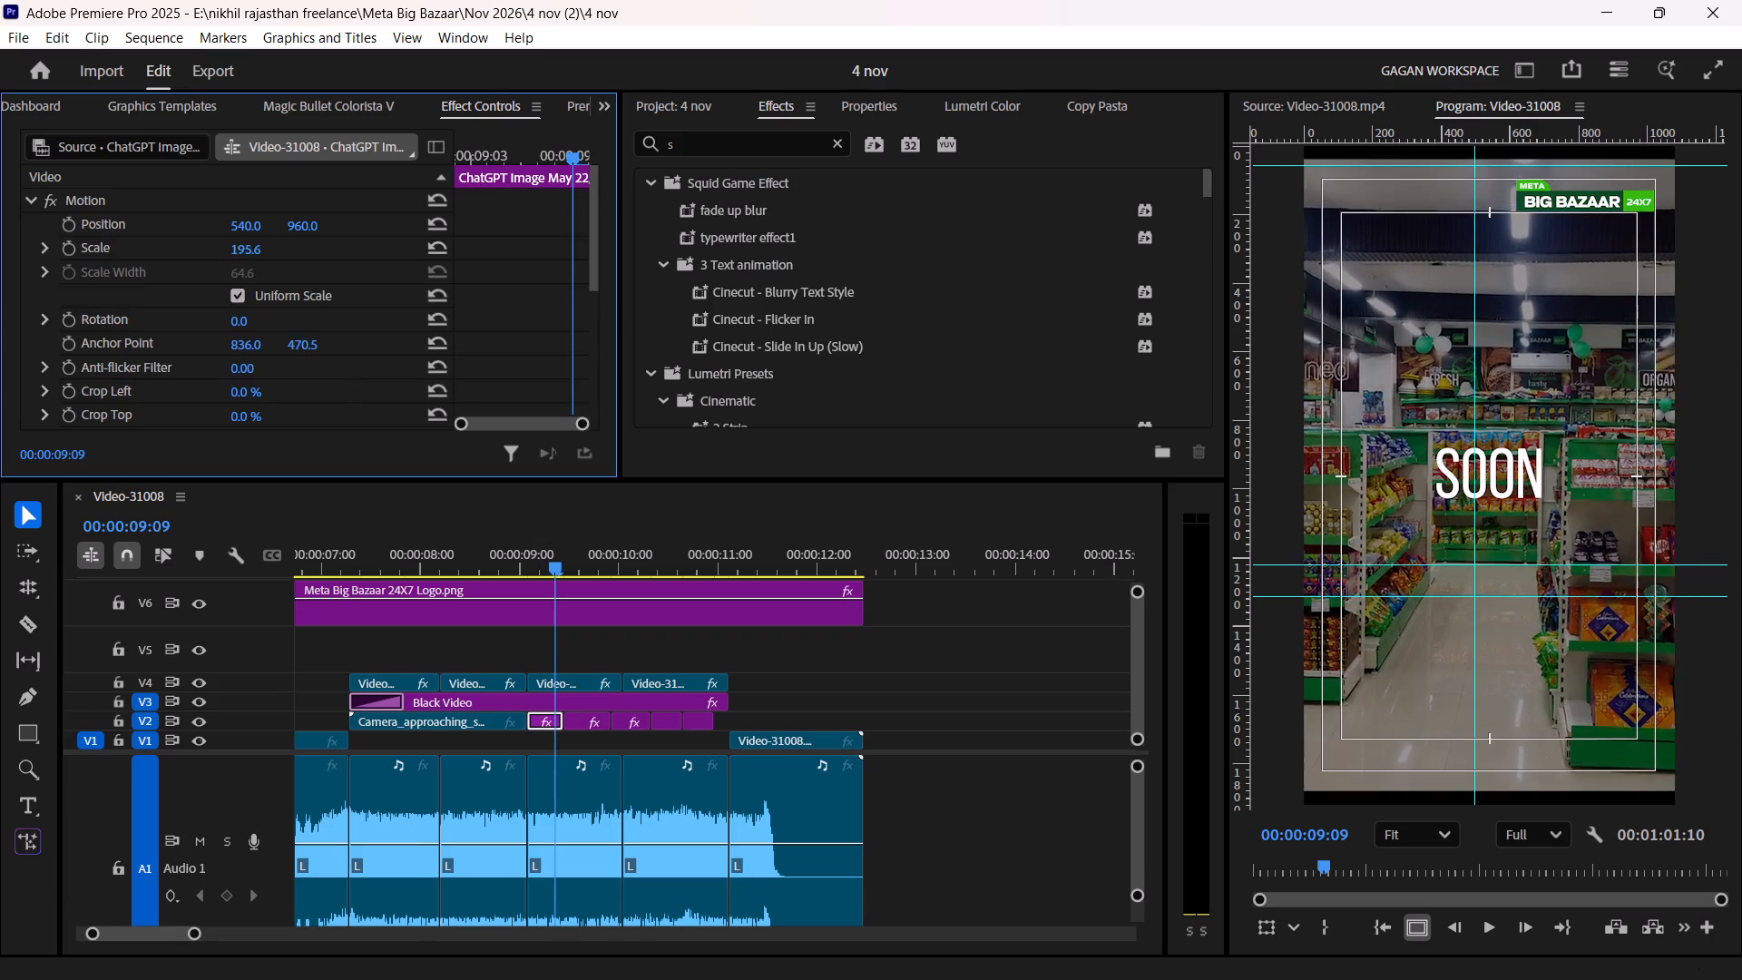
left_click_drag(427, 301, 480, 319)
left_click(599, 636)
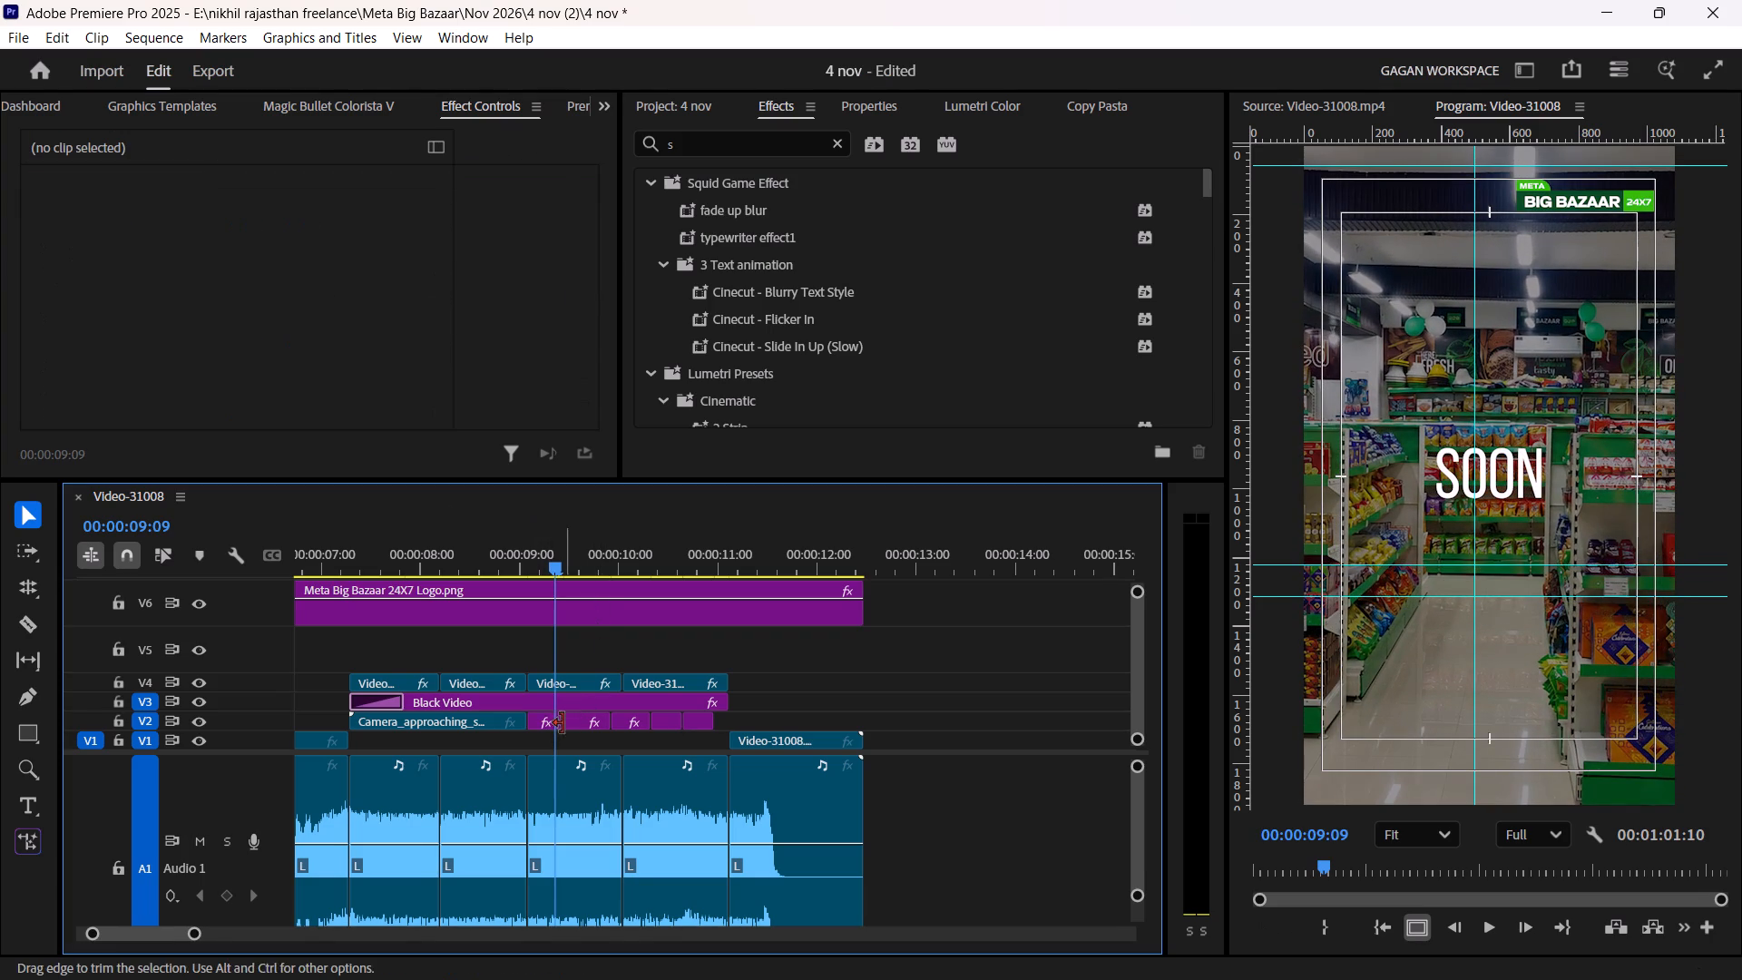
Find the Transform video effect by searching for "trans" and apply it to the first image piece on V2.
left_click(547, 731)
left_click(545, 721)
double_click(782, 148)
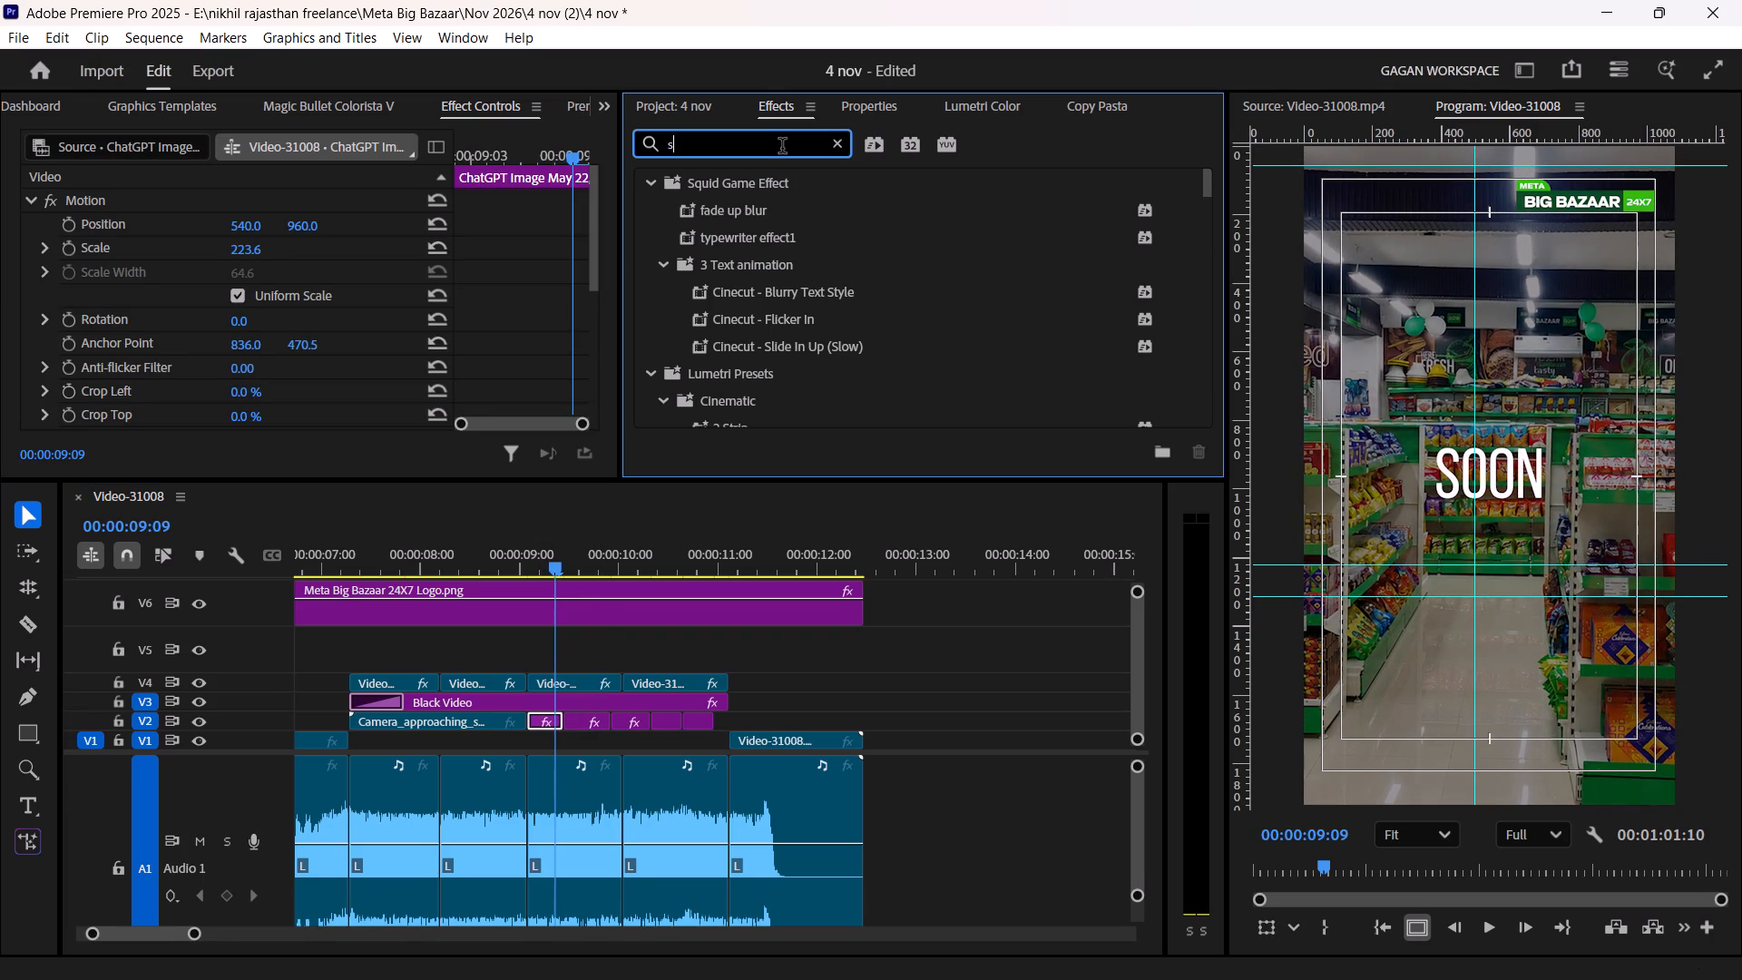
type("trans")
scroll(750, 320, "down", 18)
scroll(740, 313, "up", 3)
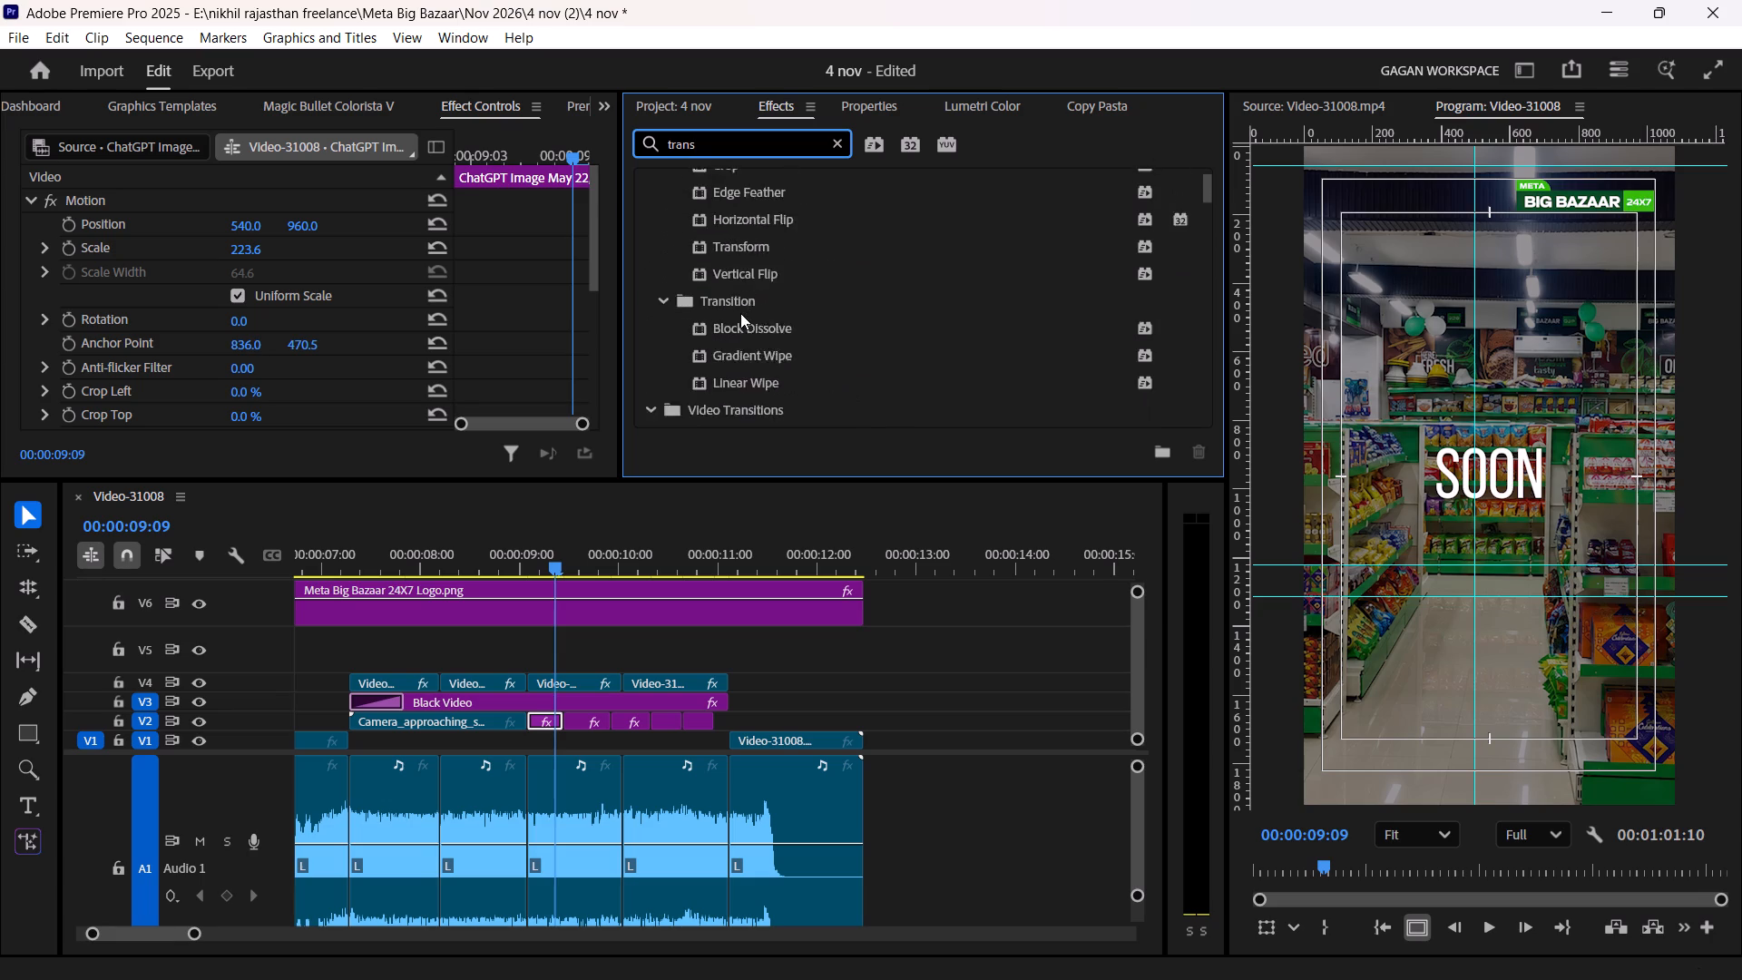
scroll(740, 313, "up", 2)
left_click(746, 262)
left_click_drag(766, 265, 550, 715)
scroll(220, 359, "down", 17)
scroll(208, 347, "down", 8)
scroll(208, 347, "up", 4)
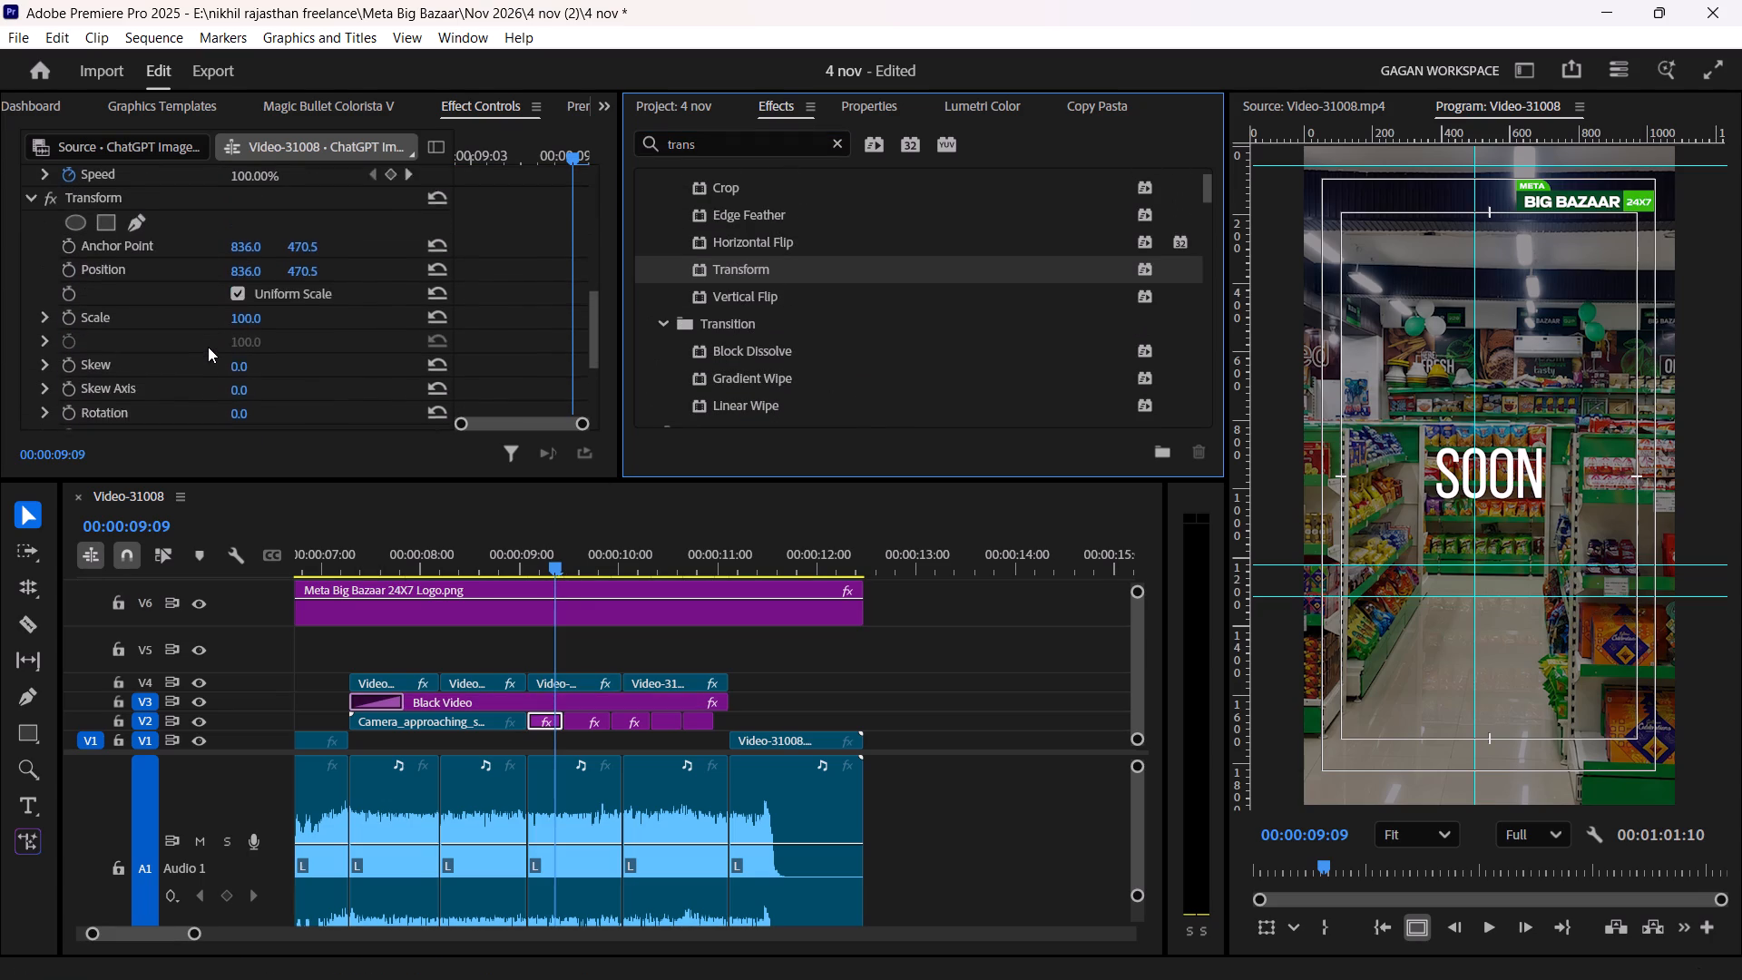
scroll(208, 347, "up", 4)
scroll(208, 347, "down", 2)
Enable Position and Uniform Scale keyframing in the Transform effect at 00:00:09:02, and remove the Position keyframing again.
left_click_drag(542, 136, 357, 193)
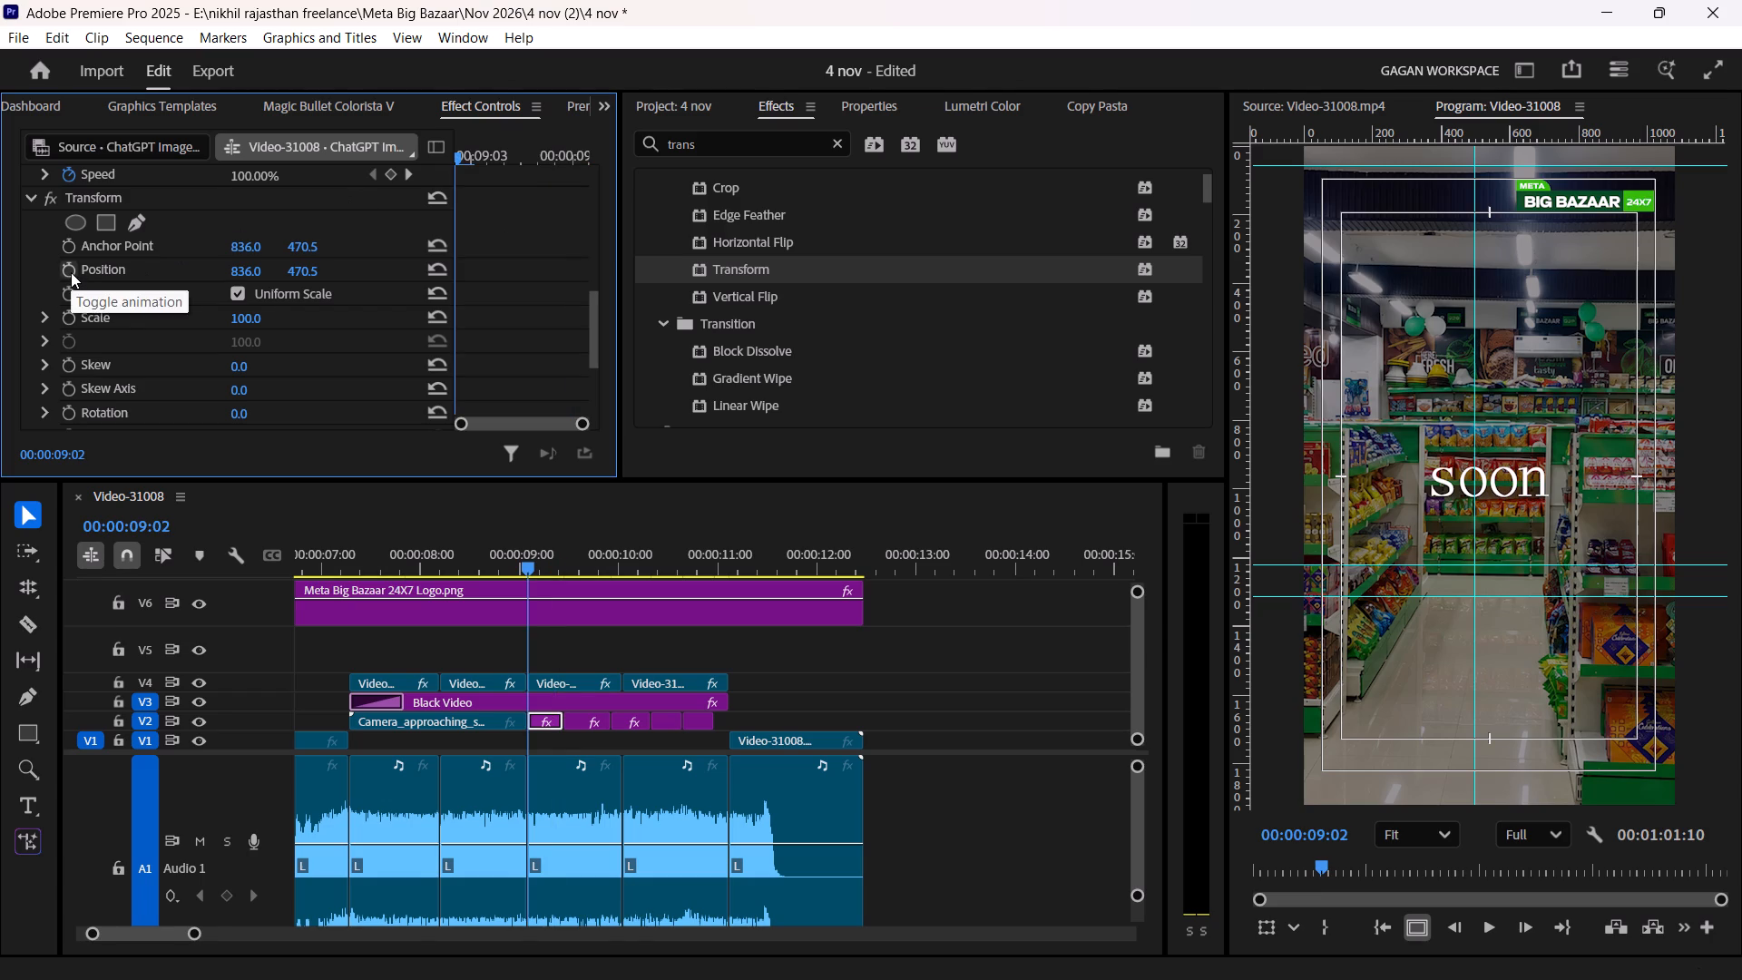
left_click(71, 272)
left_click(70, 291)
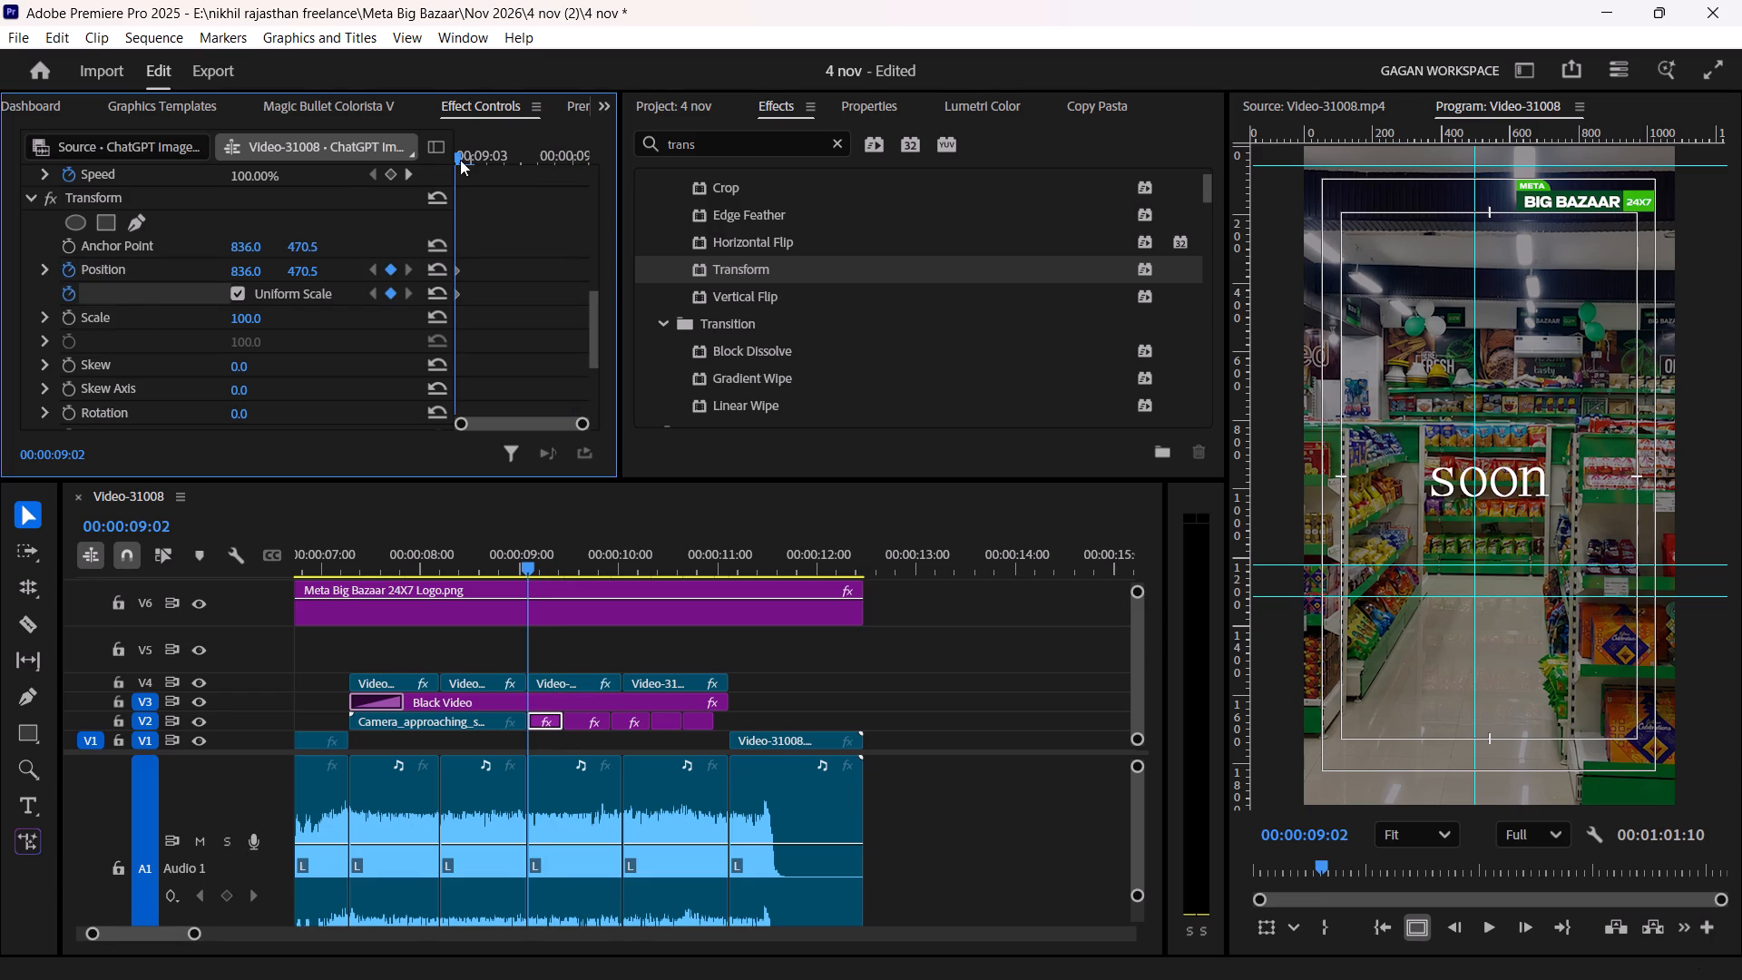
left_click_drag(476, 150, 678, 176)
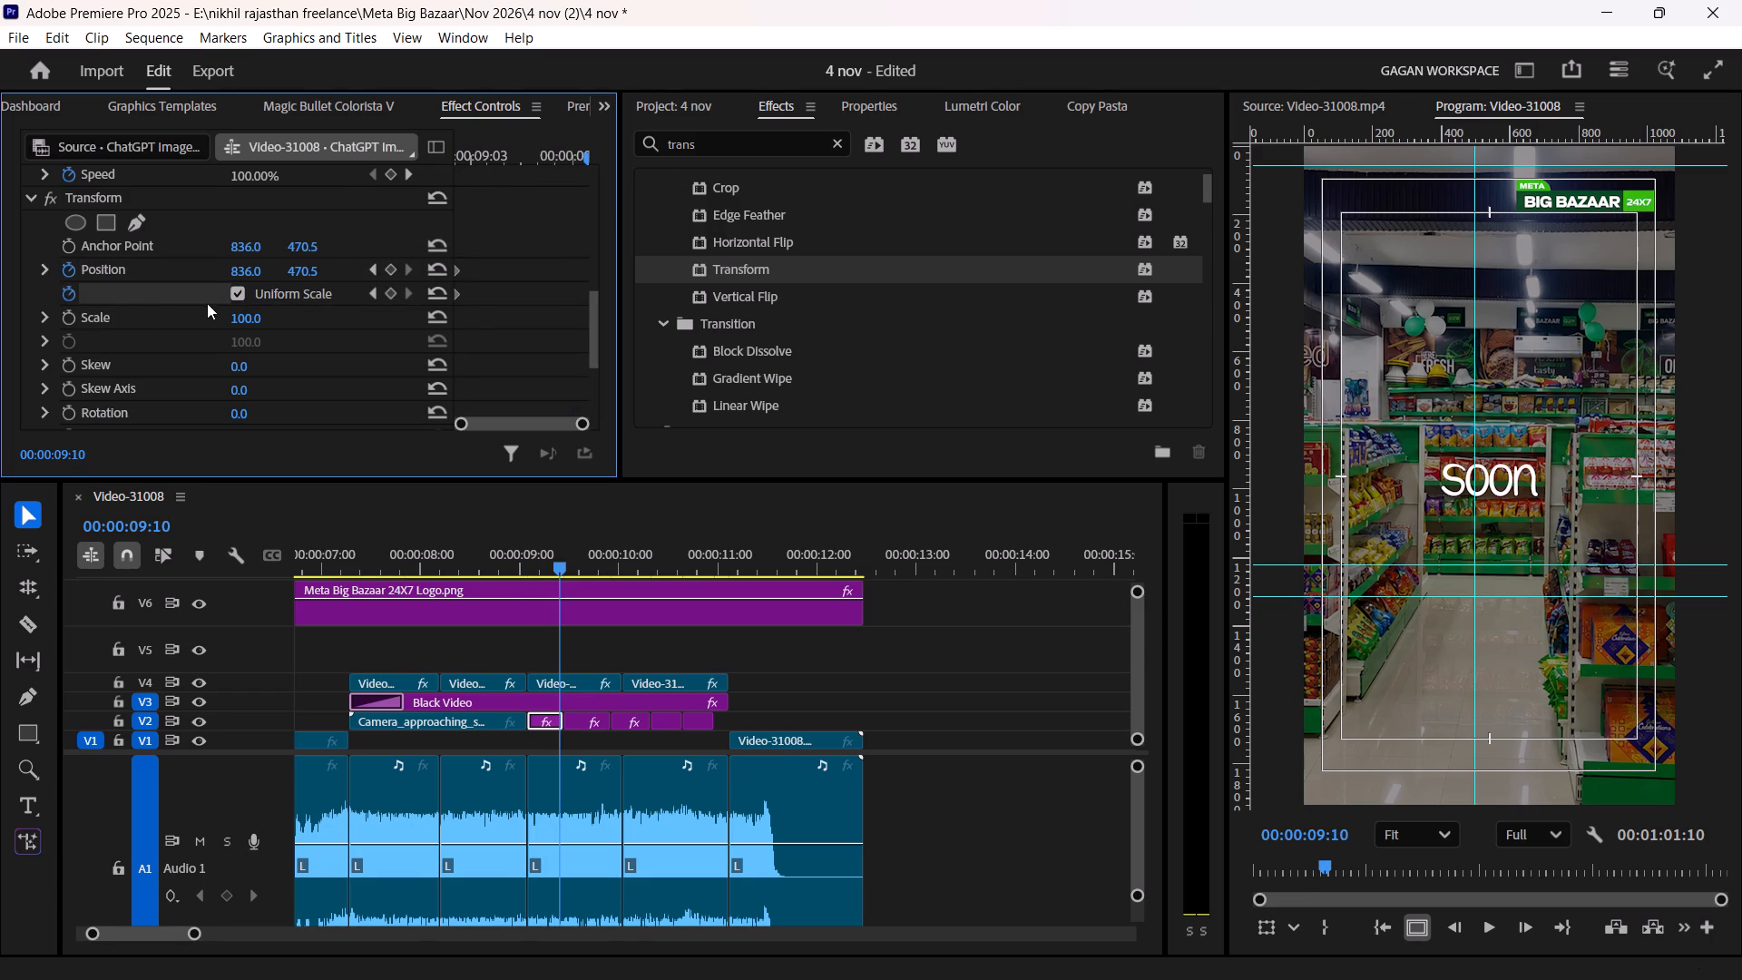
left_click(70, 273)
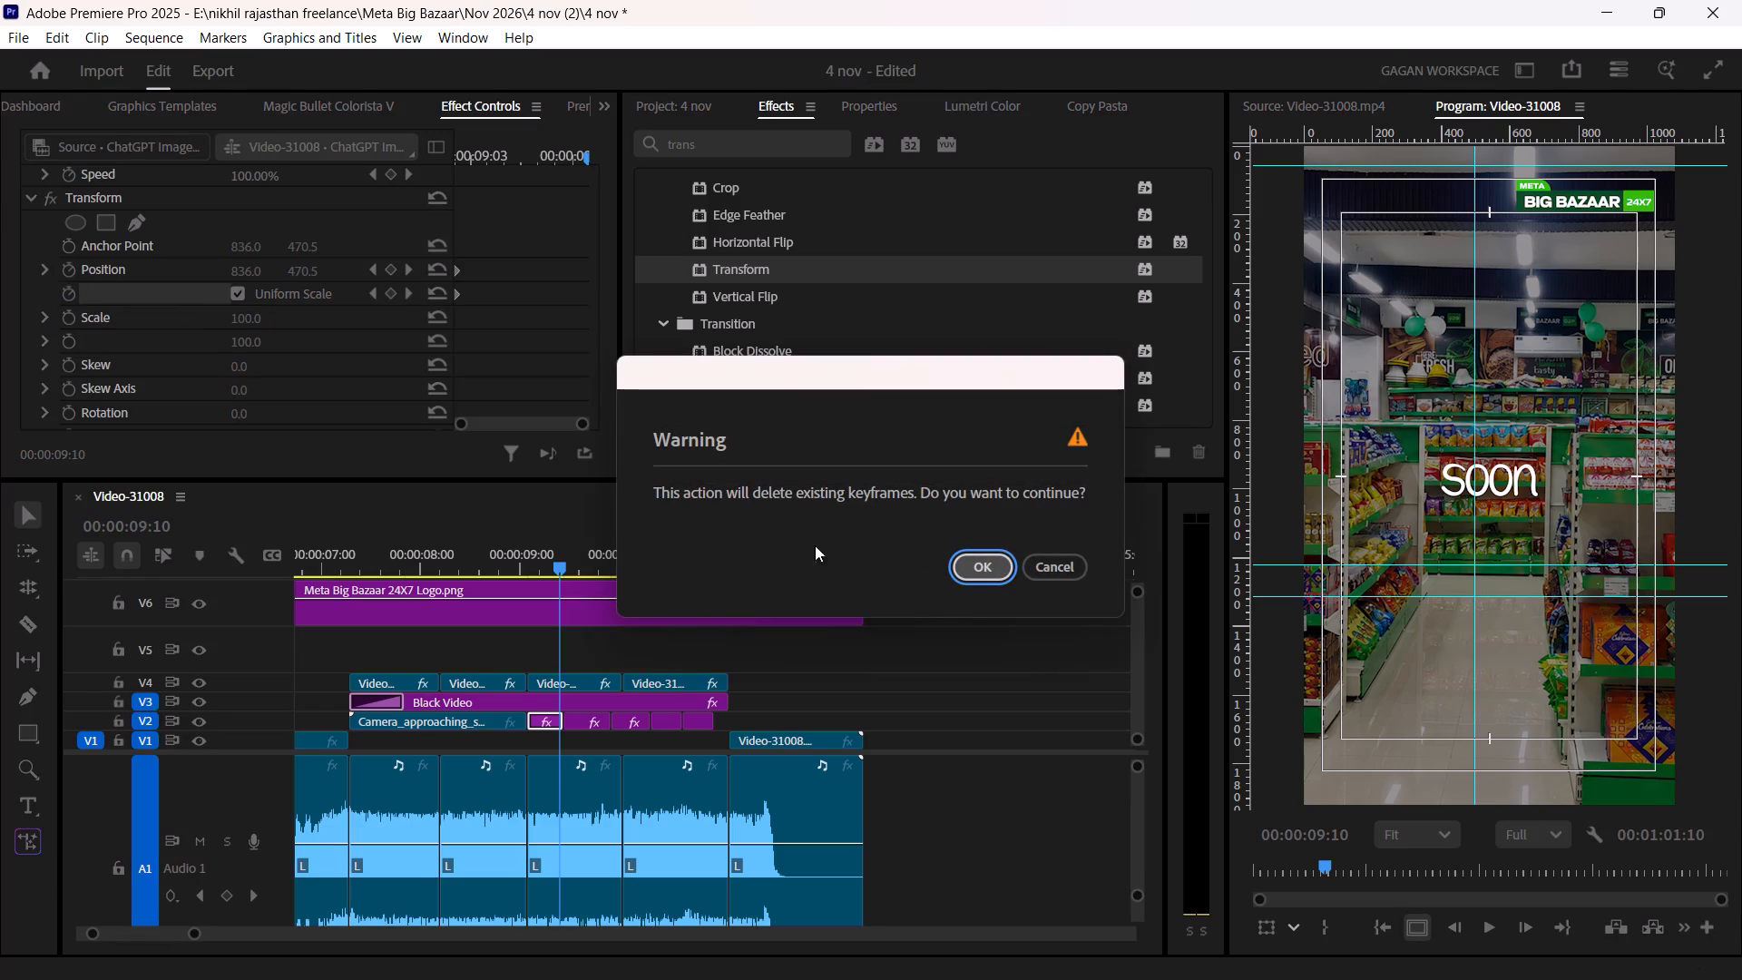
left_click(998, 585)
left_click(991, 568)
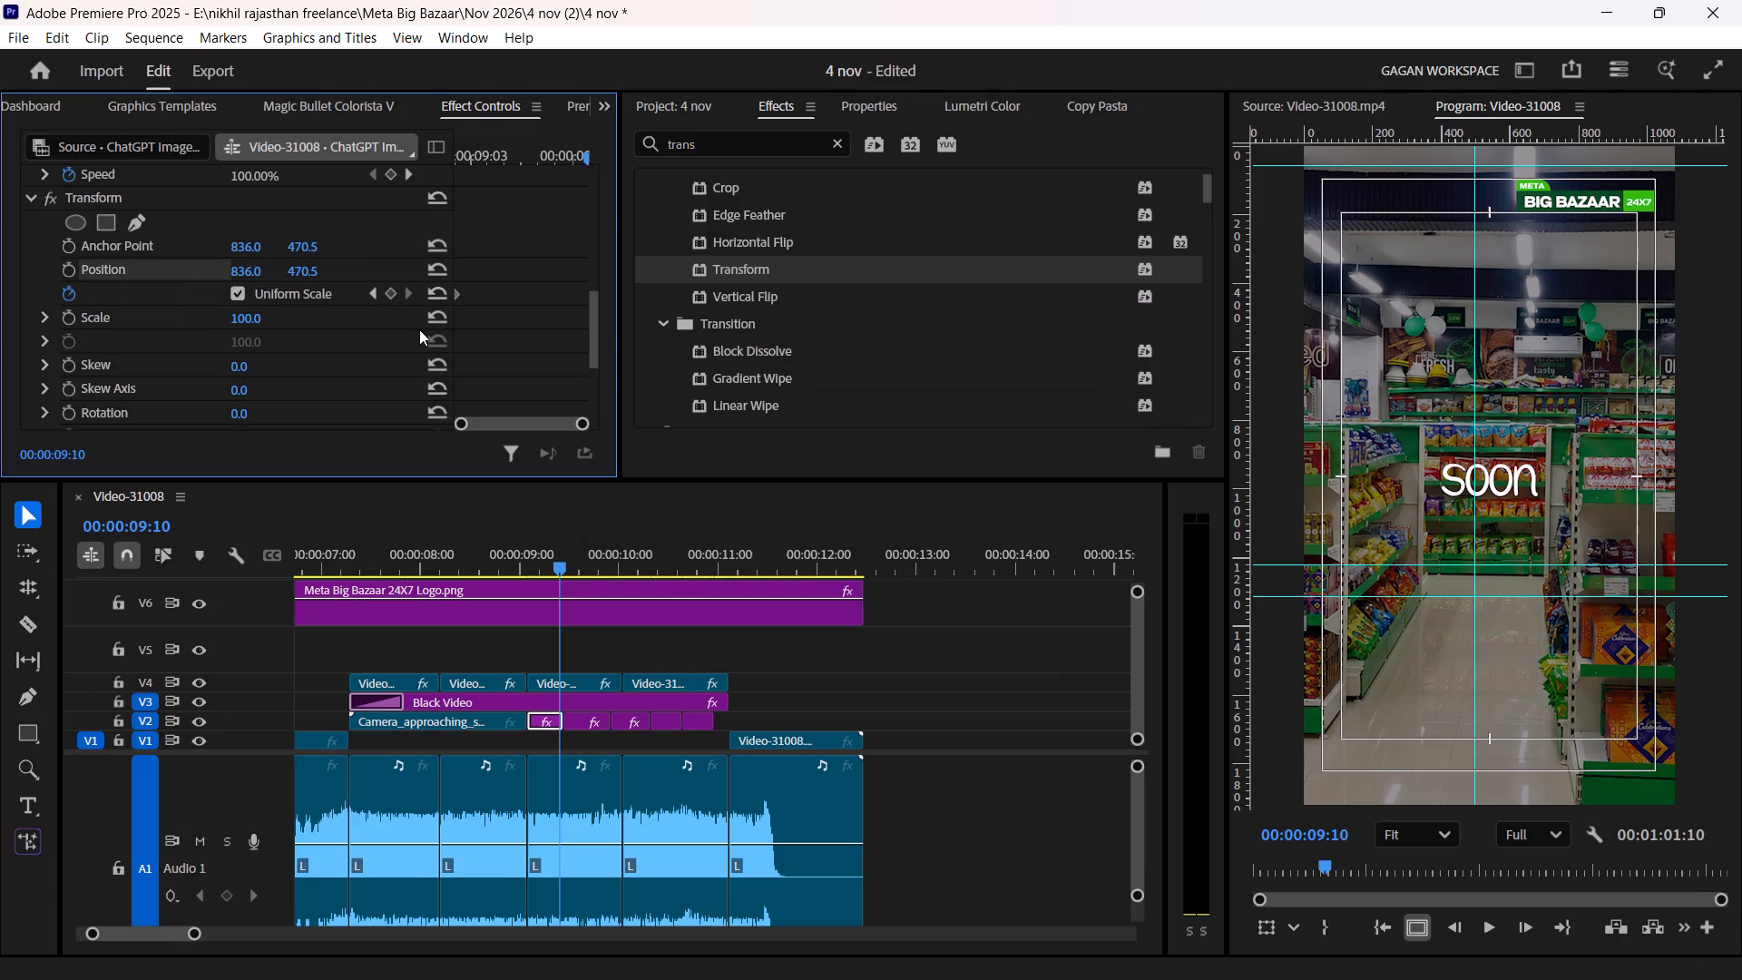
Keyframe the Transform scale of the first image piece from 100 at its start to 124 at 00:00:09:10.
left_click(72, 326)
left_click_drag(489, 135, 311, 195)
left_click(393, 317)
left_click(406, 317)
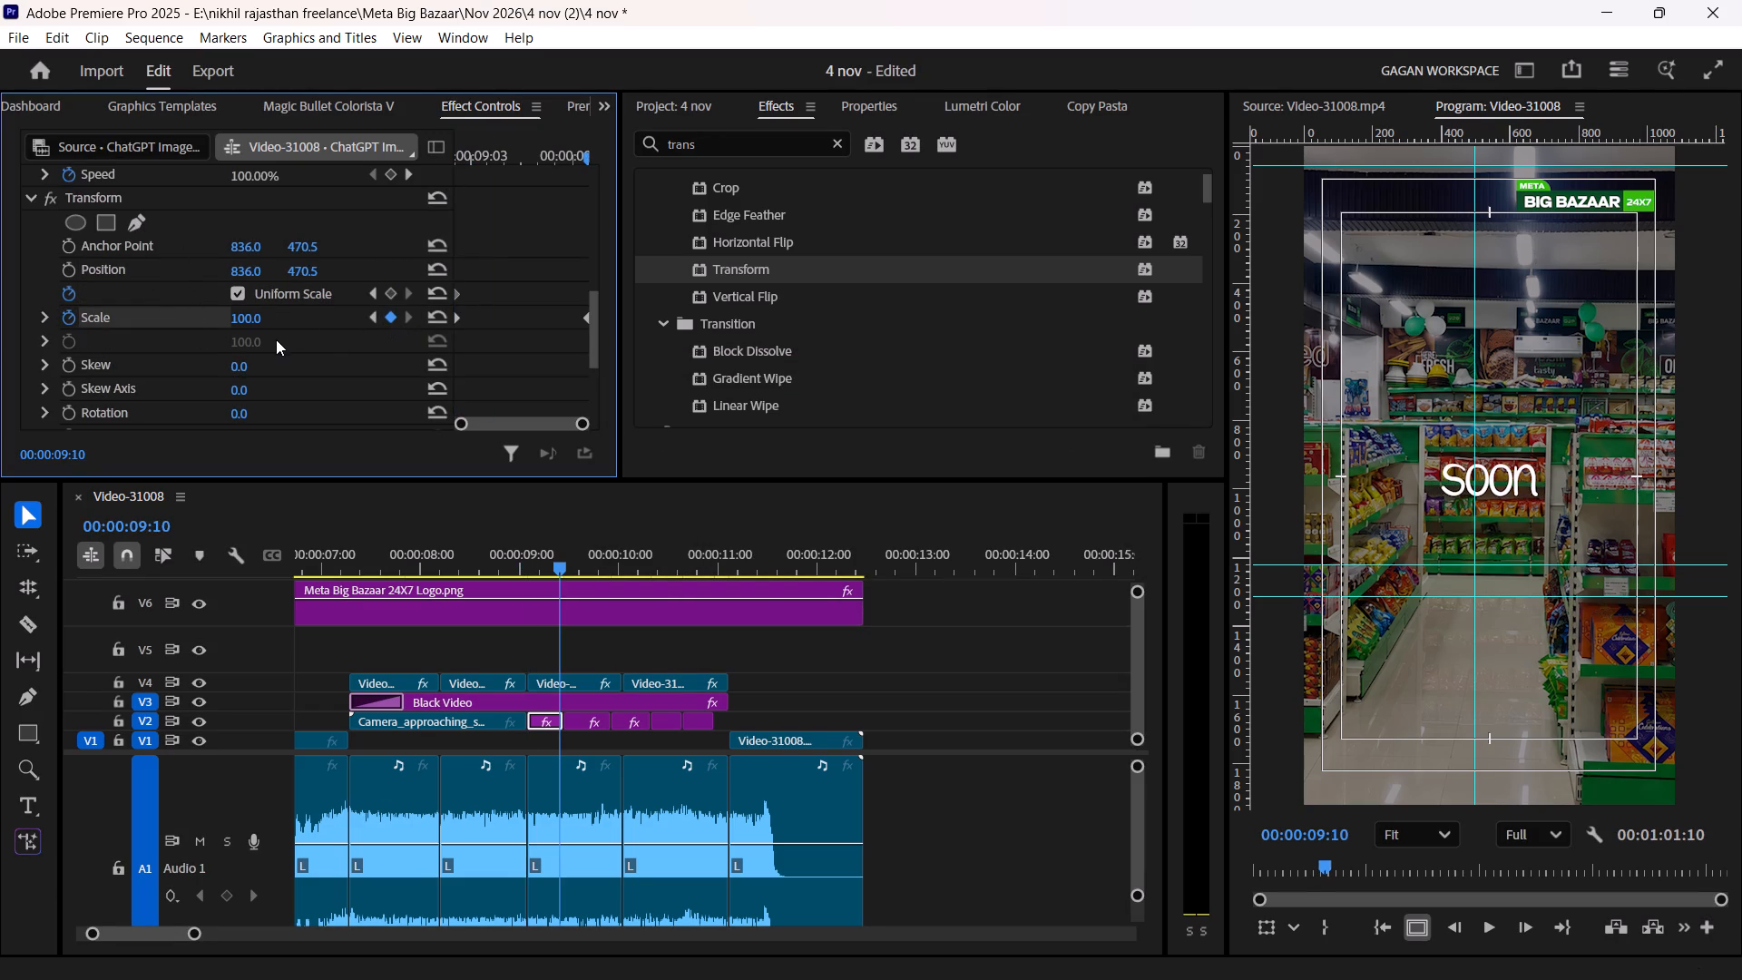
left_click_drag(260, 320, 293, 328)
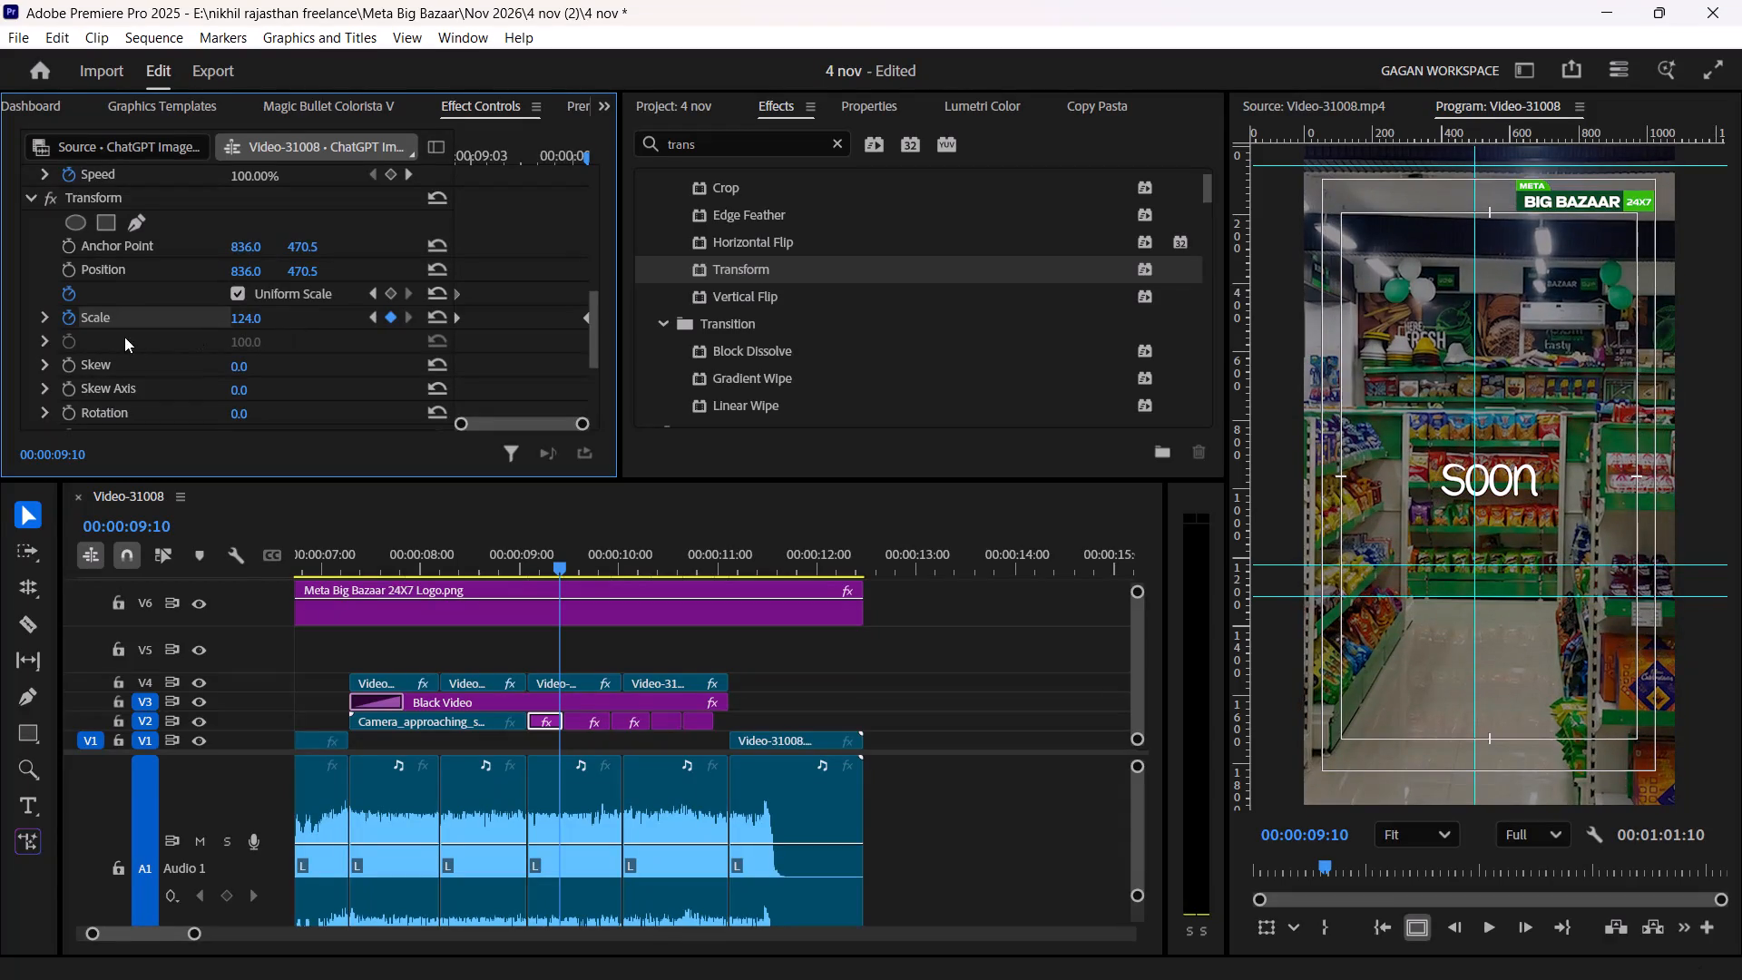
Copy the keyframed Transform effect from the first image piece to the other four image pieces on V2.
left_click(100, 199)
key("ctrl+c")
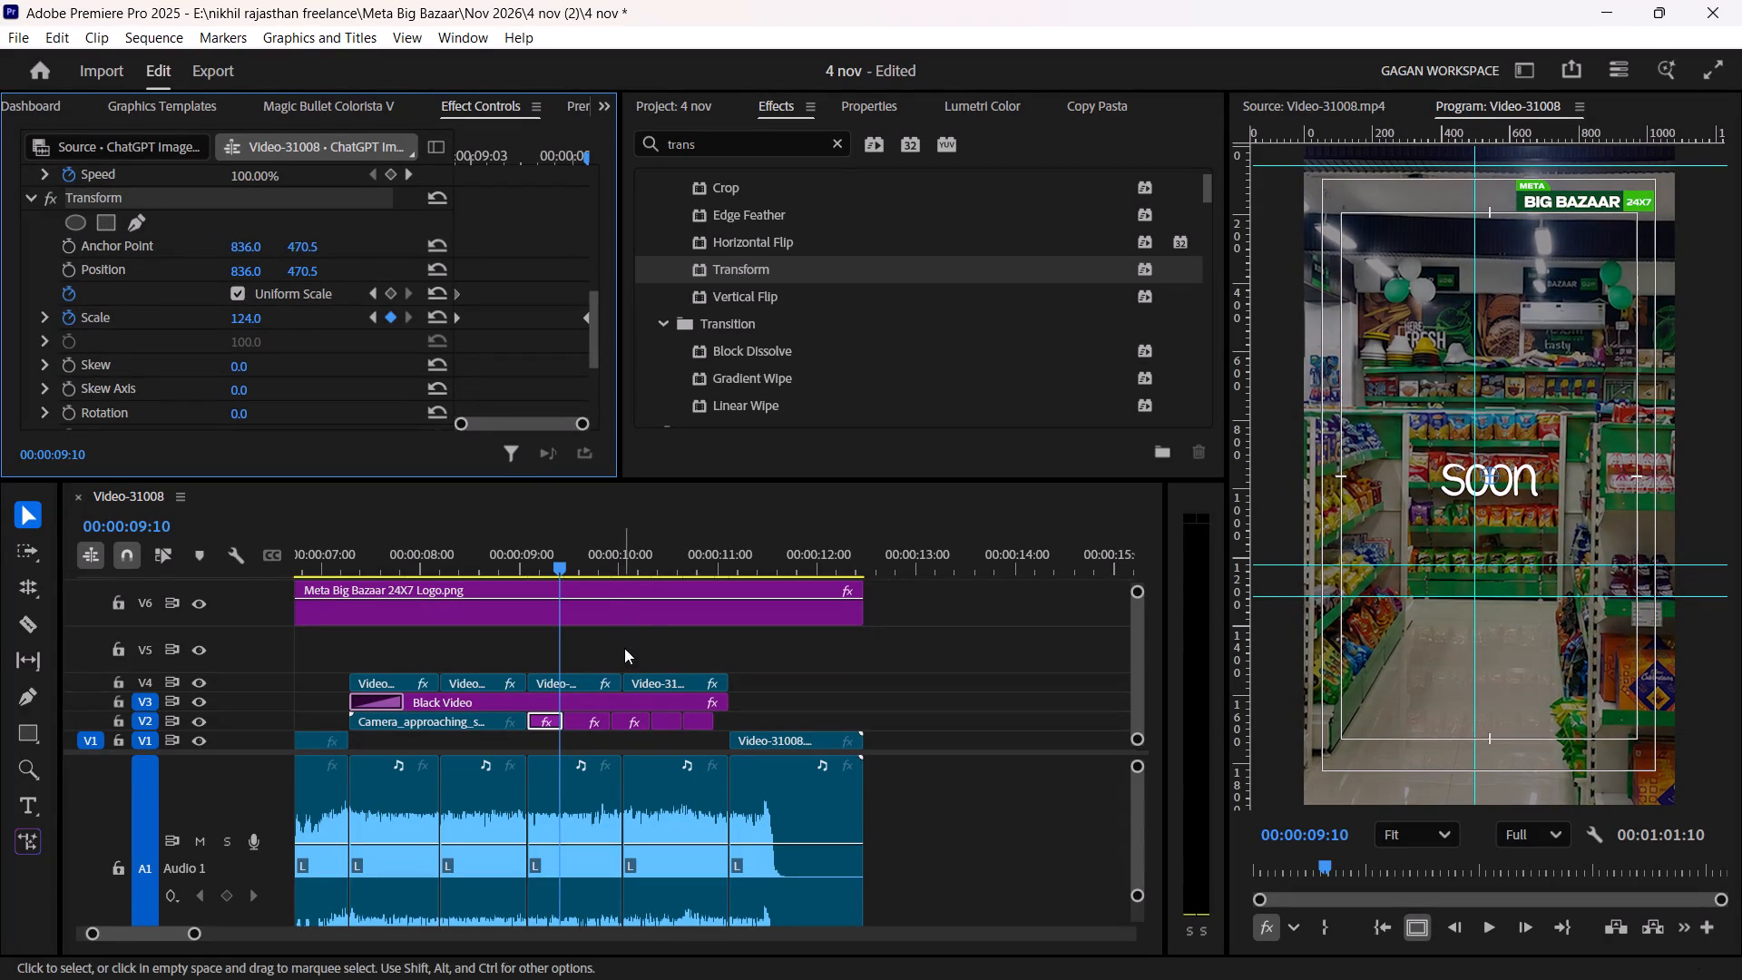
left_click_drag(705, 733, 596, 716)
key("ctrl+v")
left_click(656, 645)
Play back the zooming images and examine the cut in the V4 title clips around 00:00:10:04.
key("space")
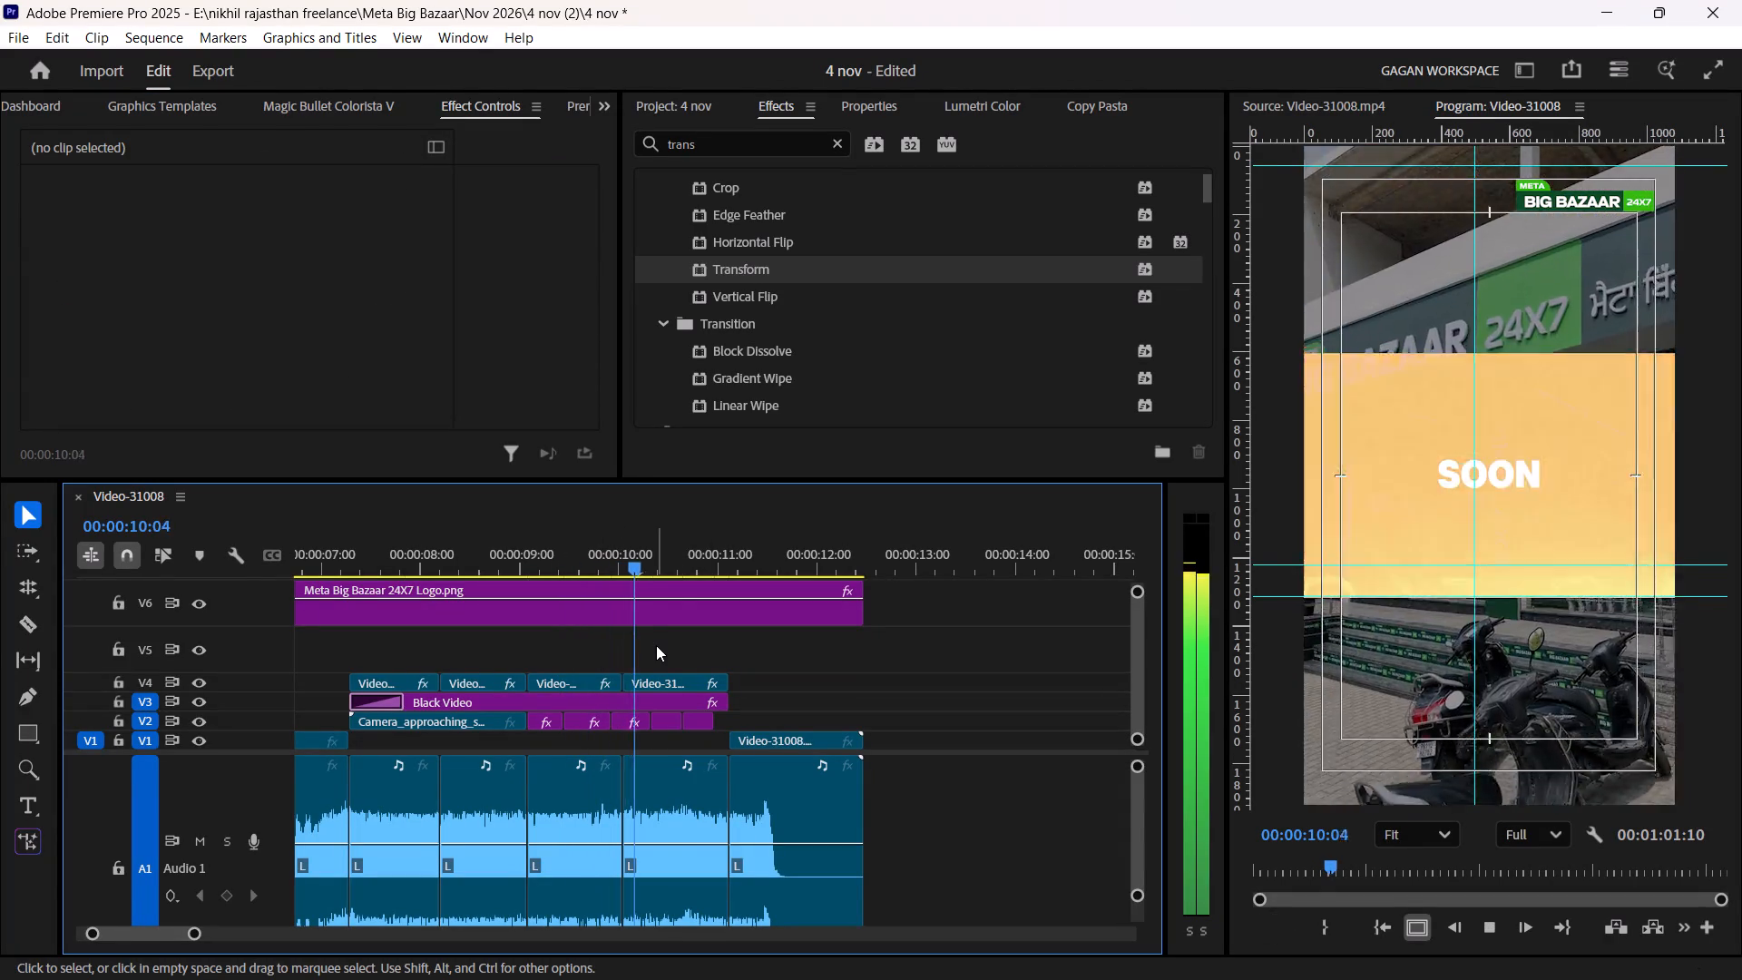
key("space")
left_click_drag(624, 552, 618, 550)
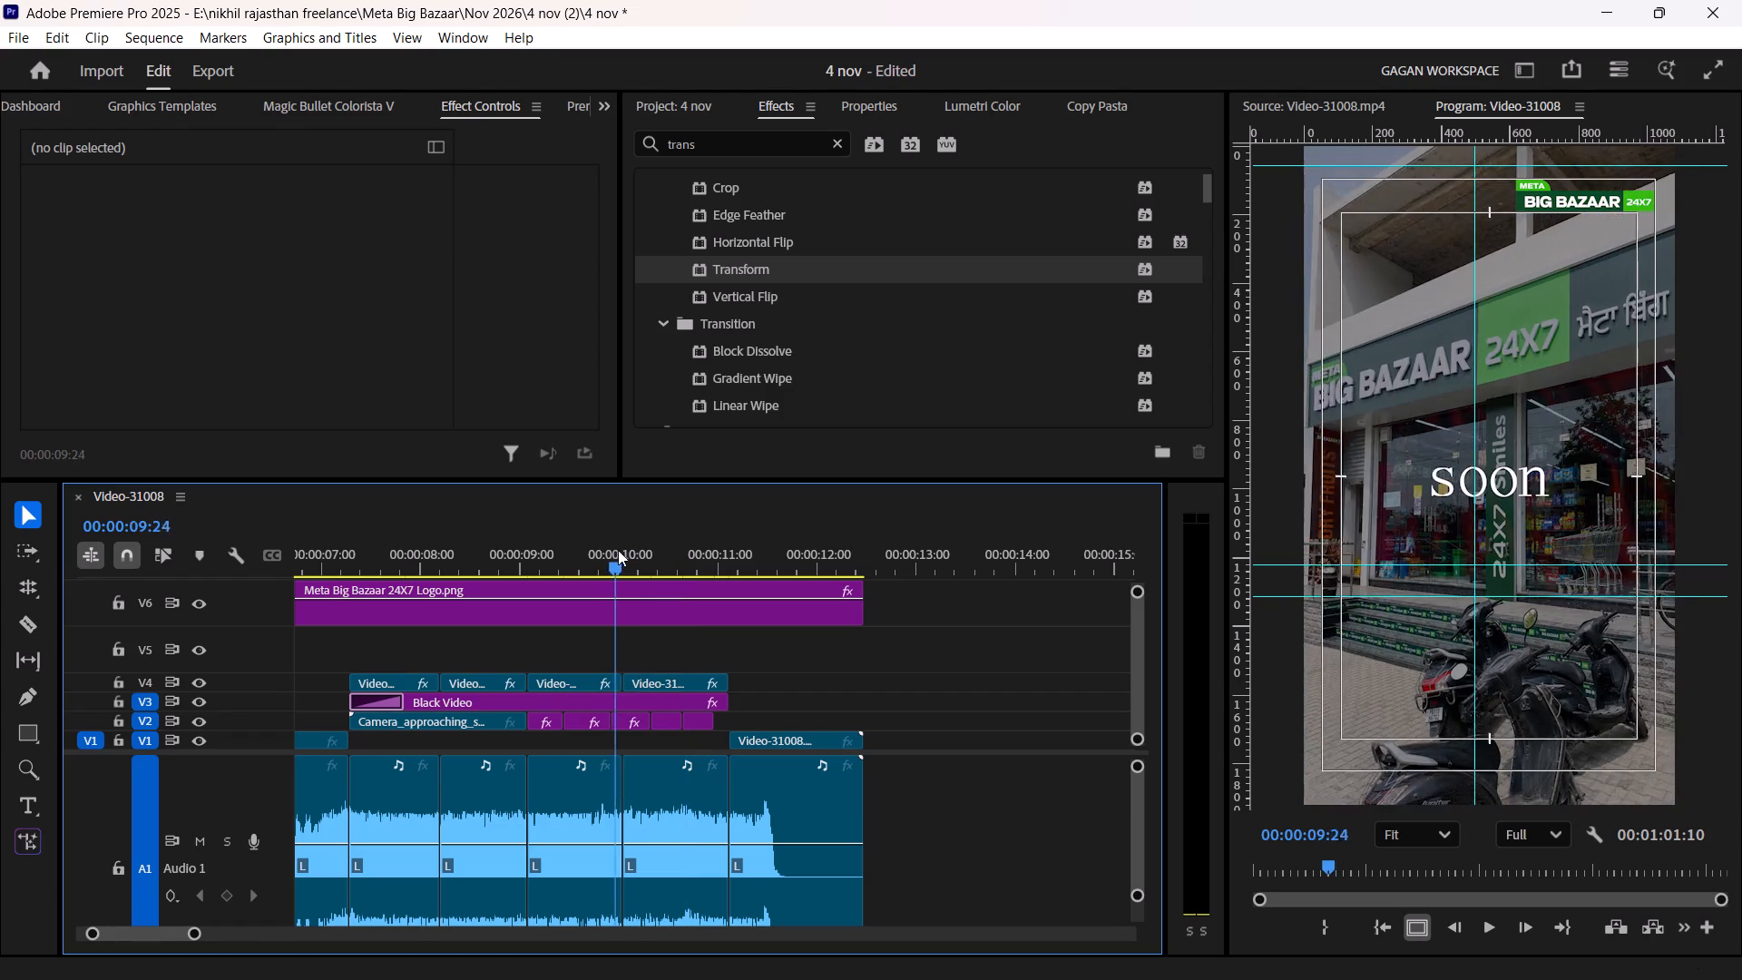
left_click_drag(618, 550, 634, 560)
left_click(657, 677)
scroll(302, 348, "down", 8)
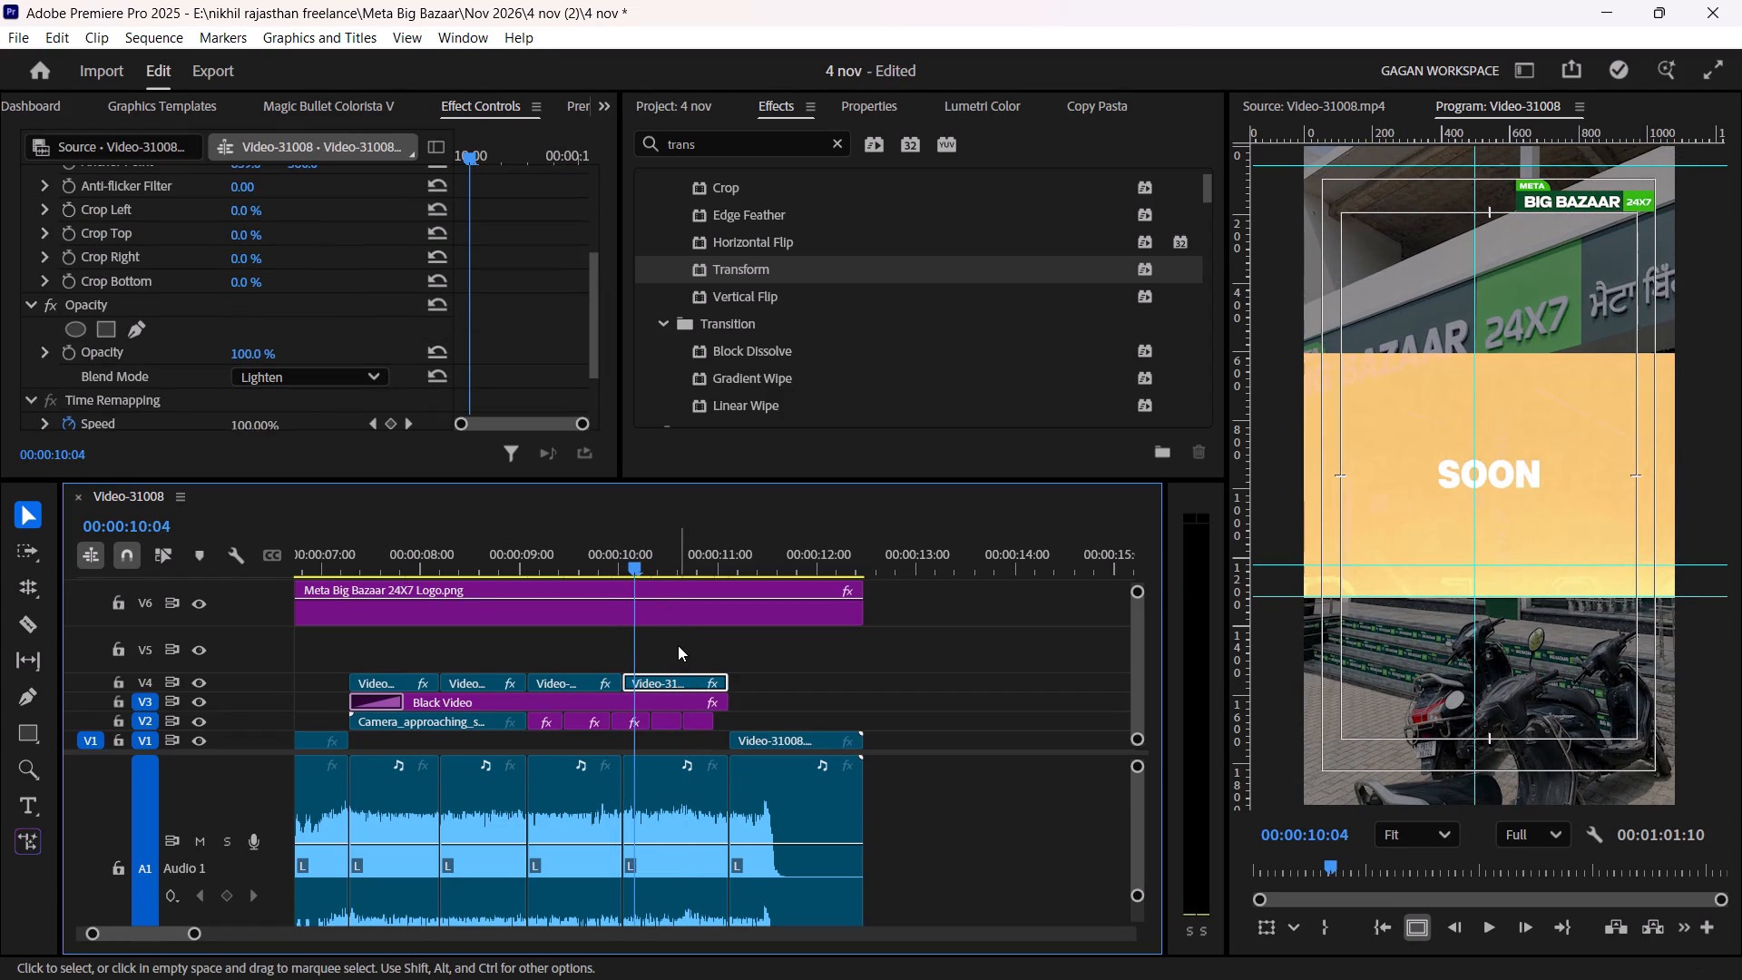
left_click(678, 645)
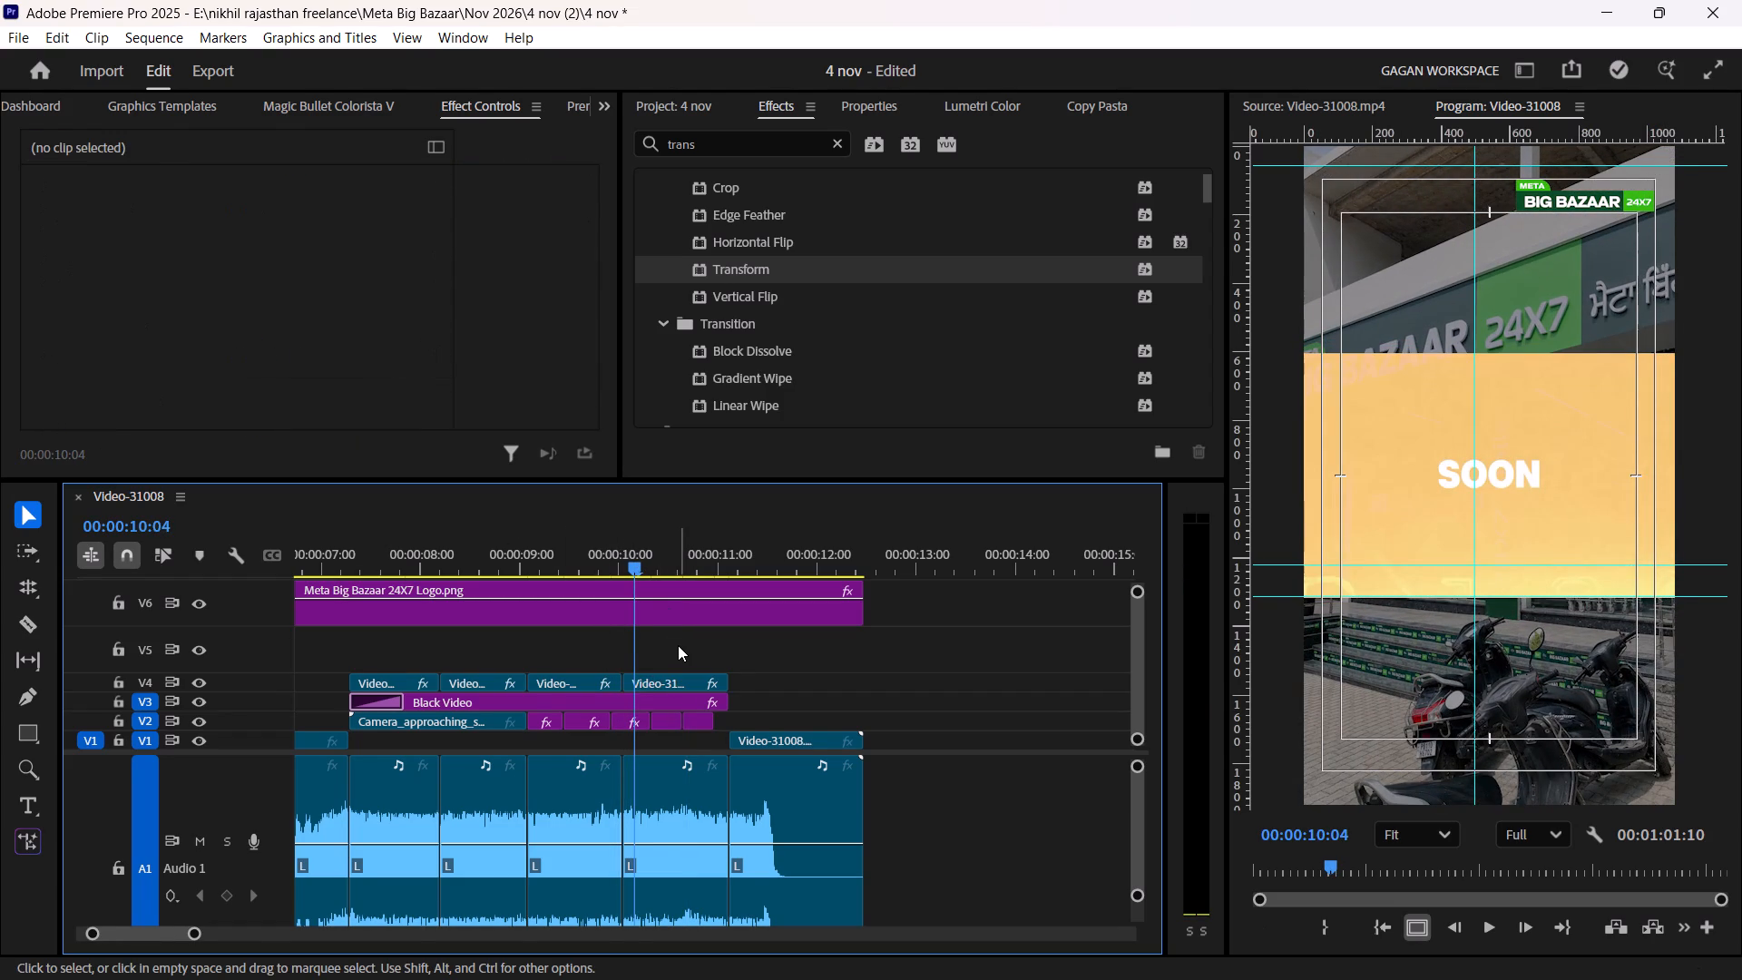
Add the Light Leak transition from Premiere Composer's Starter Pack at the V4 title cut at 00:00:10:01.
key("Up")
left_click(564, 110)
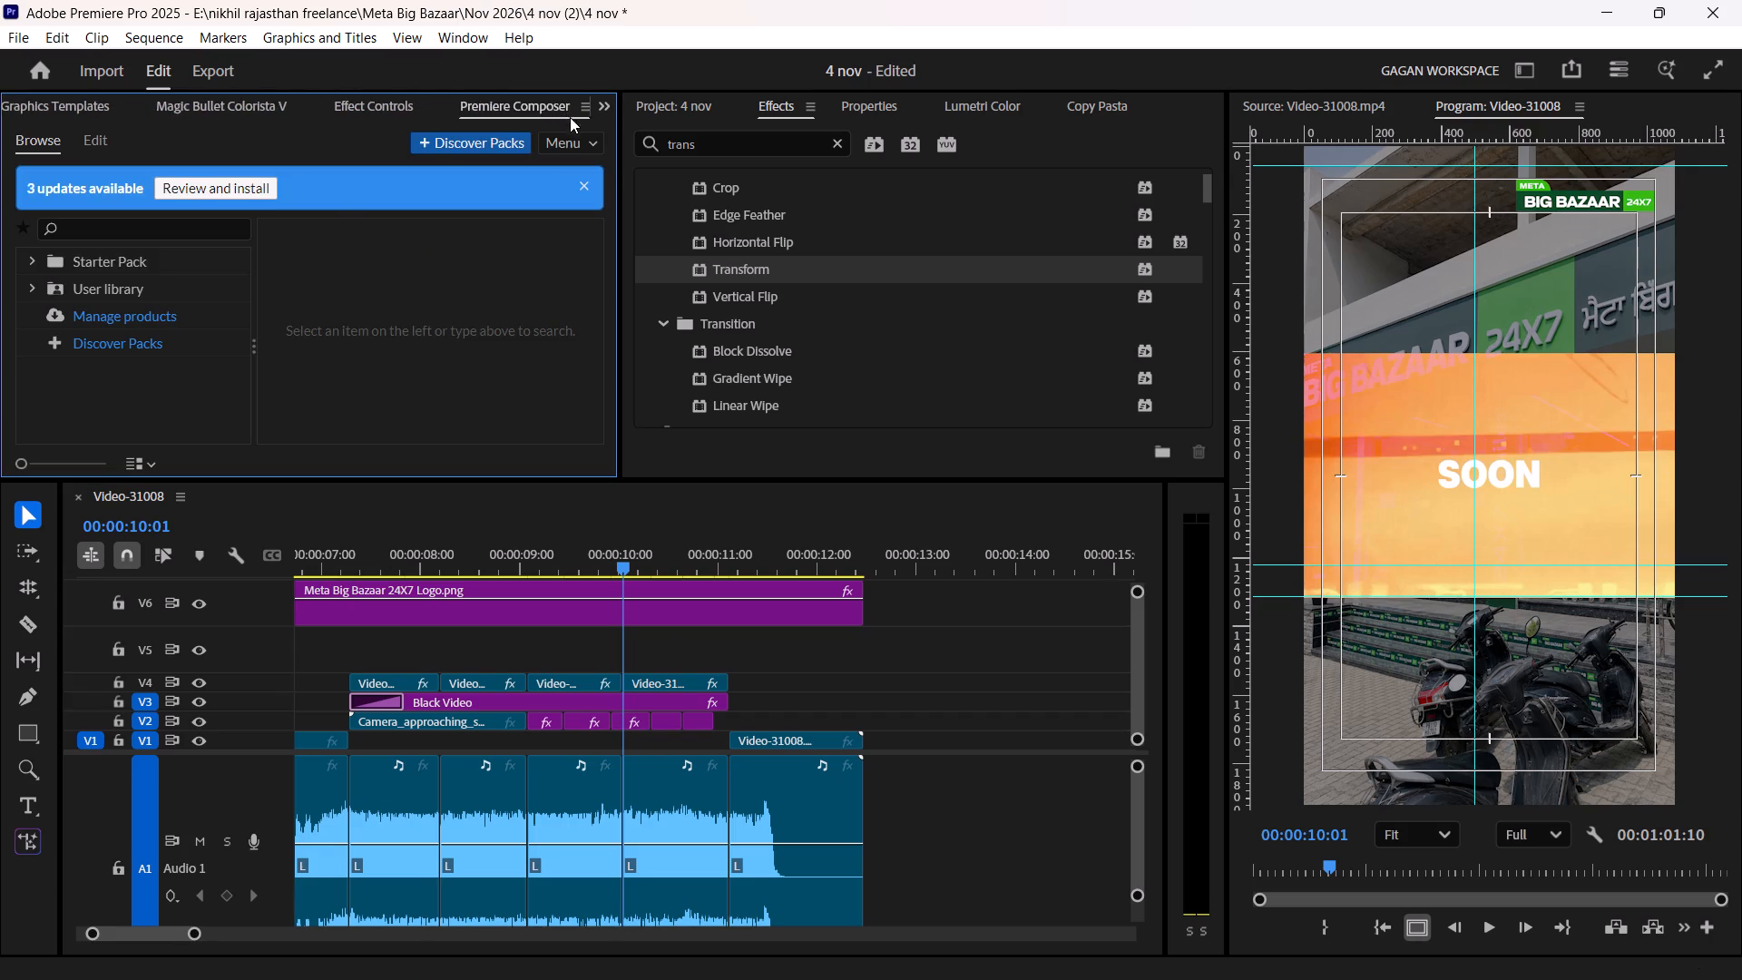
left_click(34, 250)
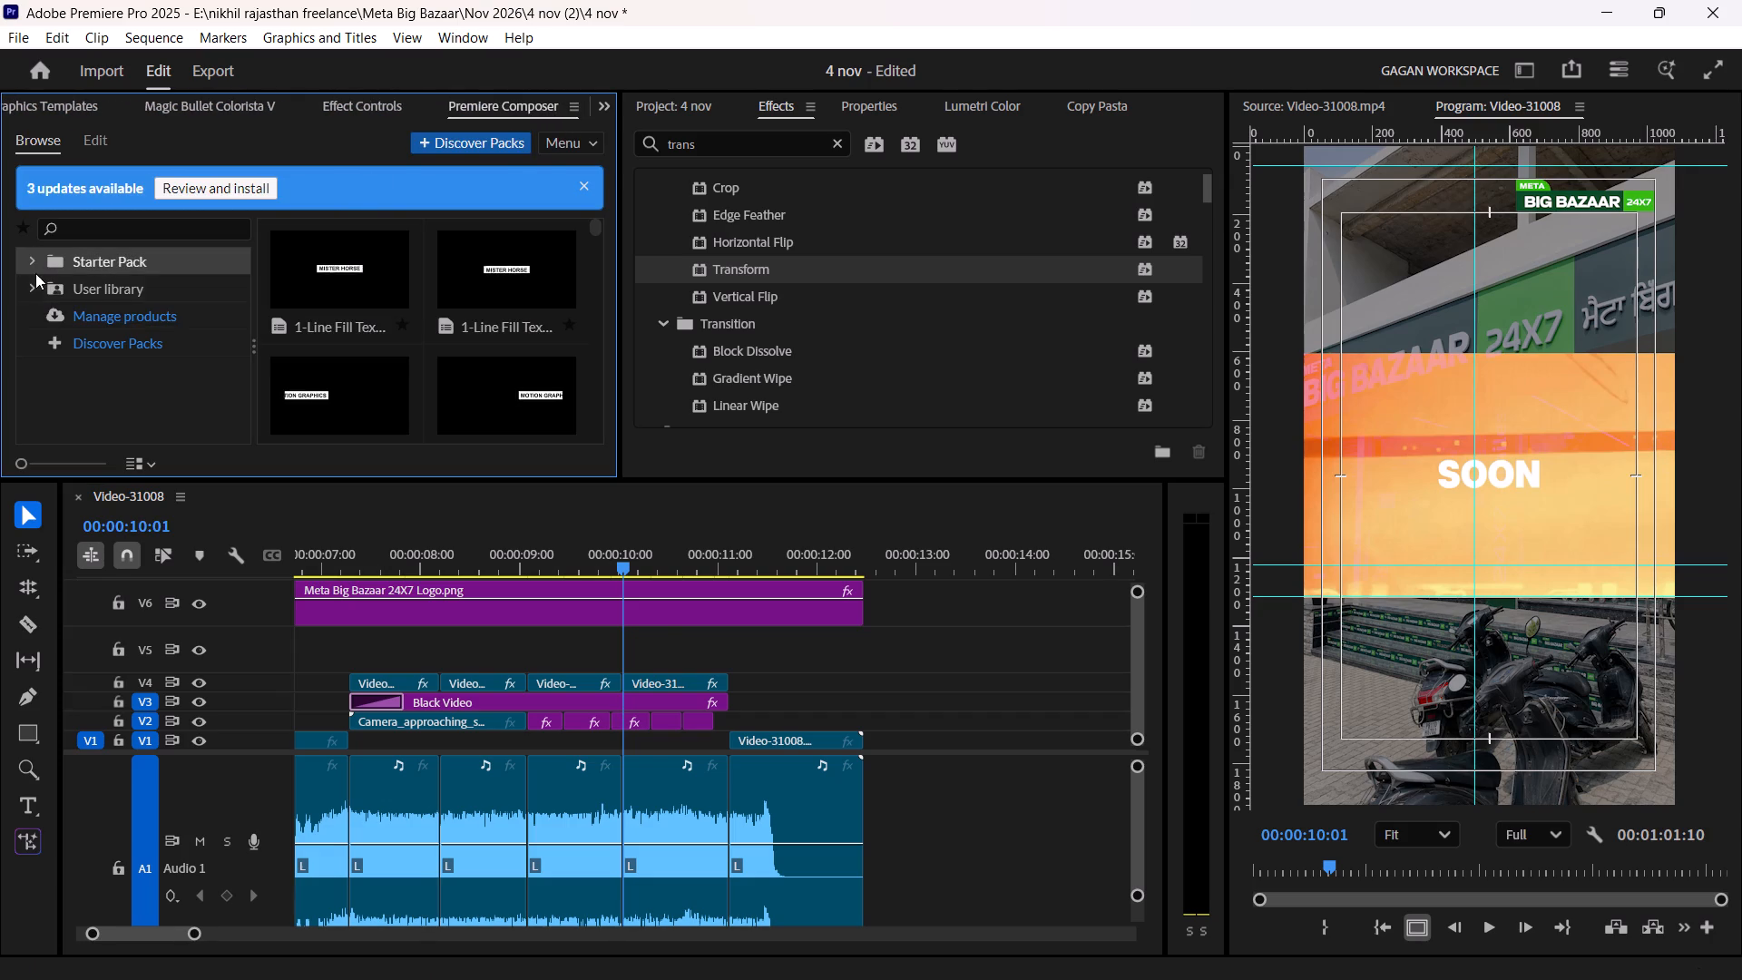
left_click(27, 258)
left_click(106, 338)
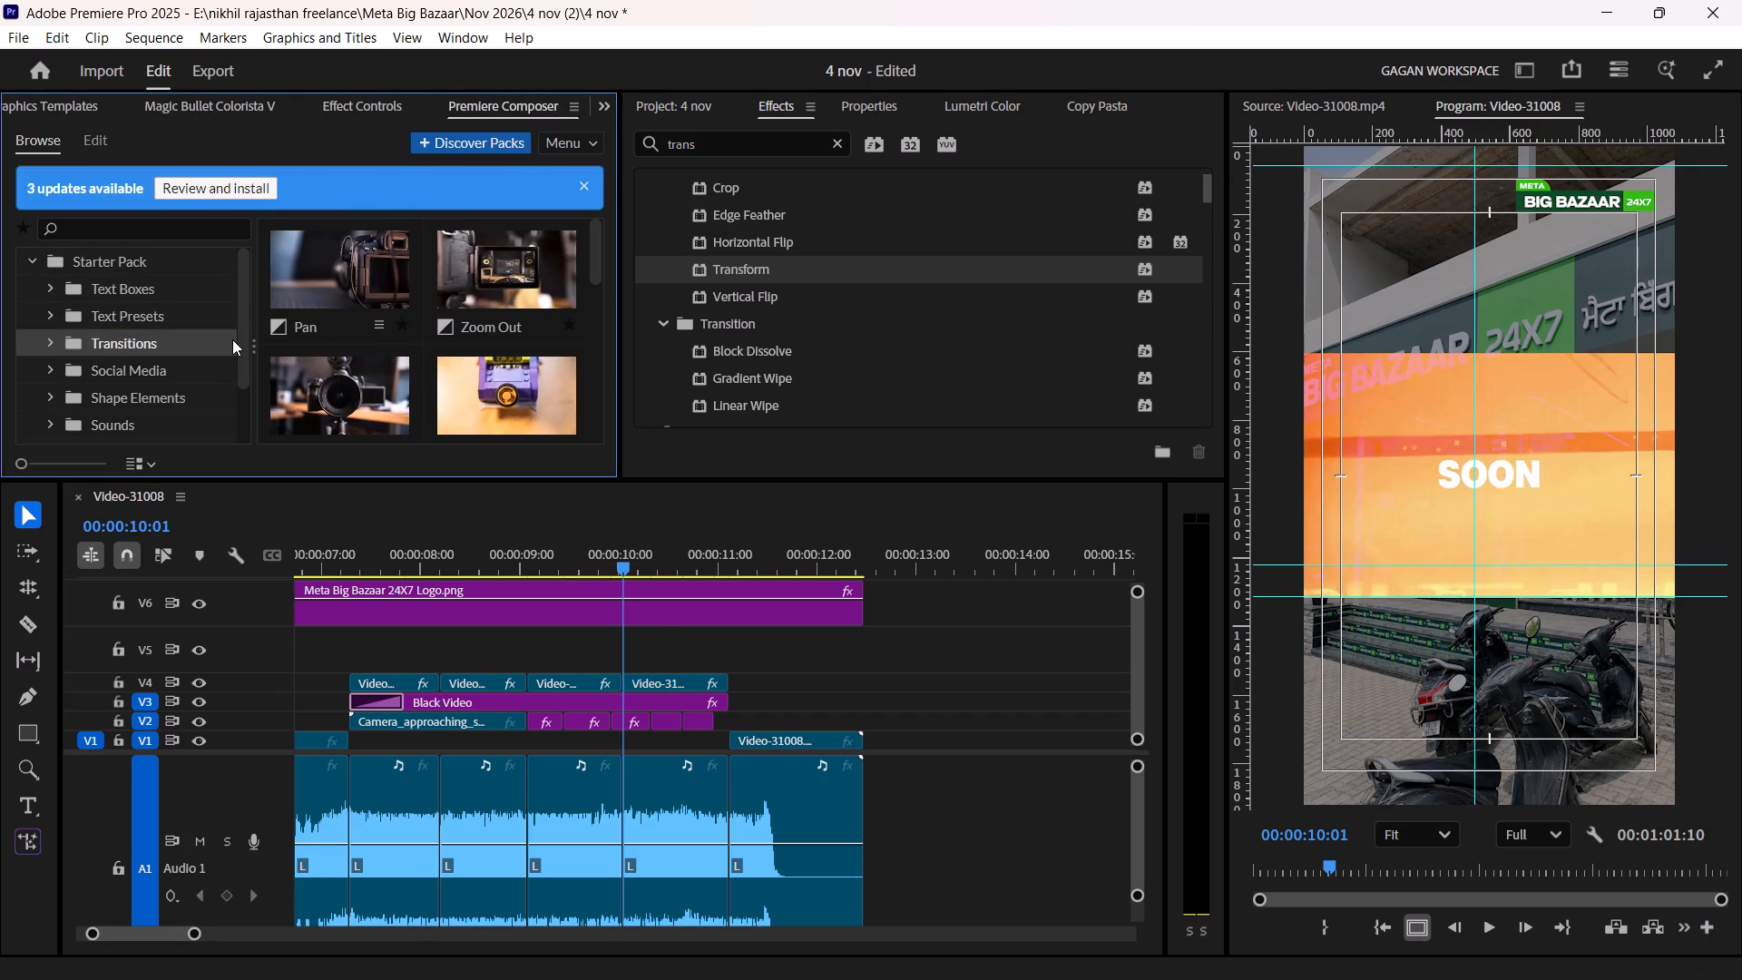
scroll(346, 318, "down", 2)
double_click(492, 318)
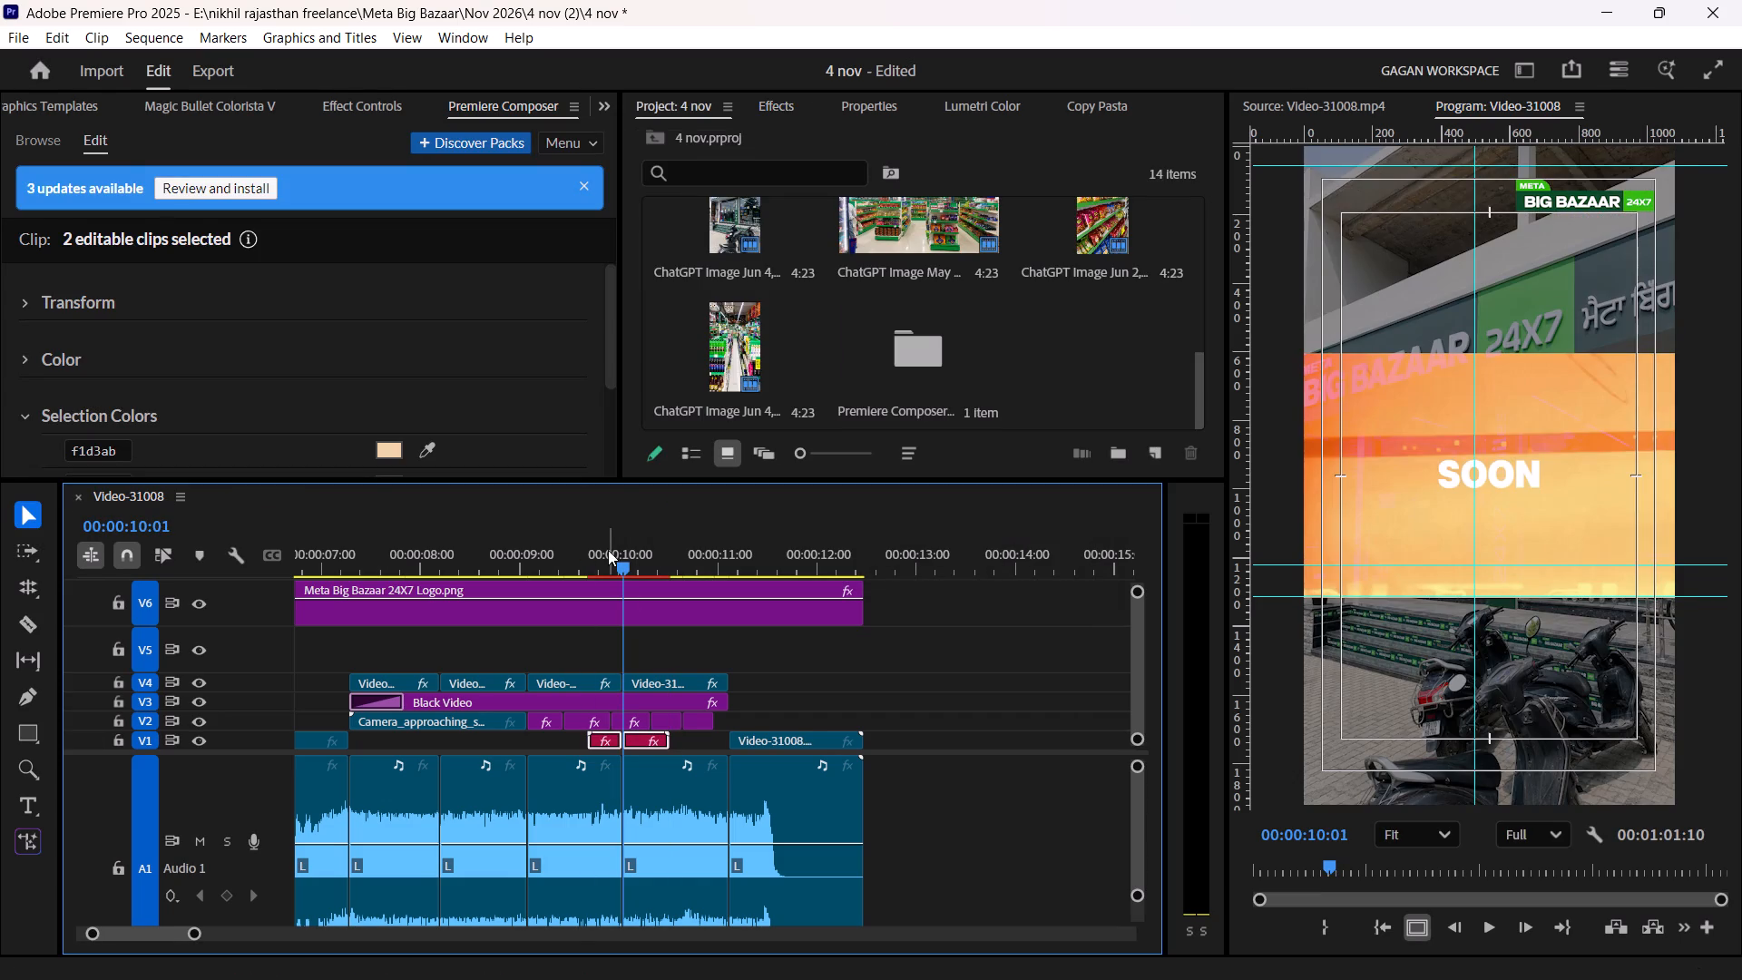
Move the two Light Leak transition clips from V1 up to V5 and play back the section.
left_click_drag(608, 549, 585, 543)
left_click_drag(635, 740, 619, 681)
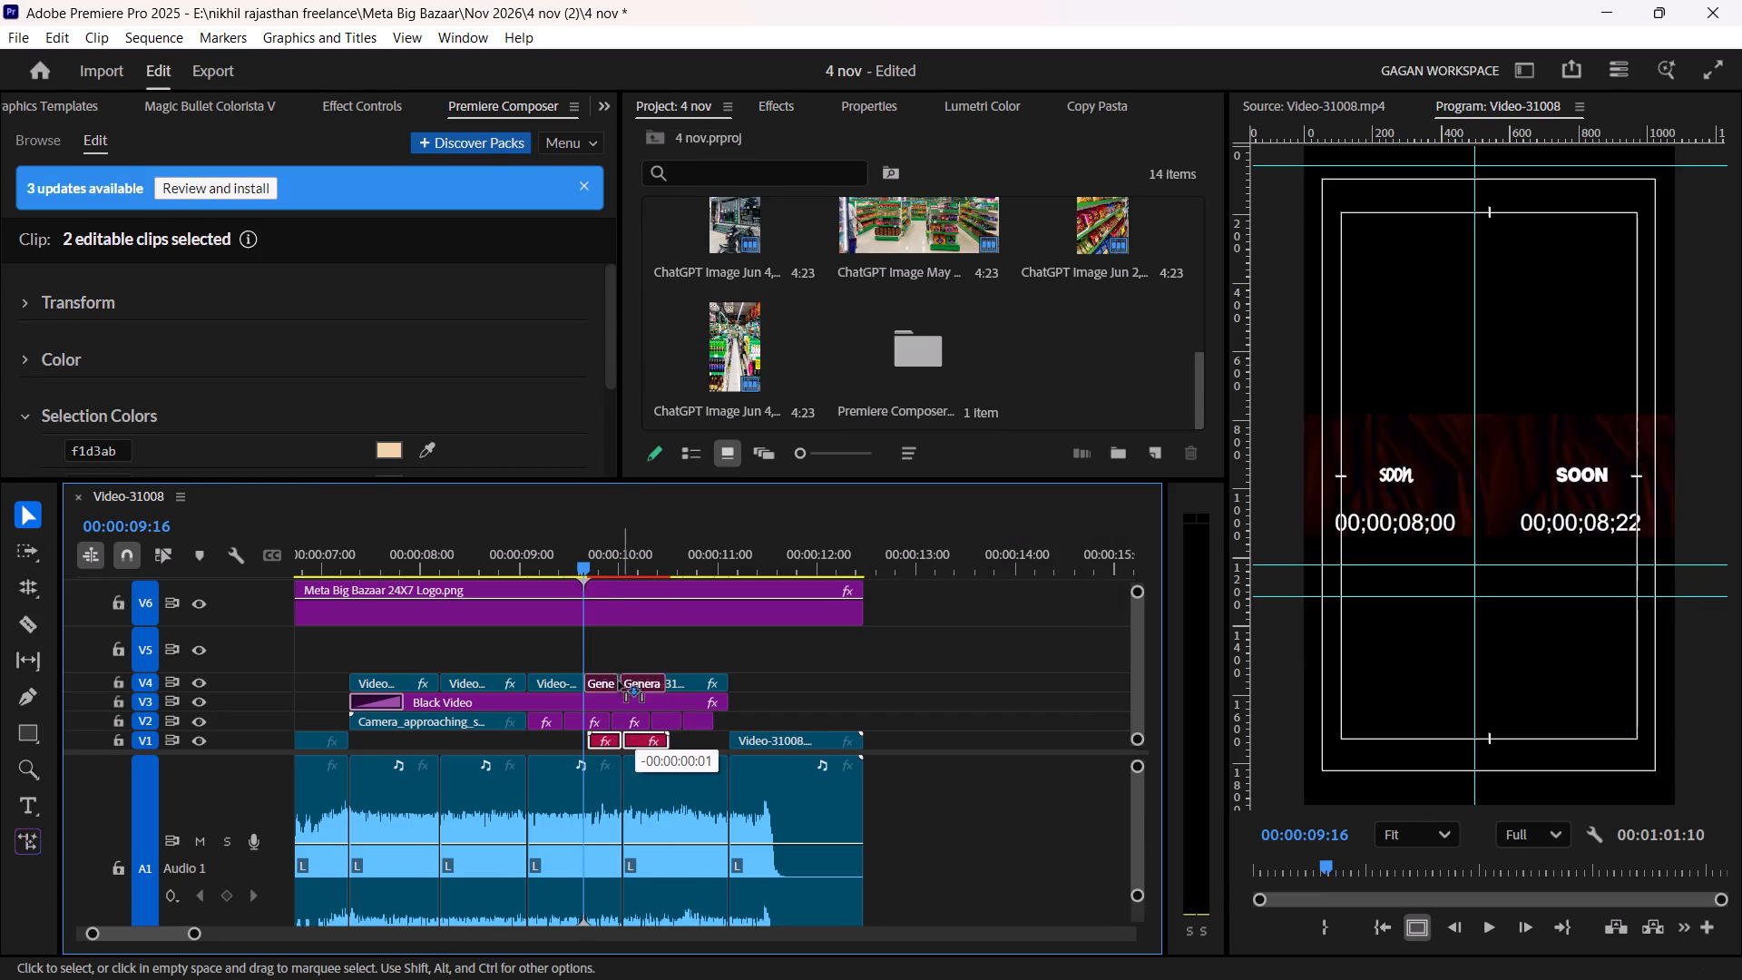
left_click_drag(619, 681, 628, 662)
left_click_drag(599, 547, 517, 559)
key("space")
left_click(777, 677)
scroll(764, 675, "down", 7, "alt")
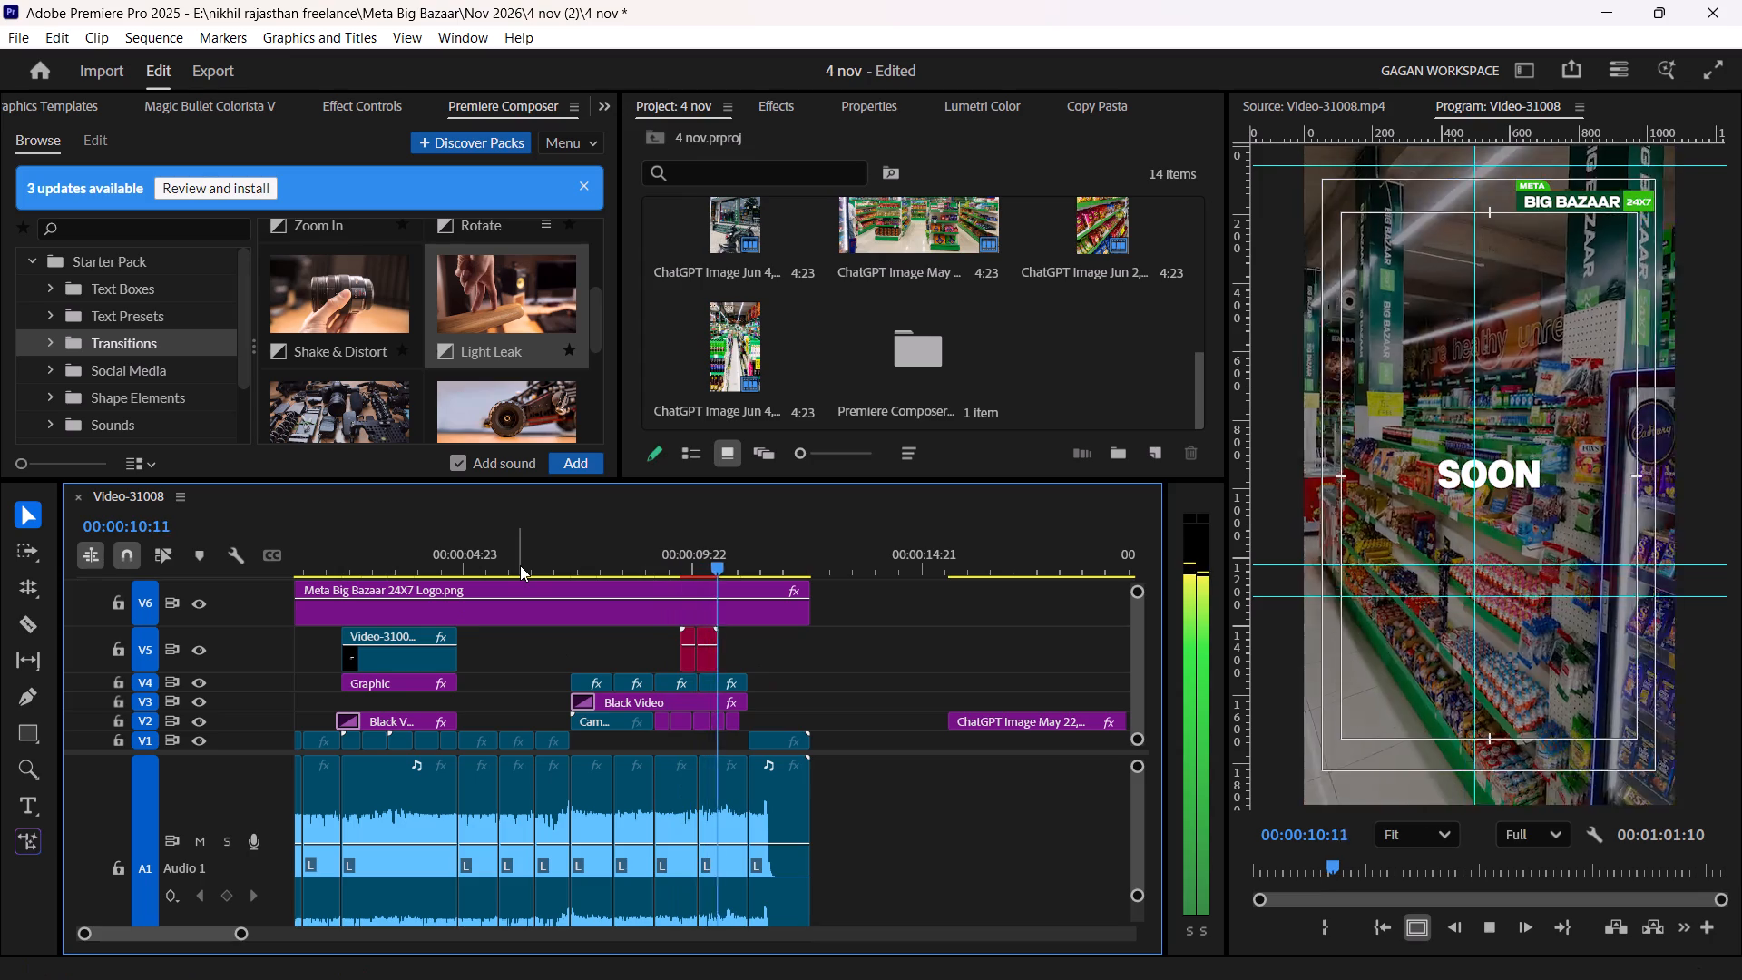
key("space")
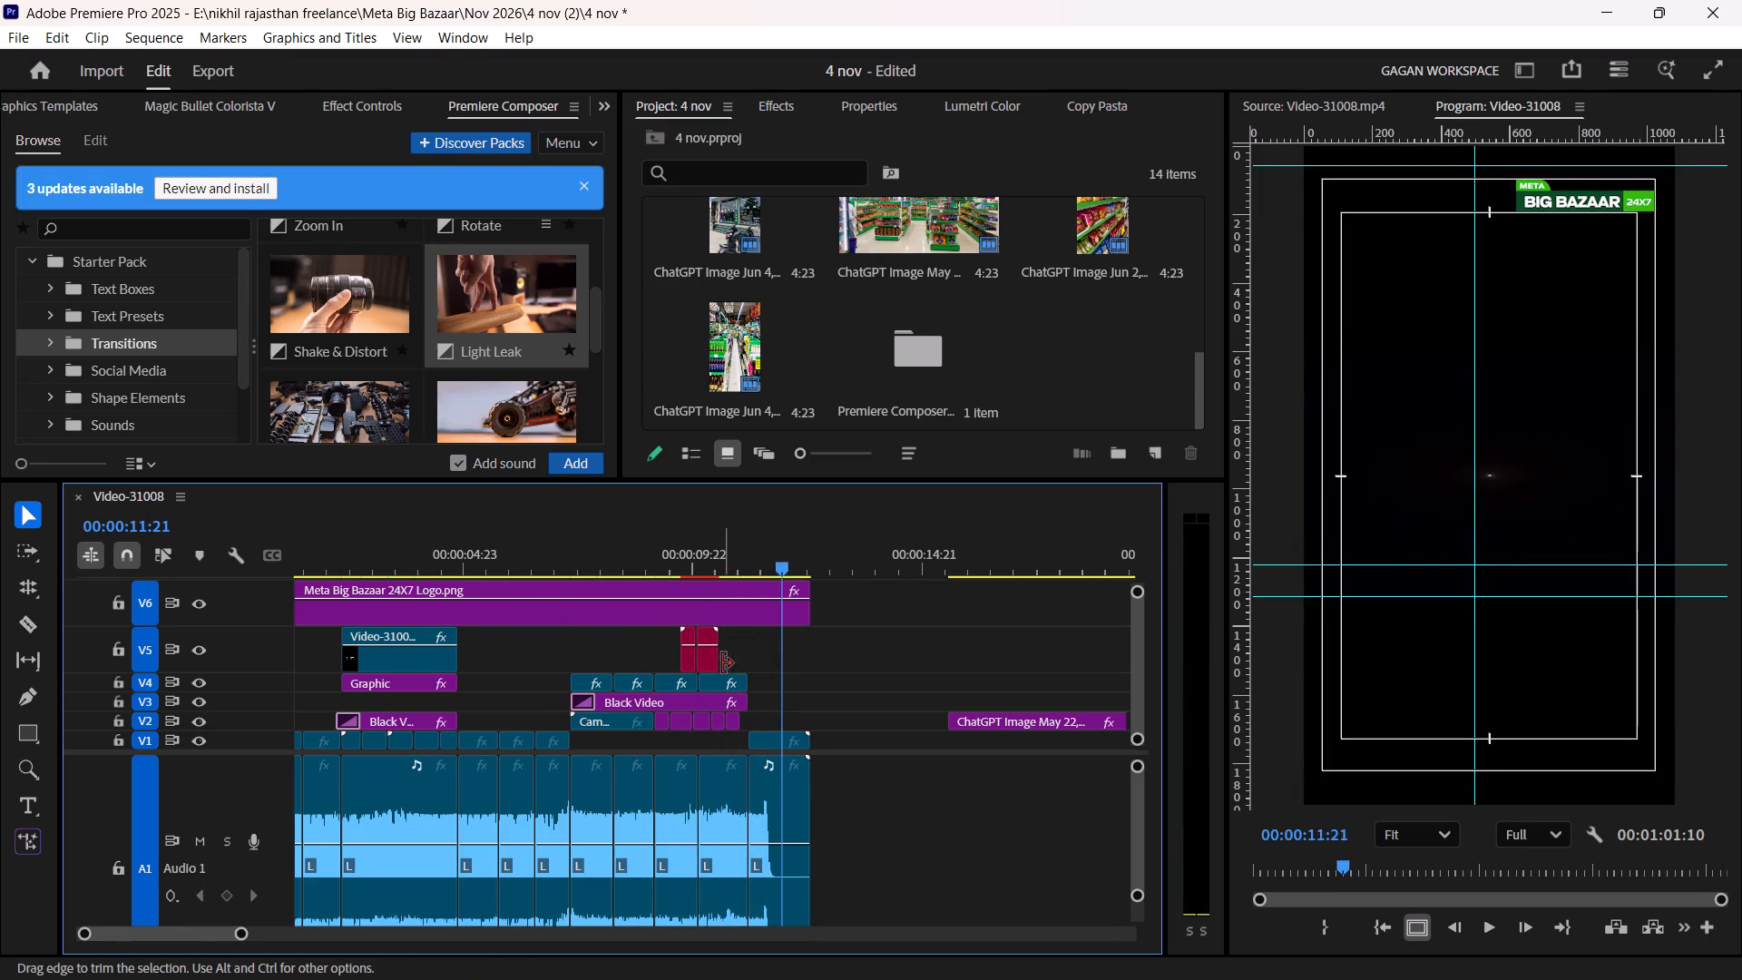
Scale the last Video-31008 clip on V1 to 300 and play back the ending.
scroll(747, 684, "up", 8, "alt")
left_click_drag(810, 547, 760, 553)
left_click_drag(765, 554, 771, 558)
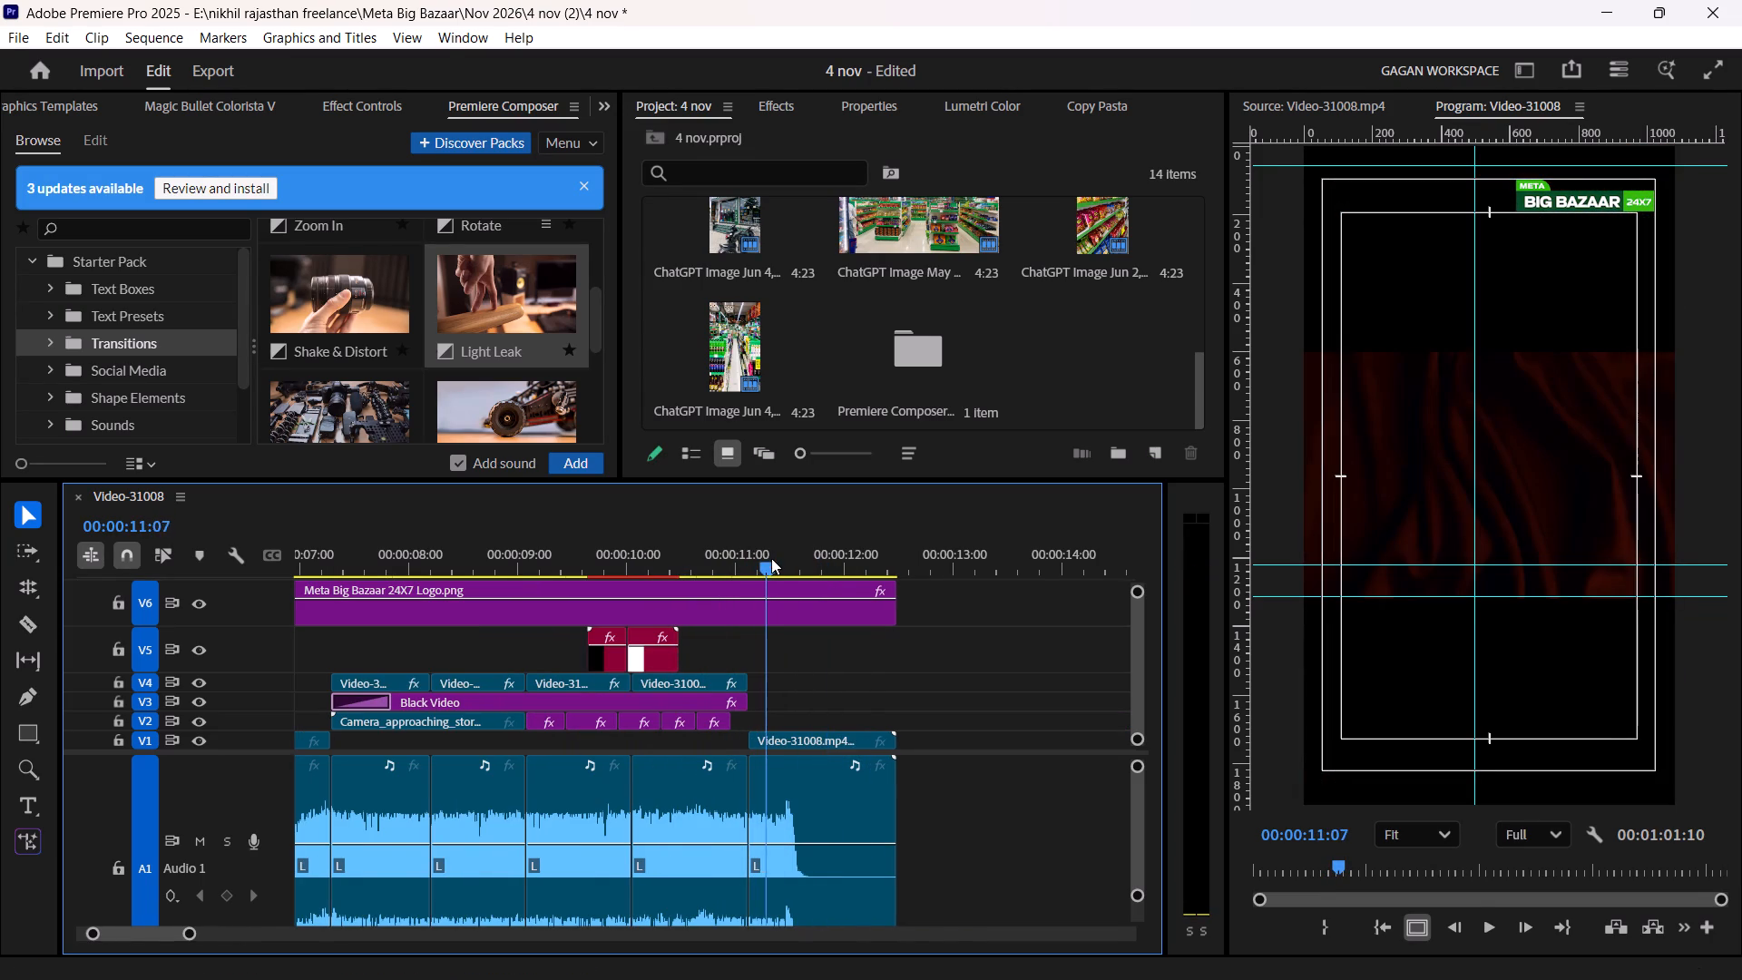
left_click_drag(771, 558, 774, 559)
left_click(818, 743)
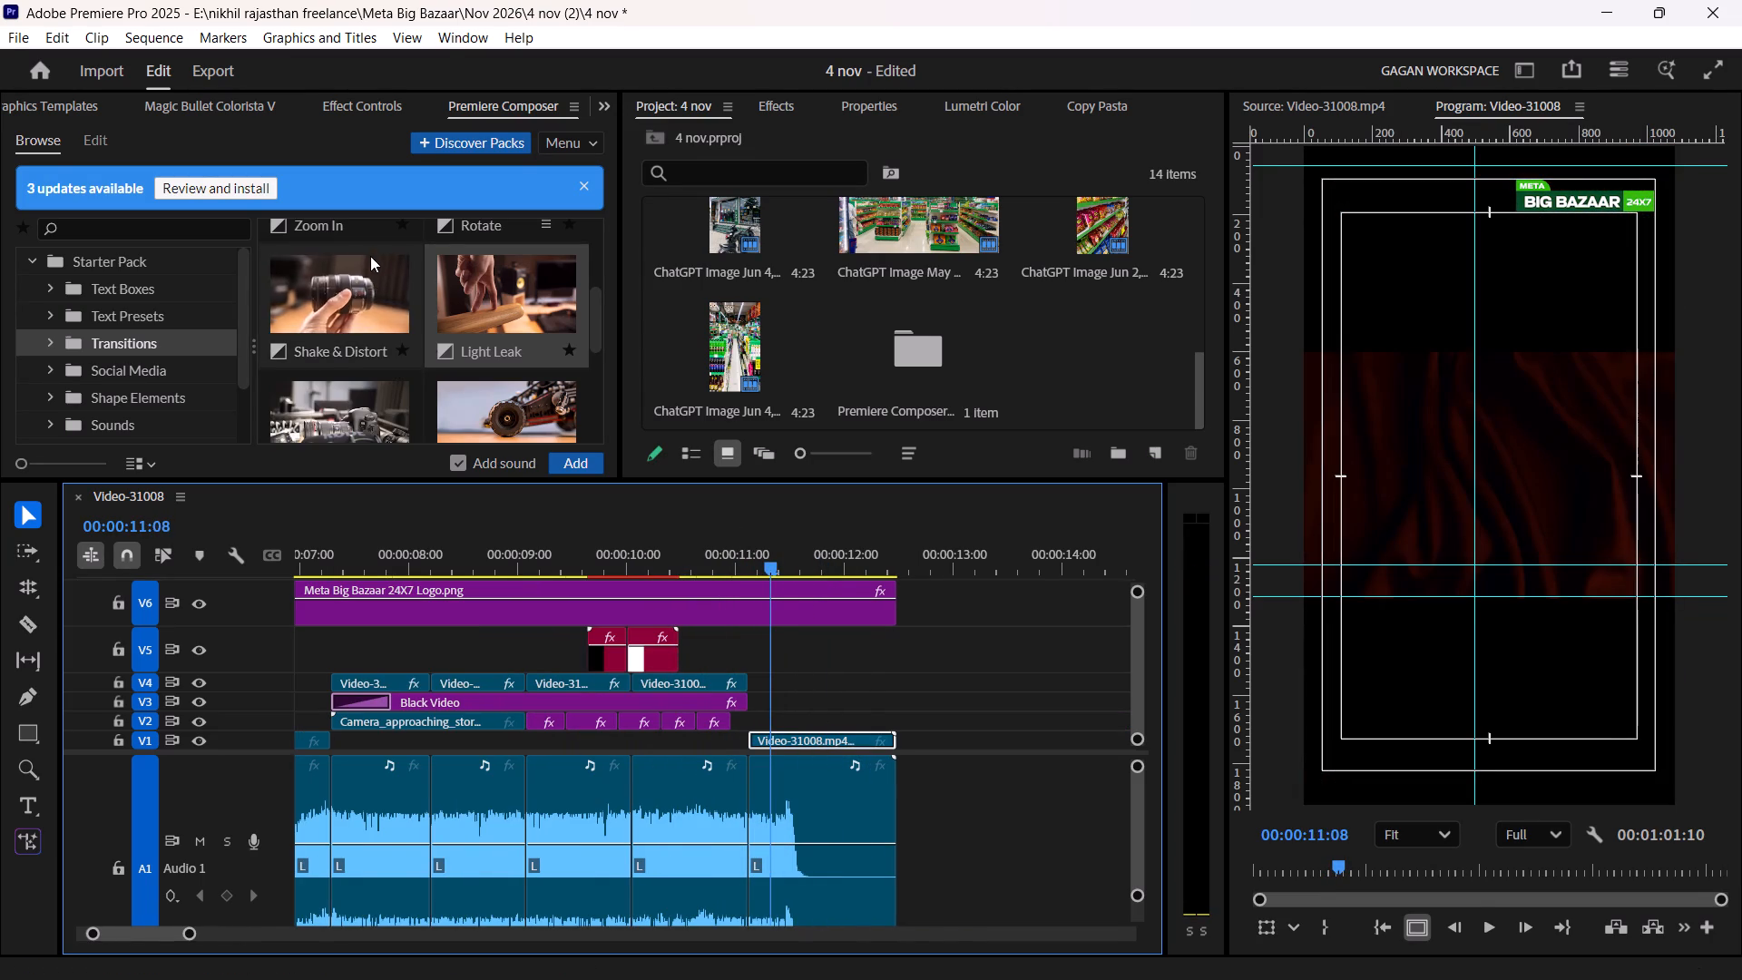
left_click(357, 108)
left_click_drag(245, 250, 377, 268)
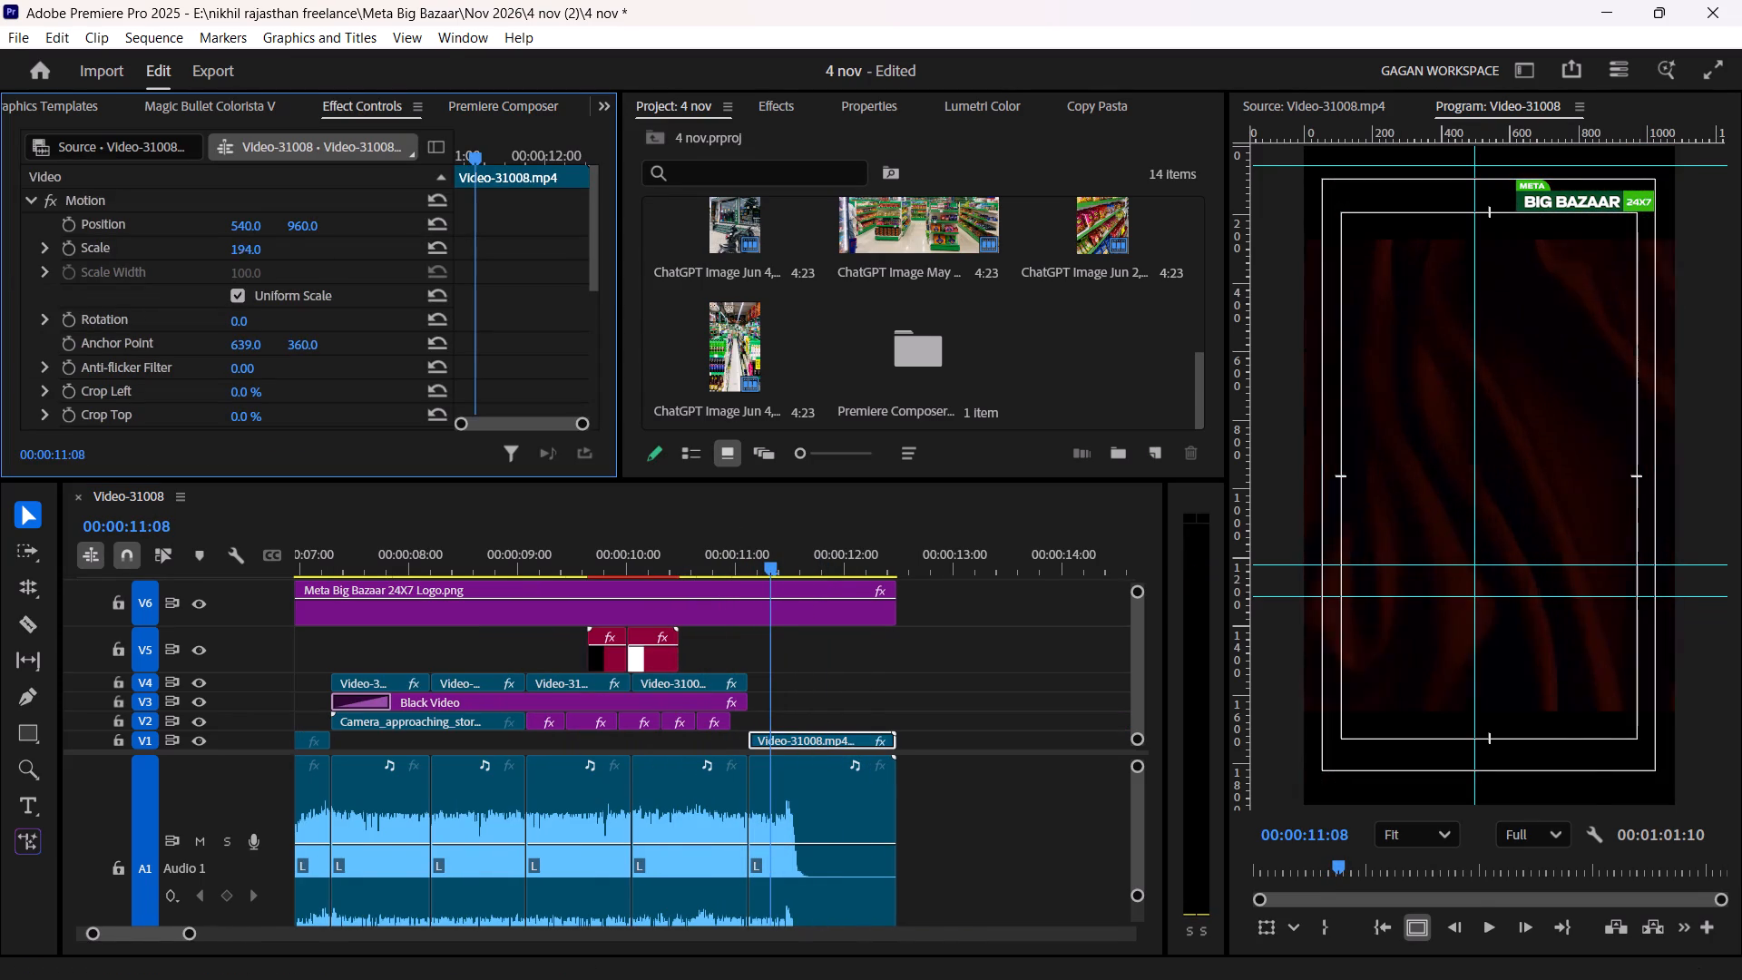
left_click_drag(377, 268, 496, 277)
left_click(837, 731)
key("space")
scroll(821, 648, "down", 7, "alt")
key("space")
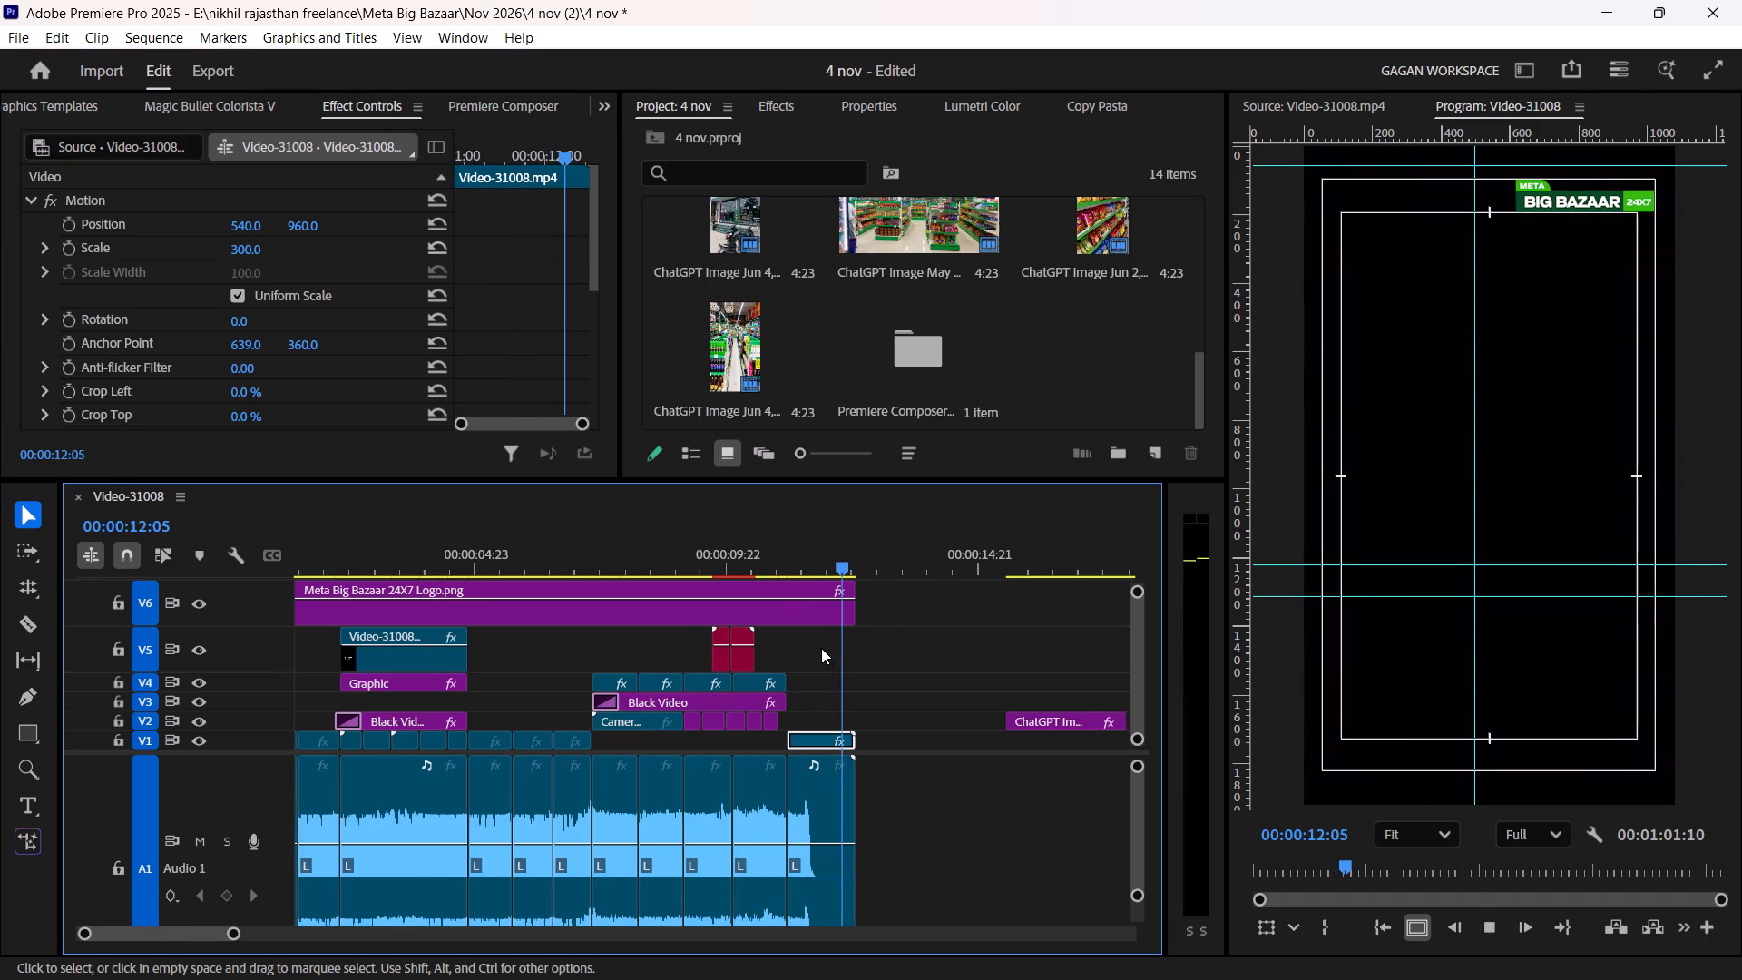
Save the project and play the reel from its beginning.
key("ctrl+s")
left_click_drag(685, 538, 124, 566)
key("space")
scroll(491, 691, "down", 6, "alt")
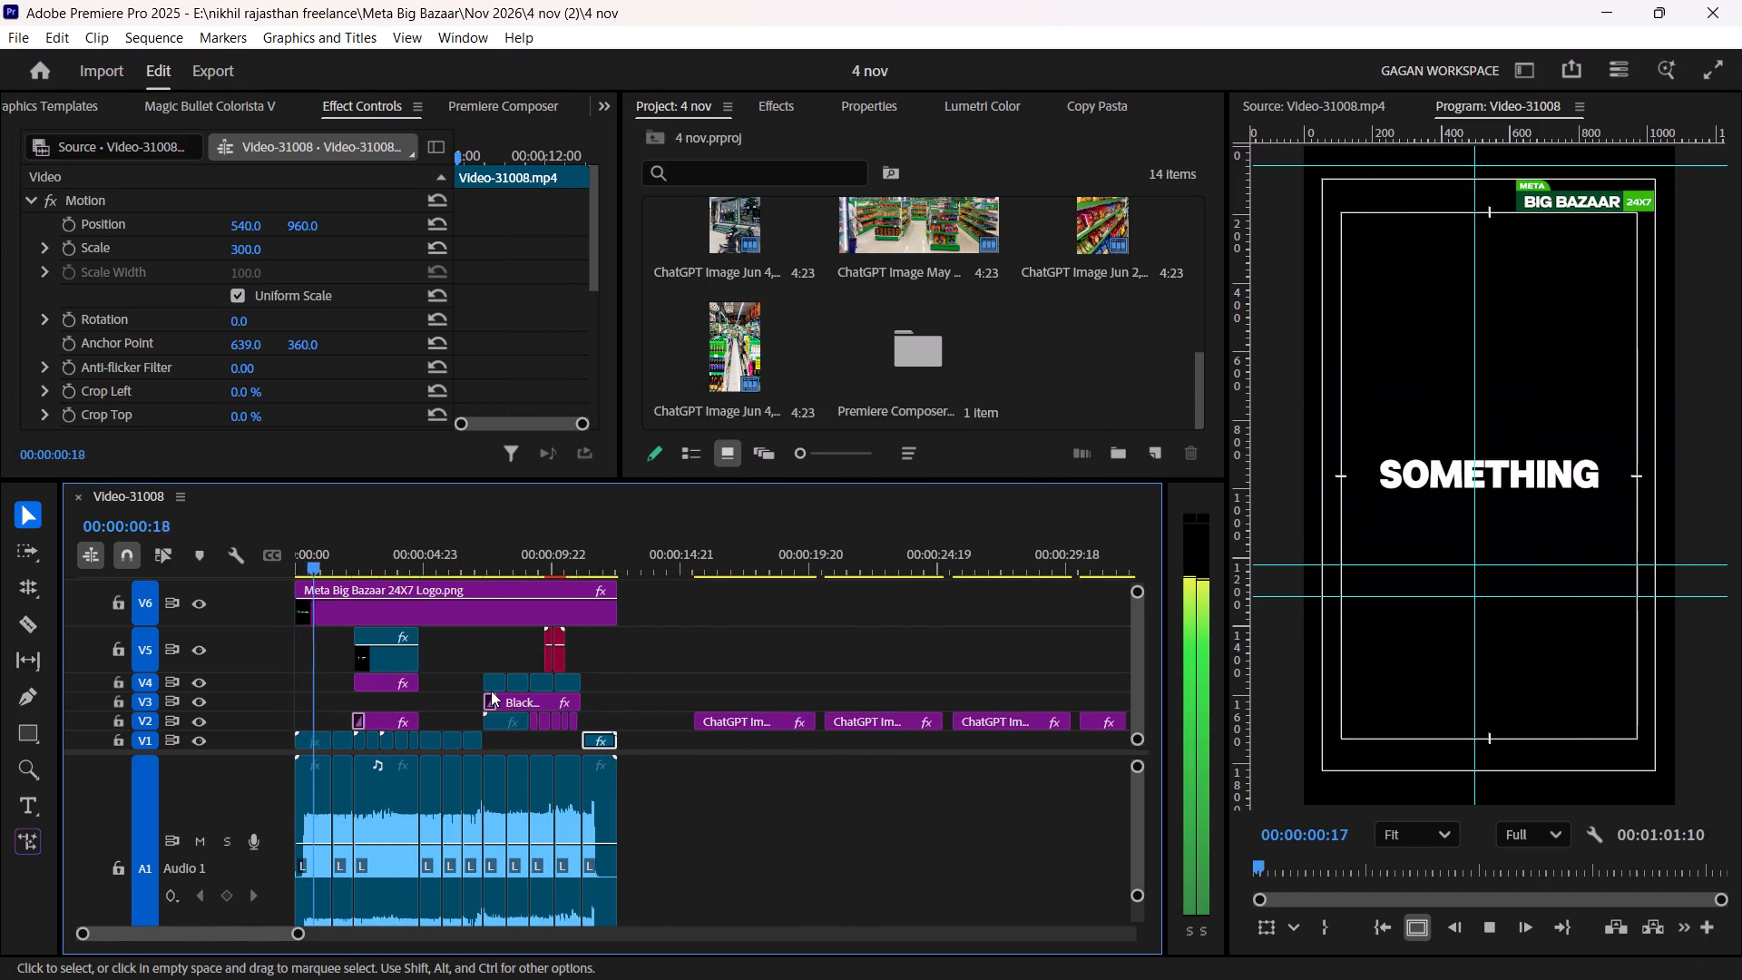
key("space")
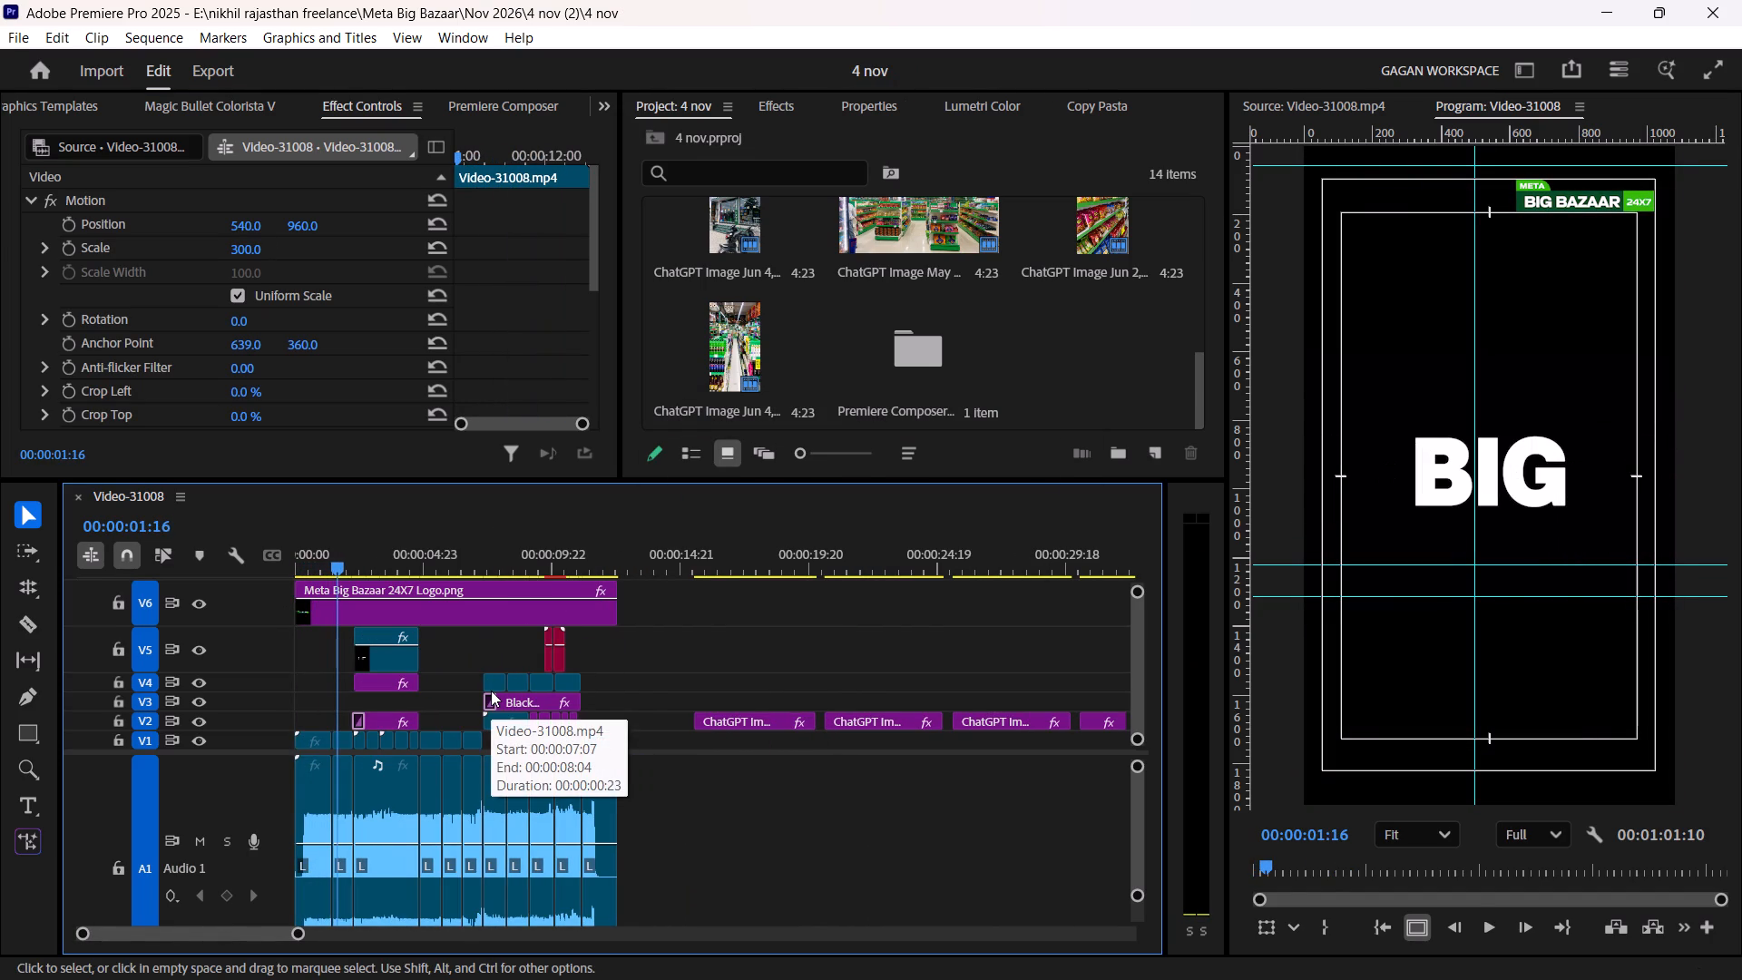
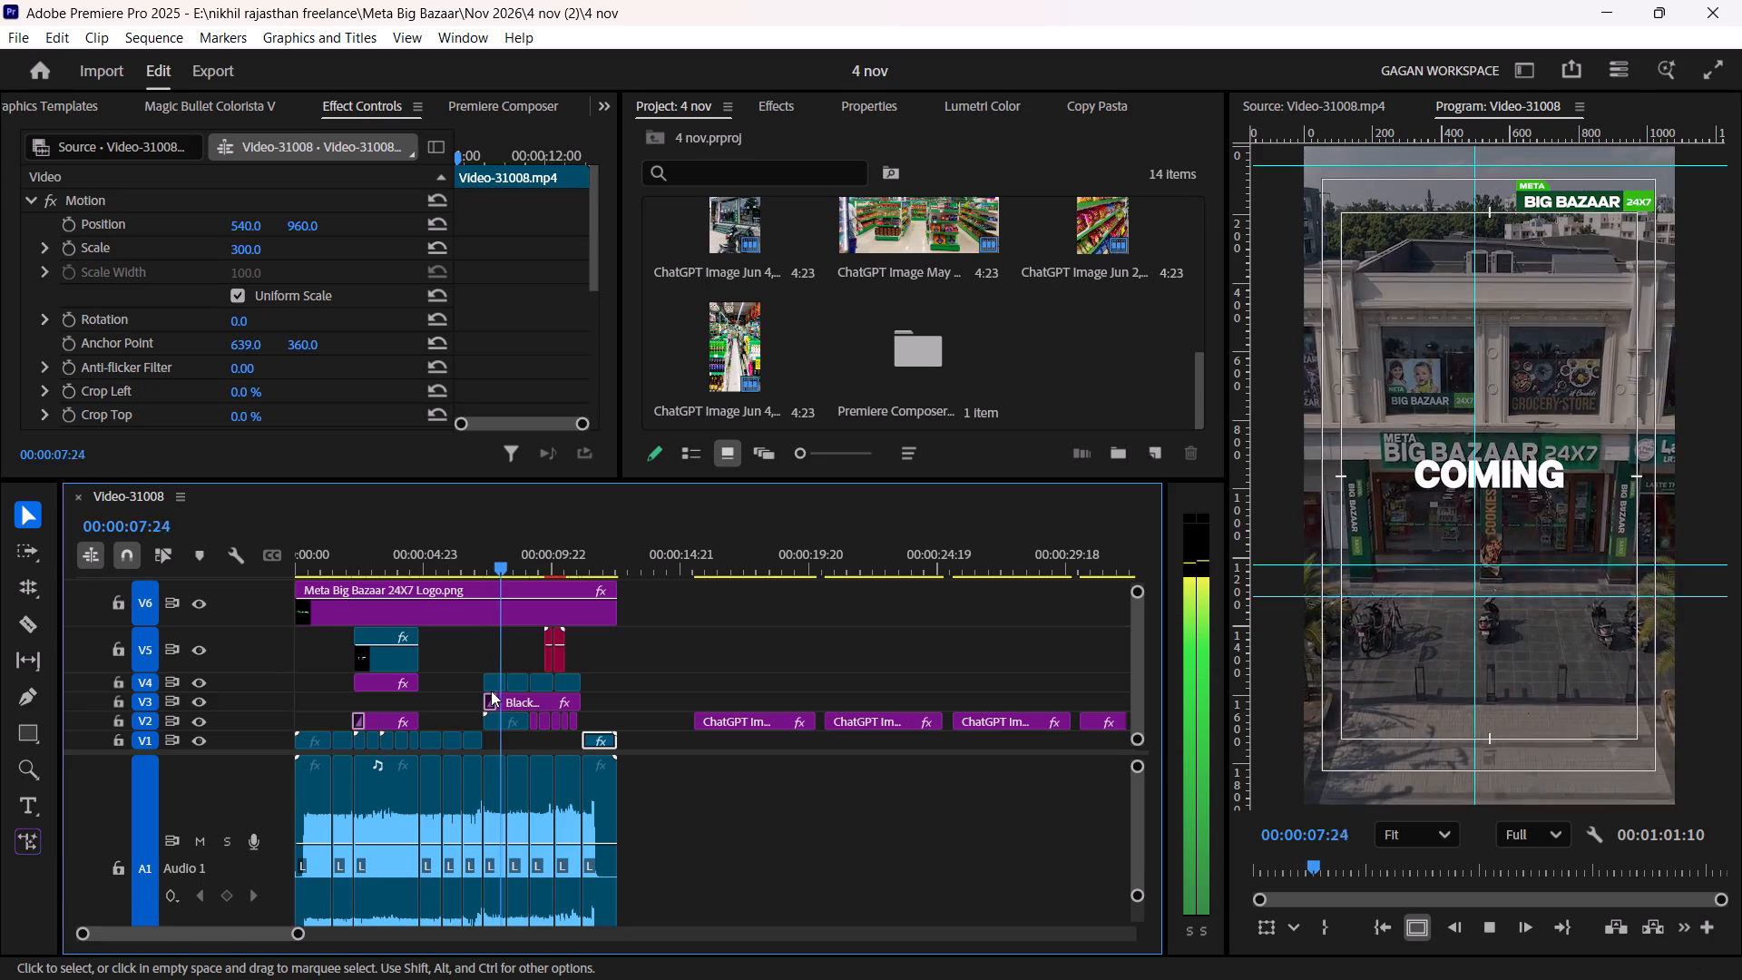
Play back the "COMING SOON" section from about 00:00:07:07 to examine the store-building shot beneath the text.
key("space")
scroll(521, 729, "up", 3, "alt")
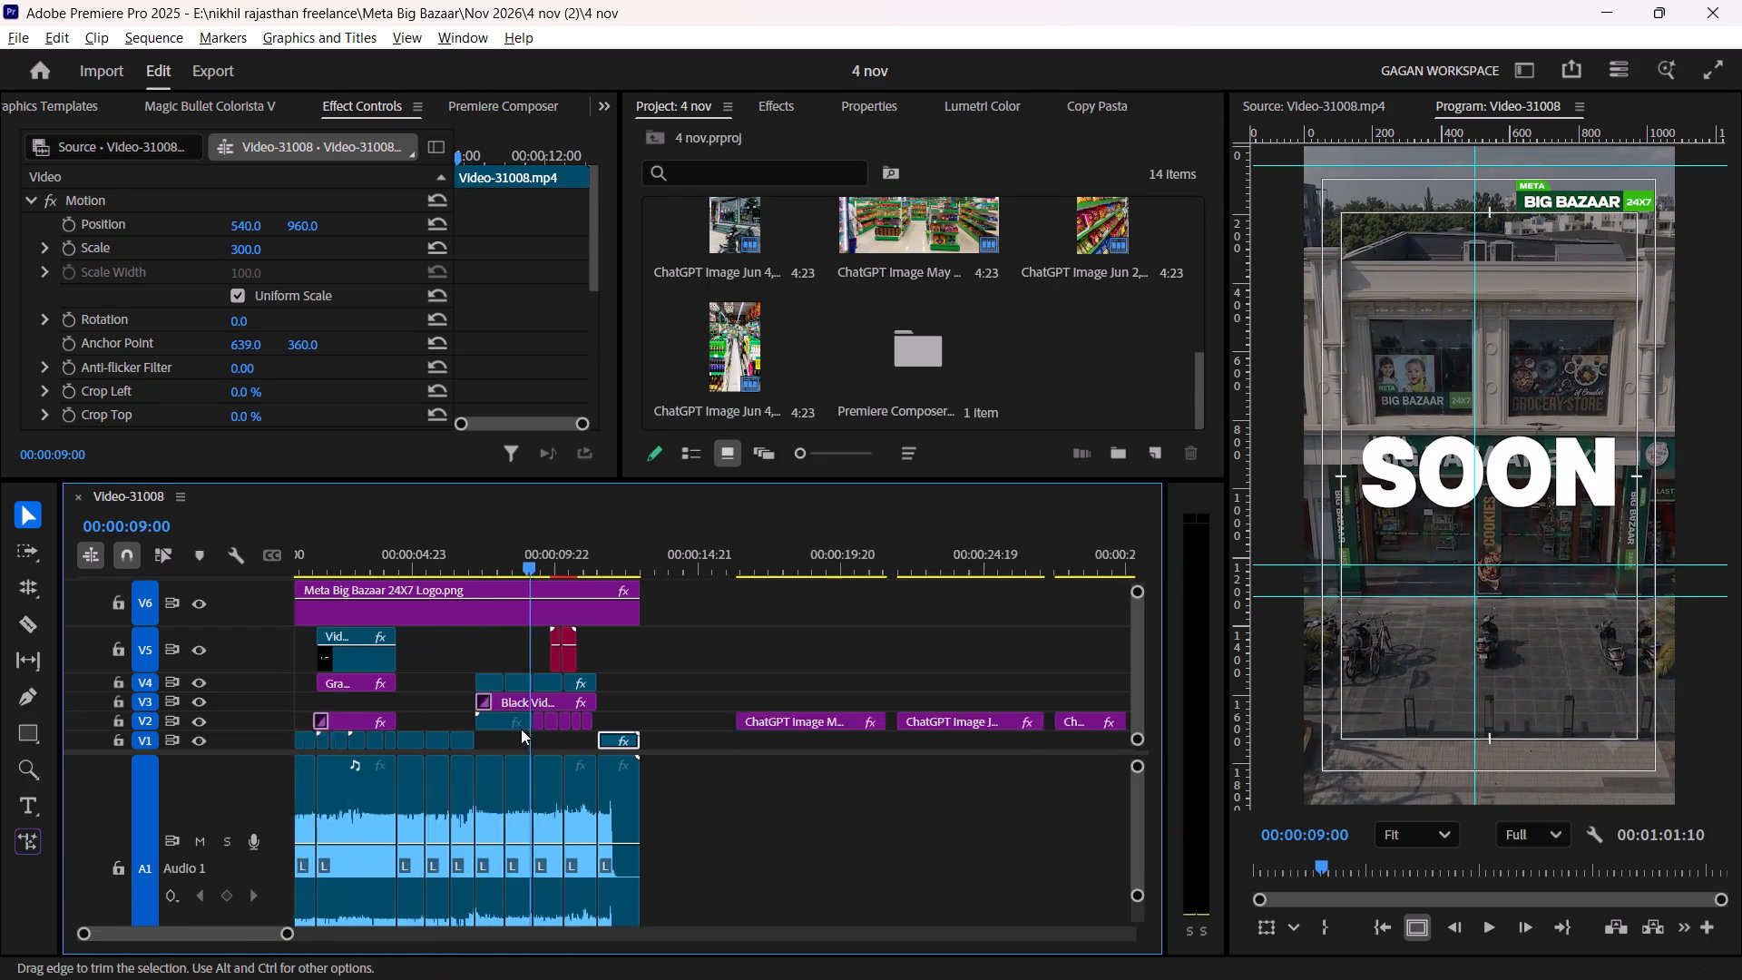
scroll(521, 729, "up", 20, "alt")
scroll(521, 729, "up", 8, "alt")
left_click_drag(360, 552, 338, 552)
key("space")
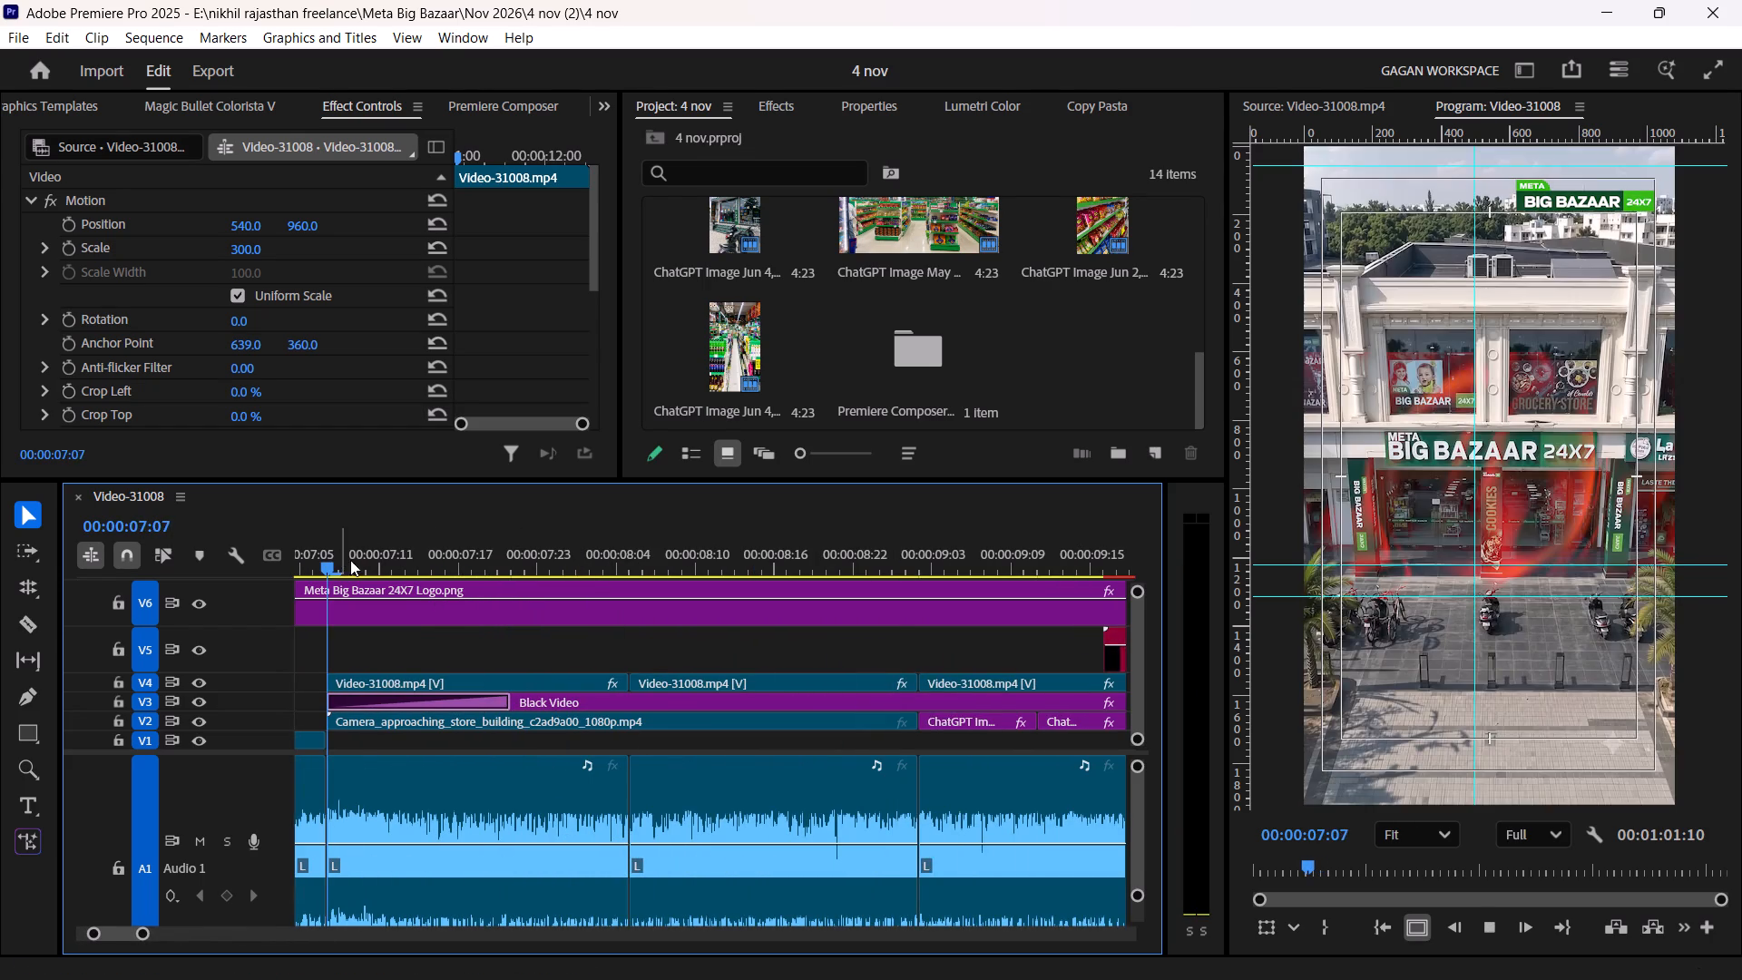
key("space")
key("space")
key("space")
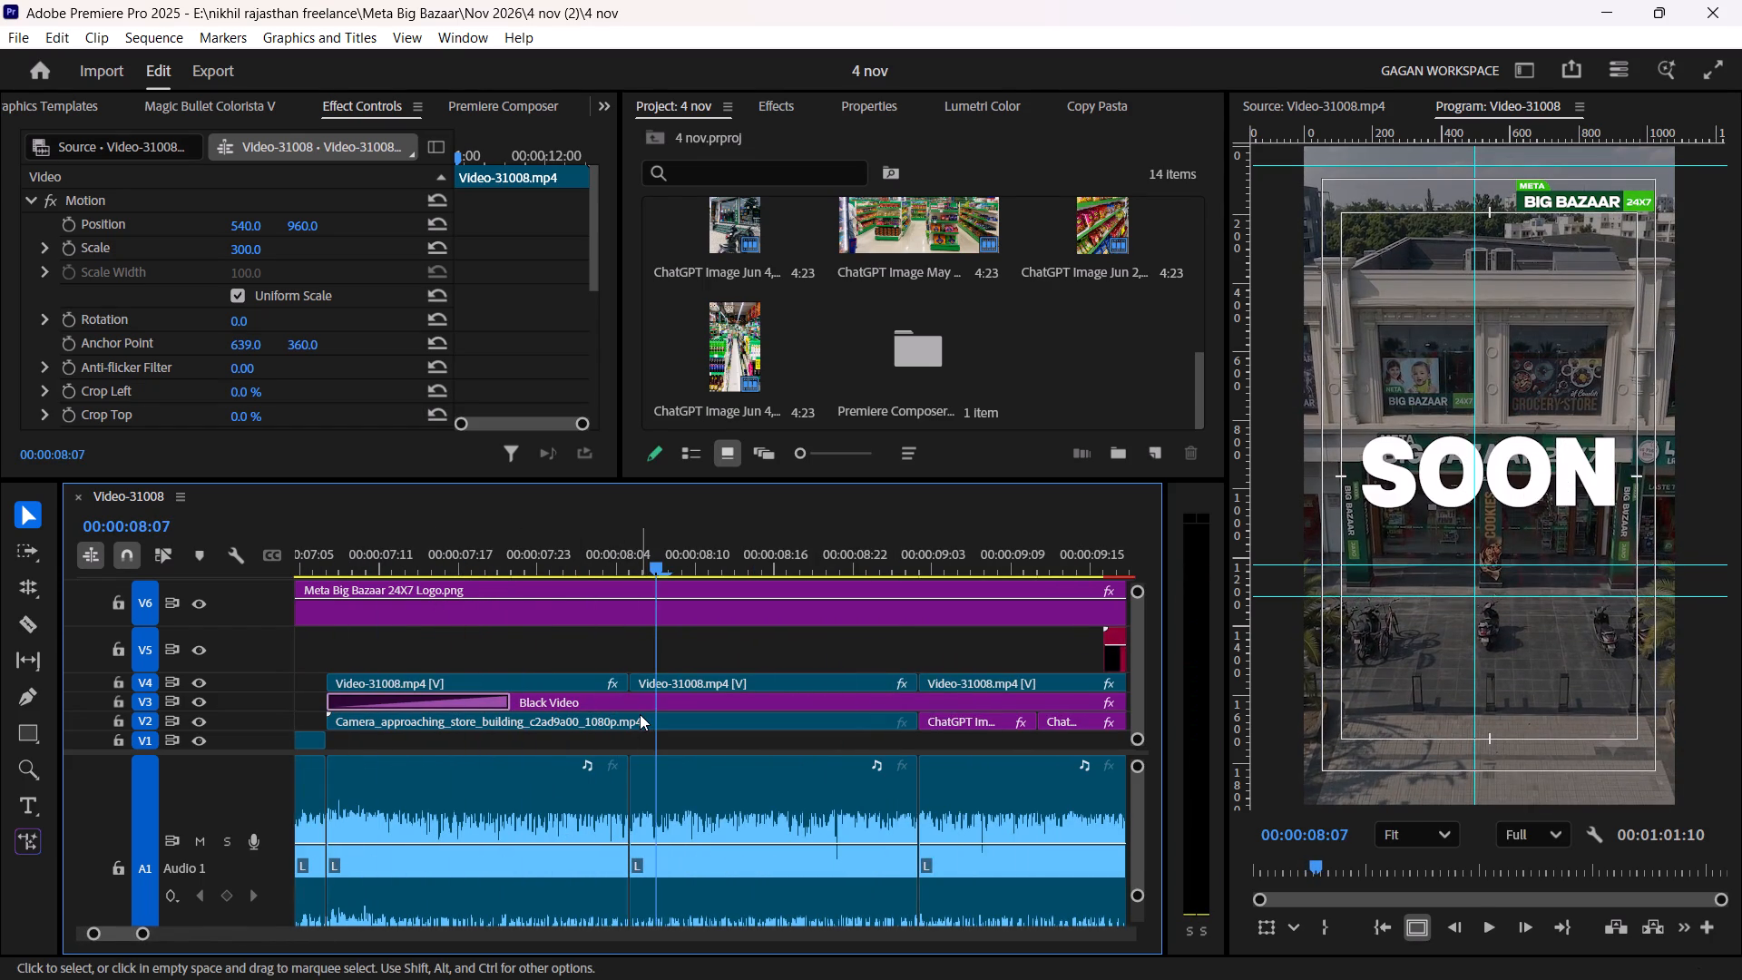
Split the Camera_approaching_store_building clip on V2 at 00:00:08:05, where the "SOON" clip starts.
key("Up")
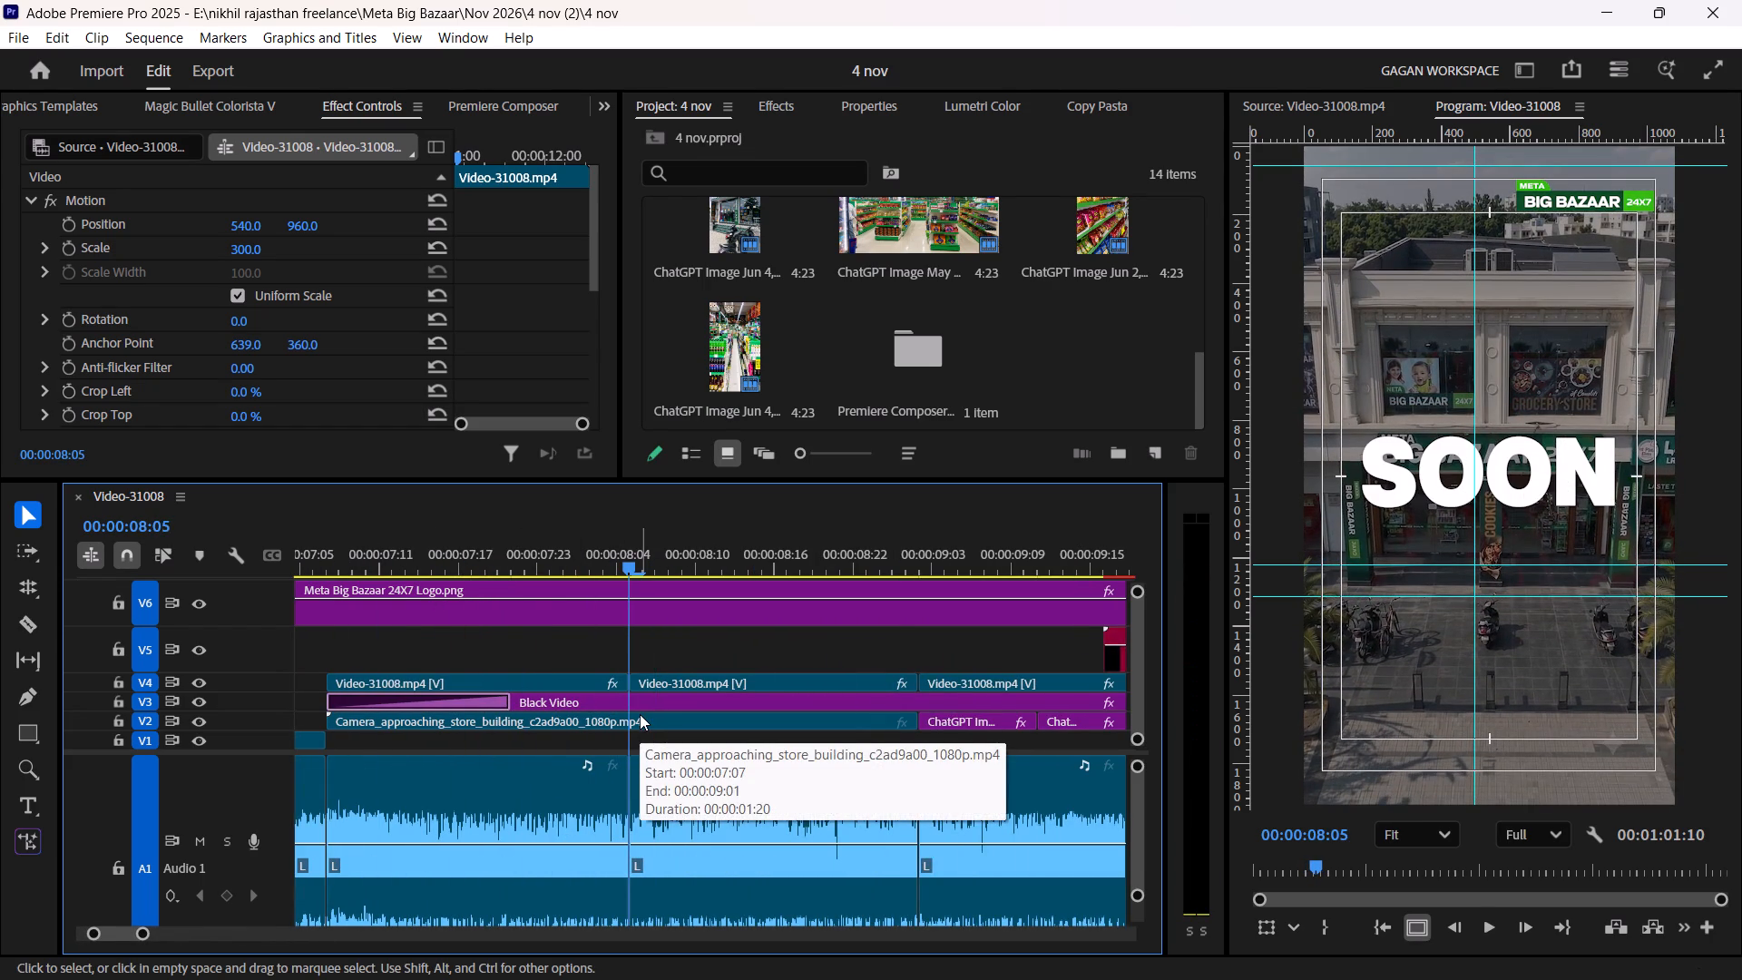
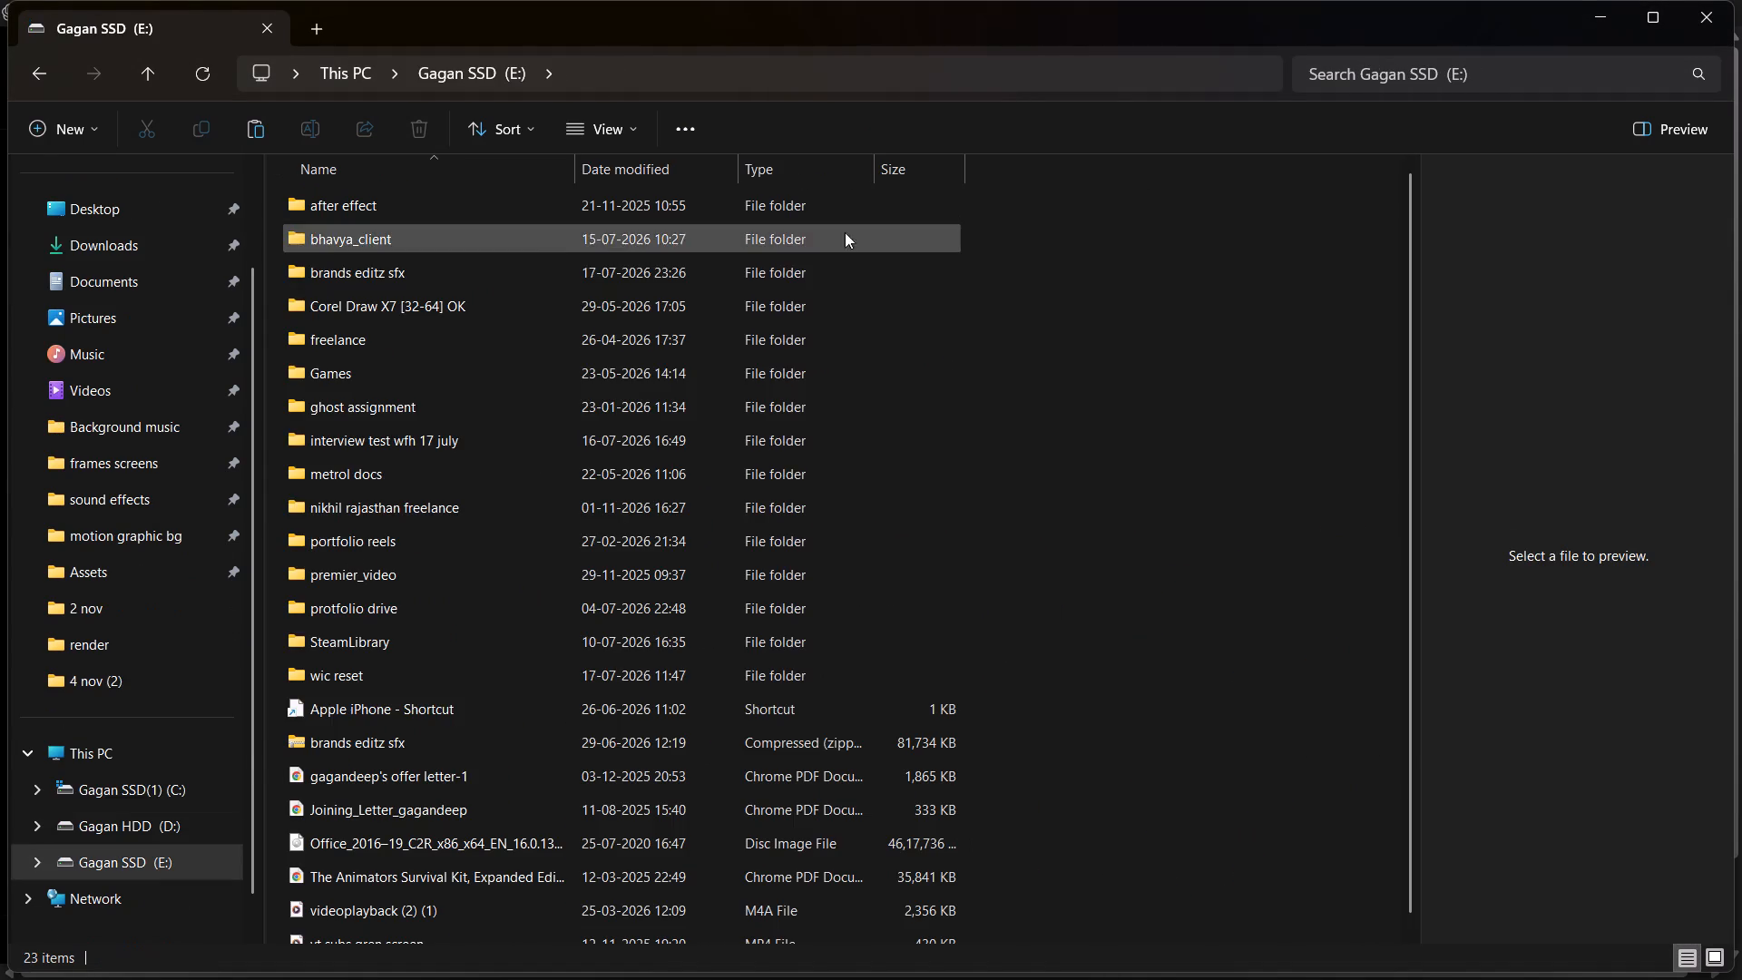
key("alt+Tab")
key("alt+Tab")
key("alt+Tab")
key("alt+Tab")
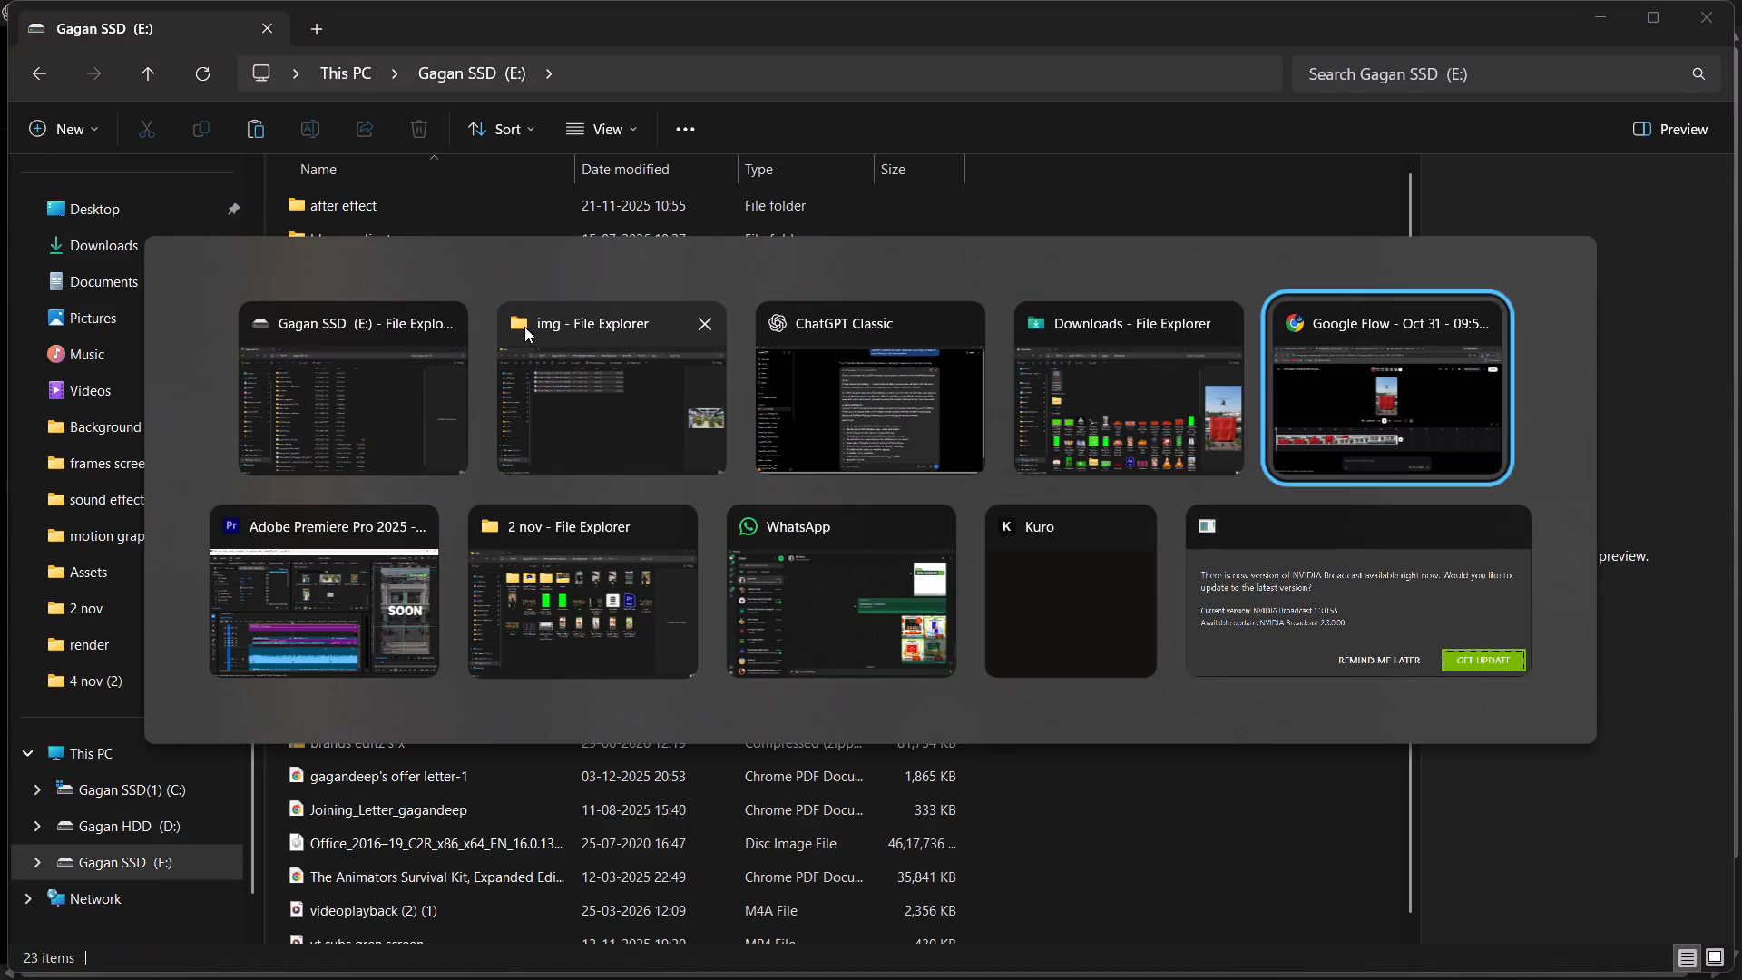
key("alt+Tab")
key("alt+Tab")
left_click(536, 360, "alt")
left_click(1072, 74)
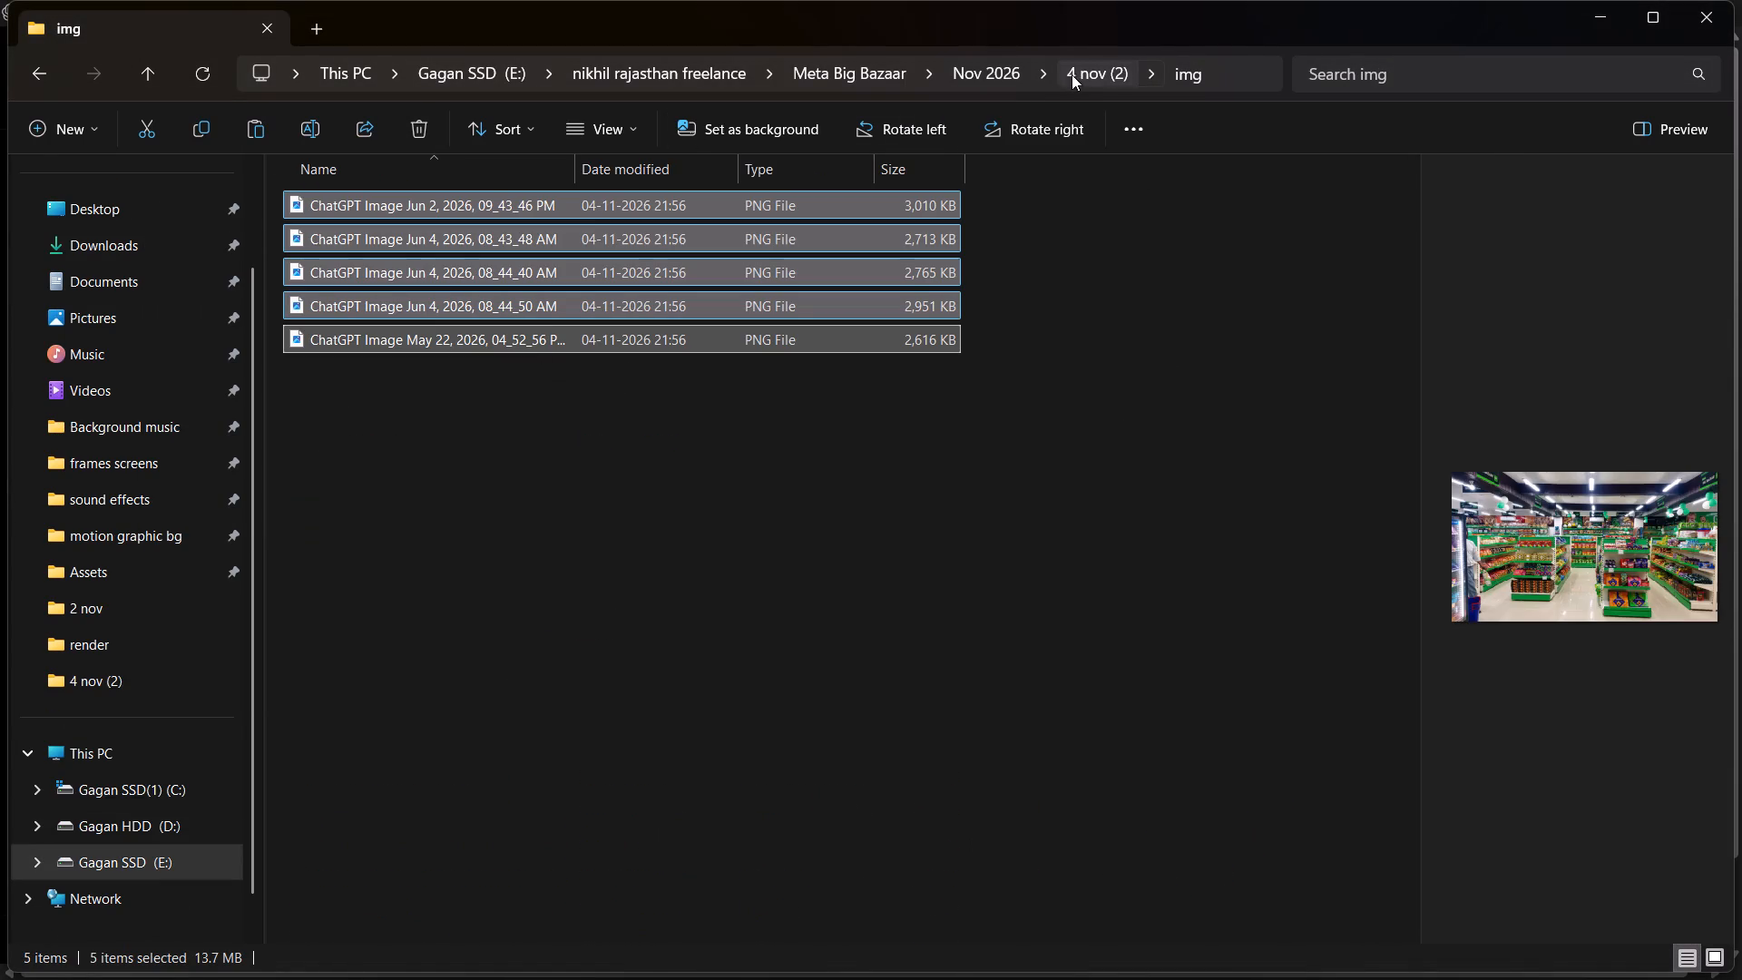
left_click(850, 564)
key("ctrl+v")
Import the helicopter video from the "4 nov (2)" folder into the 4 nov project in Premiere Pro.
left_click_drag(604, 424, 743, 544)
key("alt+Tab")
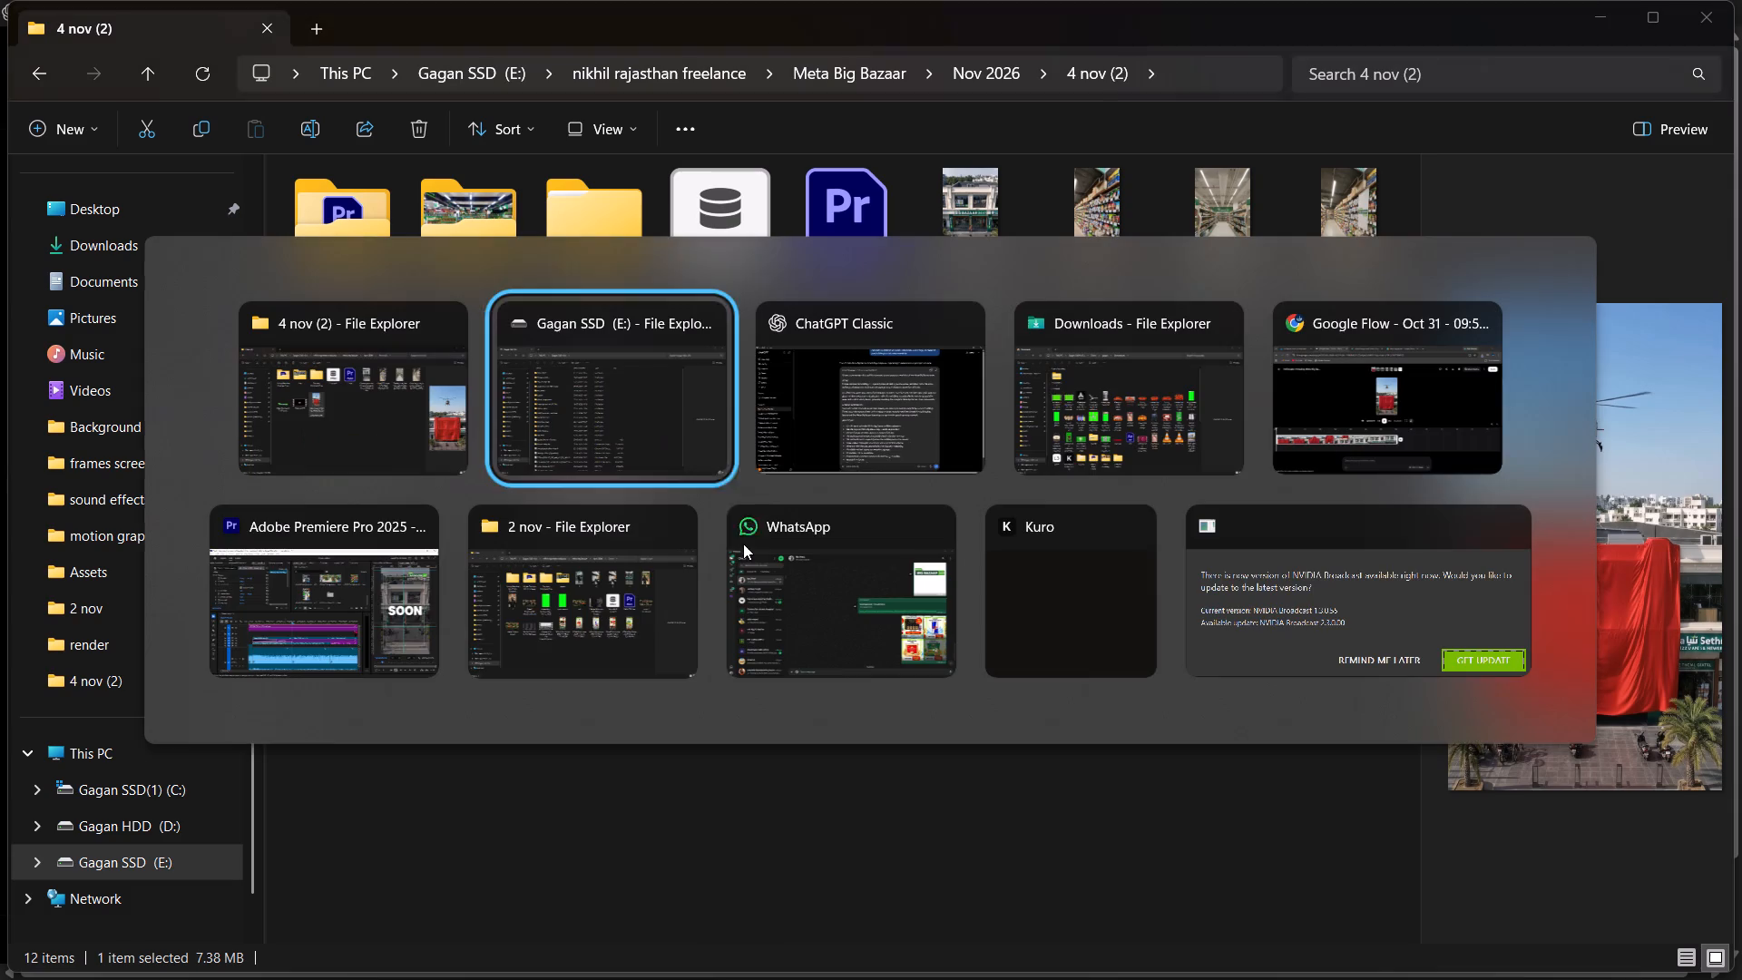
left_click_drag(743, 544, 1052, 366)
key("alt+Tab")
key("alt+Tab")
key("alt+Tab")
key("alt+Tab")
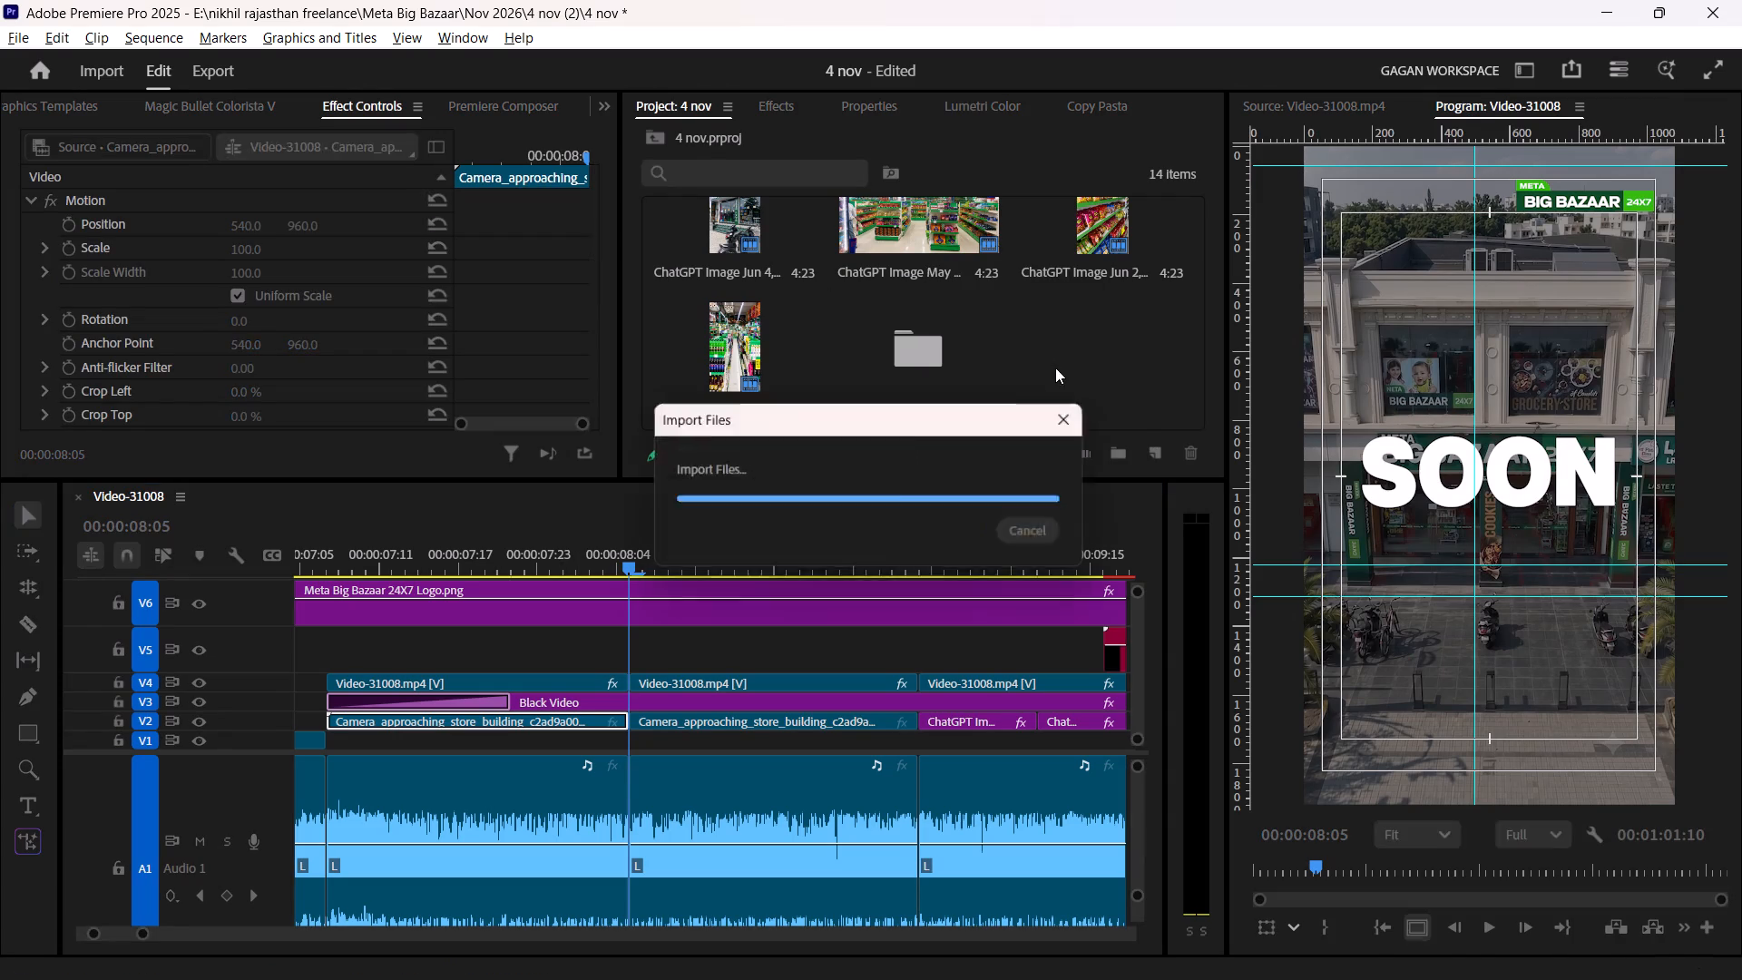
Open the helicopter video as a source and mark an in point just before the cloth lifts and an out point at 00:00:05:11.
double_click(1059, 370)
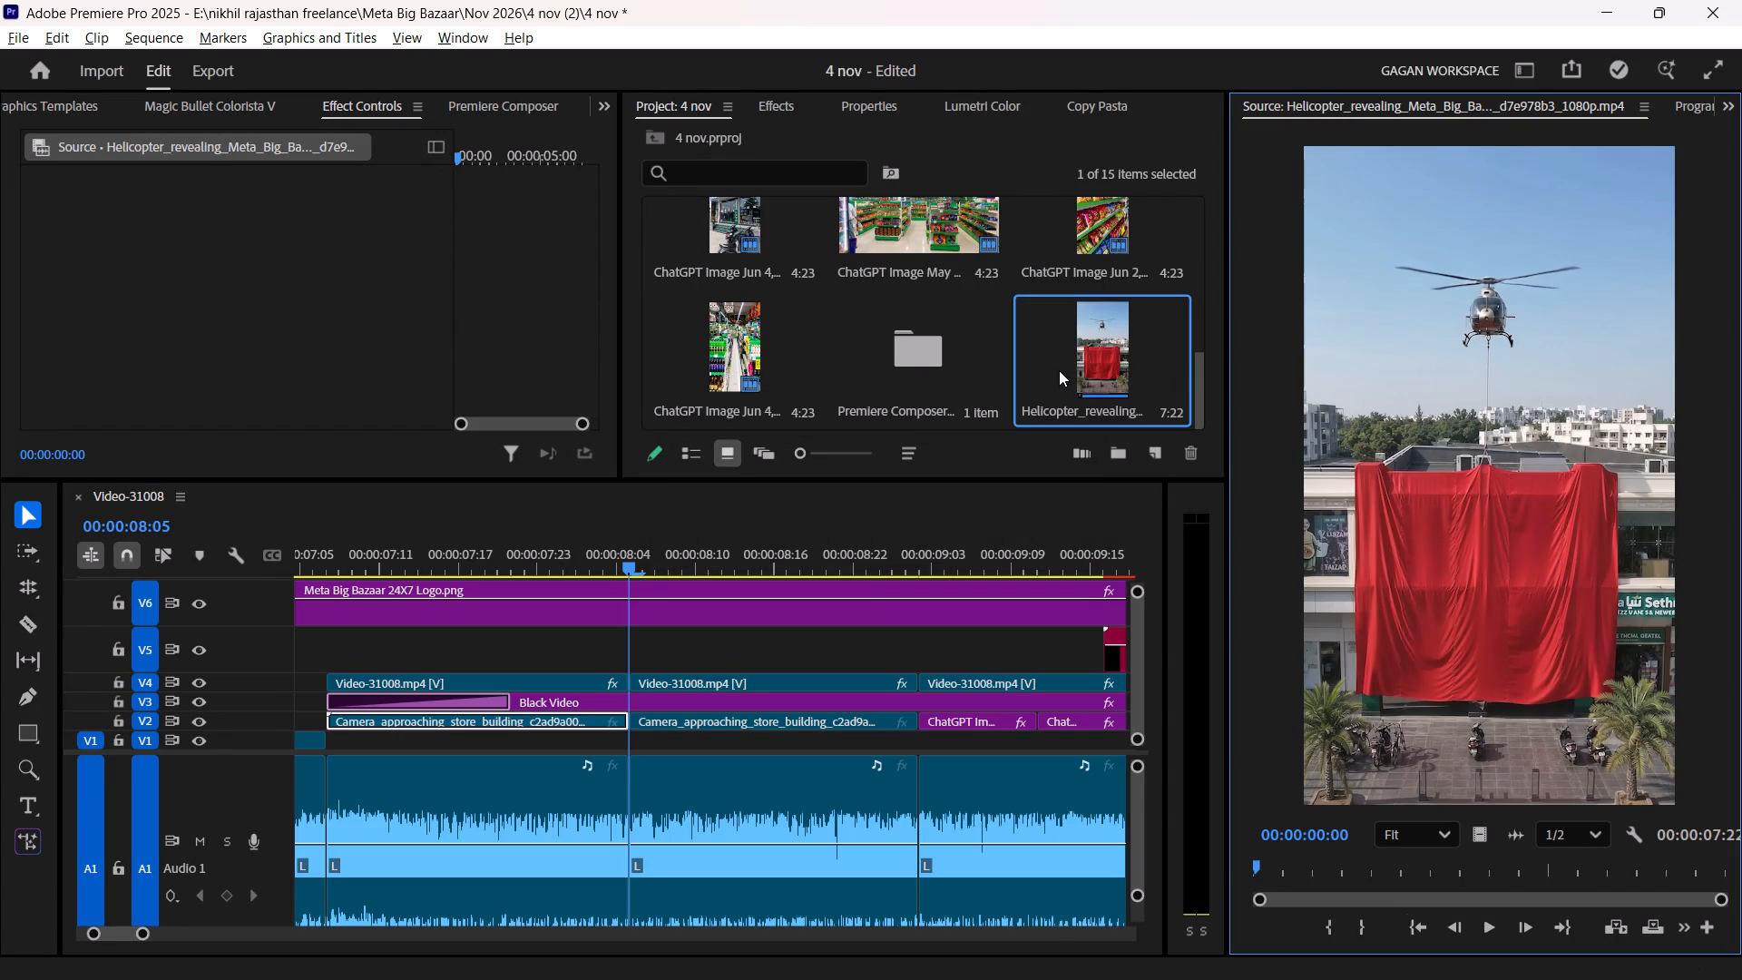
key("space")
left_click_drag(1297, 867, 1303, 867)
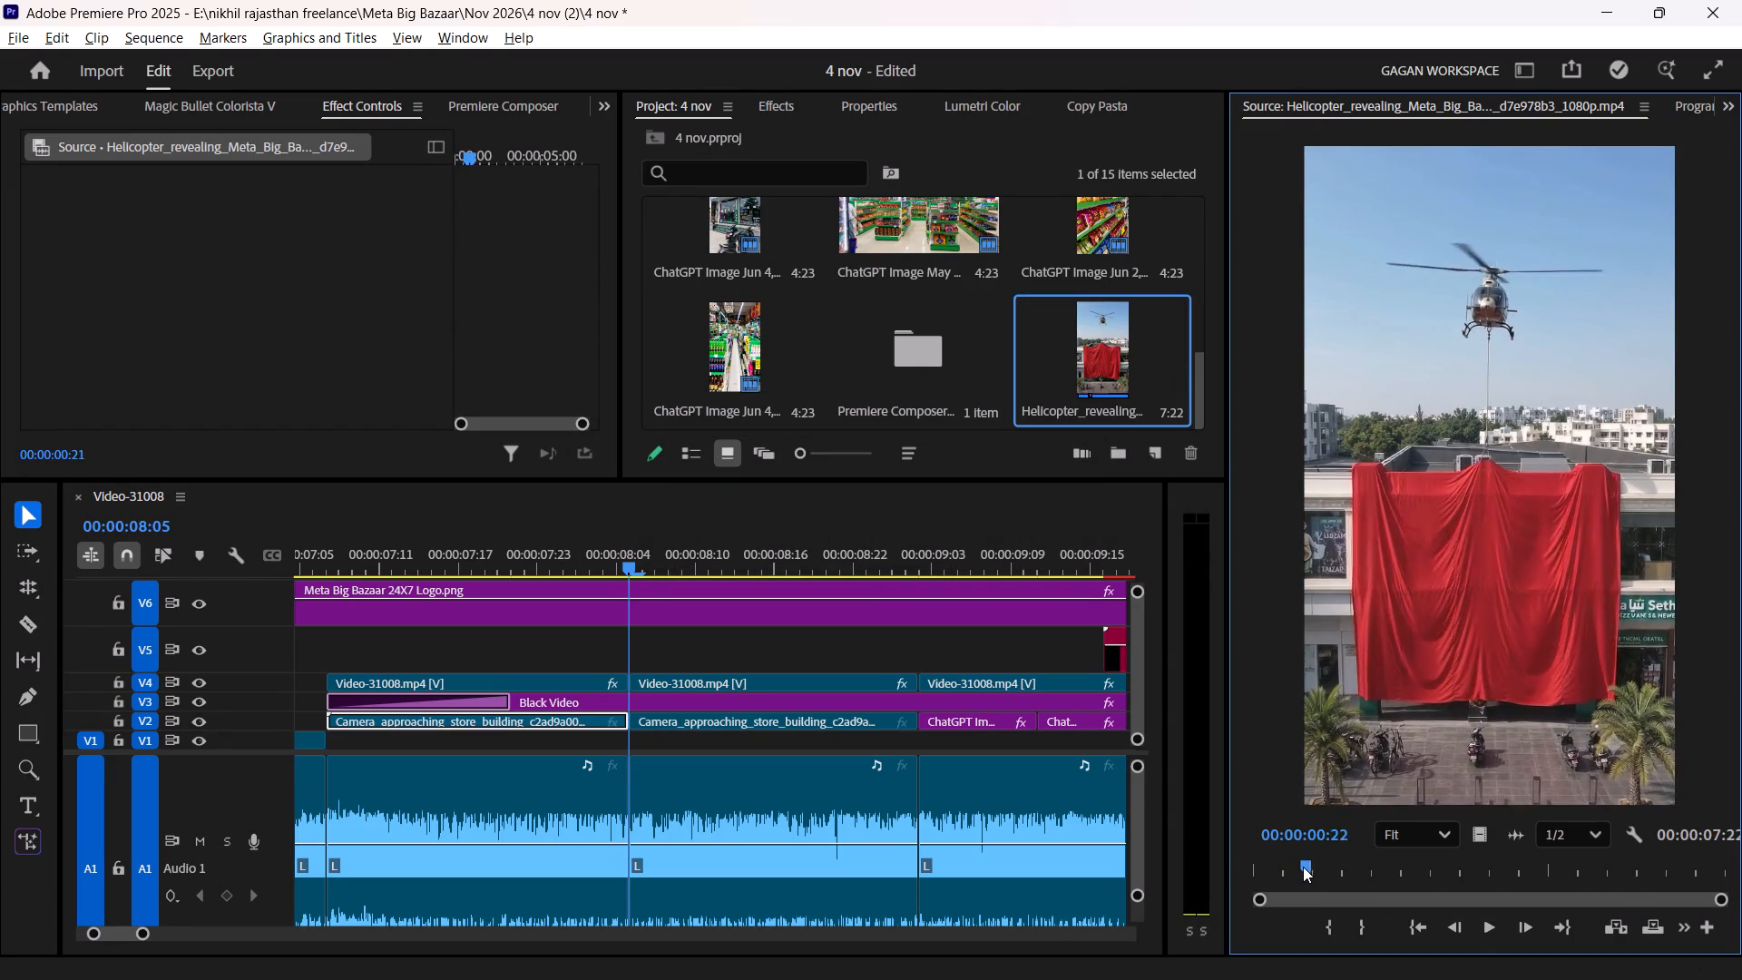
left_click_drag(1303, 867, 1349, 873)
type("i")
key("space")
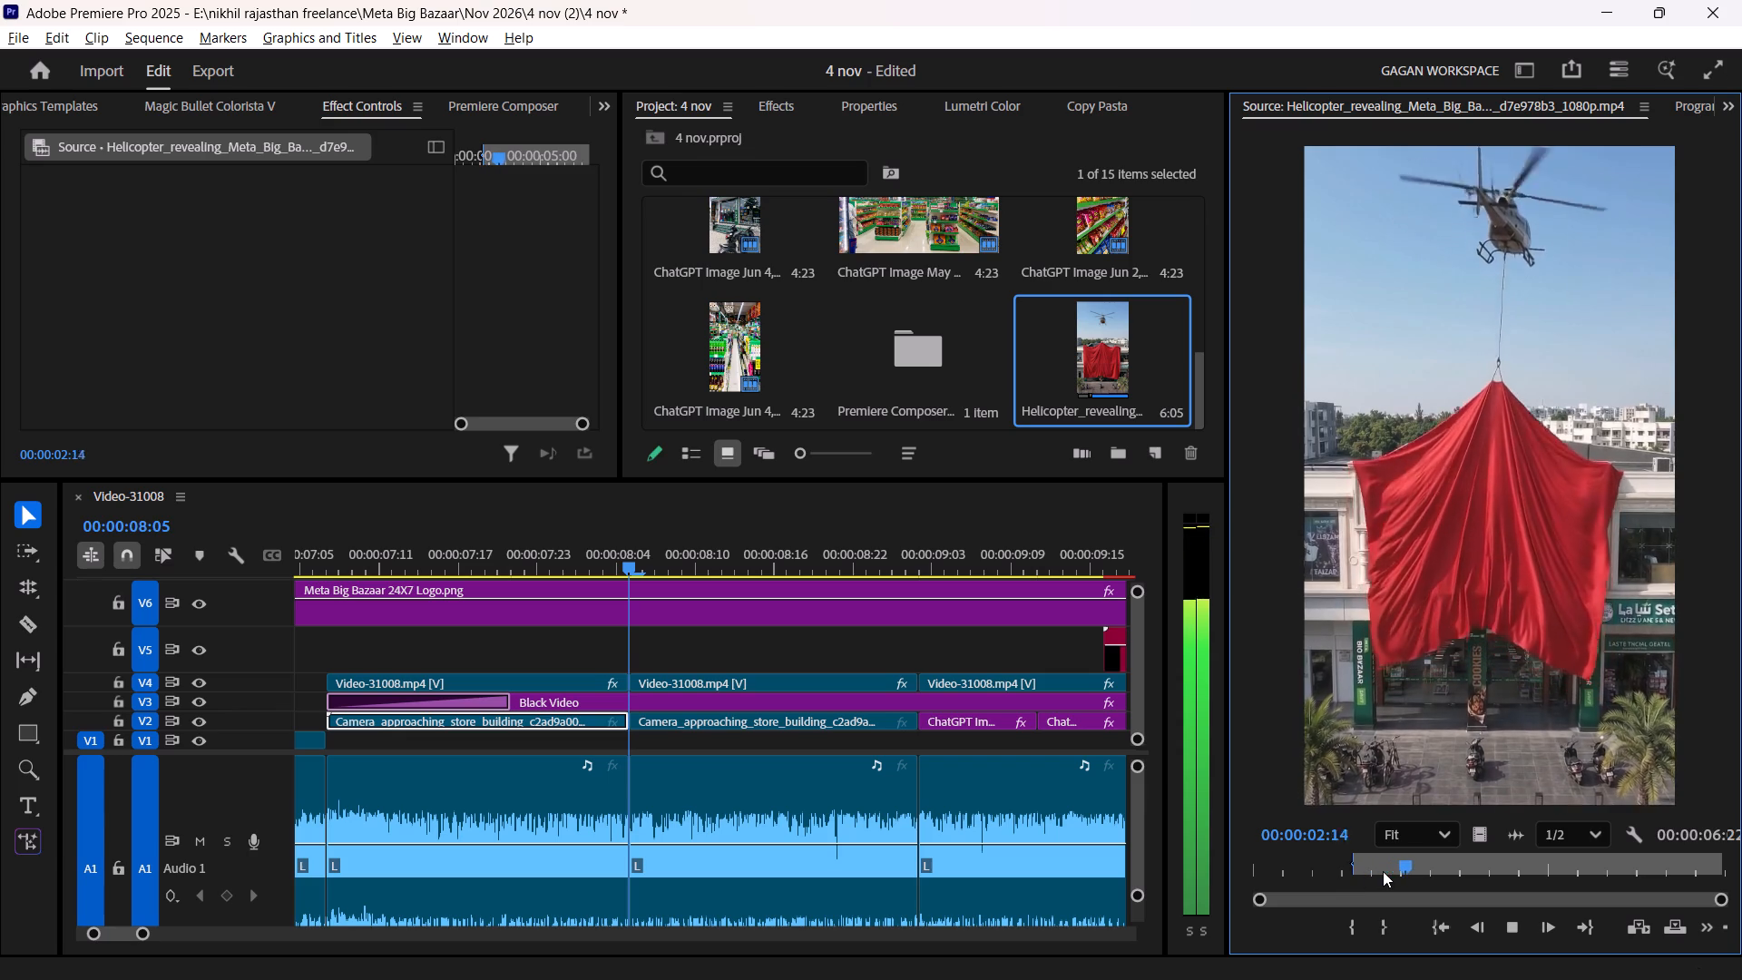
left_click_drag(1411, 867, 1577, 867)
key("o")
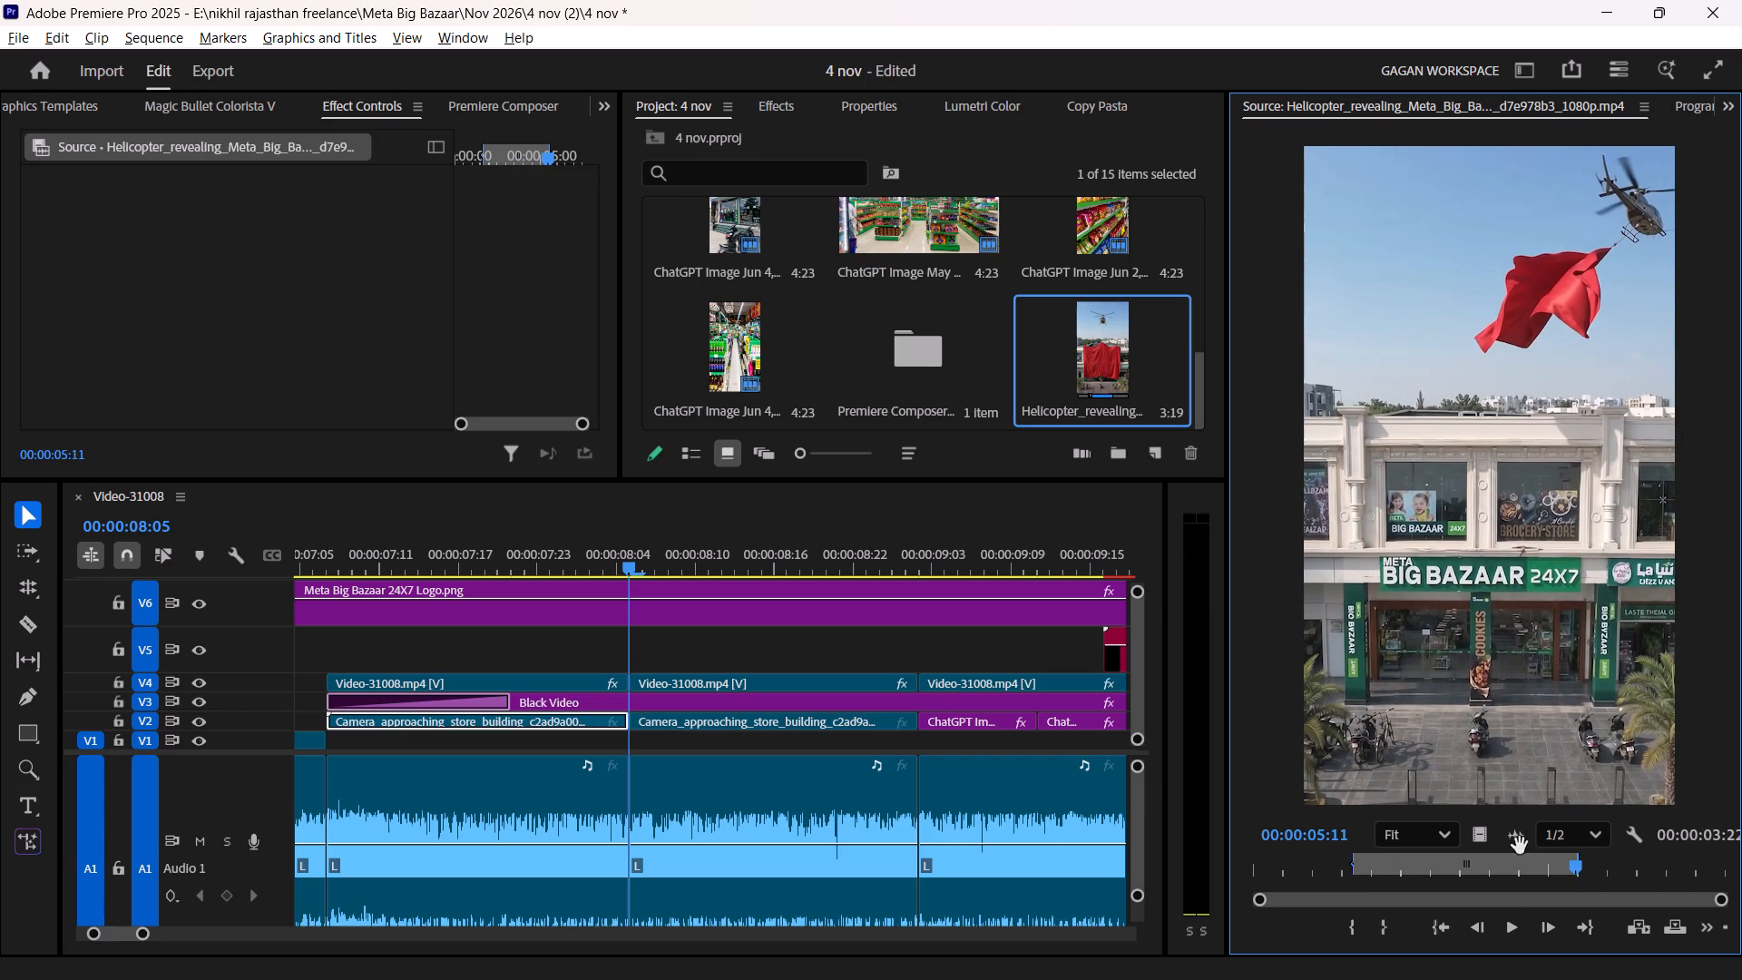
Place only the video of the marked helicopter section on track V5, at about 00:00:11:12 in the sequence.
scroll(575, 734, "down", 9, "alt")
scroll(615, 731, "down", 2)
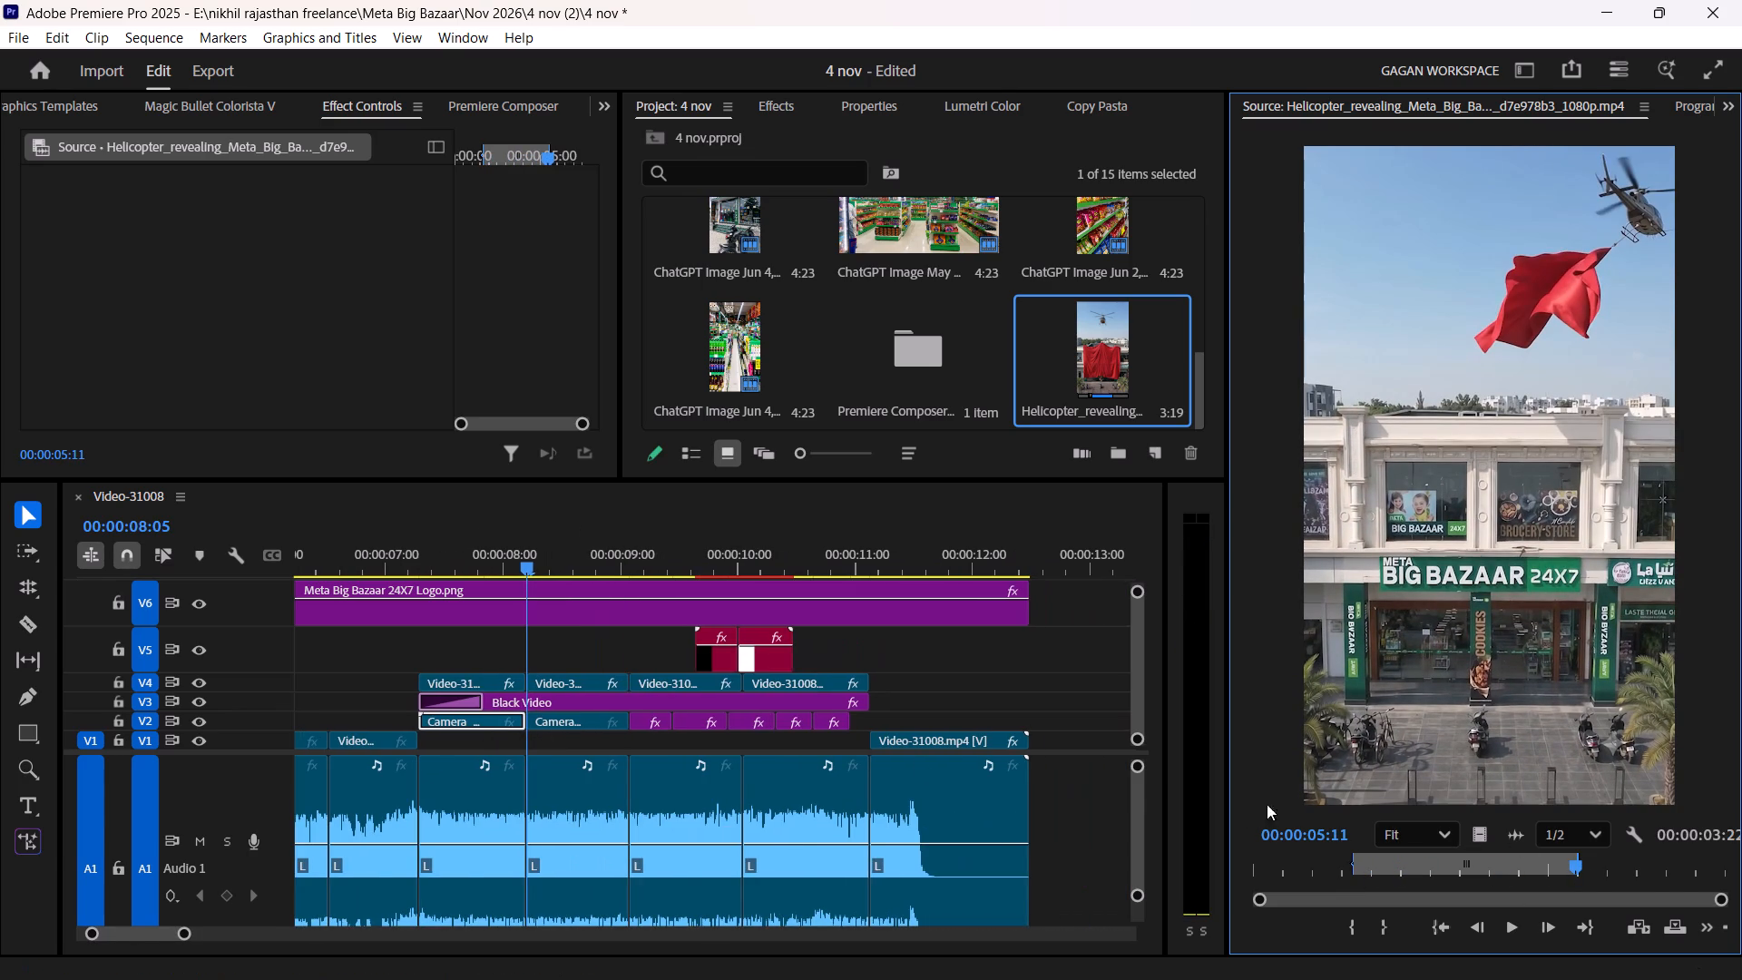
left_click_drag(1467, 830, 912, 661)
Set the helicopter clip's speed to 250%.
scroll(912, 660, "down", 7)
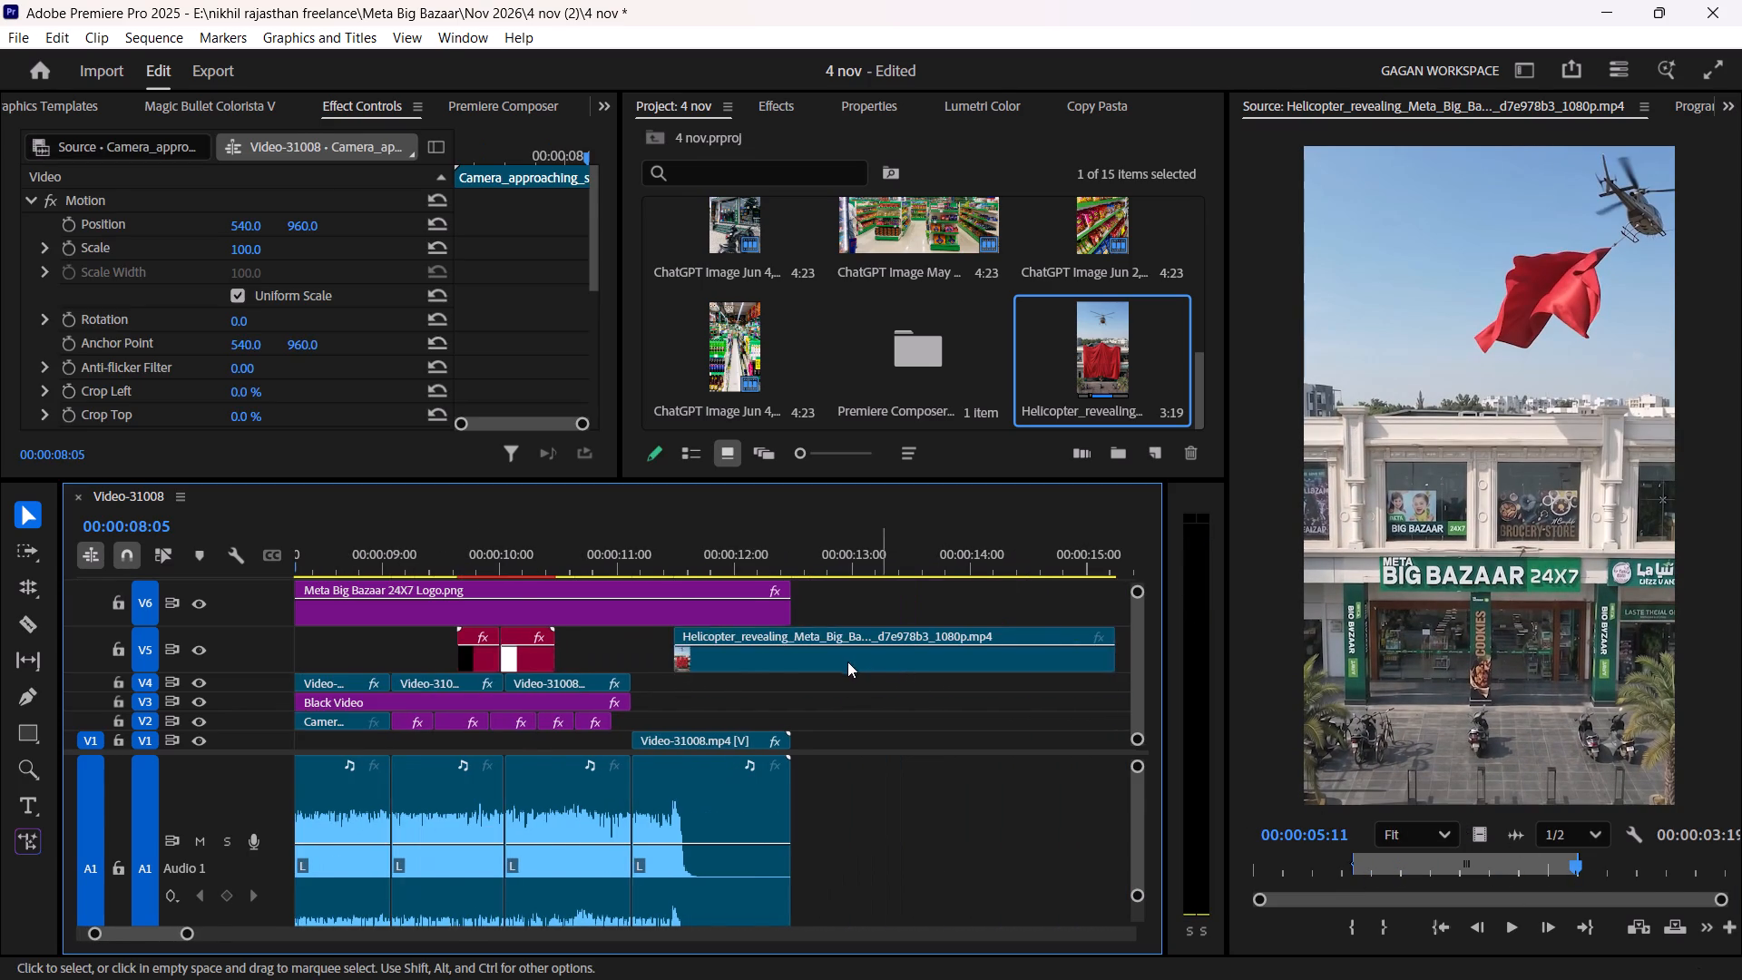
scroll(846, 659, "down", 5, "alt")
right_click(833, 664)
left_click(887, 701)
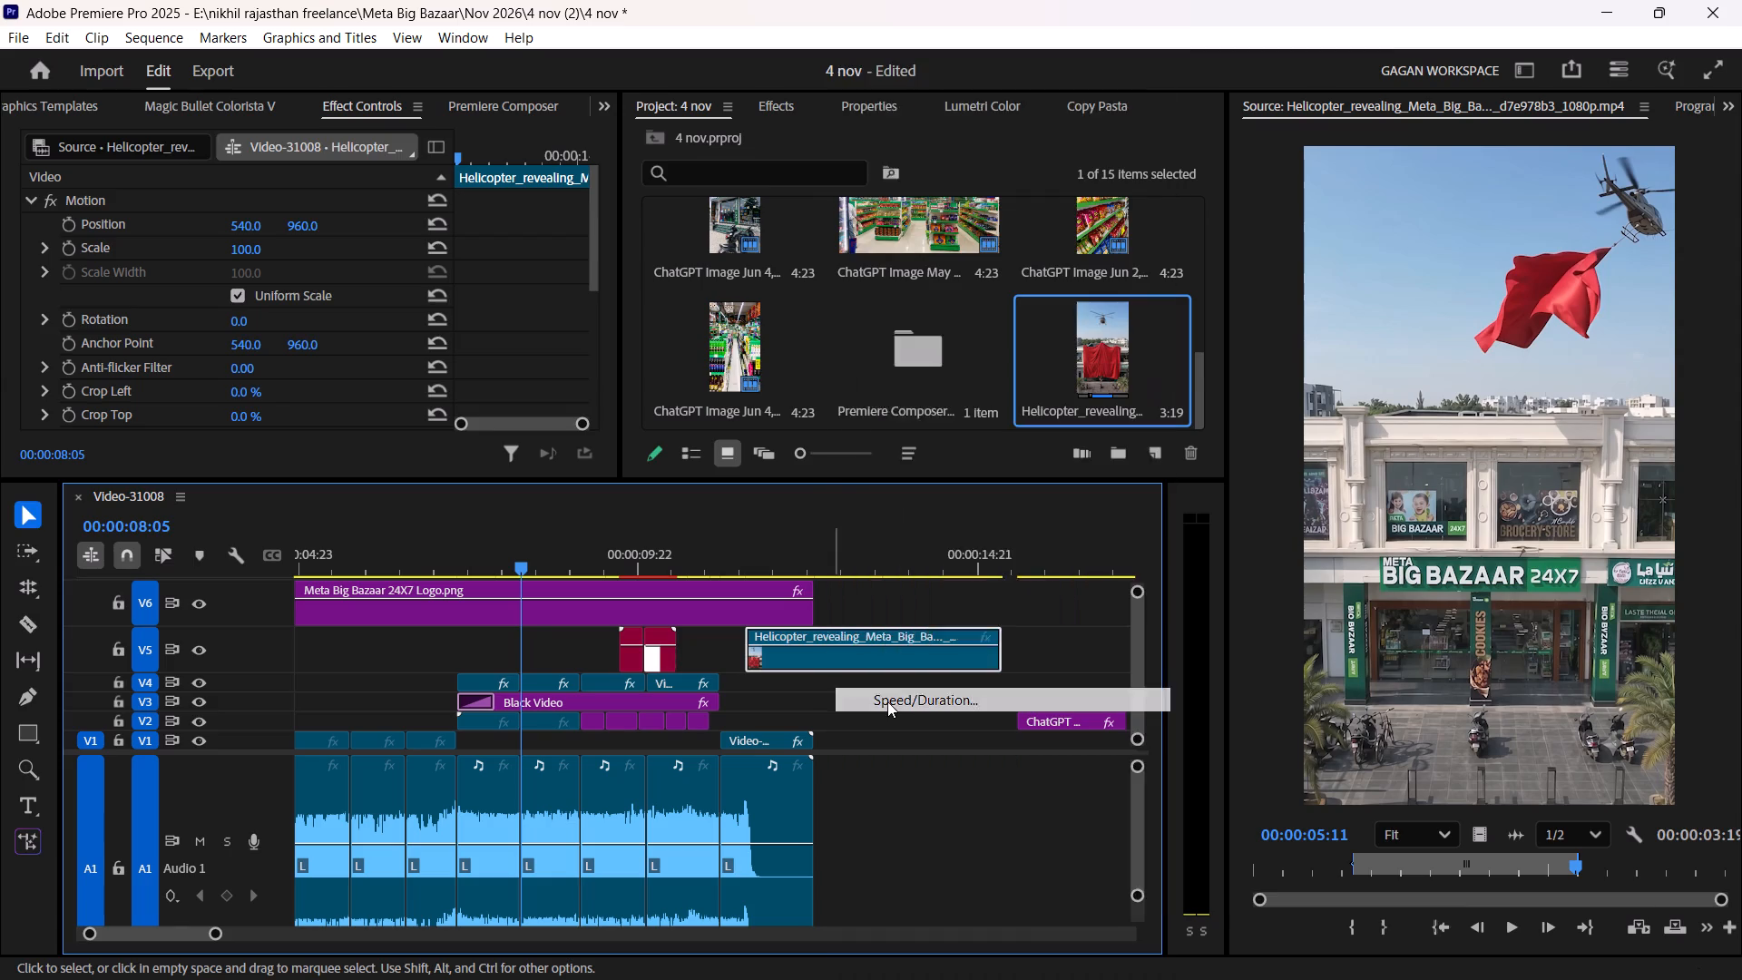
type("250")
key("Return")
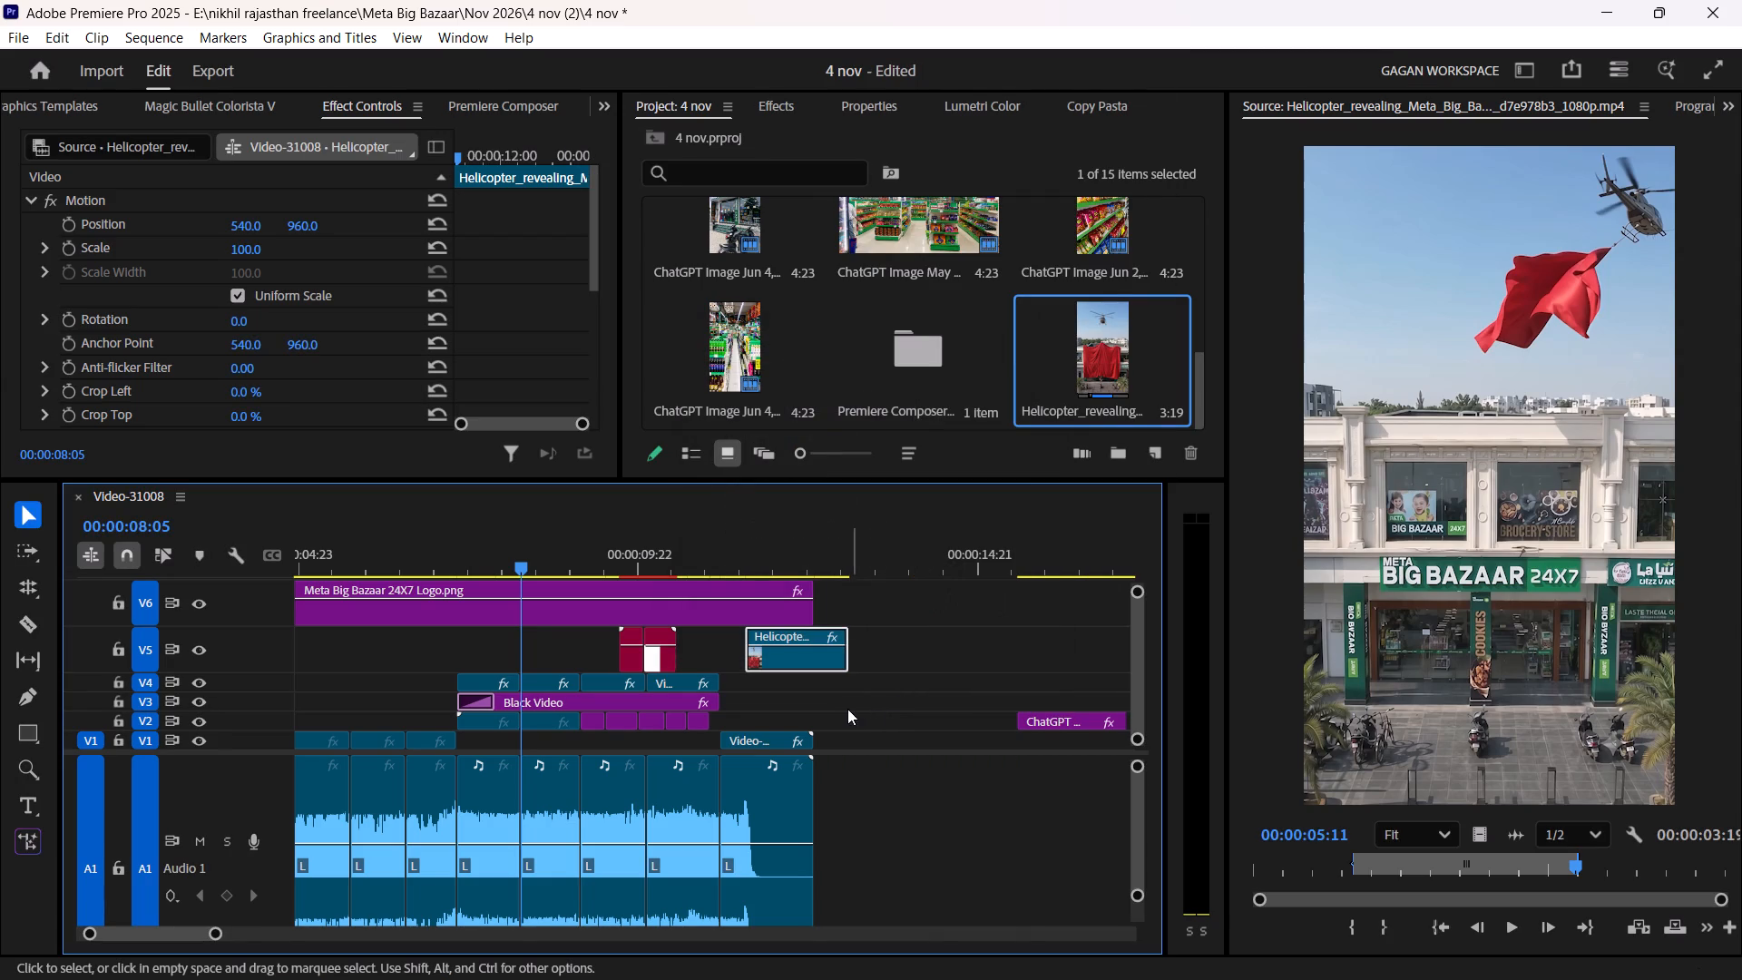
Set the helicopter clip's speed to 400%.
right_click(798, 657)
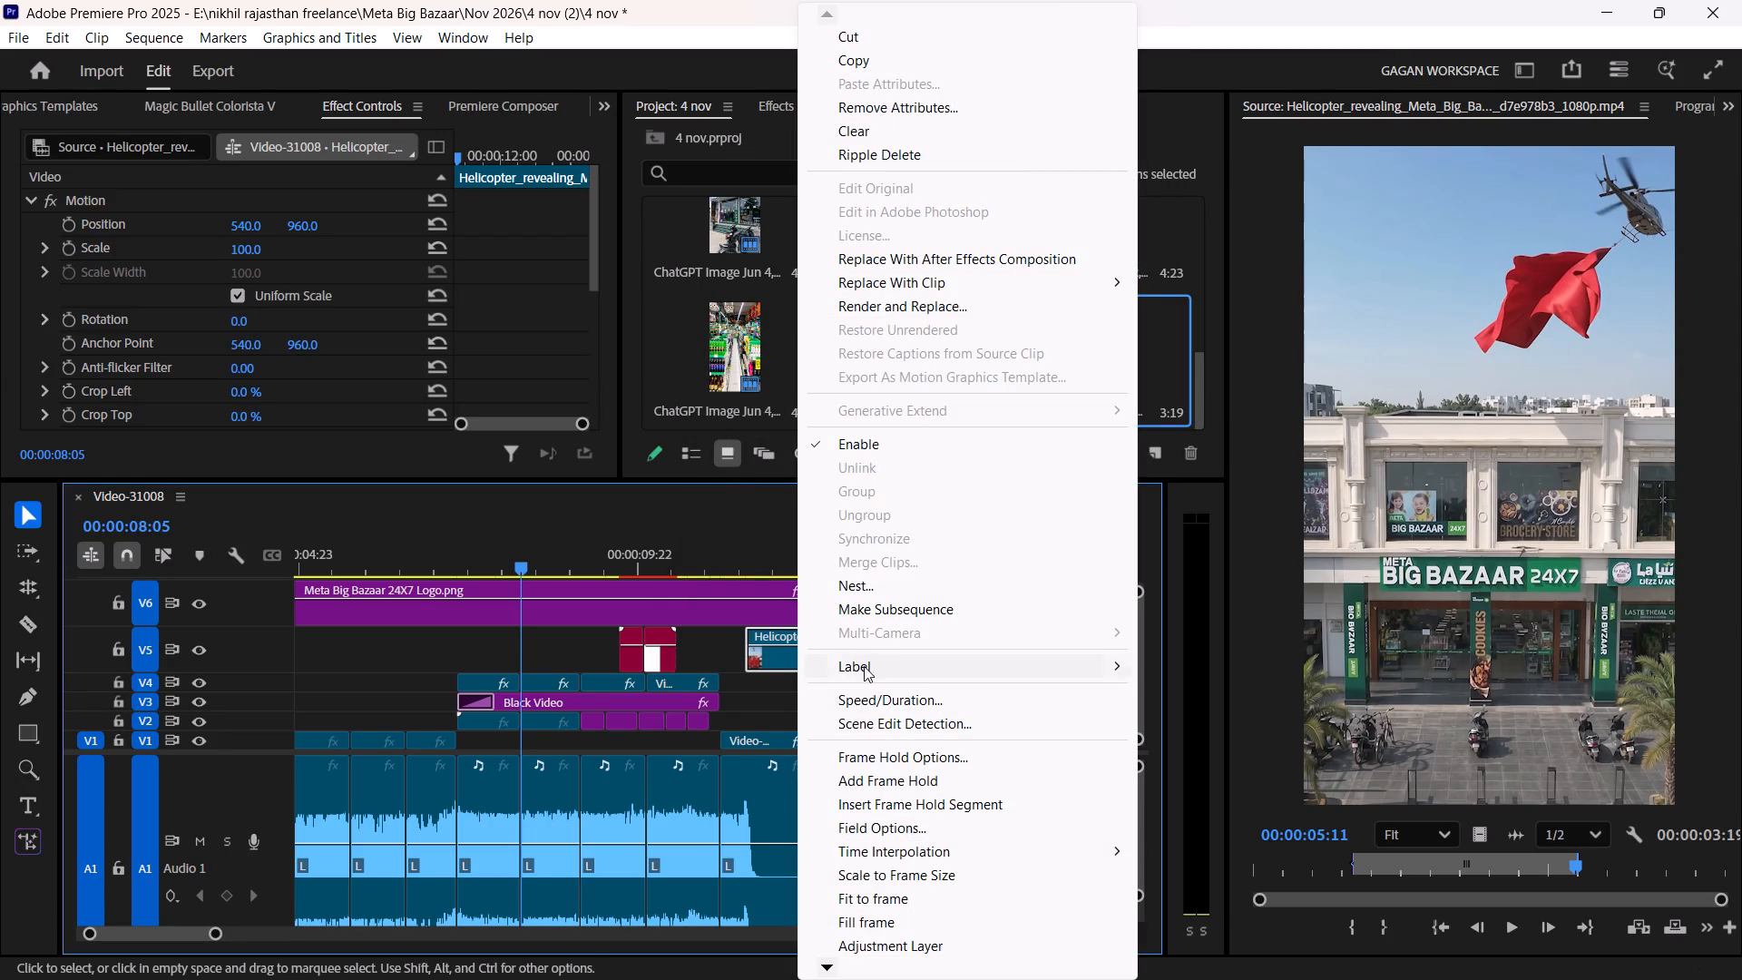
left_click(886, 704)
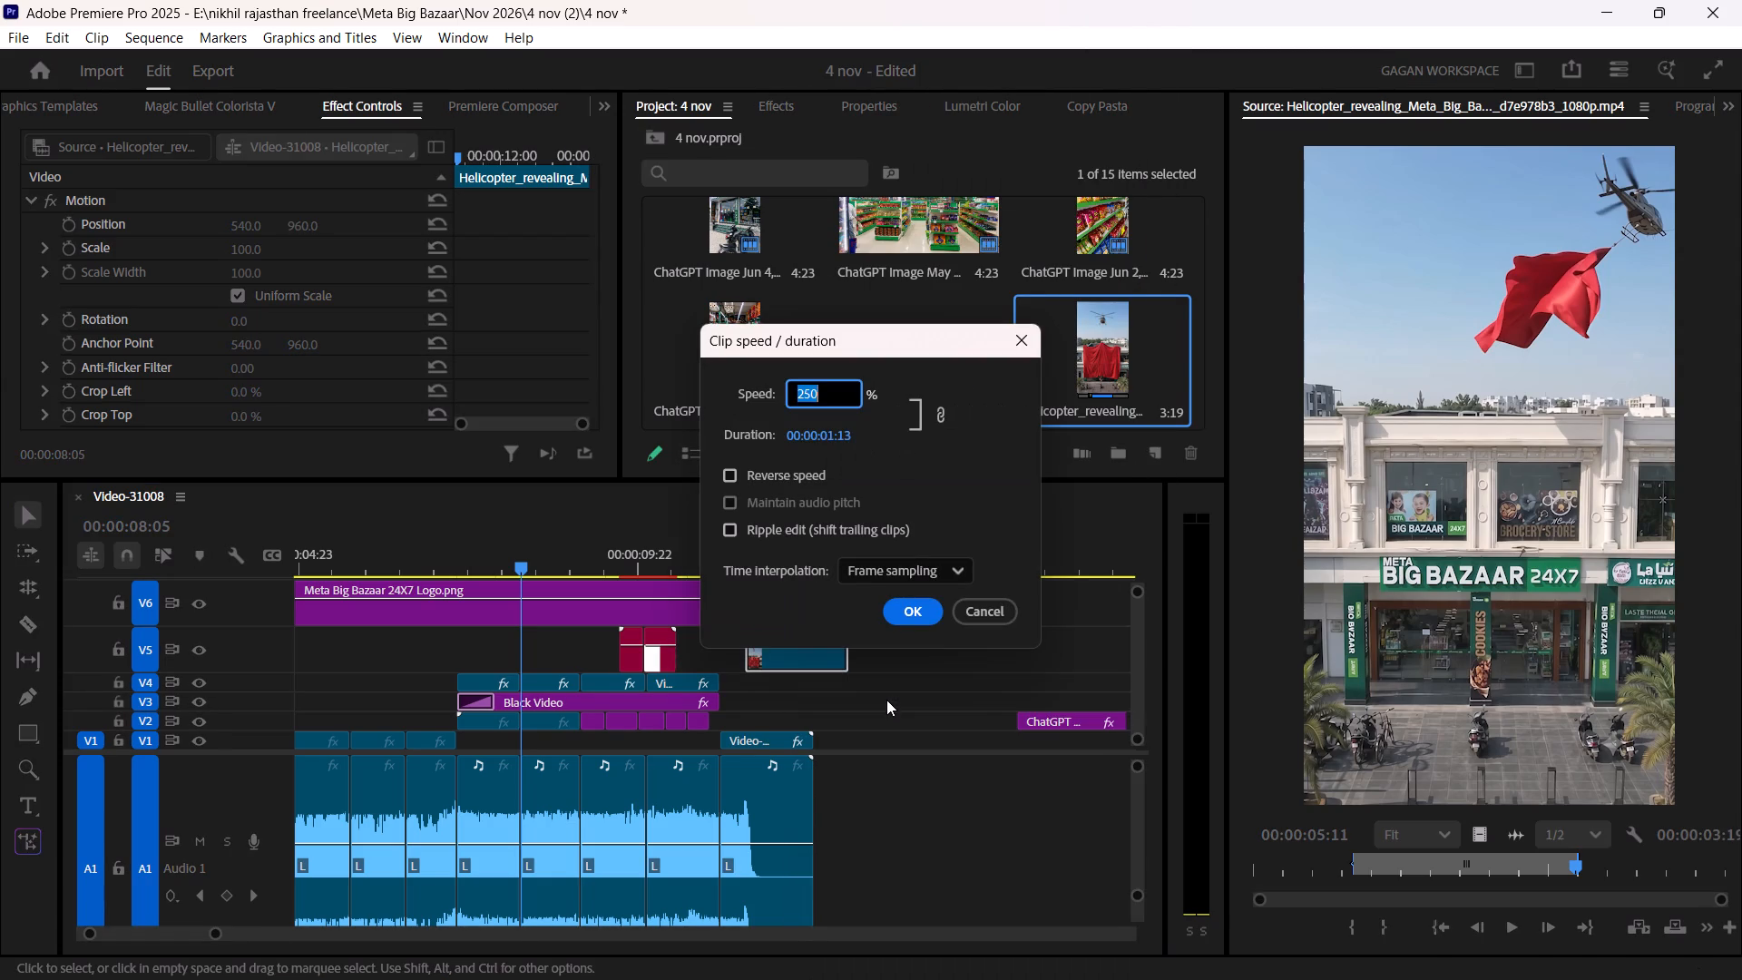
key("3")
key("BackSpace")
type("400")
key("Return")
left_click(852, 705)
Move the helicopter clip to V2 starting at 00:00:08:05 under the "SOON" text, overwriting the second Camera_approaching_store_building clip.
scroll(800, 694, "up", 12, "alt")
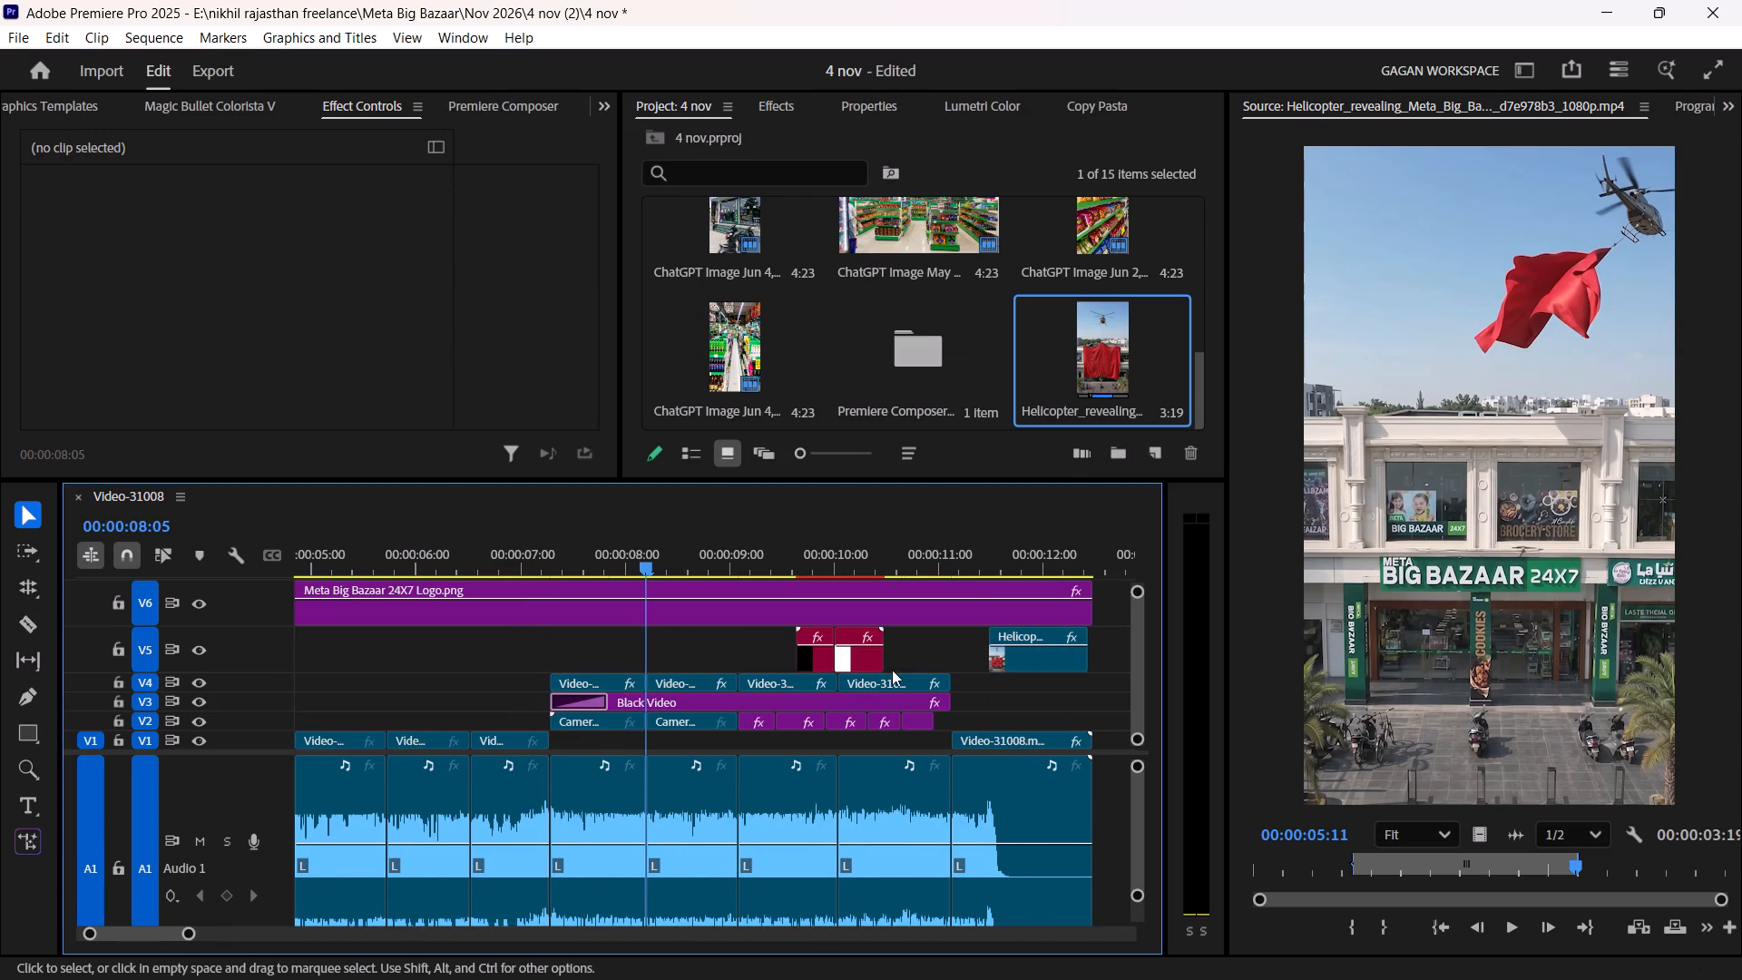
left_click_drag(1034, 651, 666, 762)
key("ctrl+z")
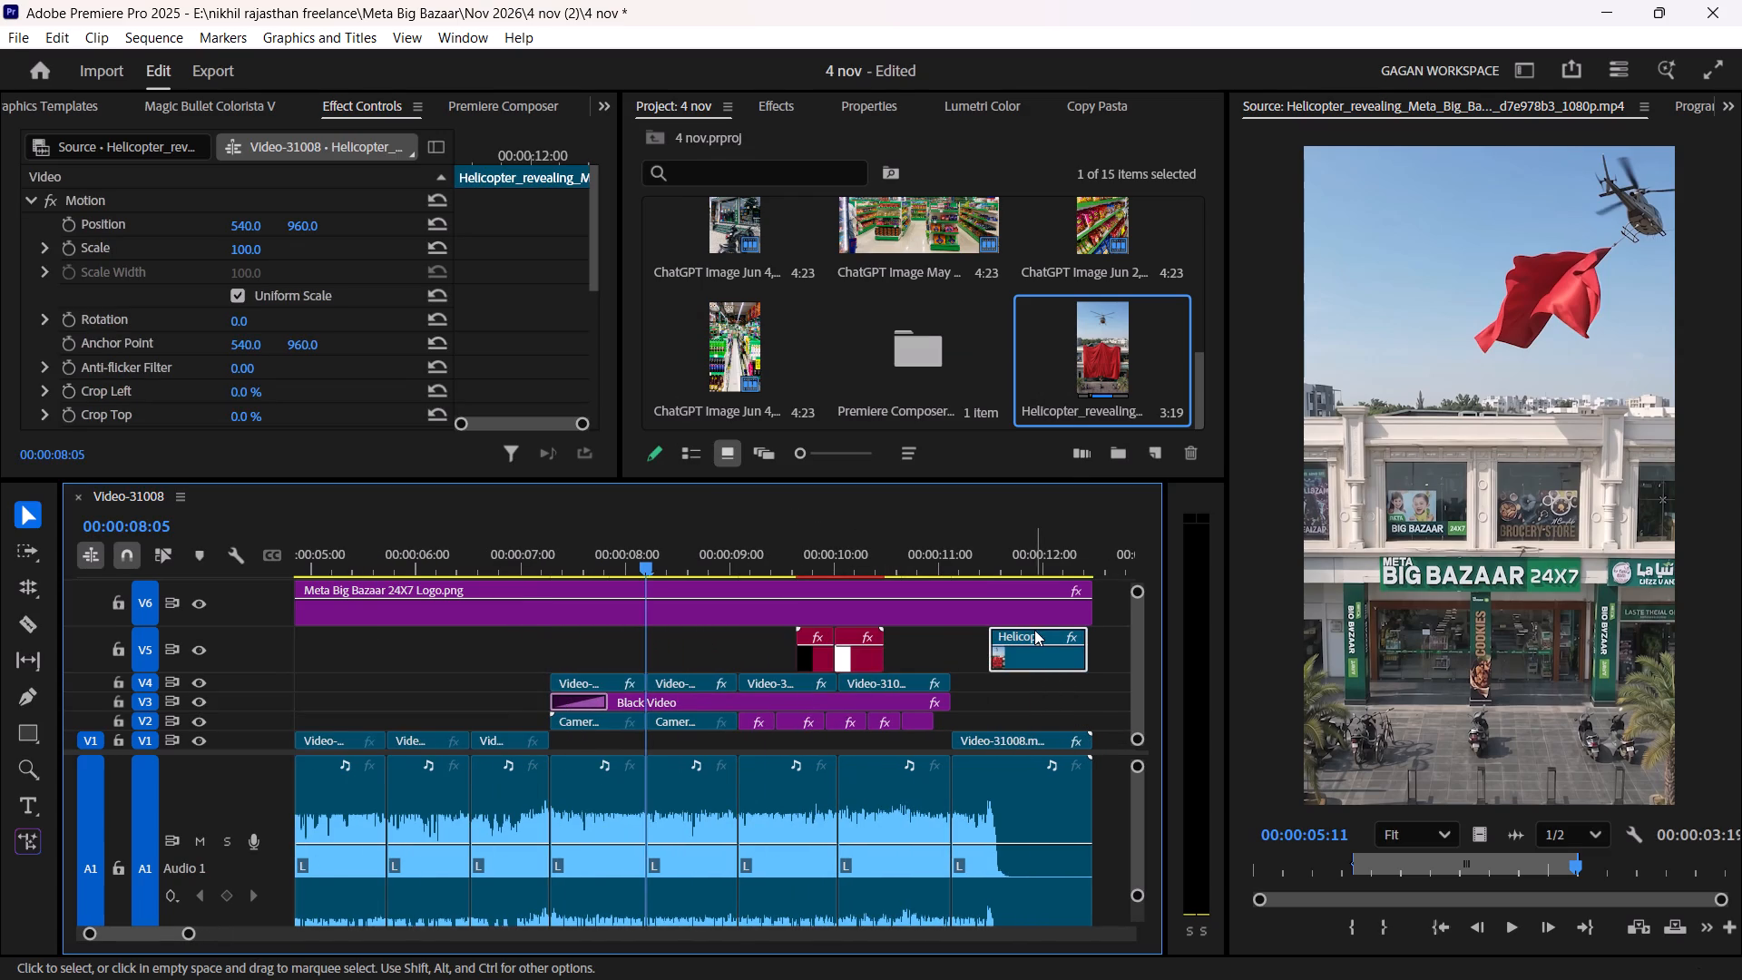
left_click_drag(1036, 633, 676, 753)
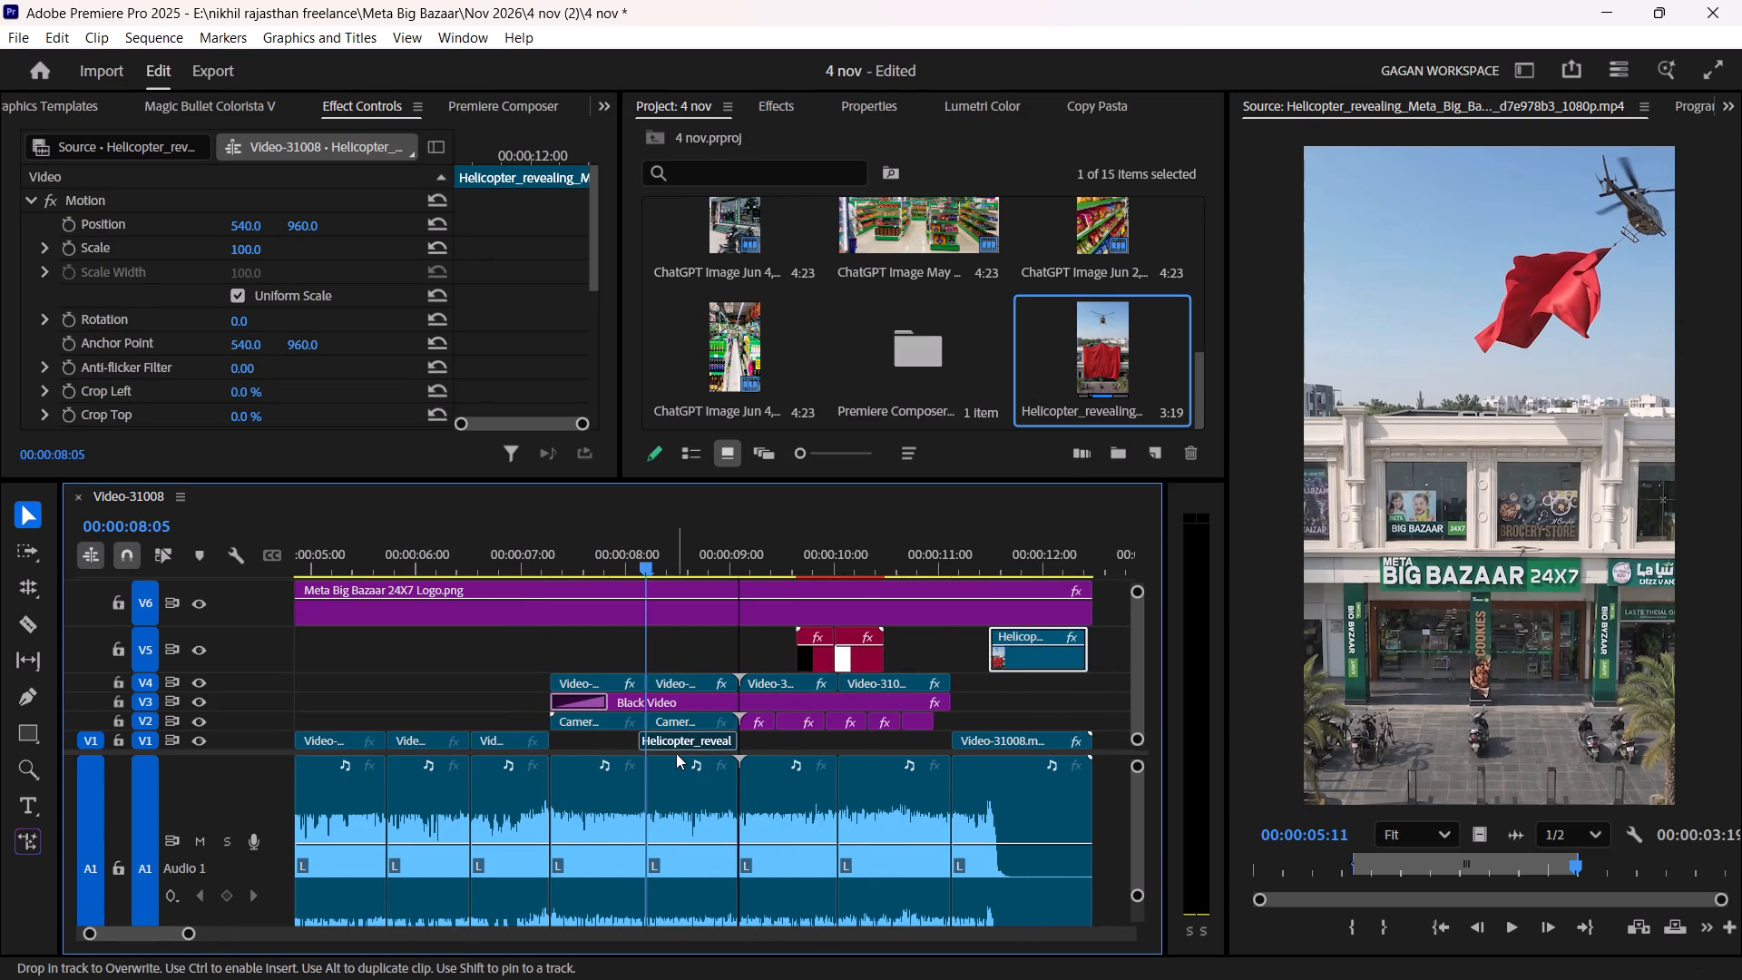
scroll(676, 753, "up", 16, "alt")
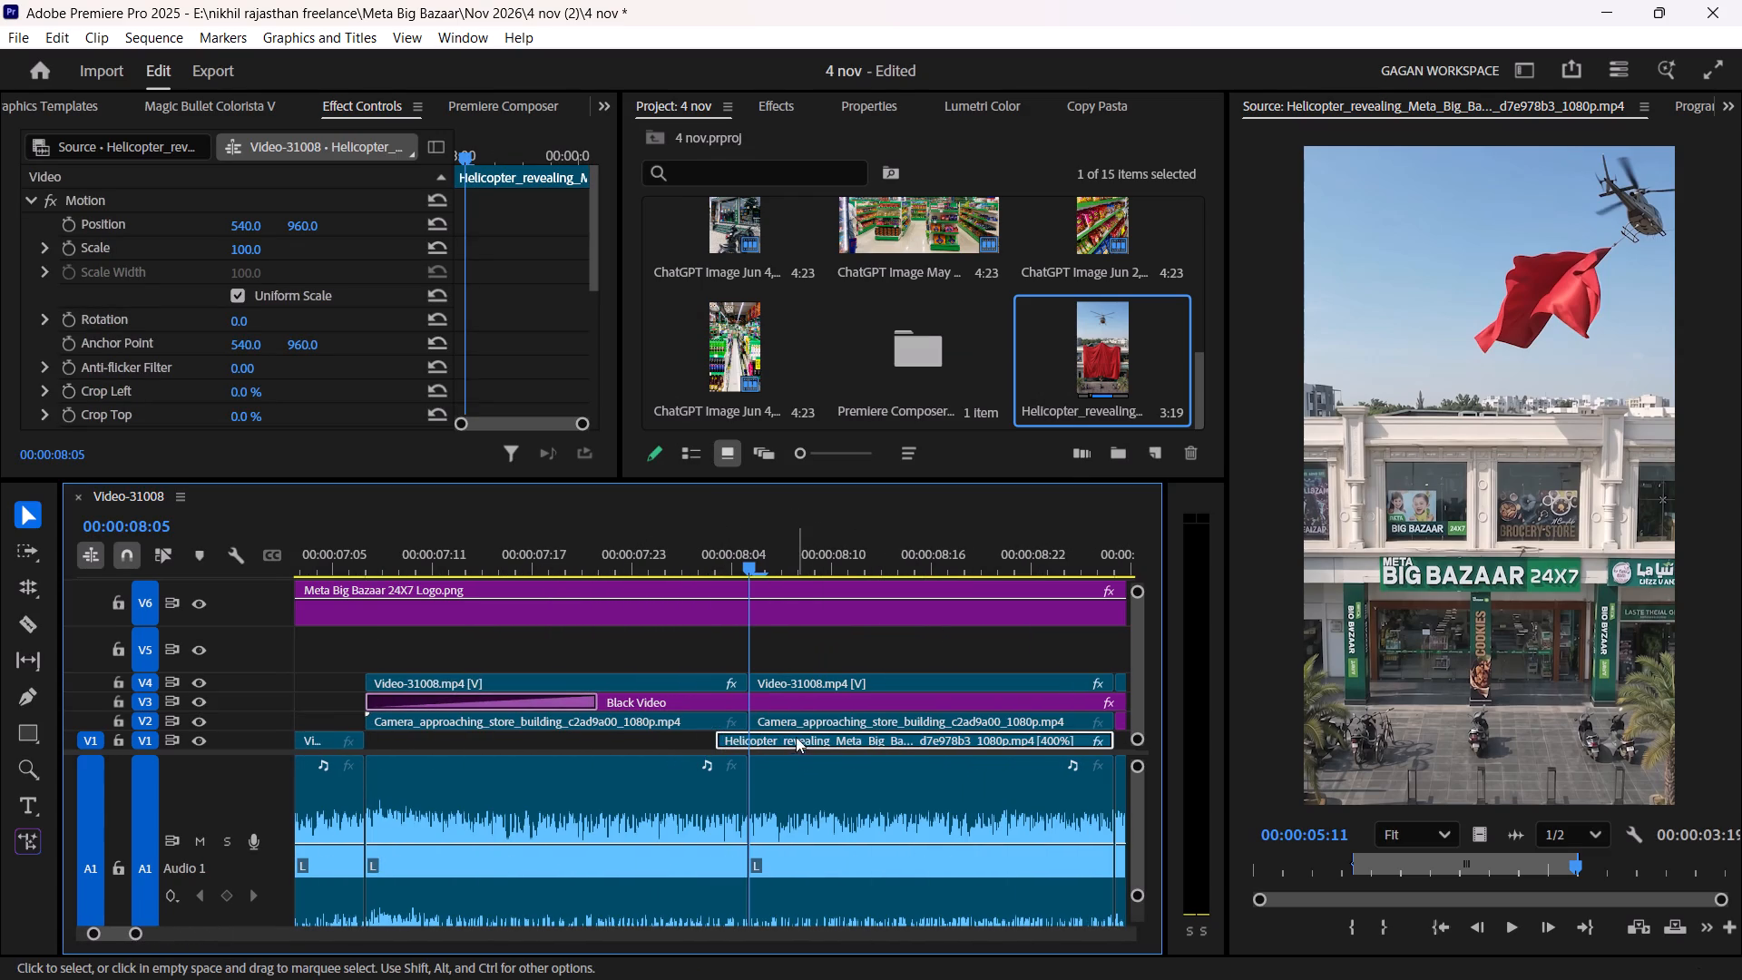
left_click_drag(712, 749, 752, 754)
left_click_drag(740, 555, 730, 555)
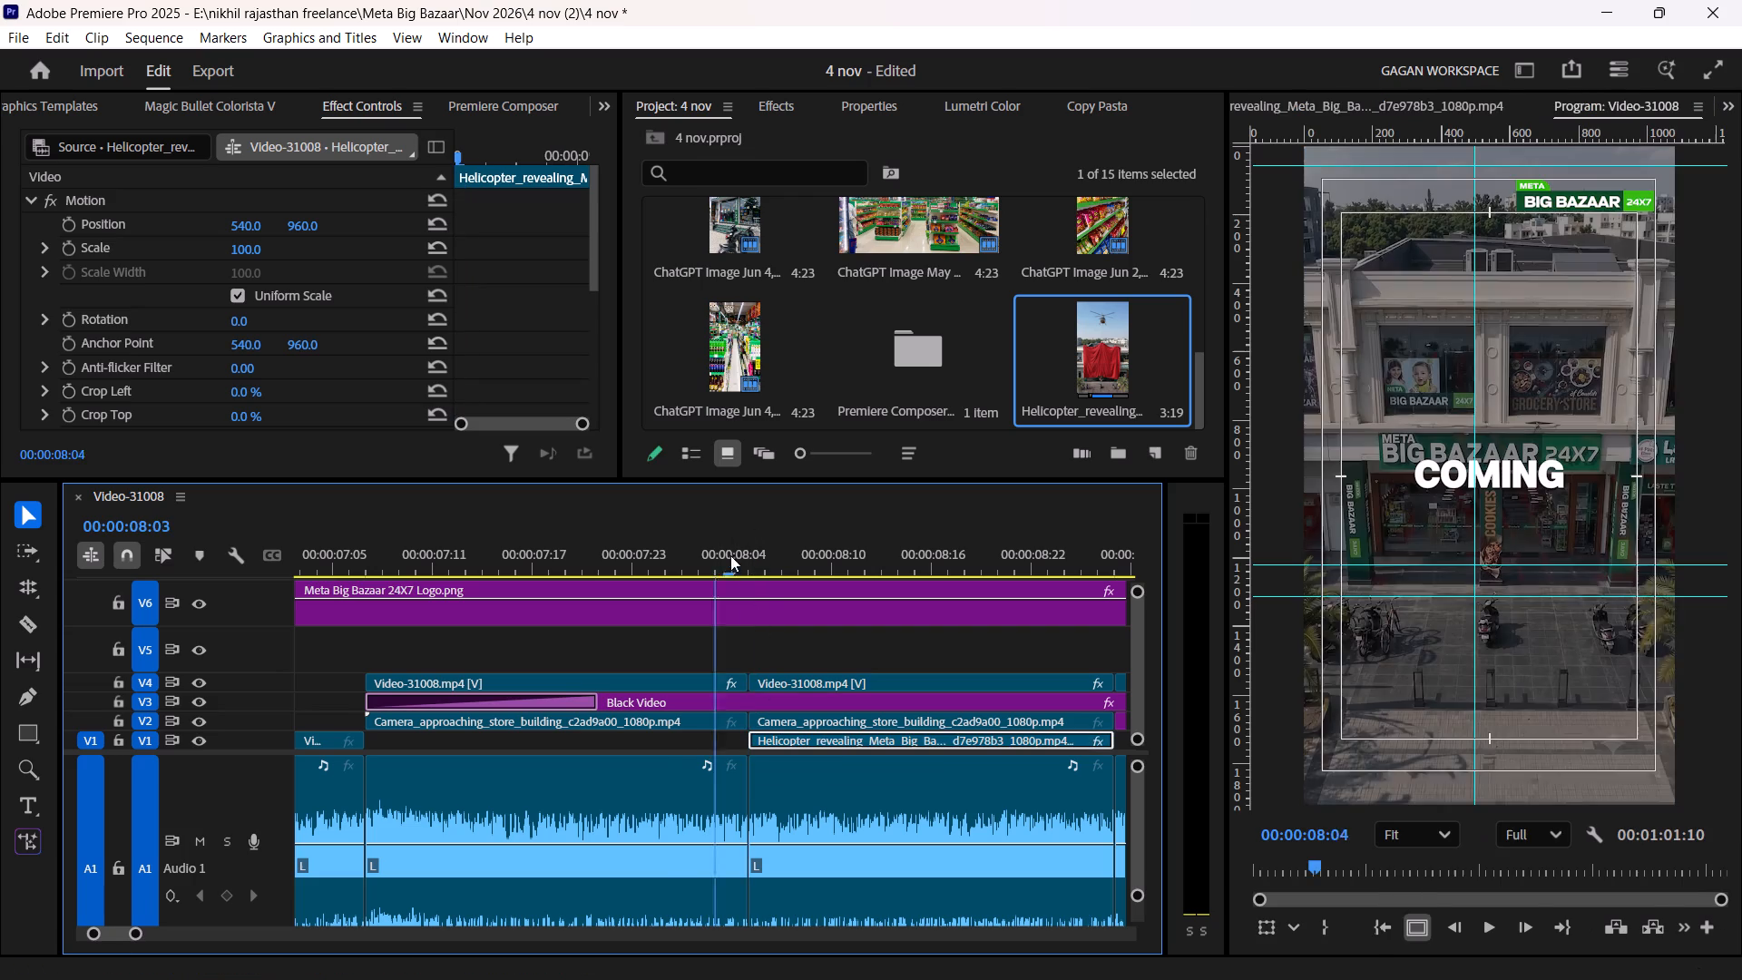
left_click_drag(730, 555, 683, 568)
left_click_drag(818, 739, 818, 727)
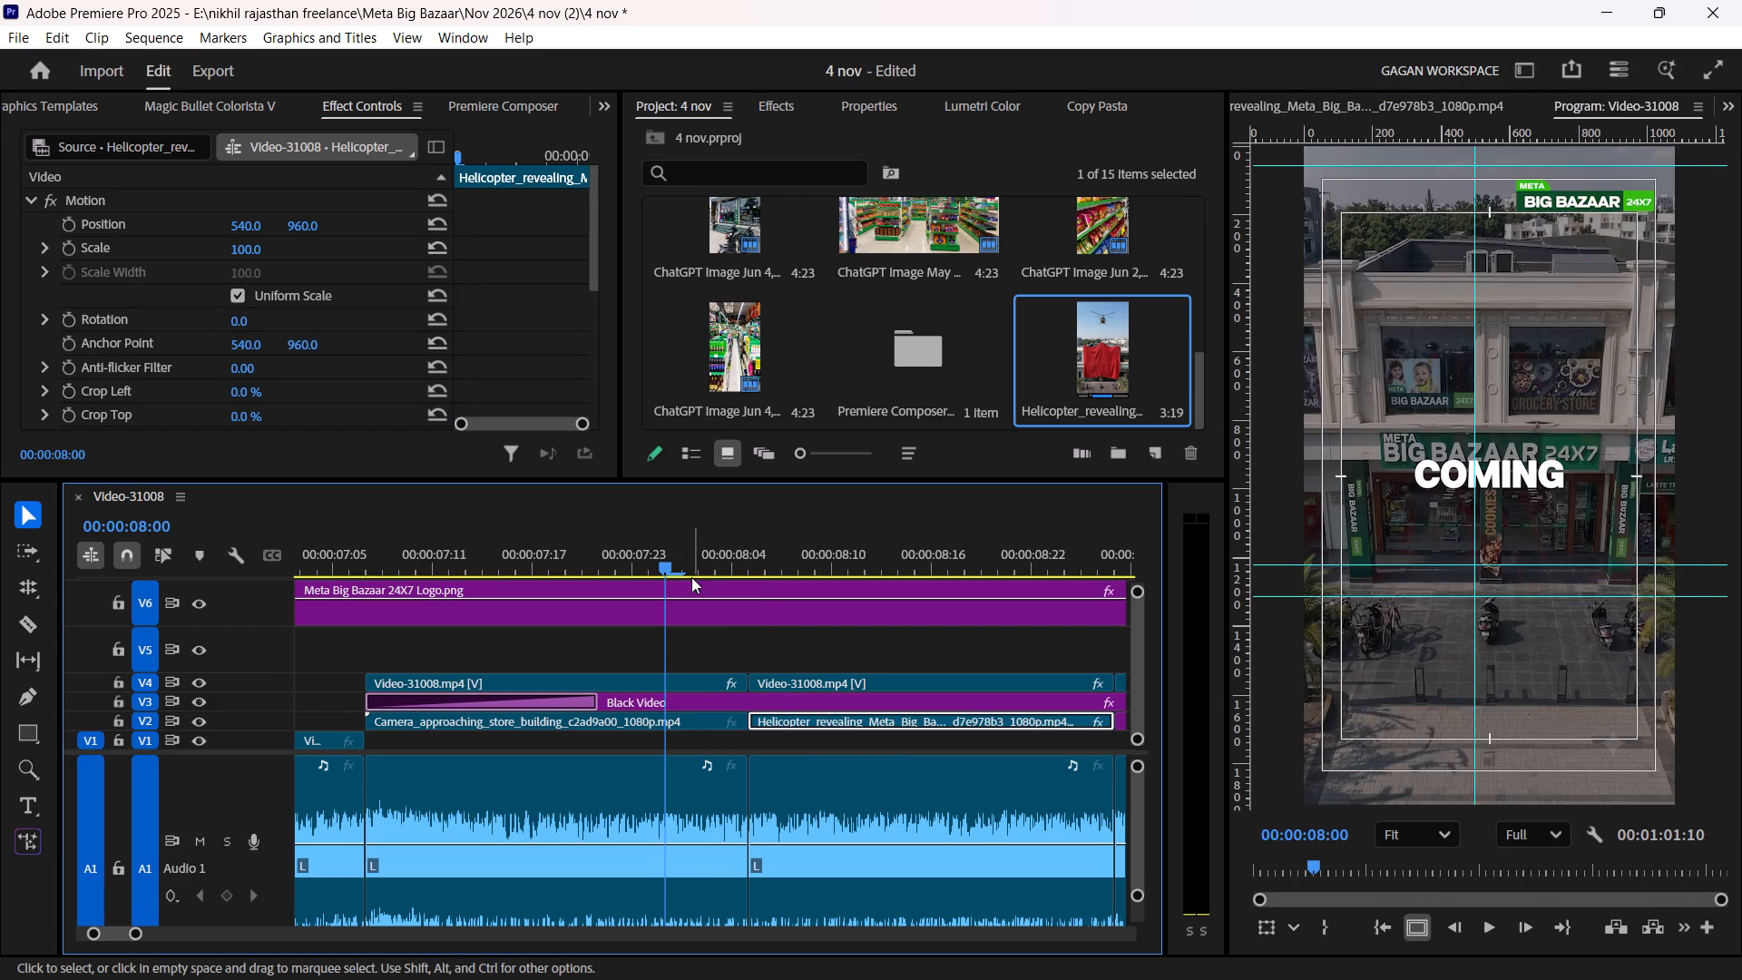
Play back the "Coming Soon" section to check how the helicopter shot fits with the text and music.
left_click_drag(669, 559, 617, 559)
key("space")
left_click(767, 659)
scroll(784, 719, "down", 6, "alt")
key("space")
key("space")
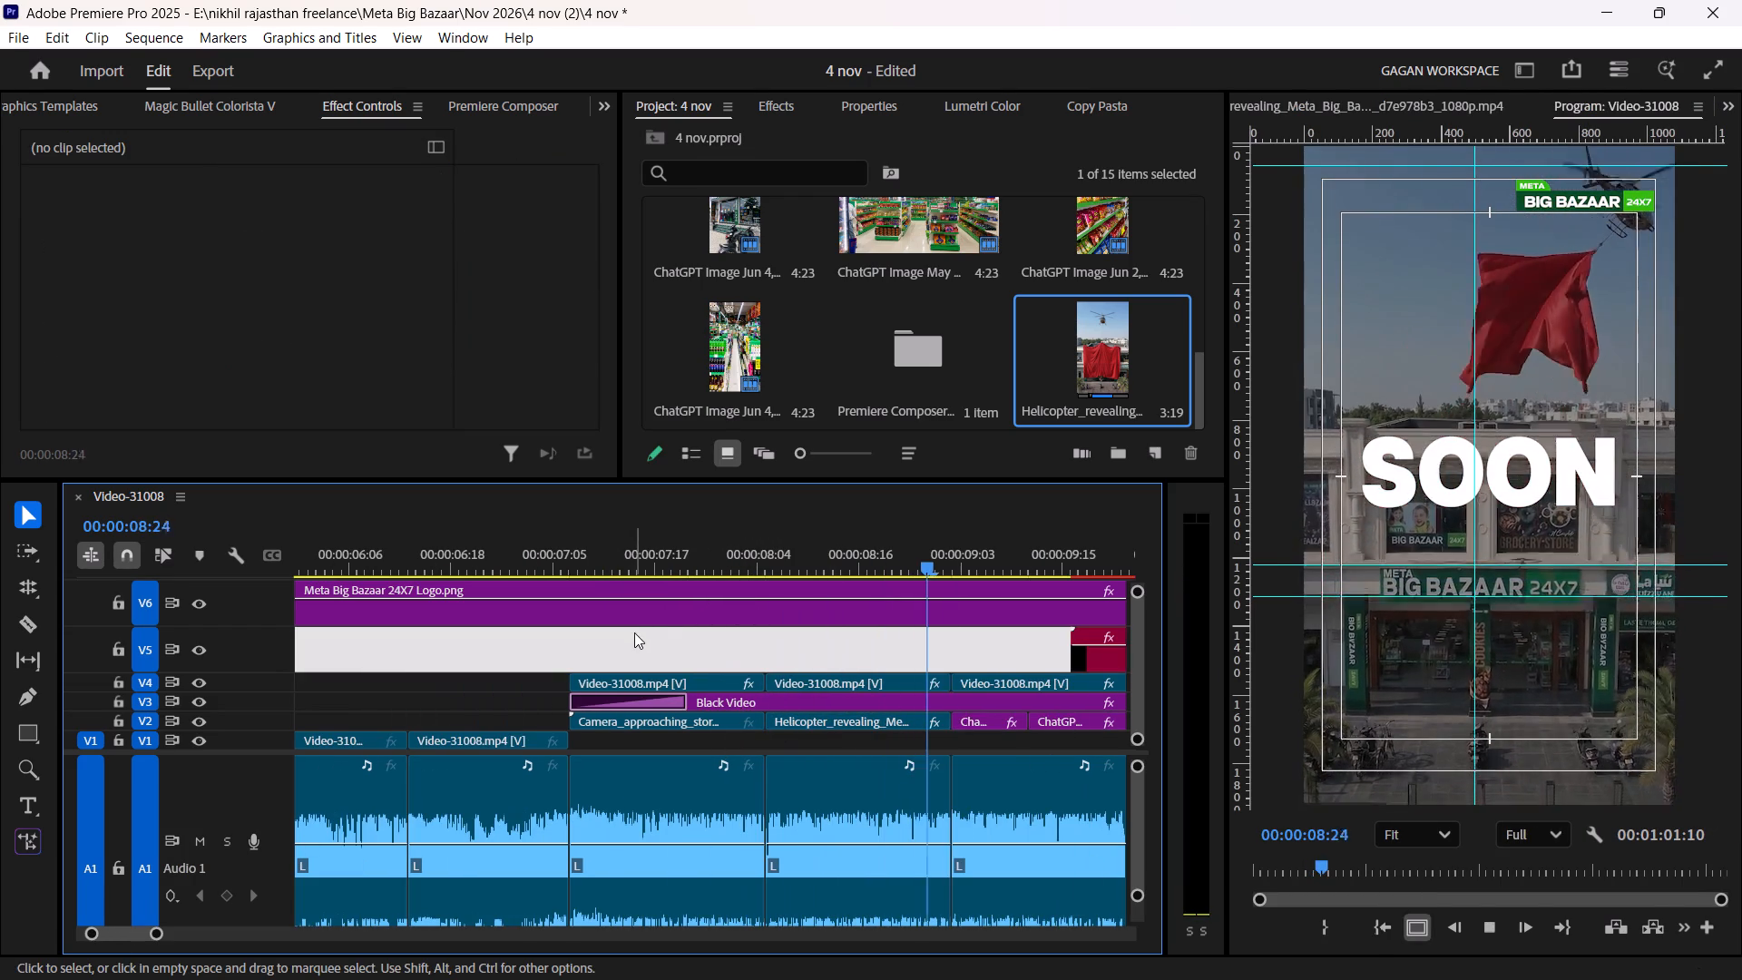
key("space")
left_click_drag(651, 548, 612, 558)
key("space")
left_click(697, 640)
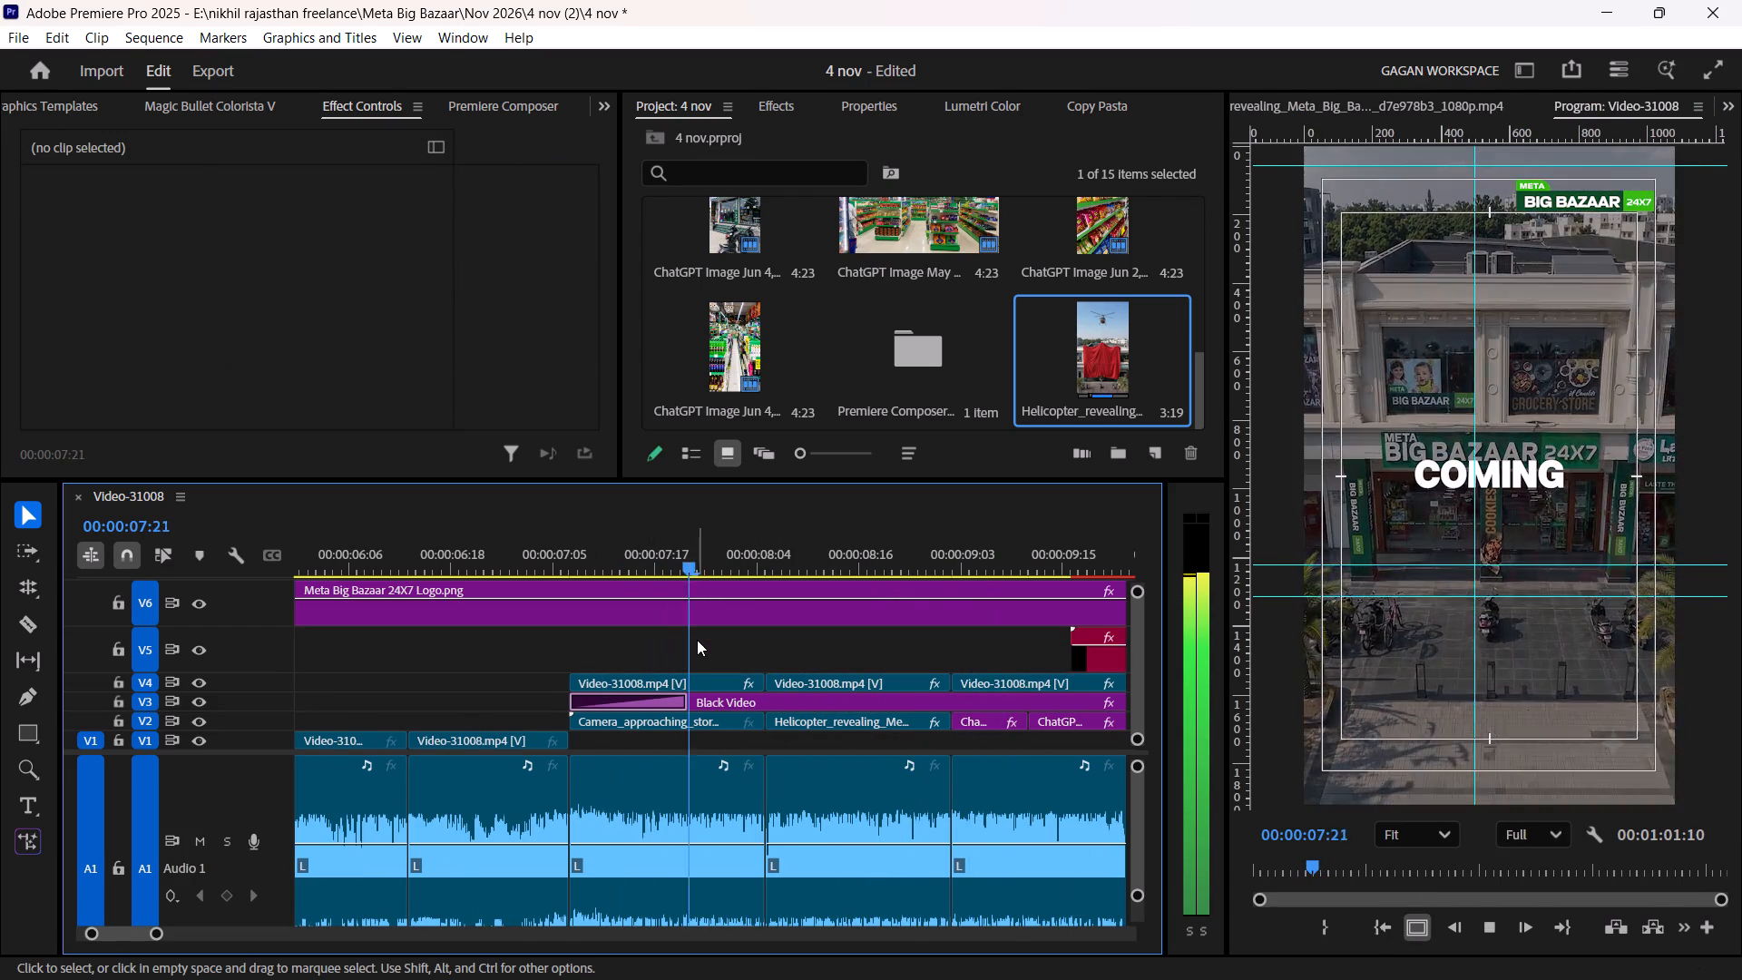
Swap the two V2 clips so the helicopter shot plays under "COMING" and the Camera_approaching_store_building clip follows it under "SOON", and check the playback.
key("space")
left_click_drag(591, 553, 509, 553)
key("space")
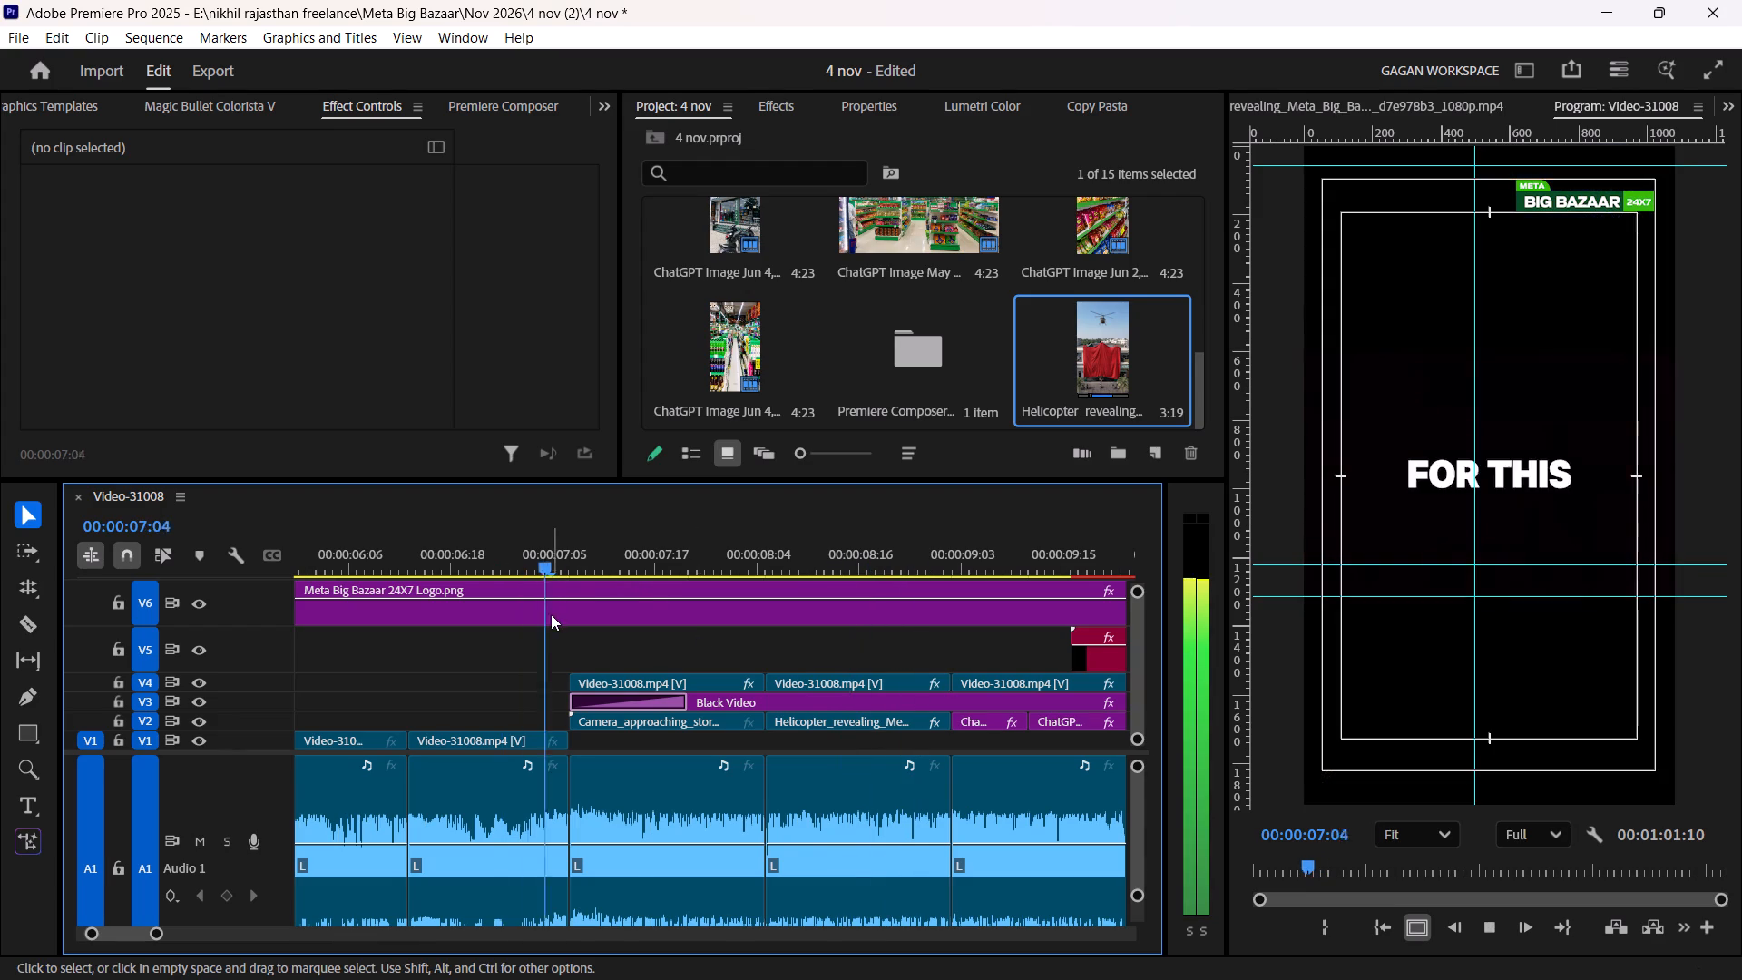
key("space")
left_click_drag(690, 726, 894, 769)
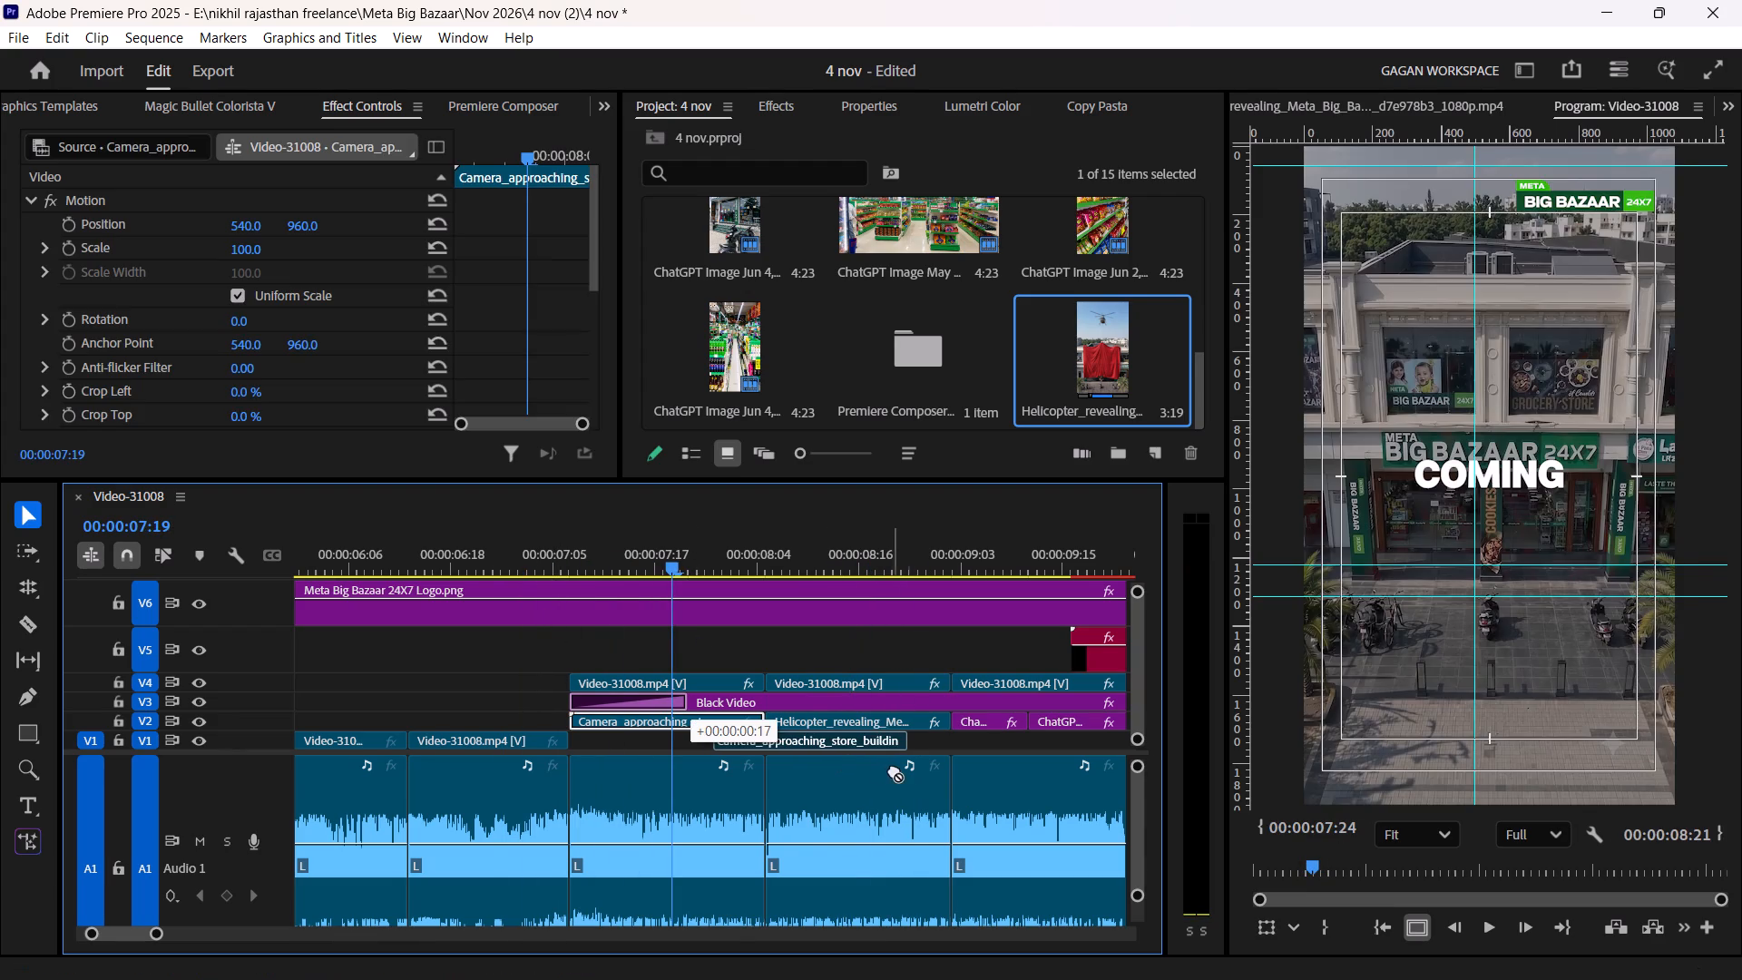
left_click_drag(894, 769, 942, 759)
left_click_drag(838, 725, 774, 738)
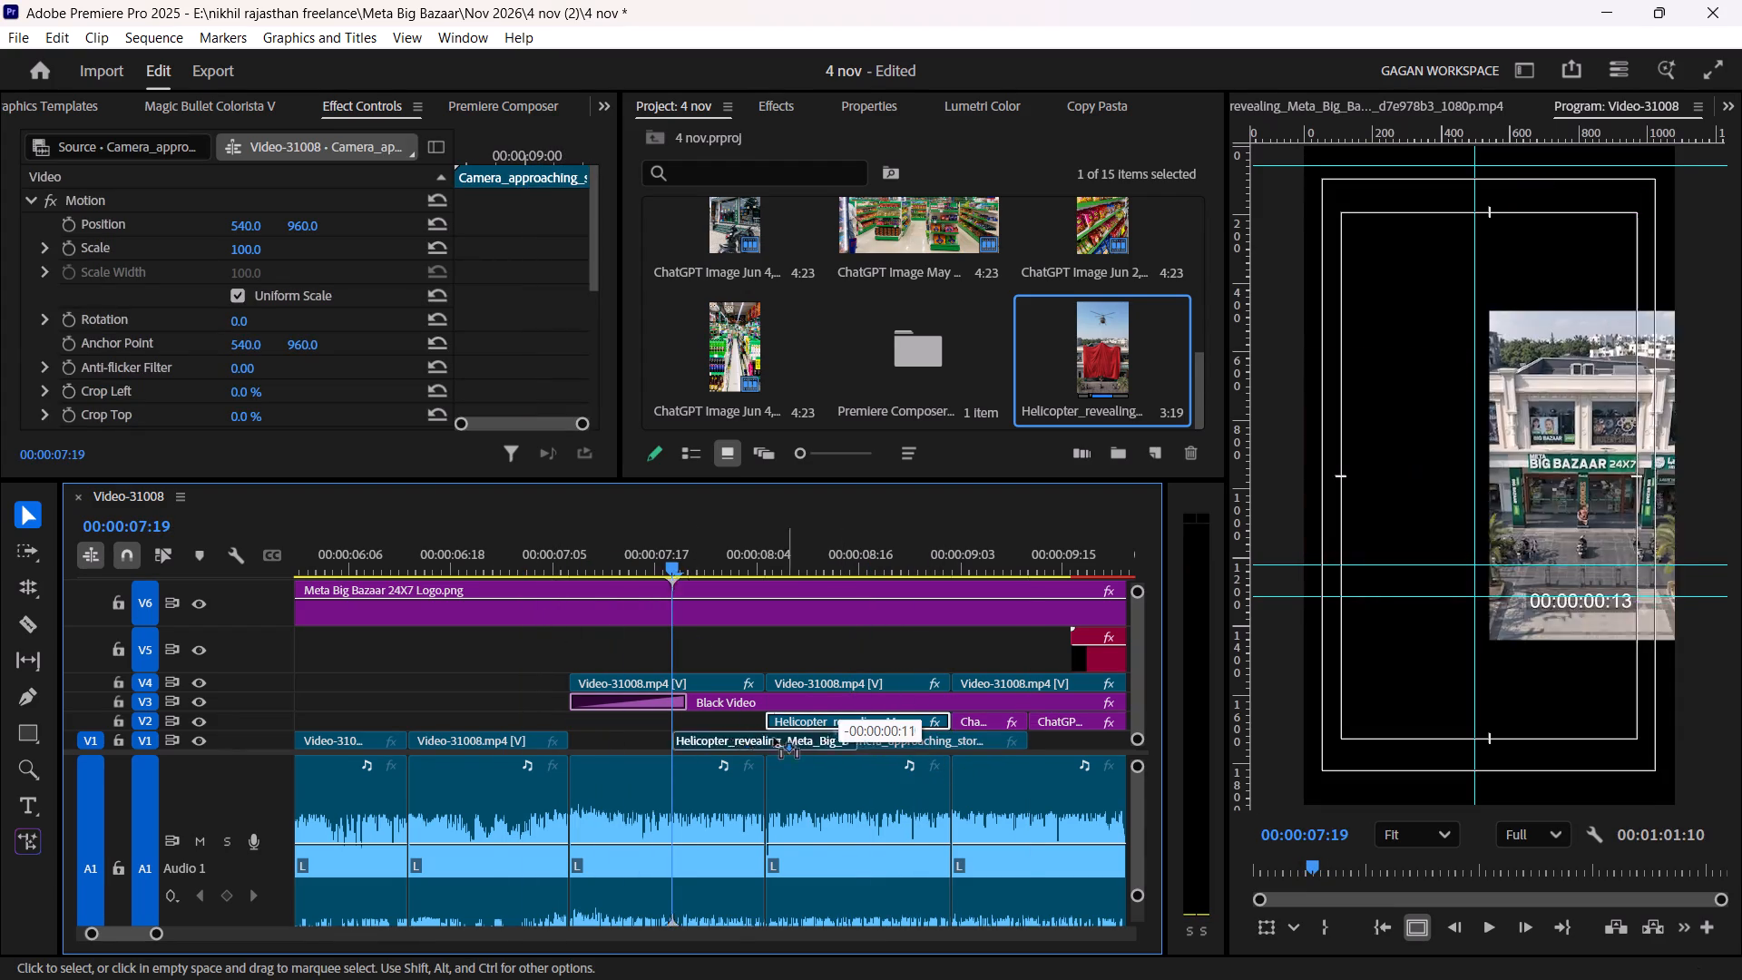
left_click_drag(774, 738, 641, 719)
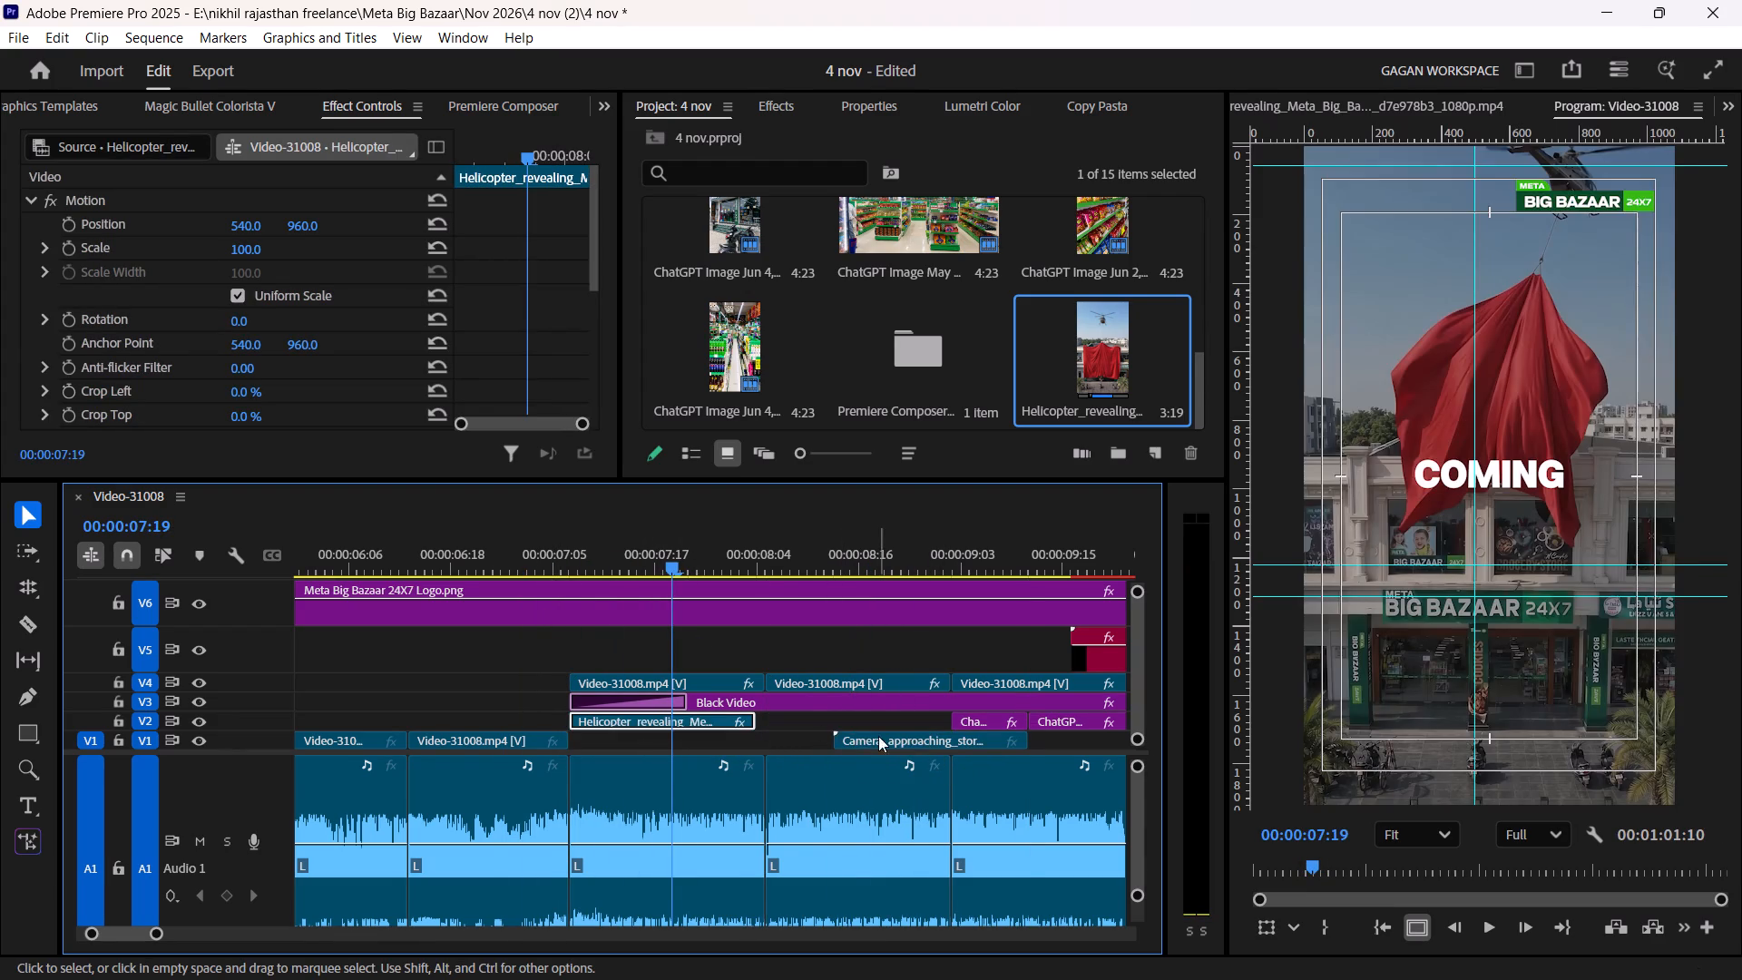
left_click_drag(881, 738, 803, 713)
left_click_drag(624, 564, 596, 554)
key("space")
left_click(537, 604)
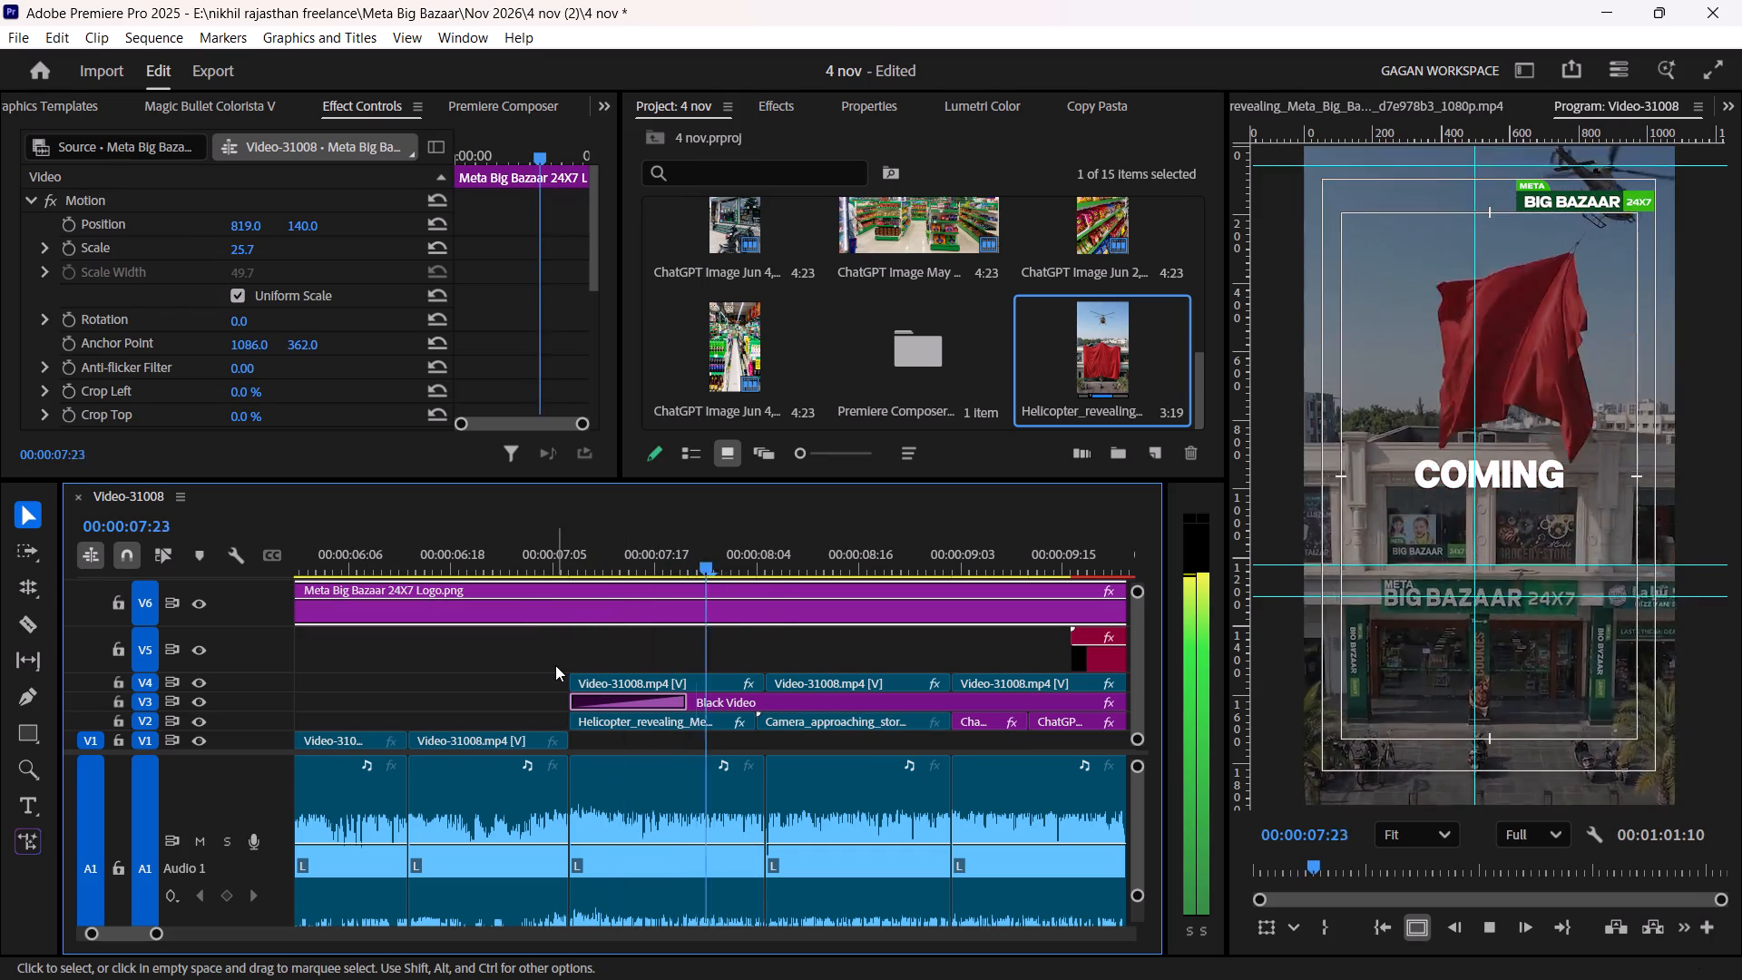
key("space")
Reorder V2 so the store images directly follow the helicopter shot and the Camera_approaching_store_building clip comes last, extended to the end of Black Video.
scroll(749, 730, "down", 5, "alt")
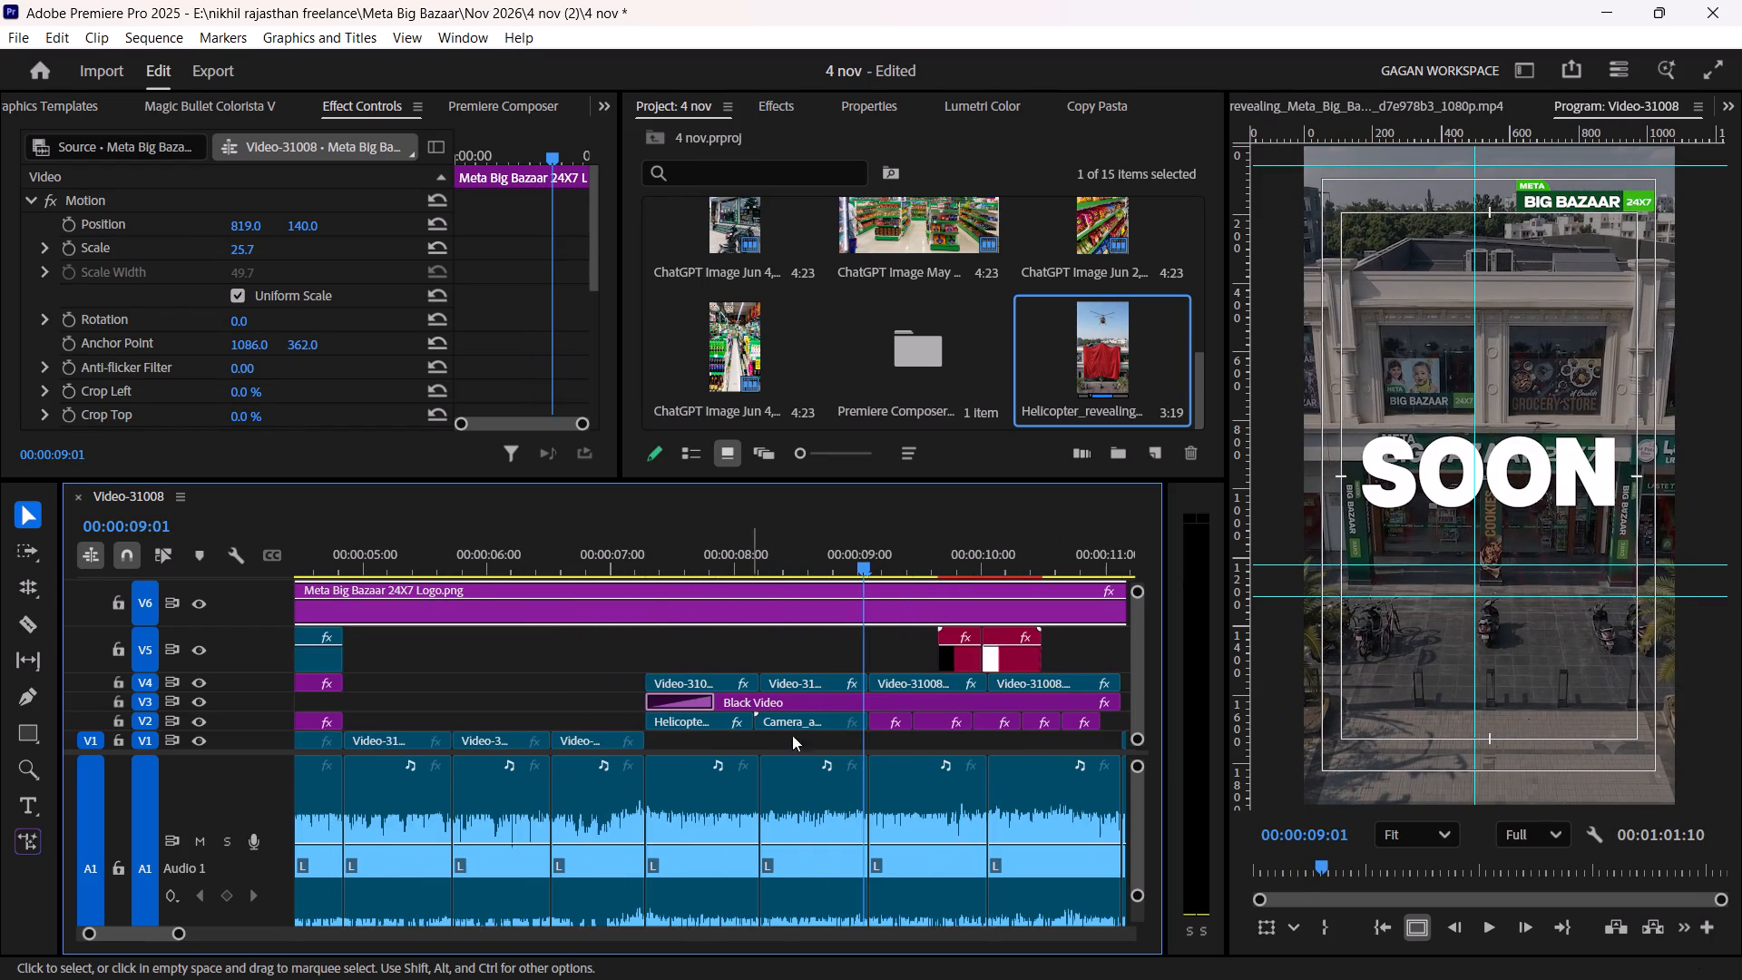
scroll(810, 721, "down", 7)
left_click_drag(585, 718, 1001, 733)
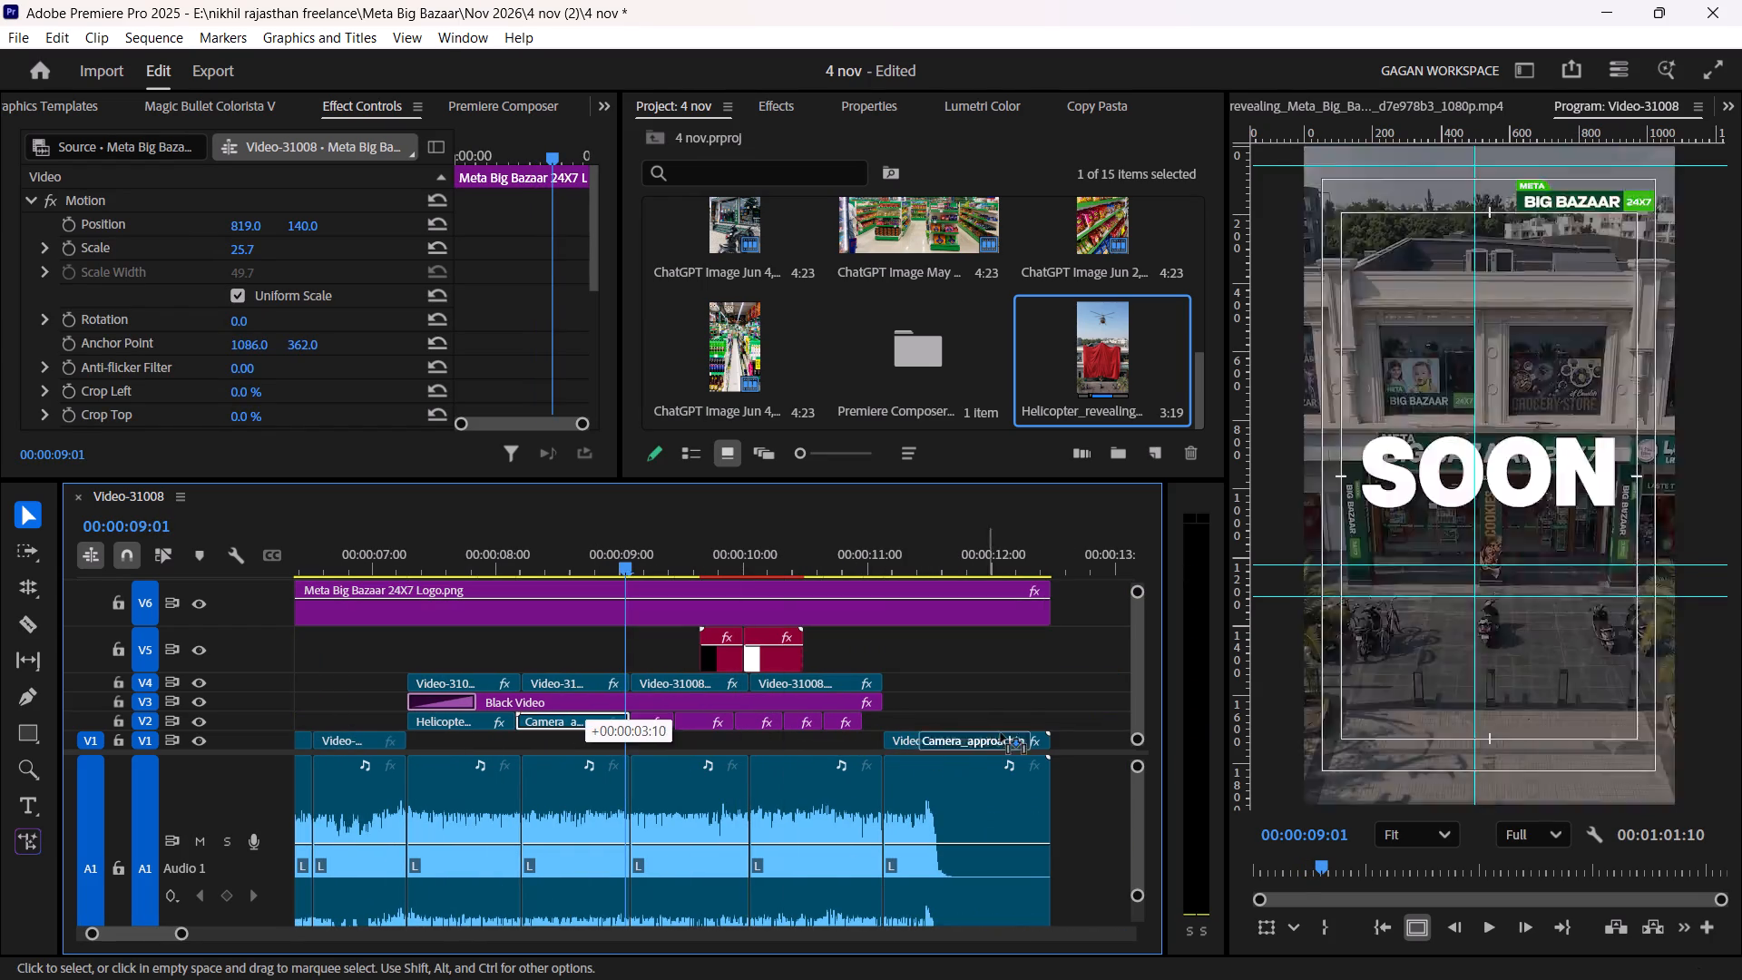
left_click_drag(1001, 733, 1014, 728)
left_click_drag(851, 735, 638, 723)
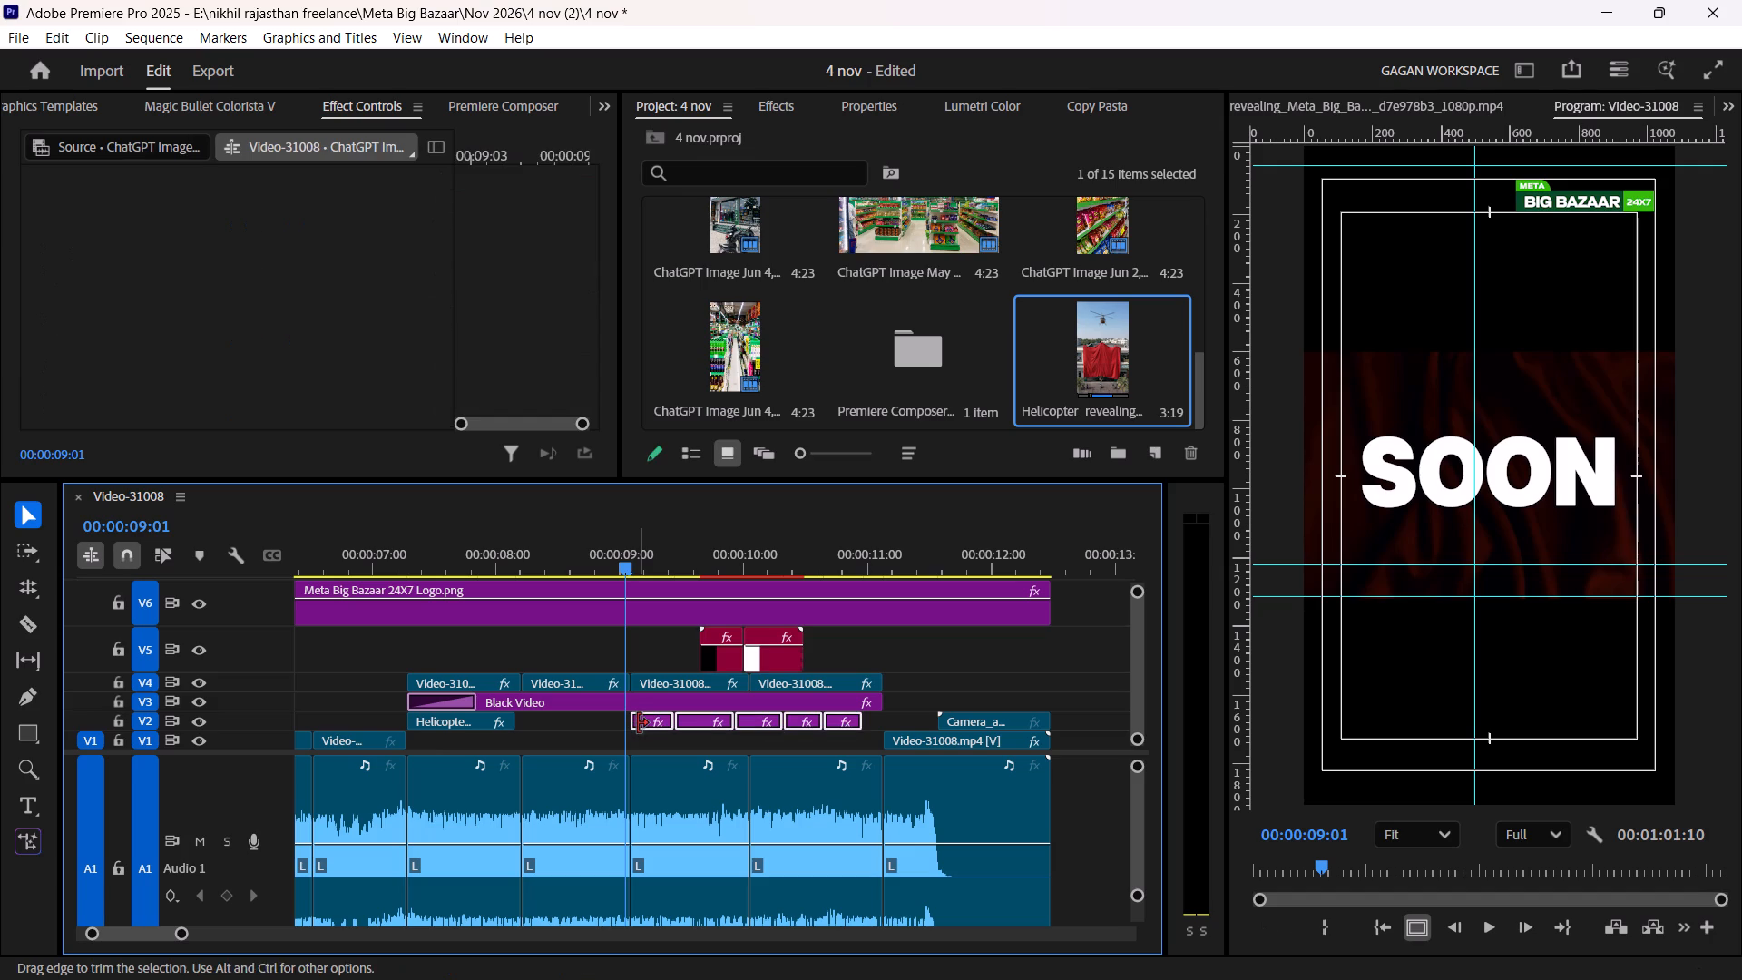
left_click_drag(648, 722, 539, 723)
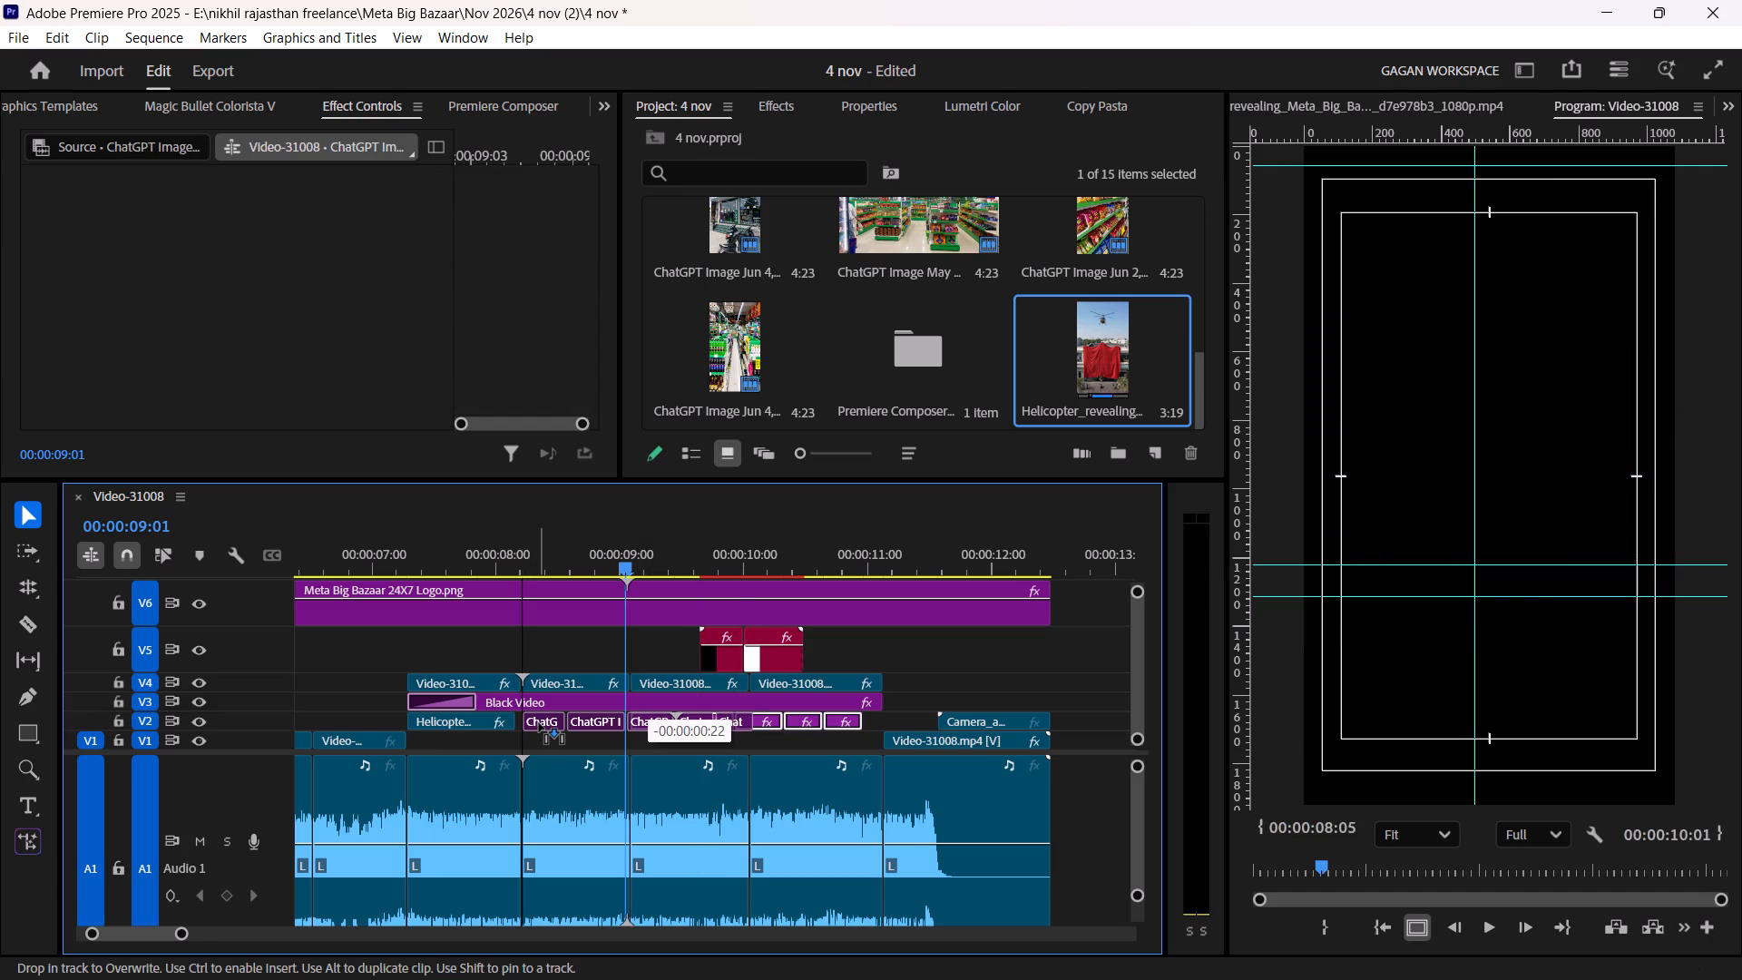
left_click_drag(539, 723, 533, 730)
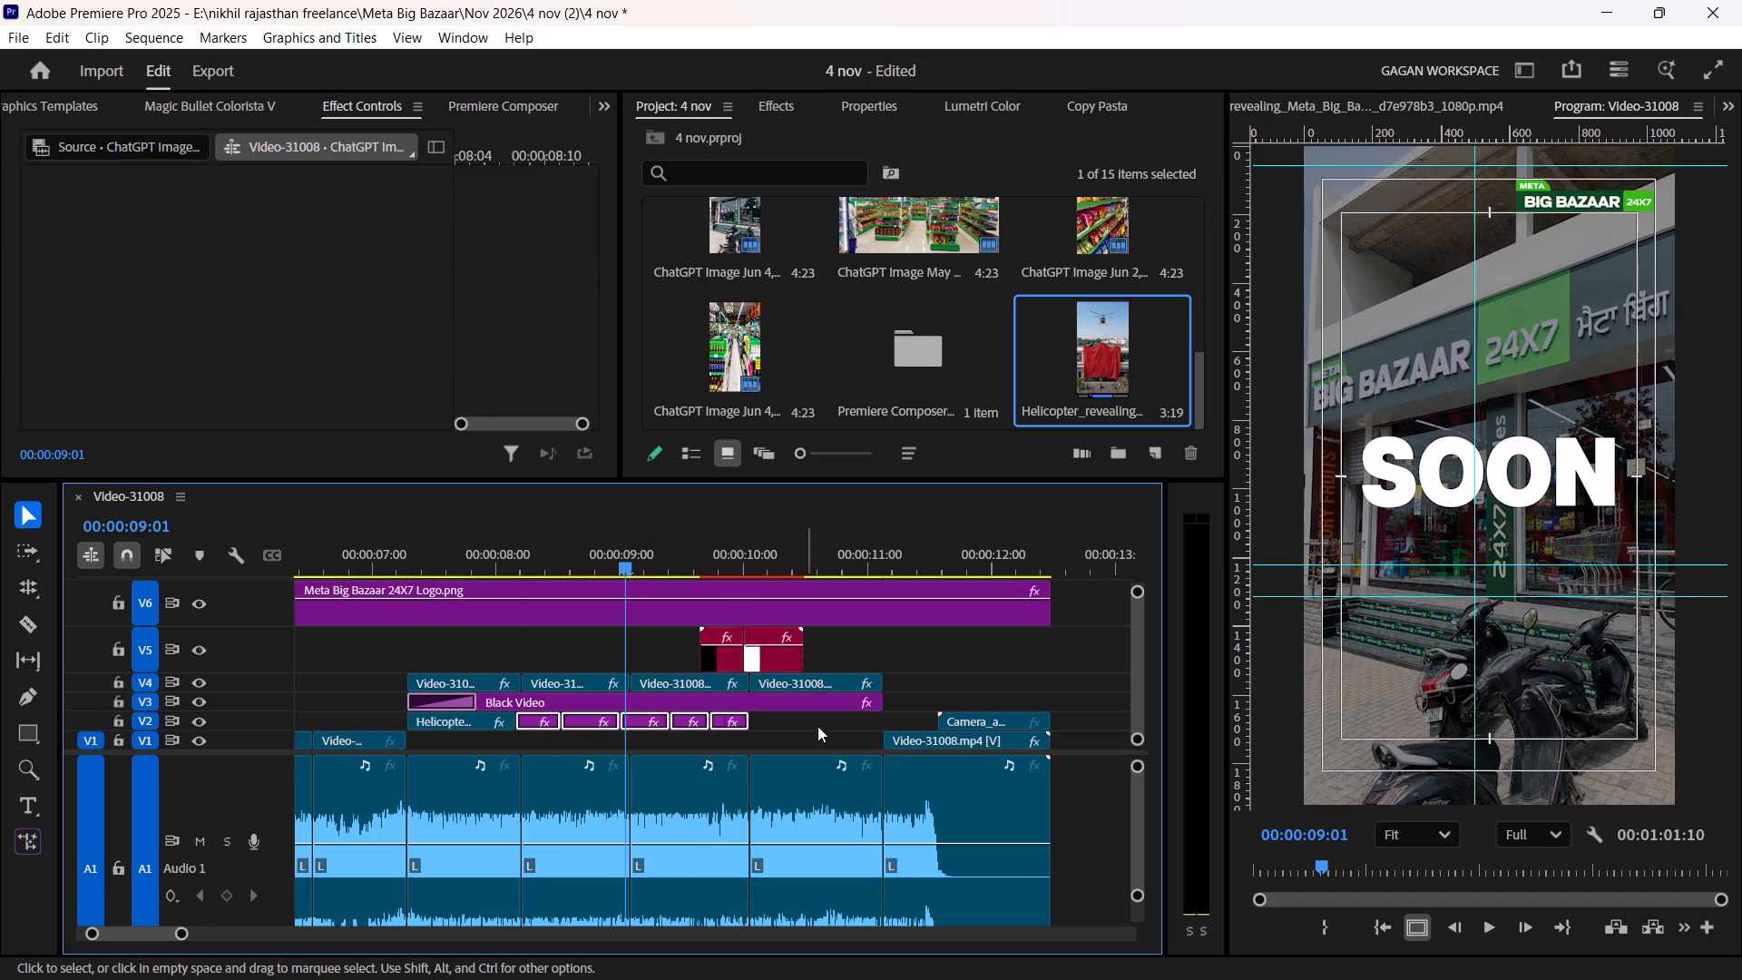
left_click_drag(973, 722, 791, 722)
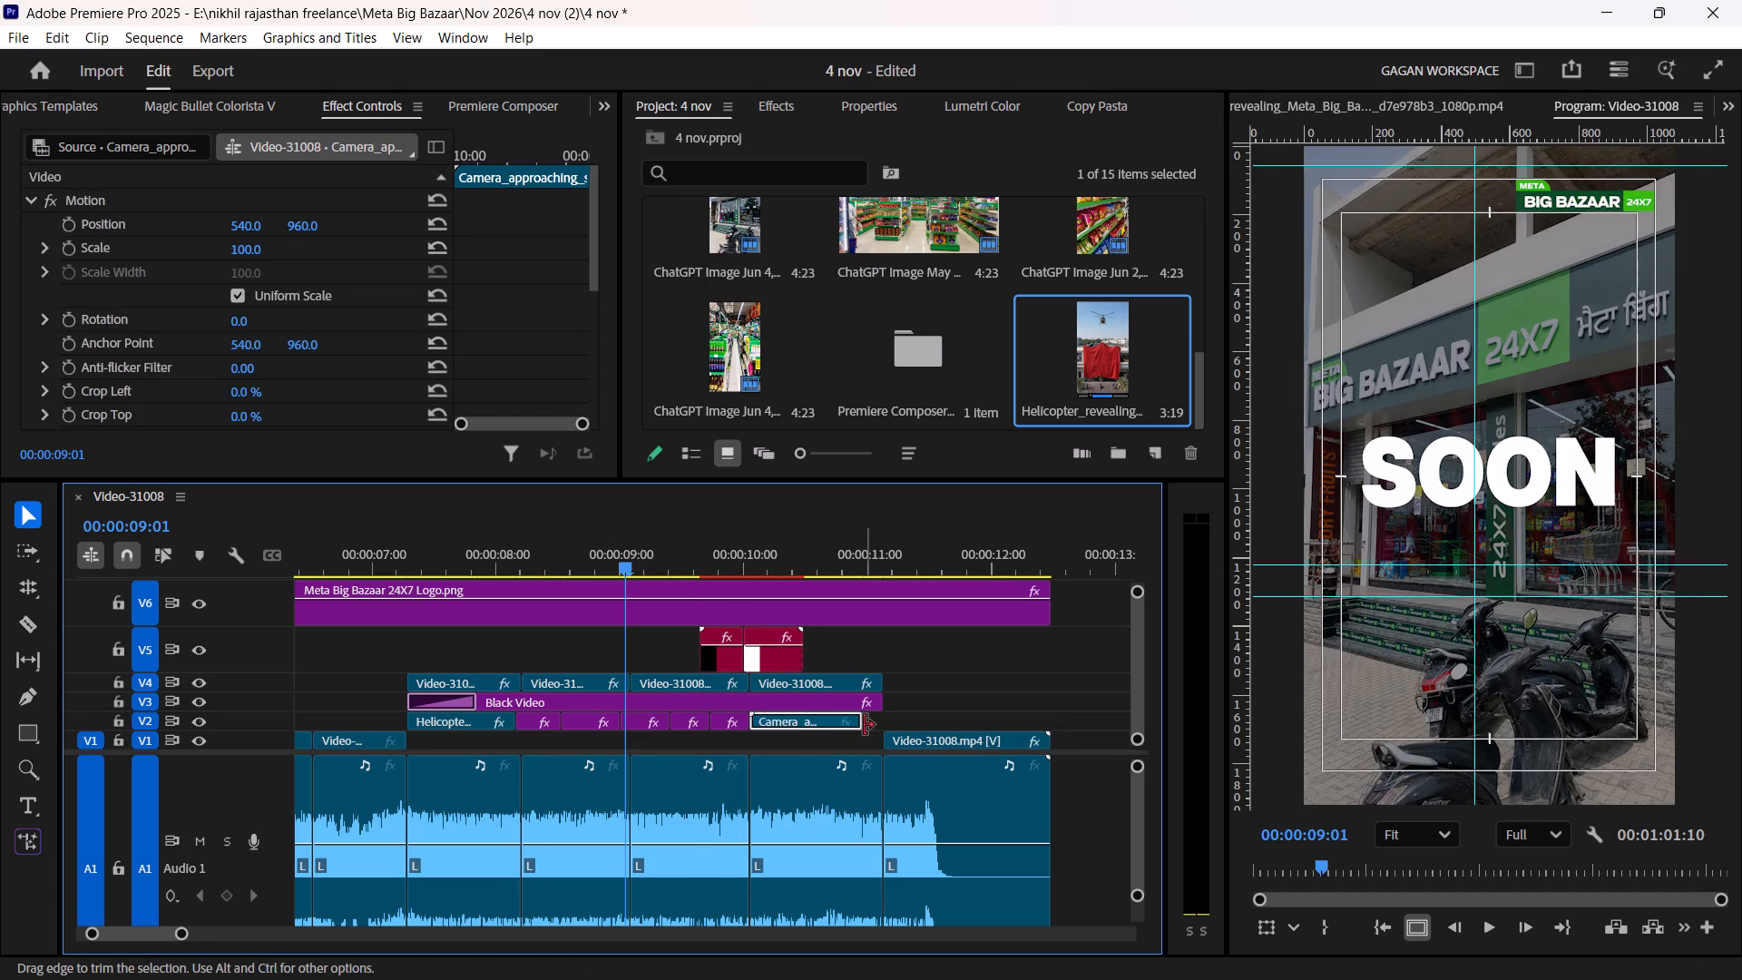
left_click_drag(869, 725, 886, 729)
Trim the start of the Camera_approaching_store_building clip, shift the store images later against it, and extend the helicopter shot to meet the first image.
left_click_drag(634, 560, 523, 565)
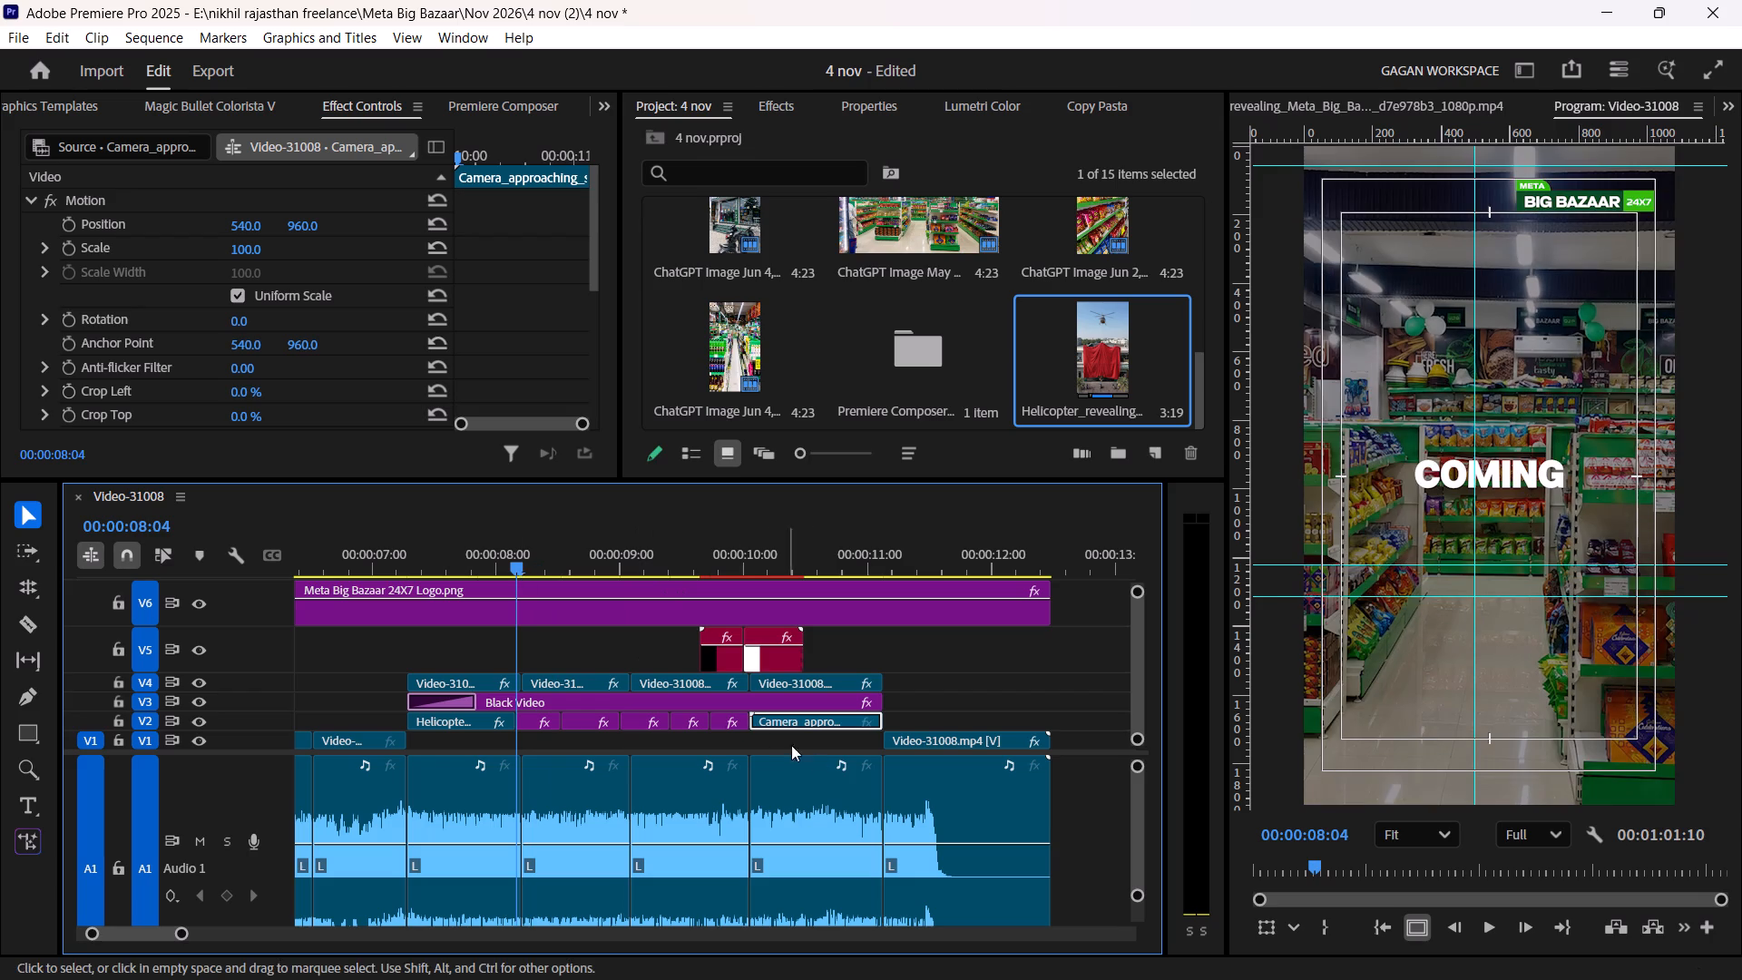
left_click_drag(755, 717, 788, 723)
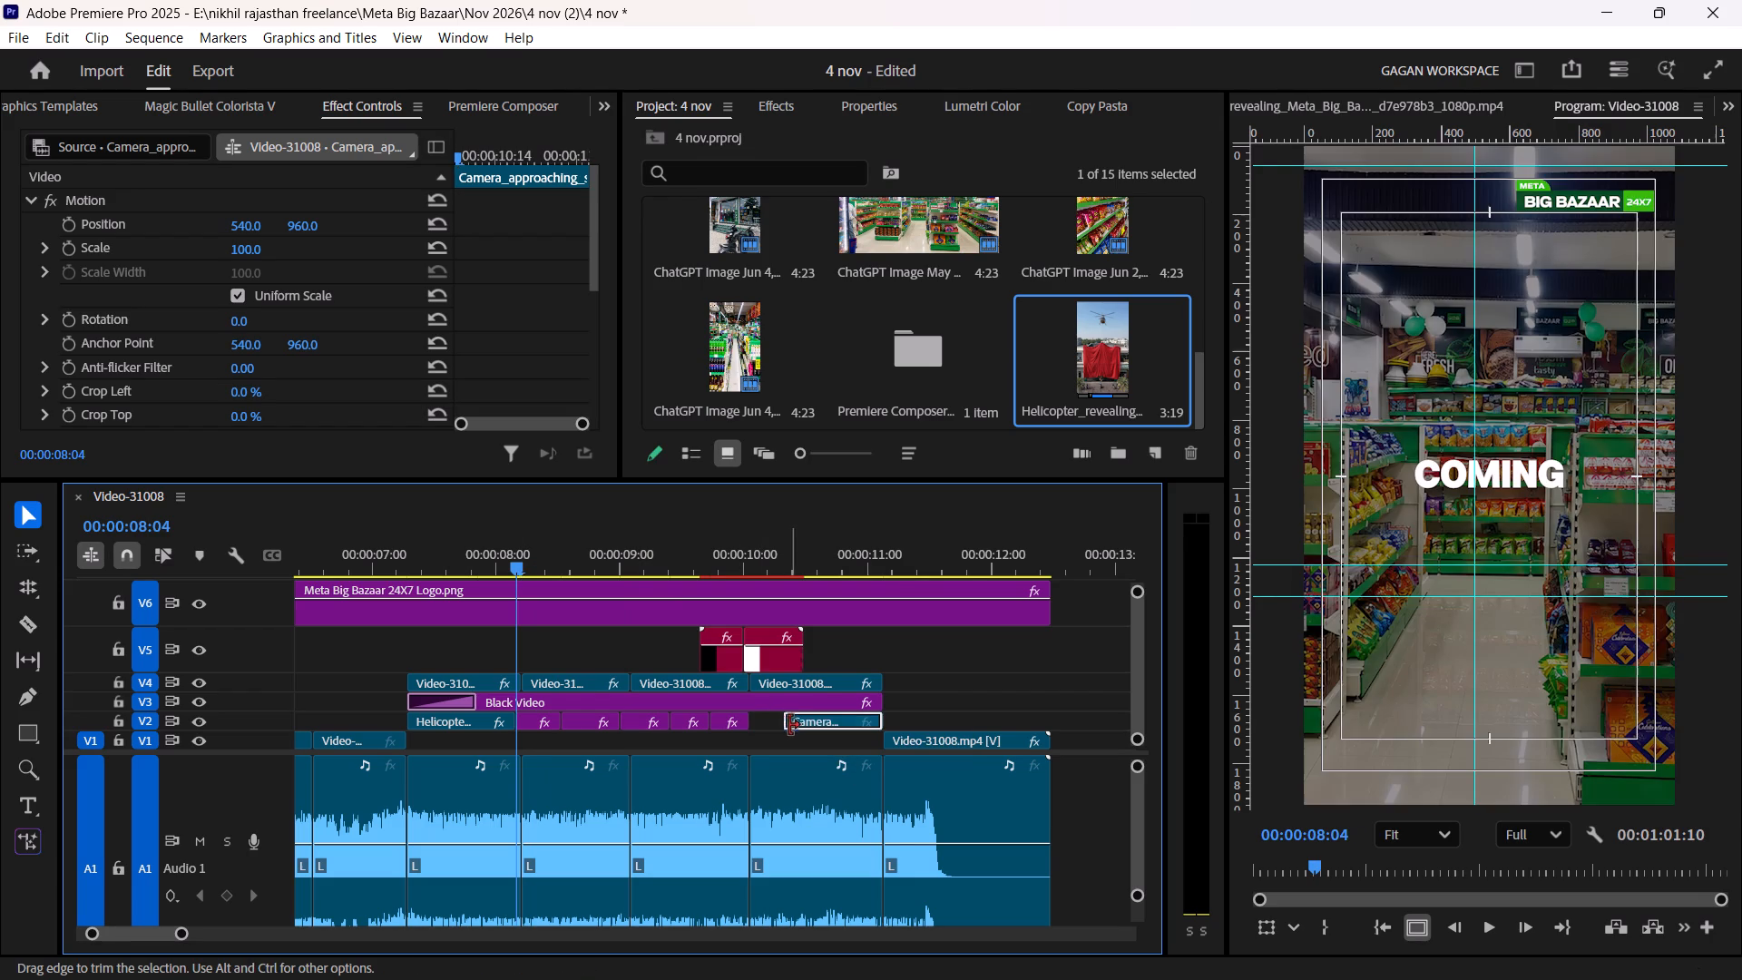
left_click_drag(758, 750, 734, 740)
left_click_drag(760, 740, 553, 730)
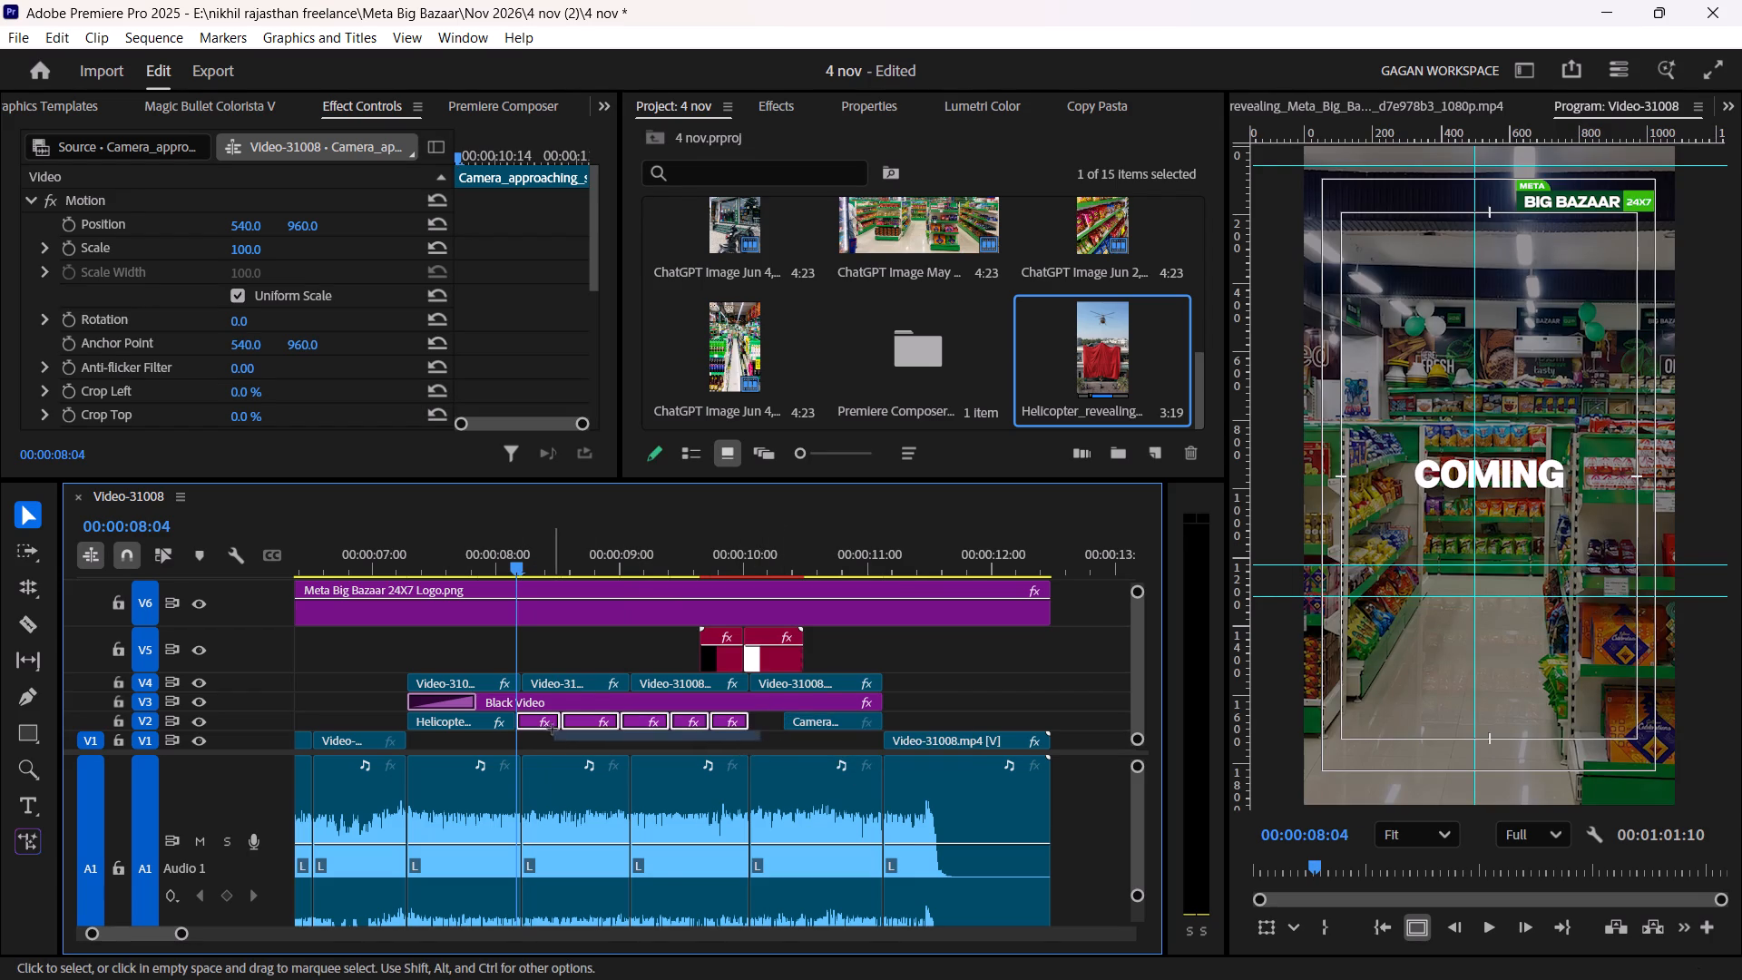
left_click_drag(553, 730, 550, 730)
left_click_drag(526, 719, 556, 724)
key("ctrl+z")
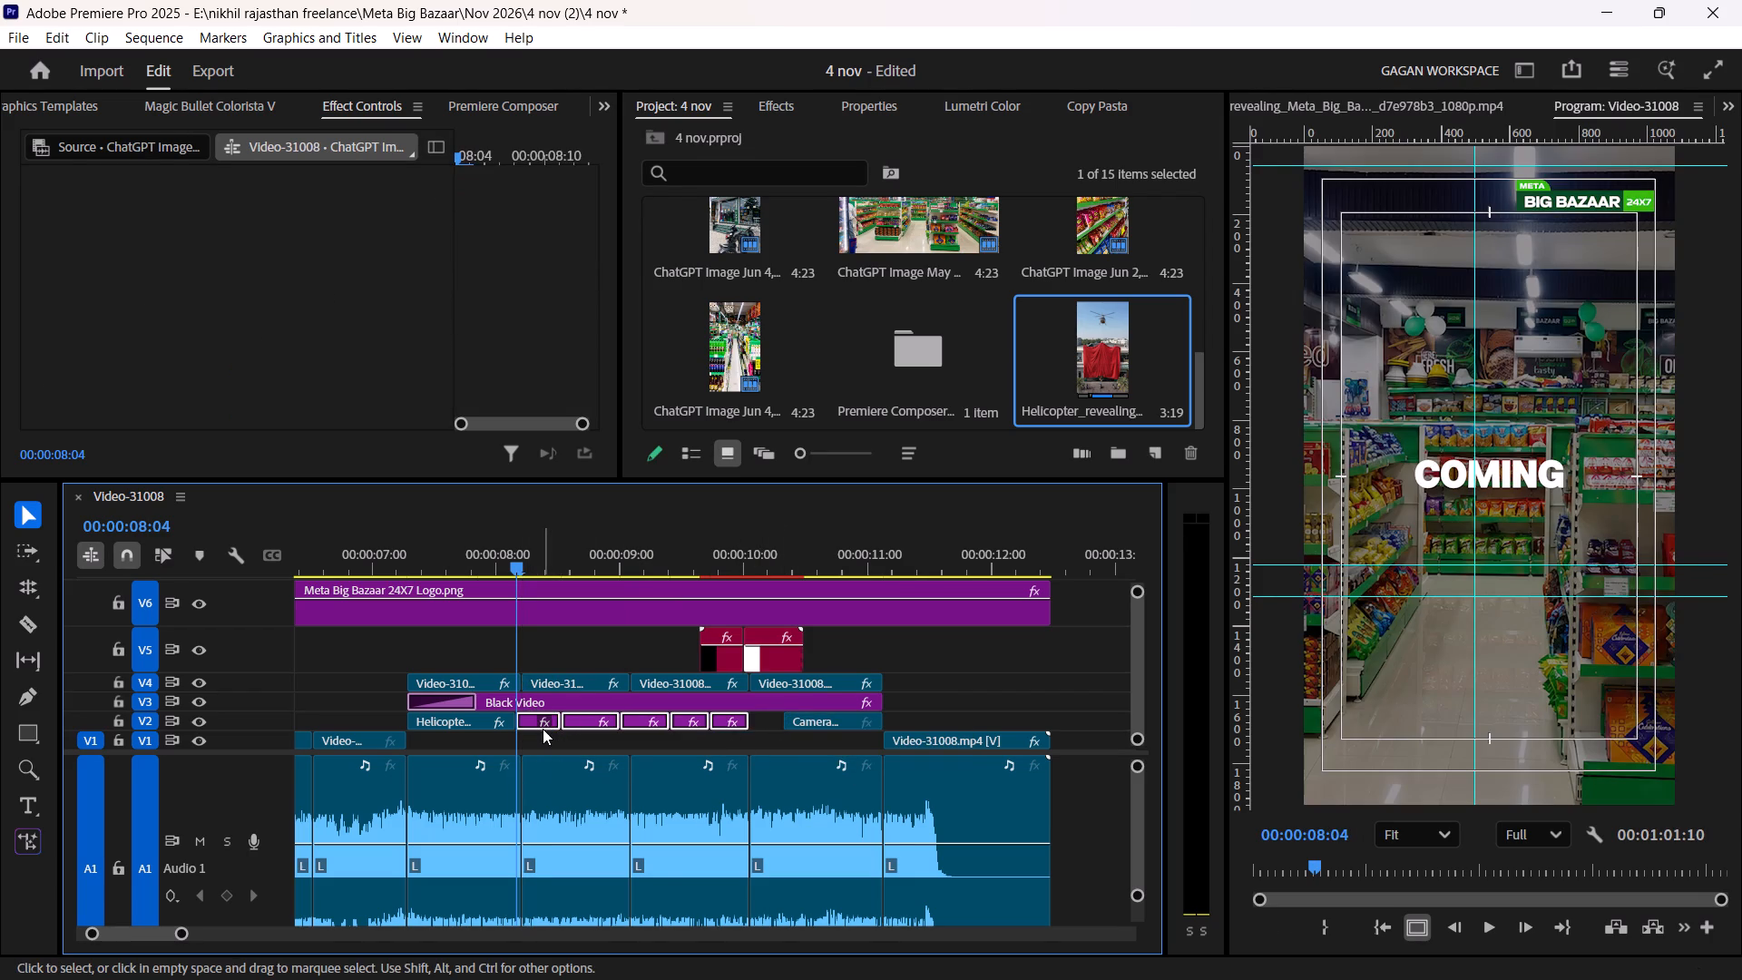
left_click_drag(534, 721, 568, 726)
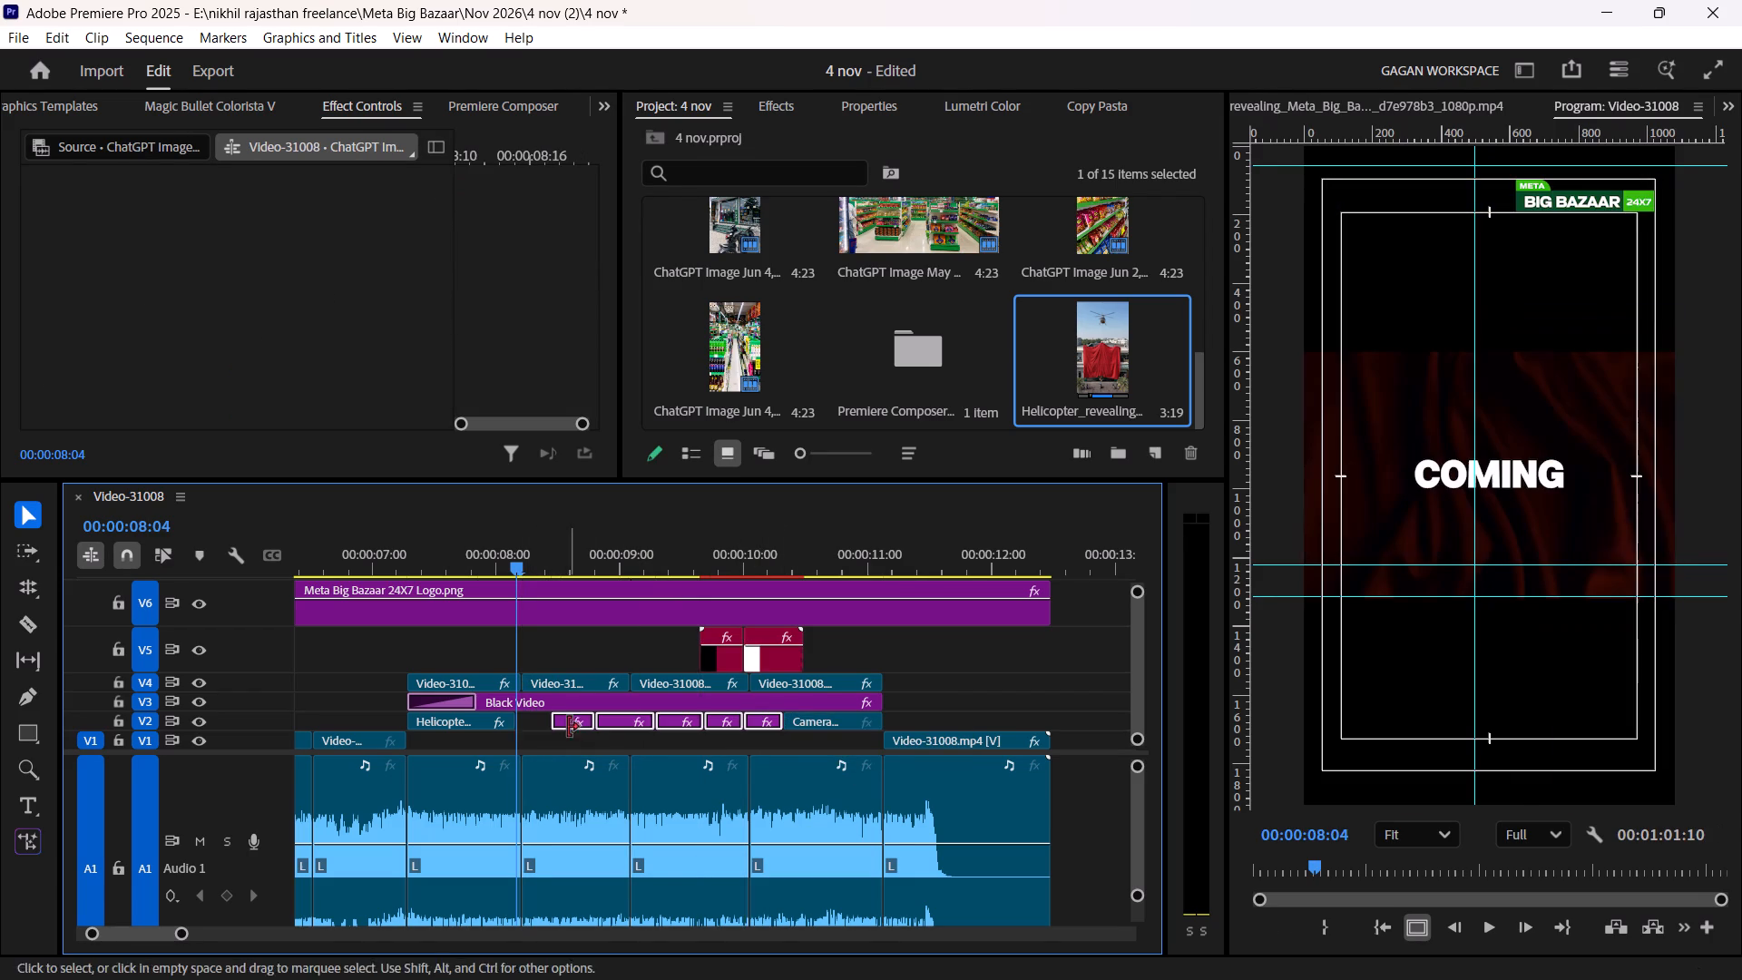
left_click_drag(523, 725, 552, 730)
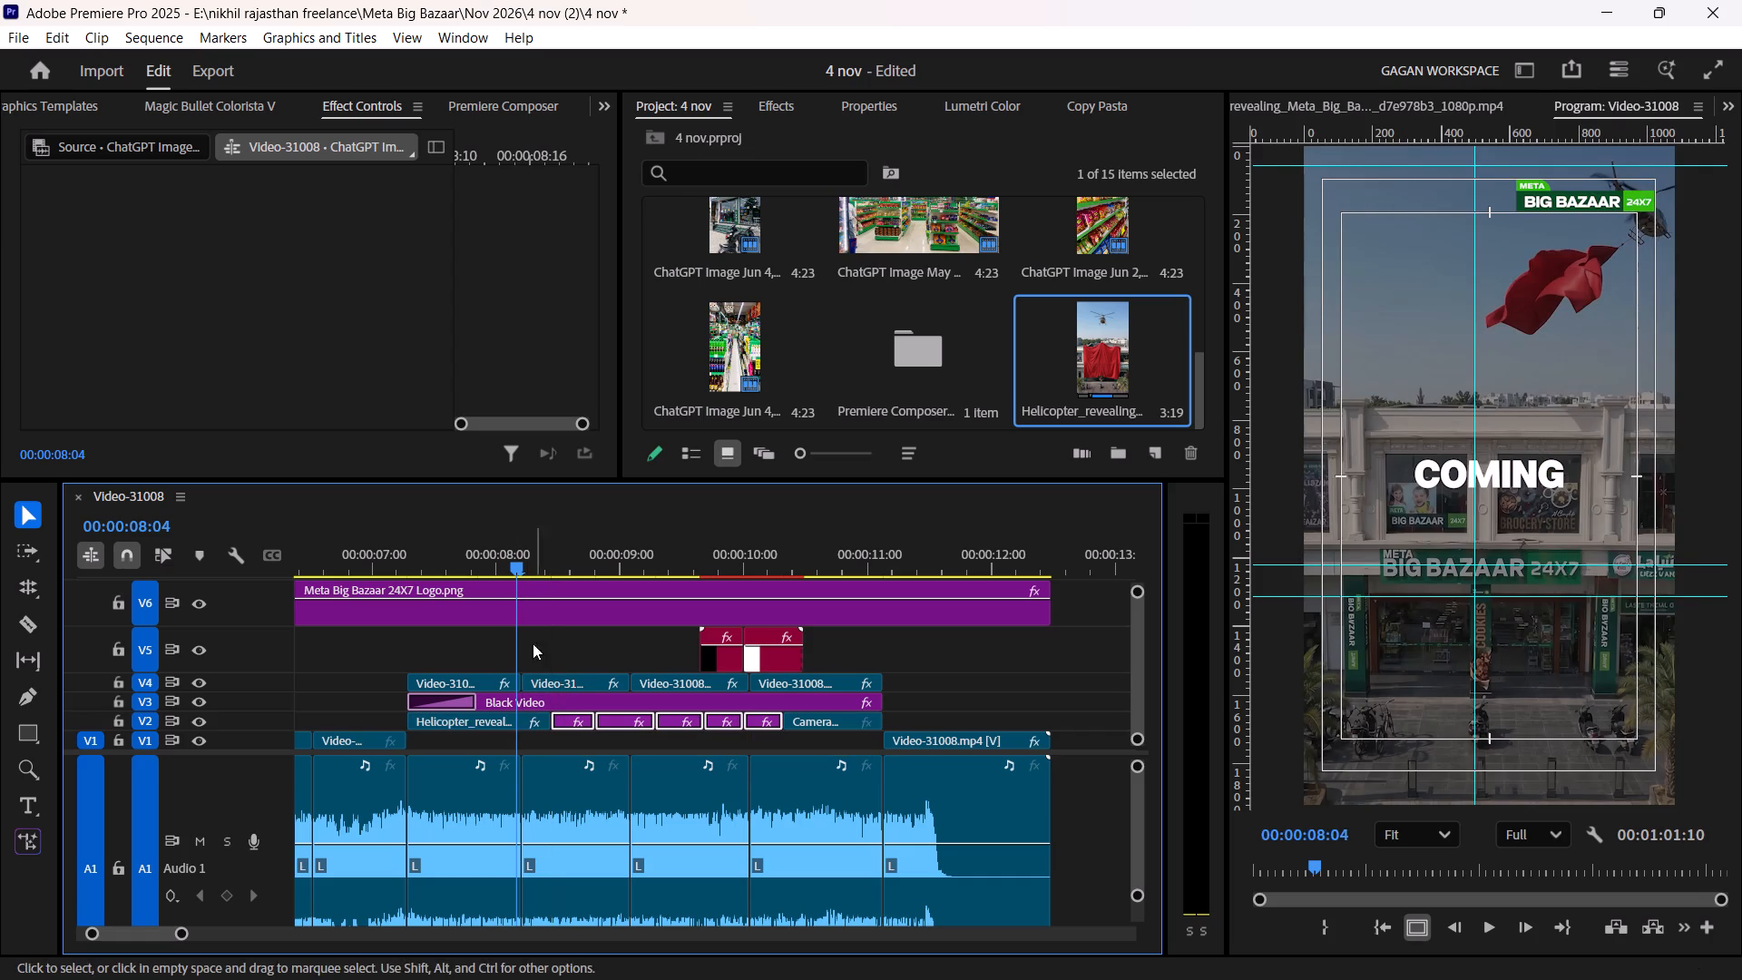
left_click_drag(480, 524, 441, 524)
left_click(394, 528)
left_click(329, 652)
key("space")
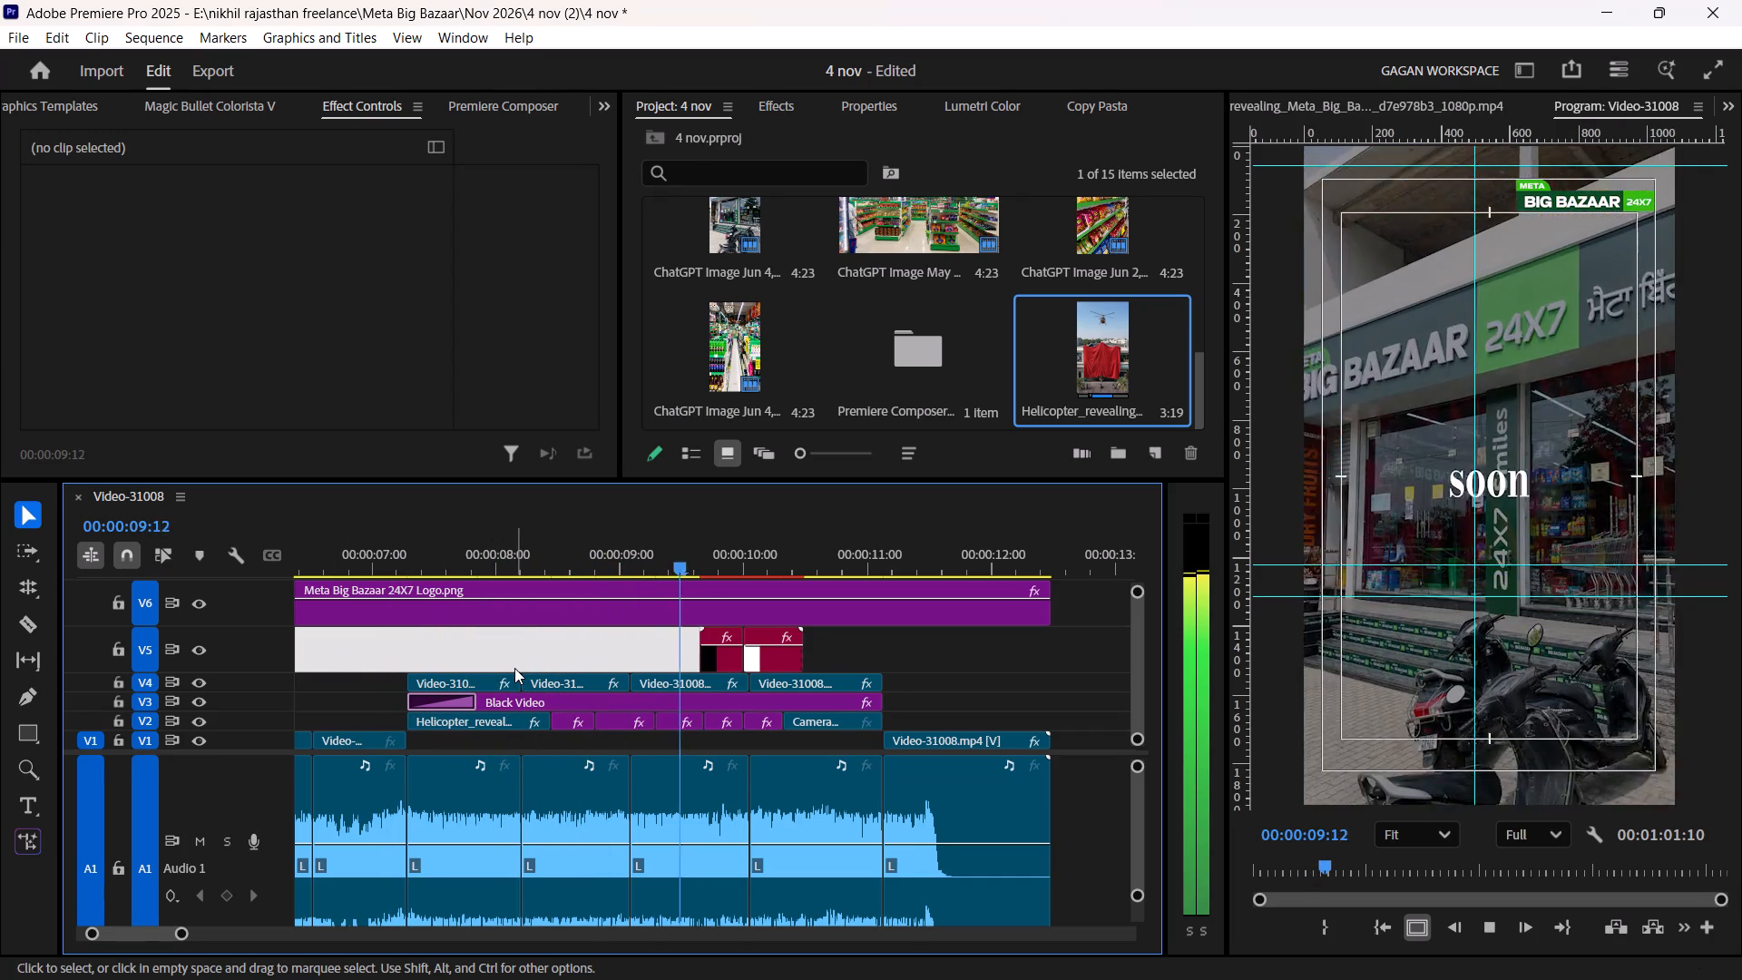
key("space")
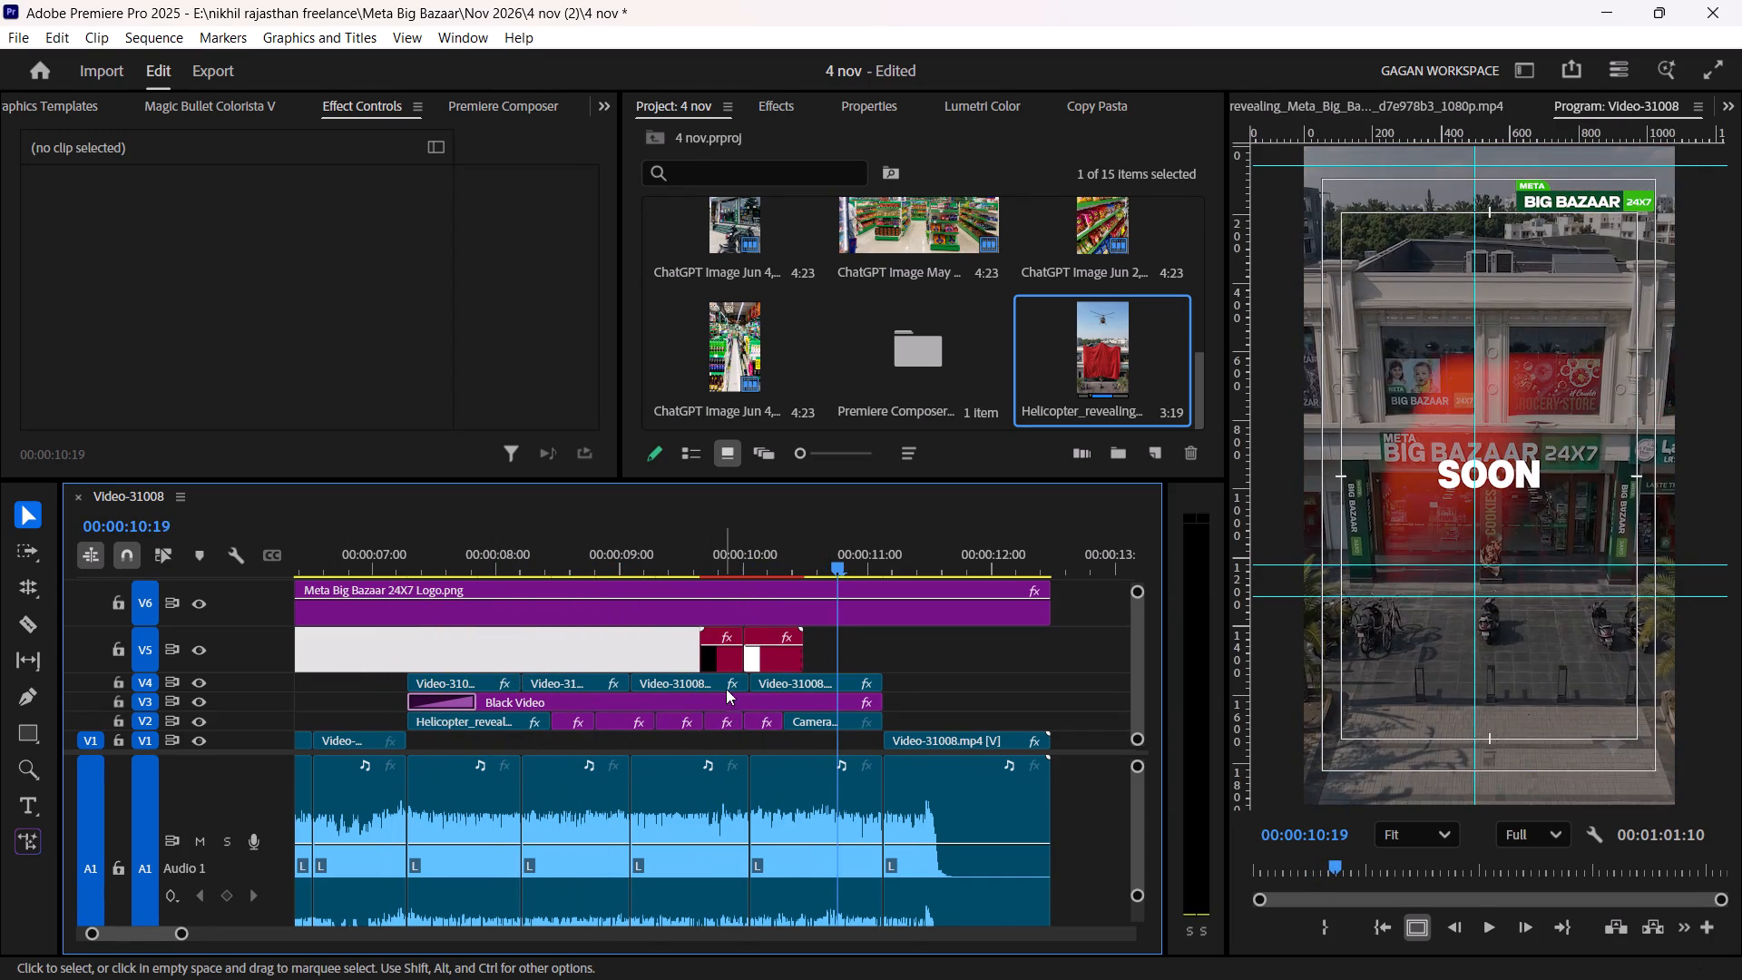
Shift both Generated Light Leak clips on V5 later so the cut between them lines up with the text cut at 00:00:10:01.
scroll(738, 707, "up", 7, "alt")
left_click(683, 555)
key("space")
key("space")
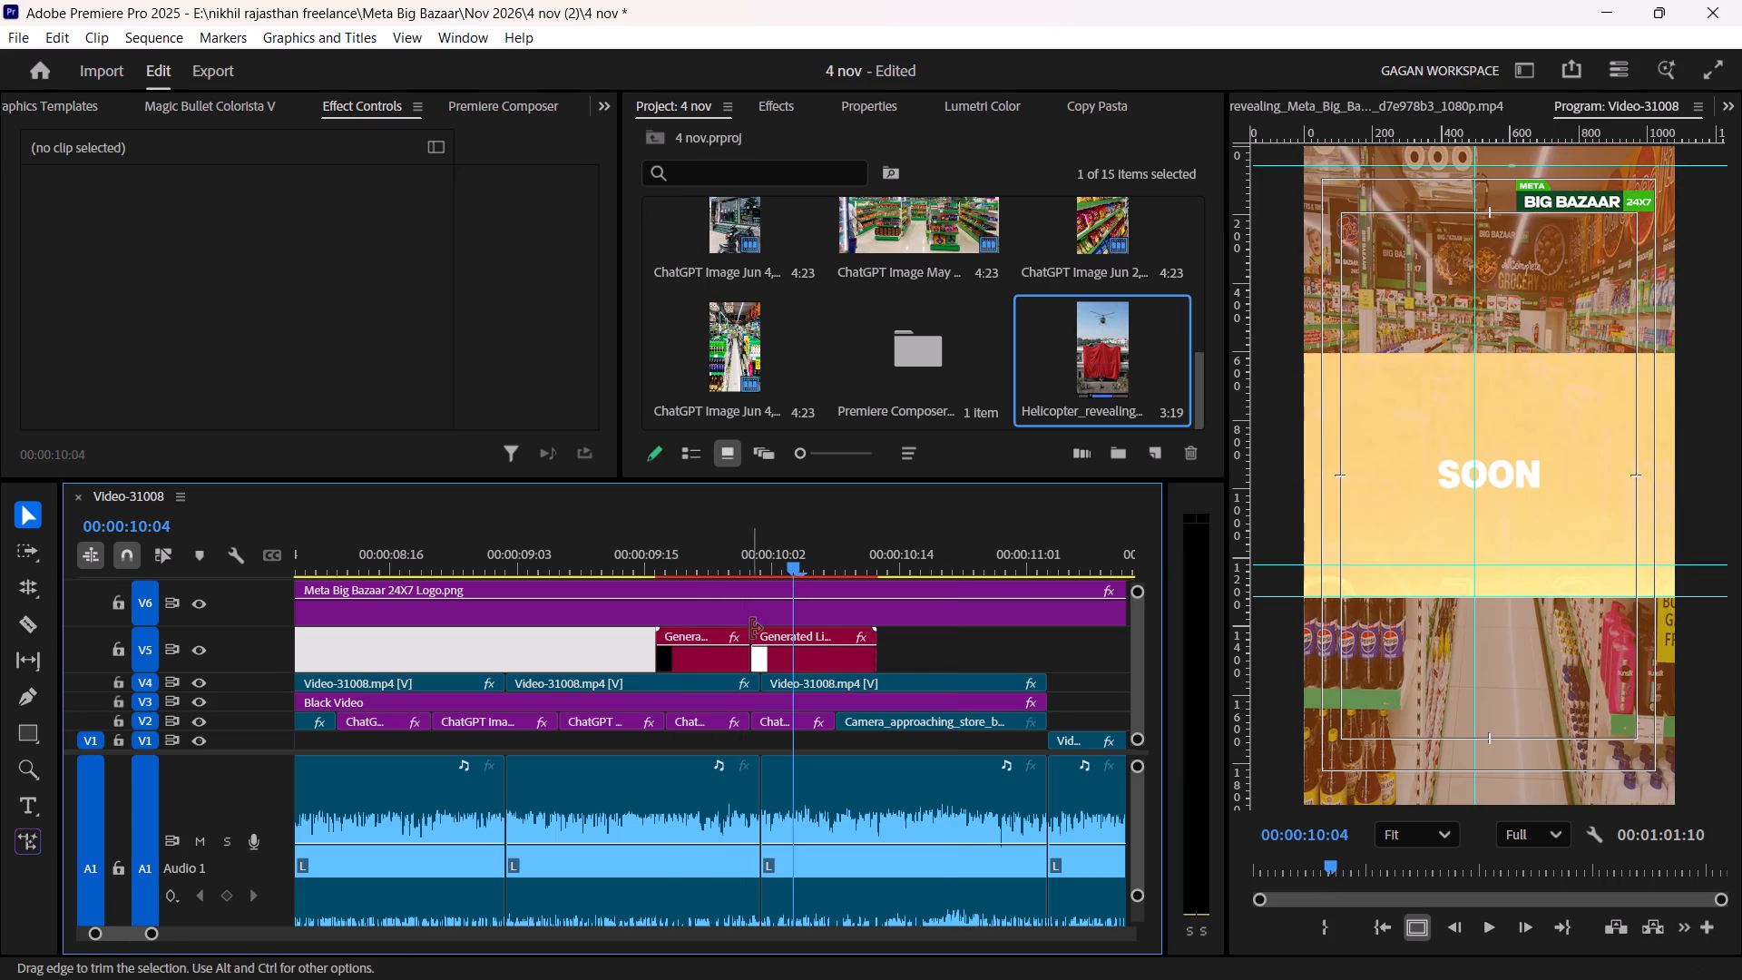
left_click_drag(794, 663, 760, 671)
key("ctrl+z")
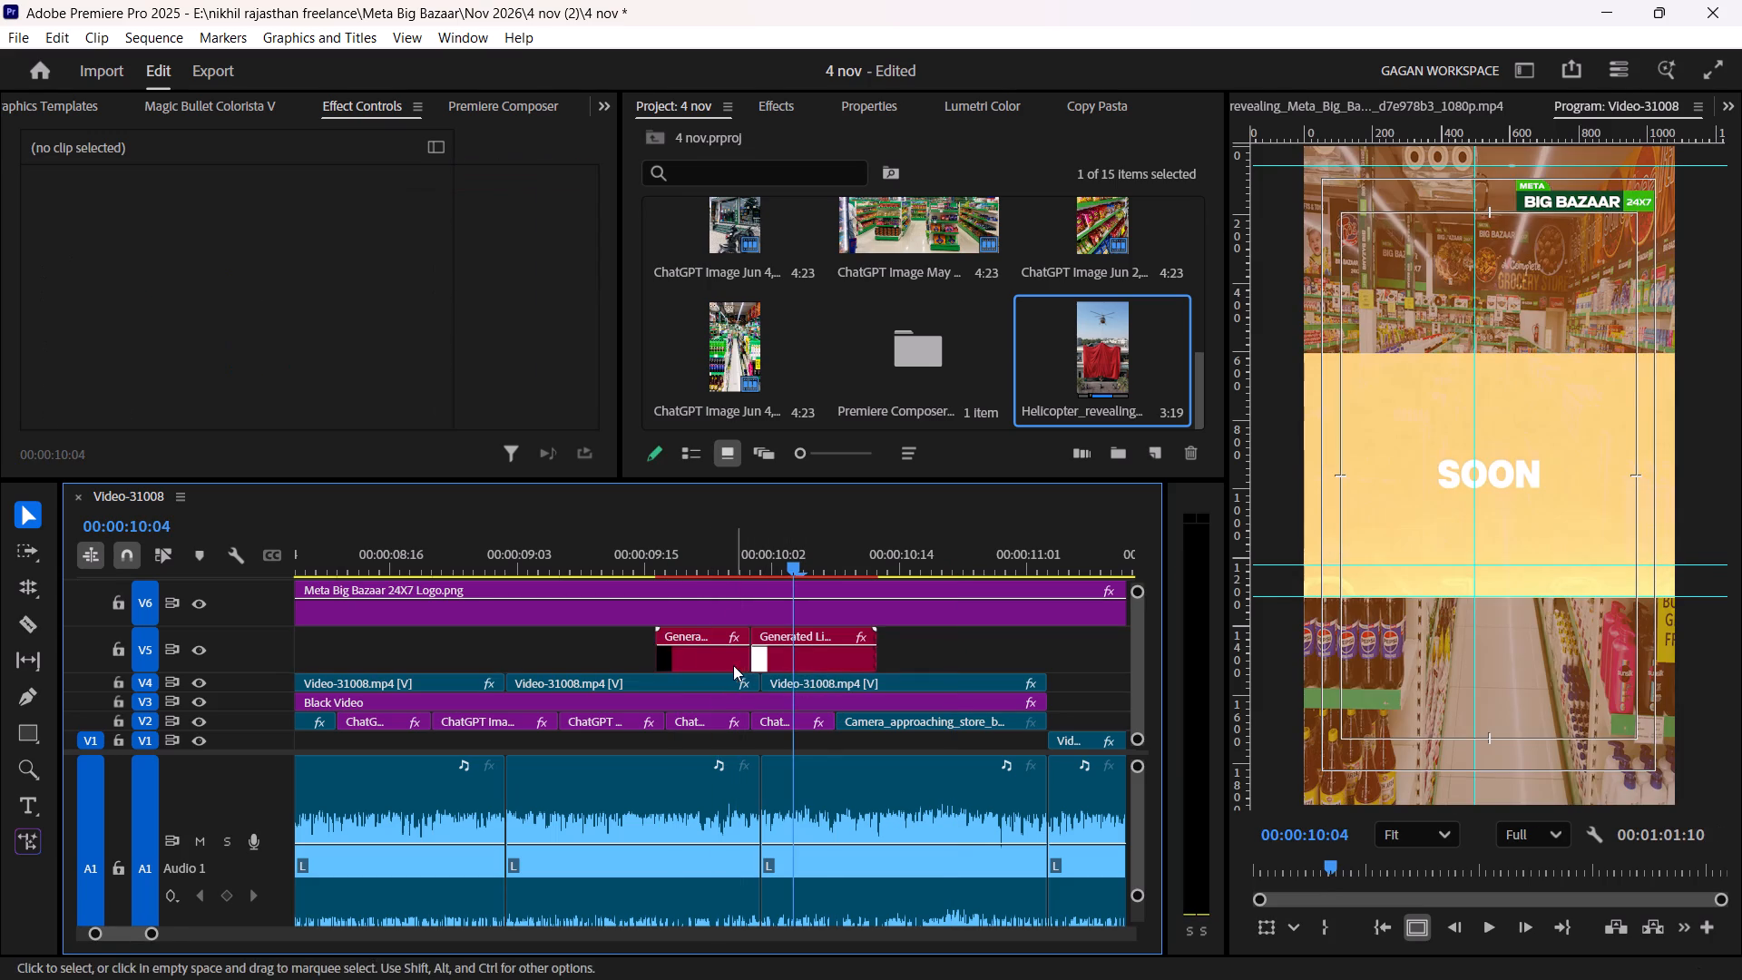
left_click_drag(745, 535, 739, 558)
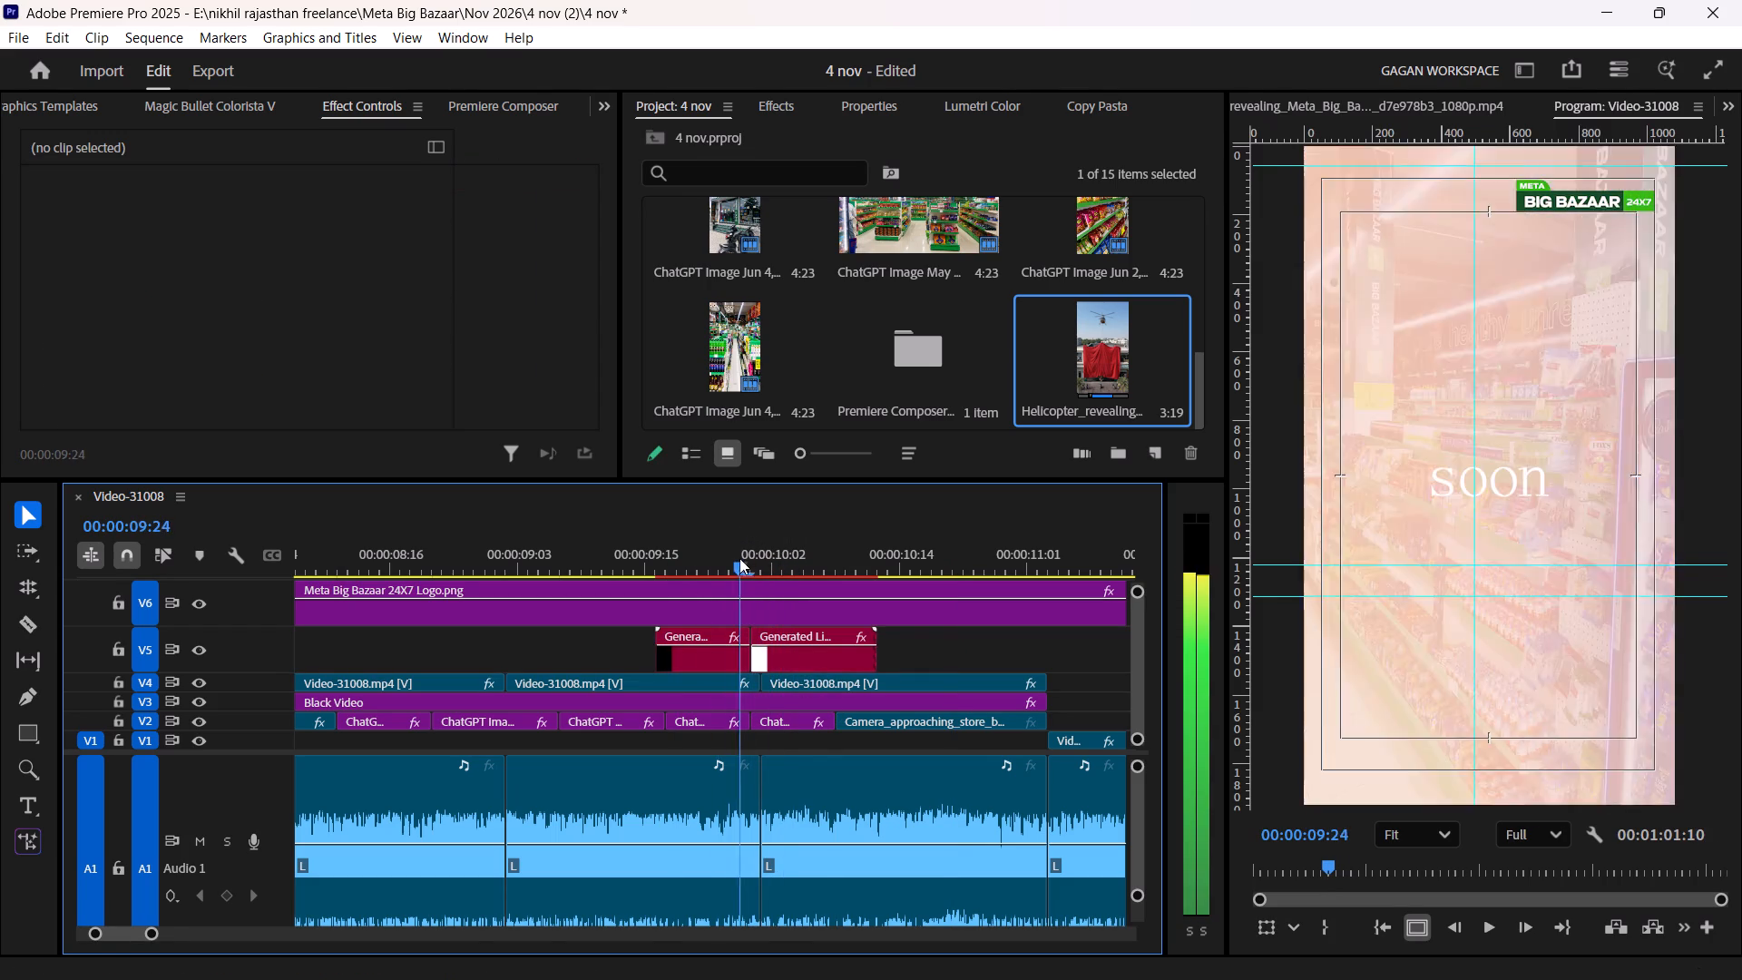
left_click_drag(739, 558, 751, 566)
left_click_drag(935, 645, 711, 651)
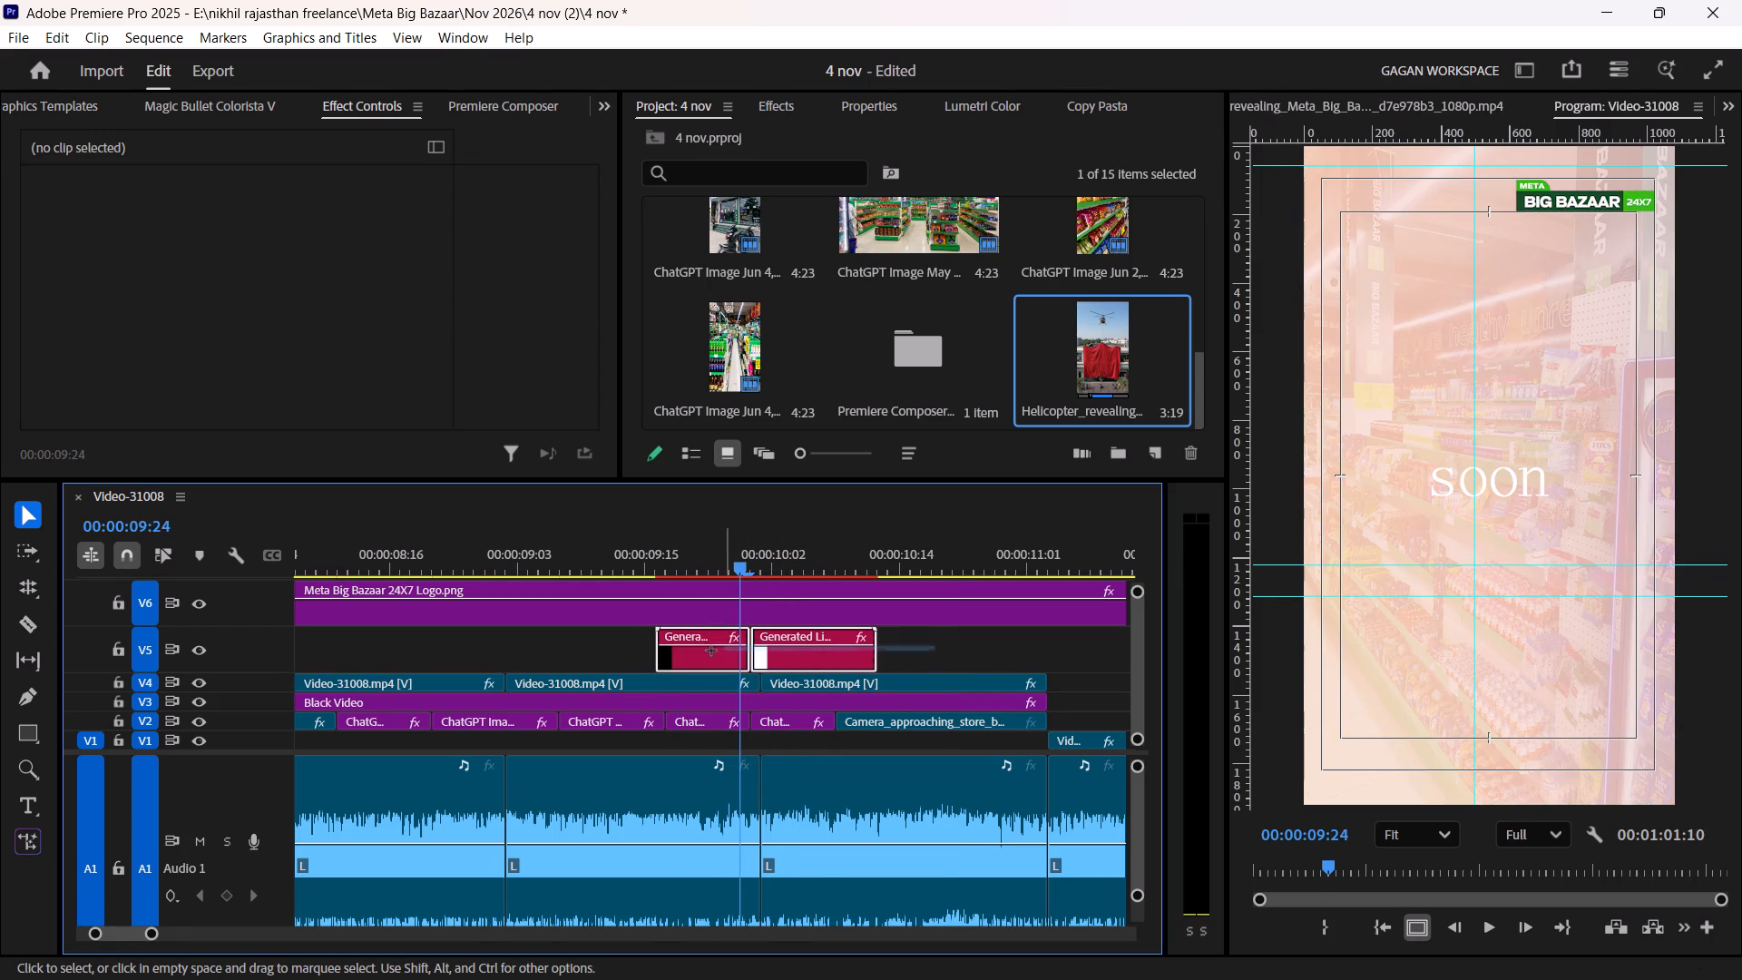
left_click_drag(711, 651, 704, 651)
scroll(765, 675, "up", 6, "alt")
left_click_drag(730, 557, 771, 565)
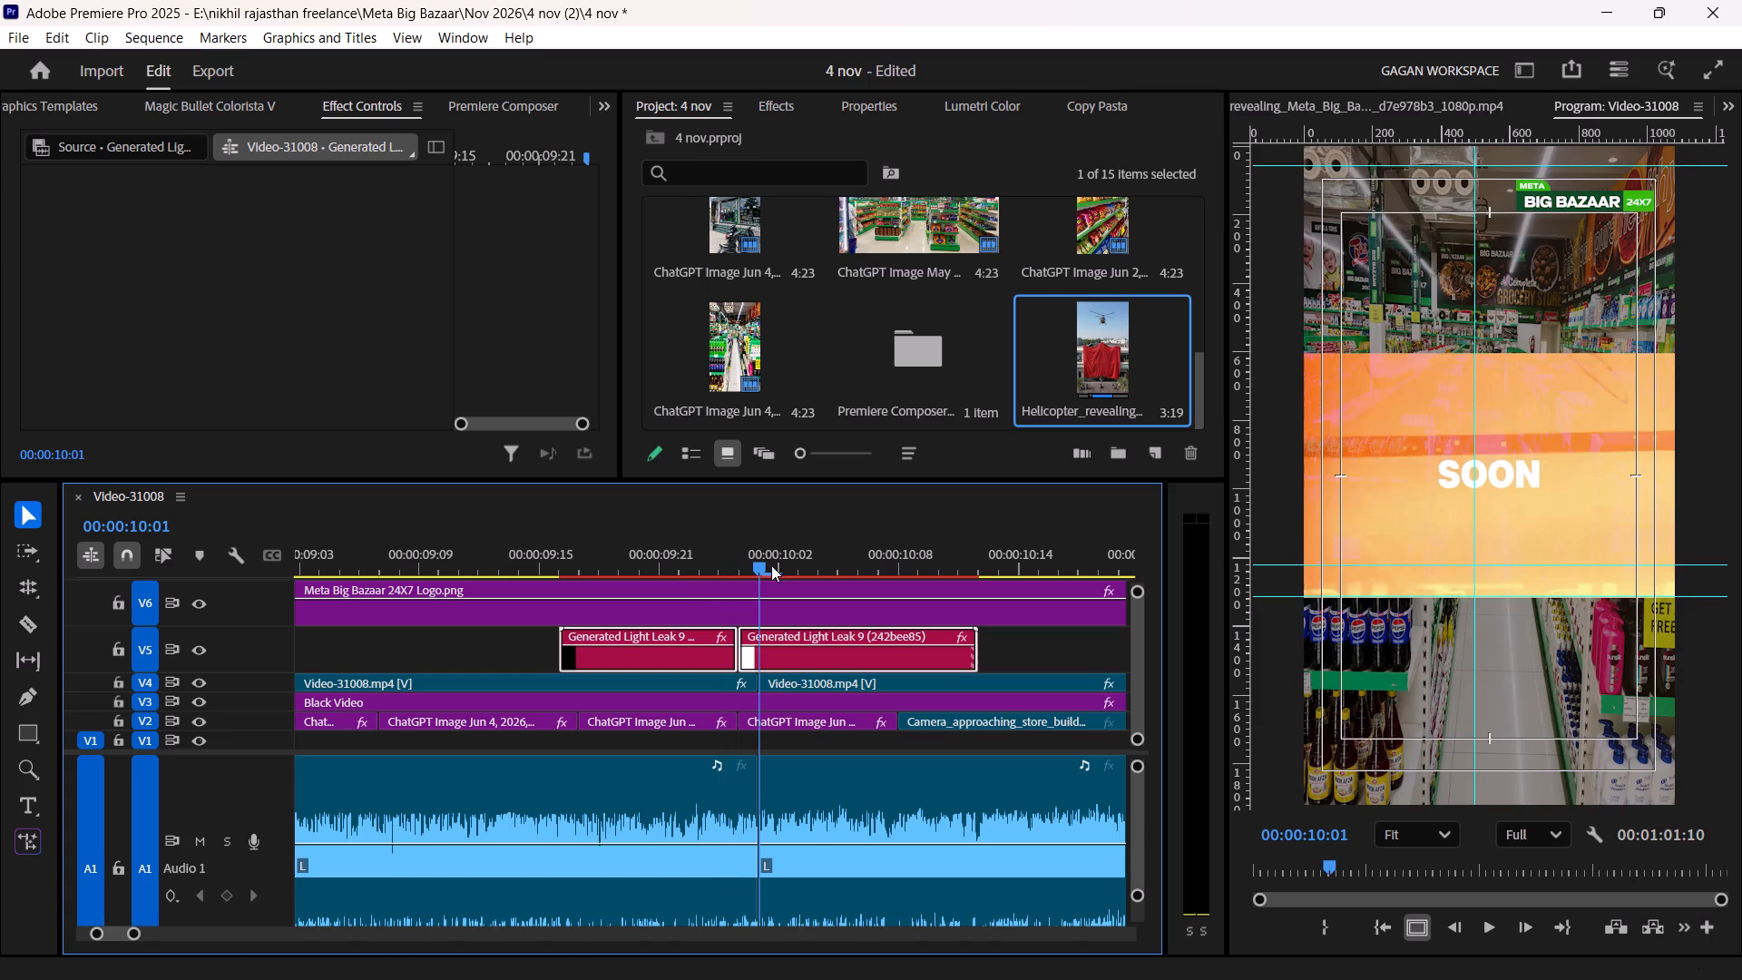
left_click_drag(771, 565, 778, 569)
left_click_drag(804, 660, 835, 661)
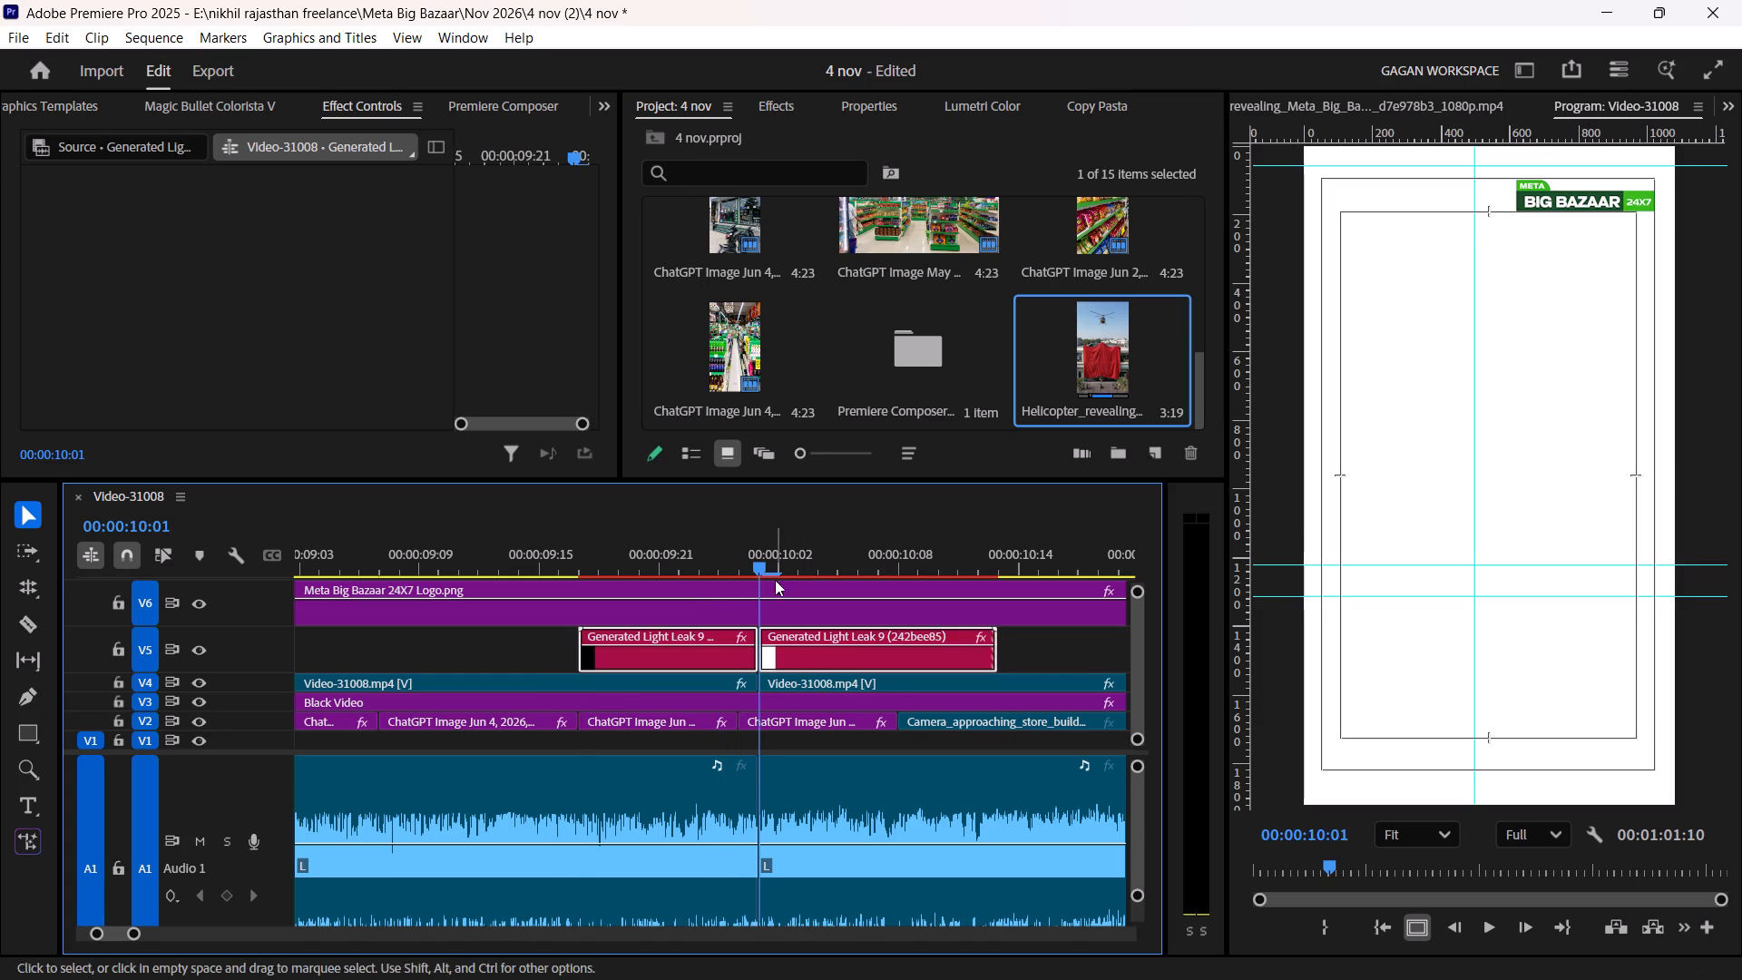
Play back the section around the light leaks and its ending to check the transition timing against the V2 images.
left_click_drag(743, 554, 690, 554)
key("space")
left_click(1039, 661)
scroll(955, 660, "down", 7, "alt")
key("space")
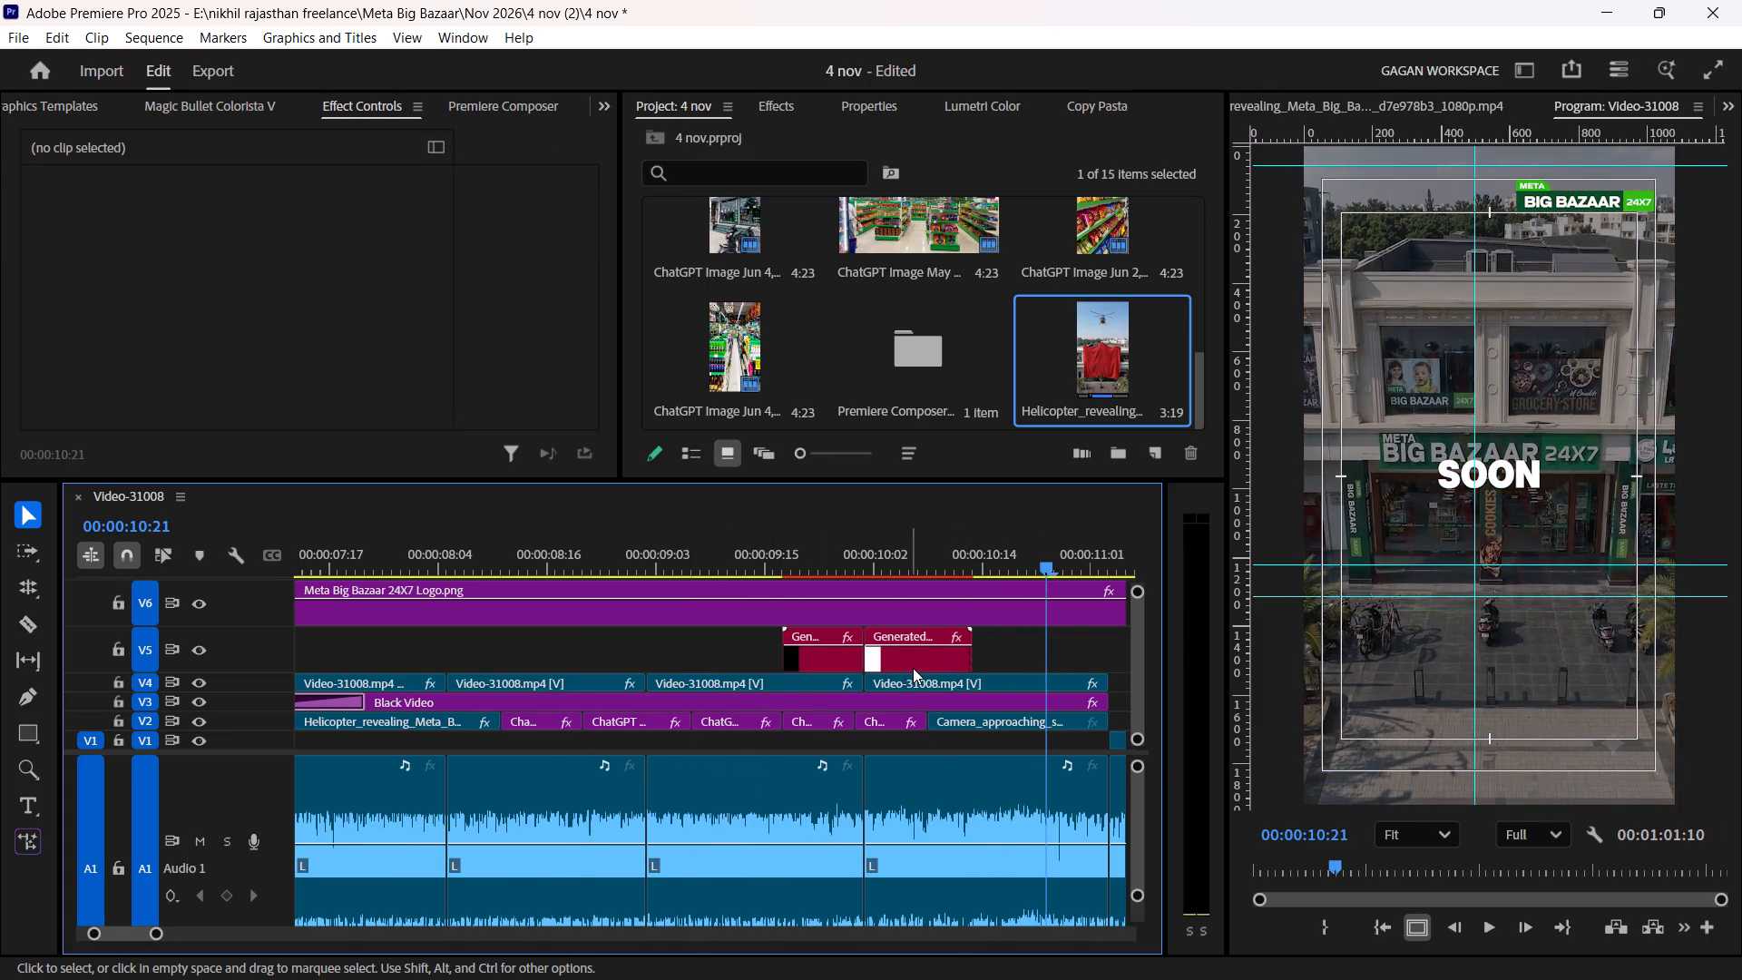
key("space")
scroll(914, 668, "down", 7, "alt")
key("space")
scroll(672, 743, "up", 20)
scroll(807, 709, "down", 6)
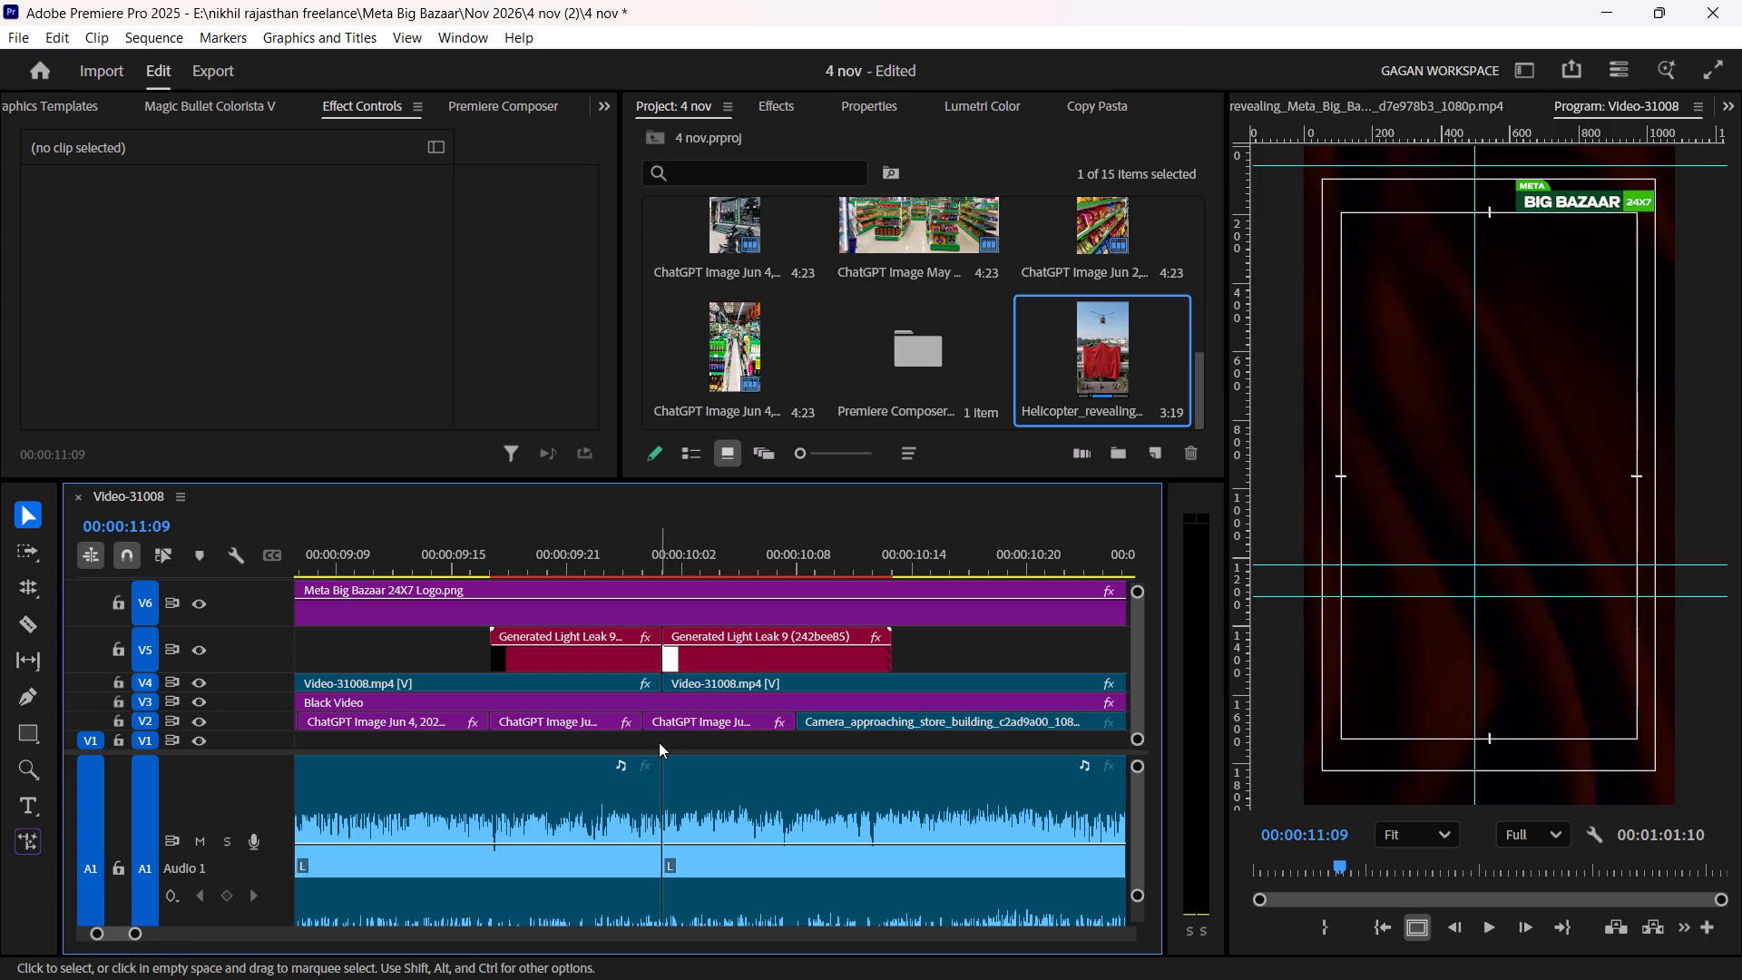
Shift the last store image on V2 to start at the light-leak cut and extend the preceding image to meet it, checking the playback.
key("n")
left_click_drag(640, 734, 654, 734)
left_click(698, 709)
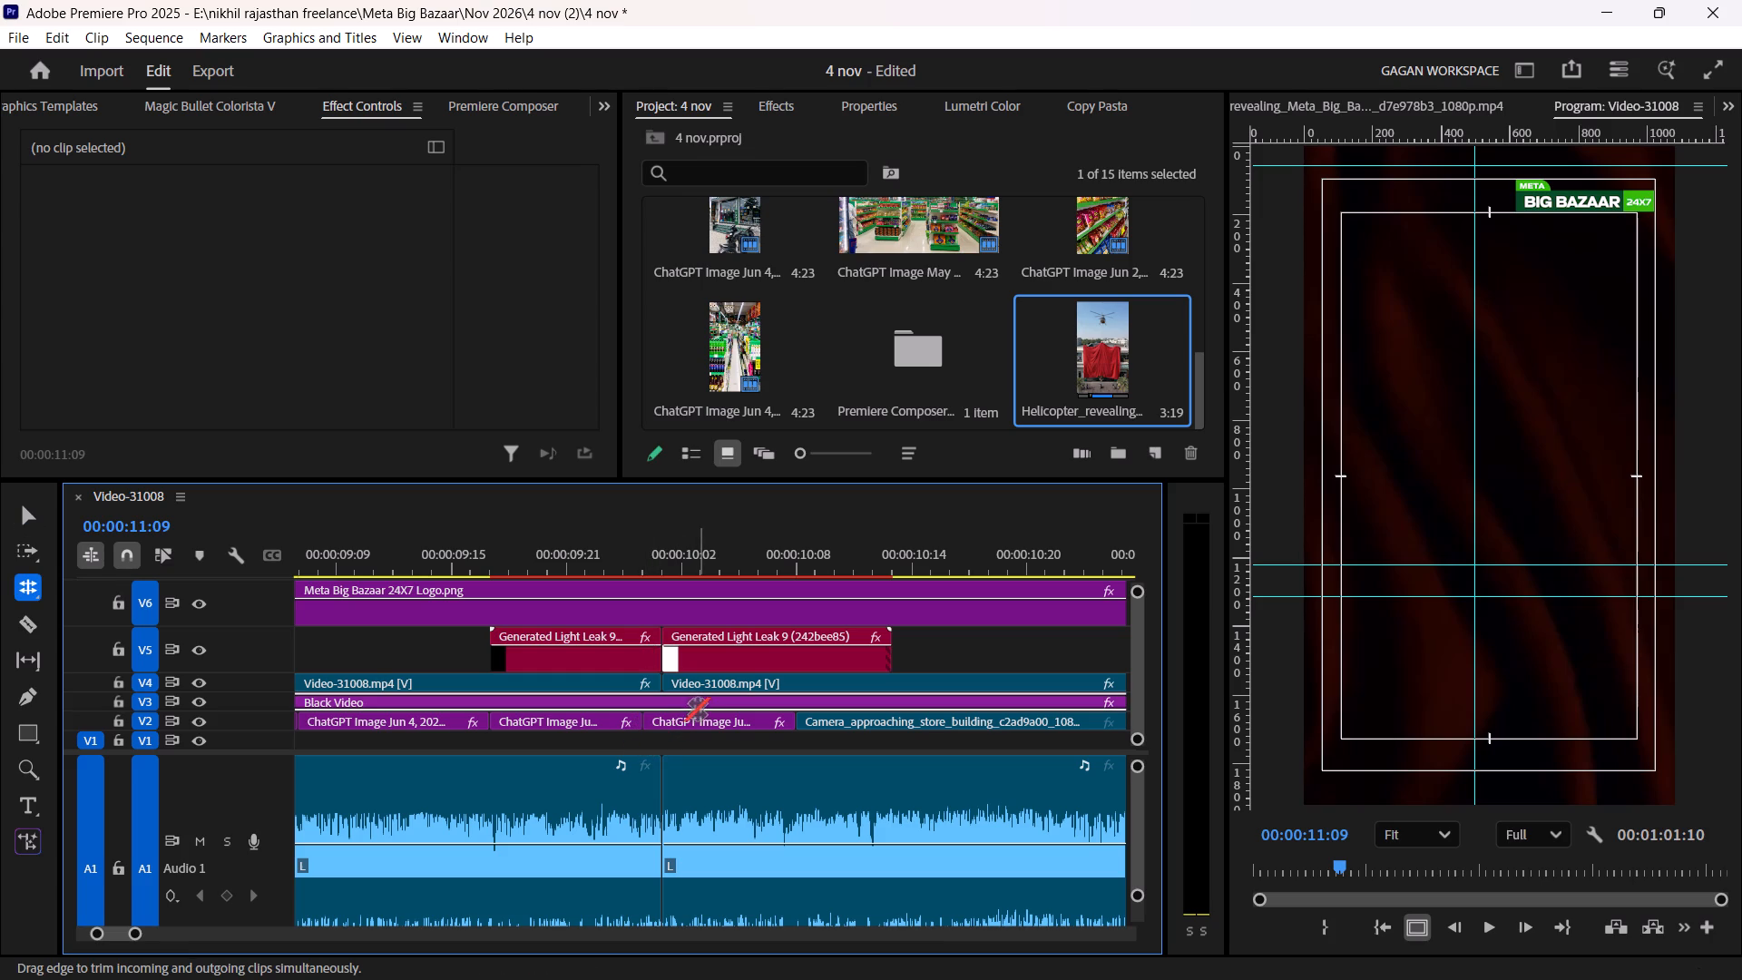
key("v")
left_click(700, 725)
left_click_drag(694, 721, 710, 721)
left_click_drag(641, 723, 655, 724)
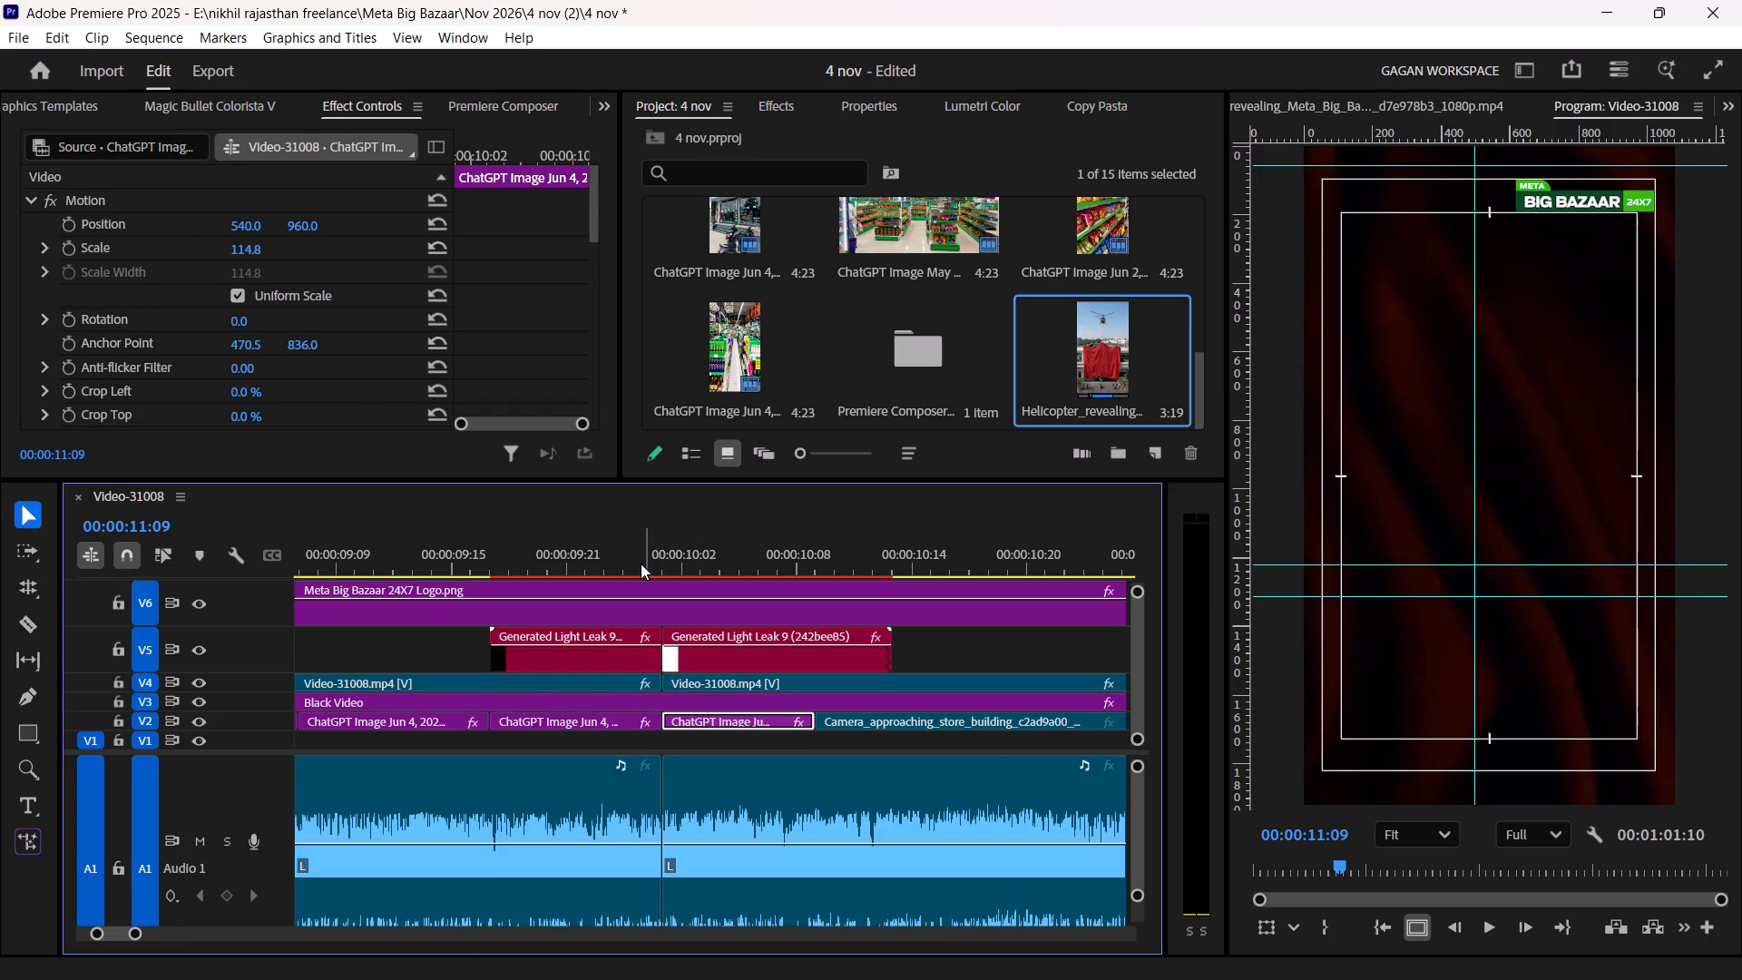
left_click_drag(629, 542, 556, 558)
key("space")
scroll(652, 658, "down", 16, "alt")
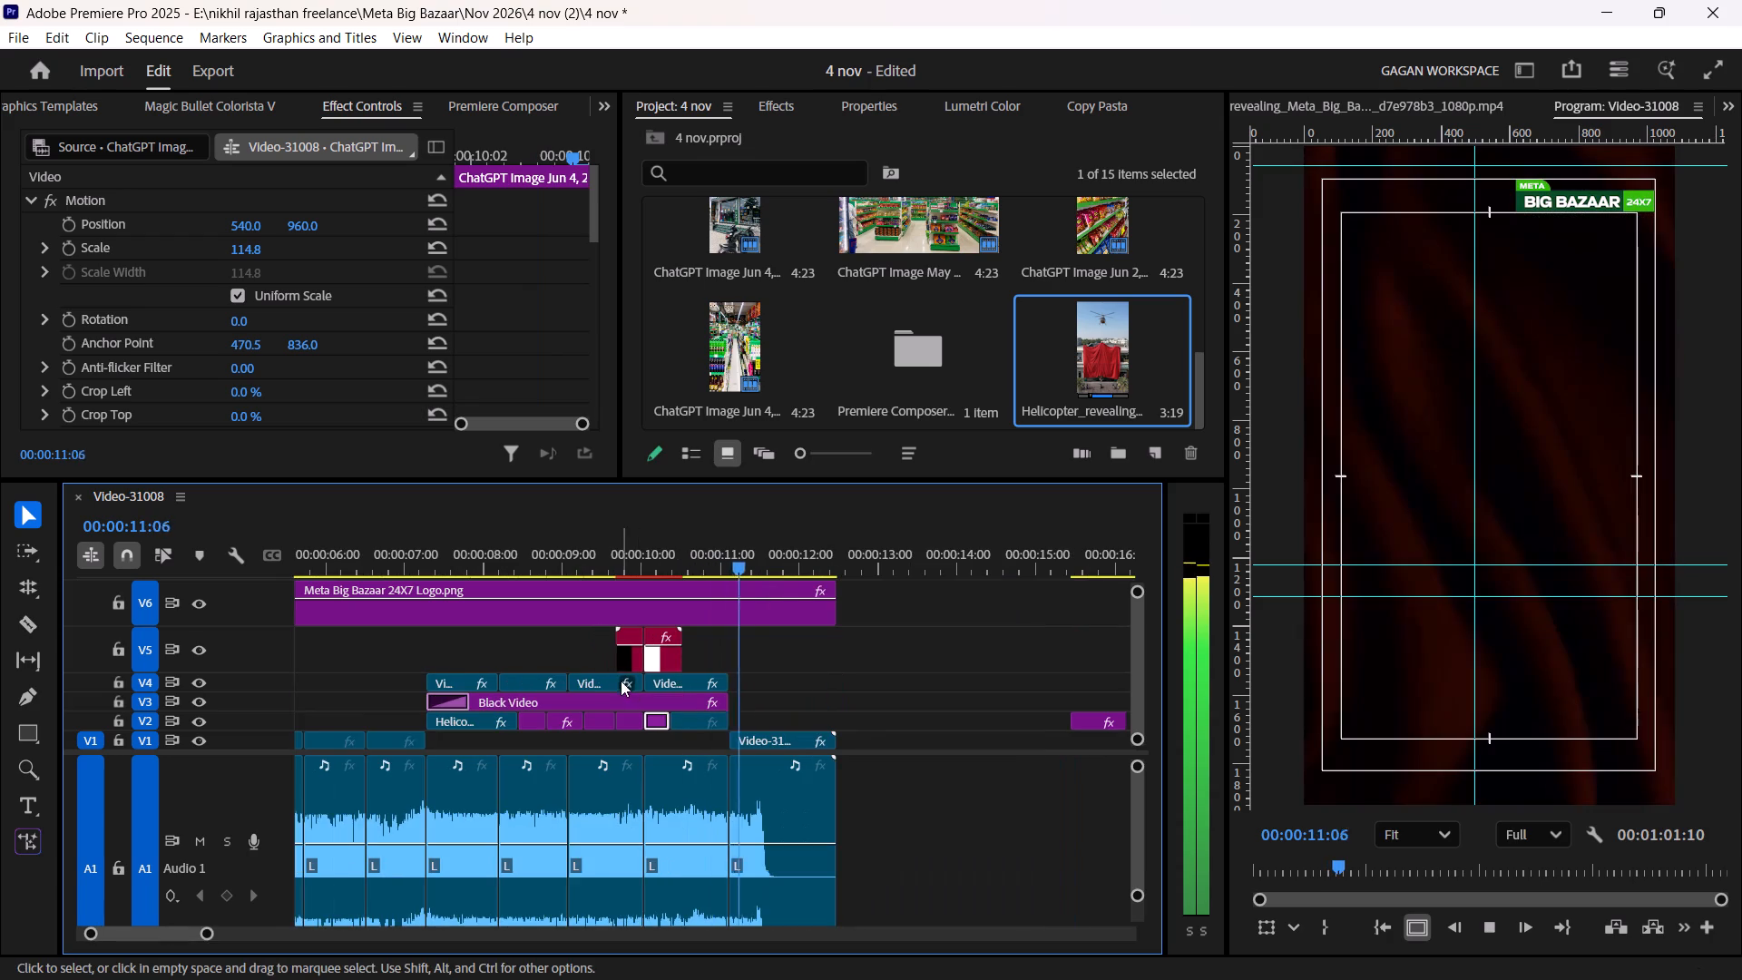
Save the project.
key("ctrl+s")
scroll(567, 658, "down", 7, "alt")
scroll(579, 705, "up", 10)
key("ctrl+s")
Play back the whole promo from the beginning and review the closing animation around 00:00:11:14.
left_click_drag(571, 550, 157, 579)
key("space")
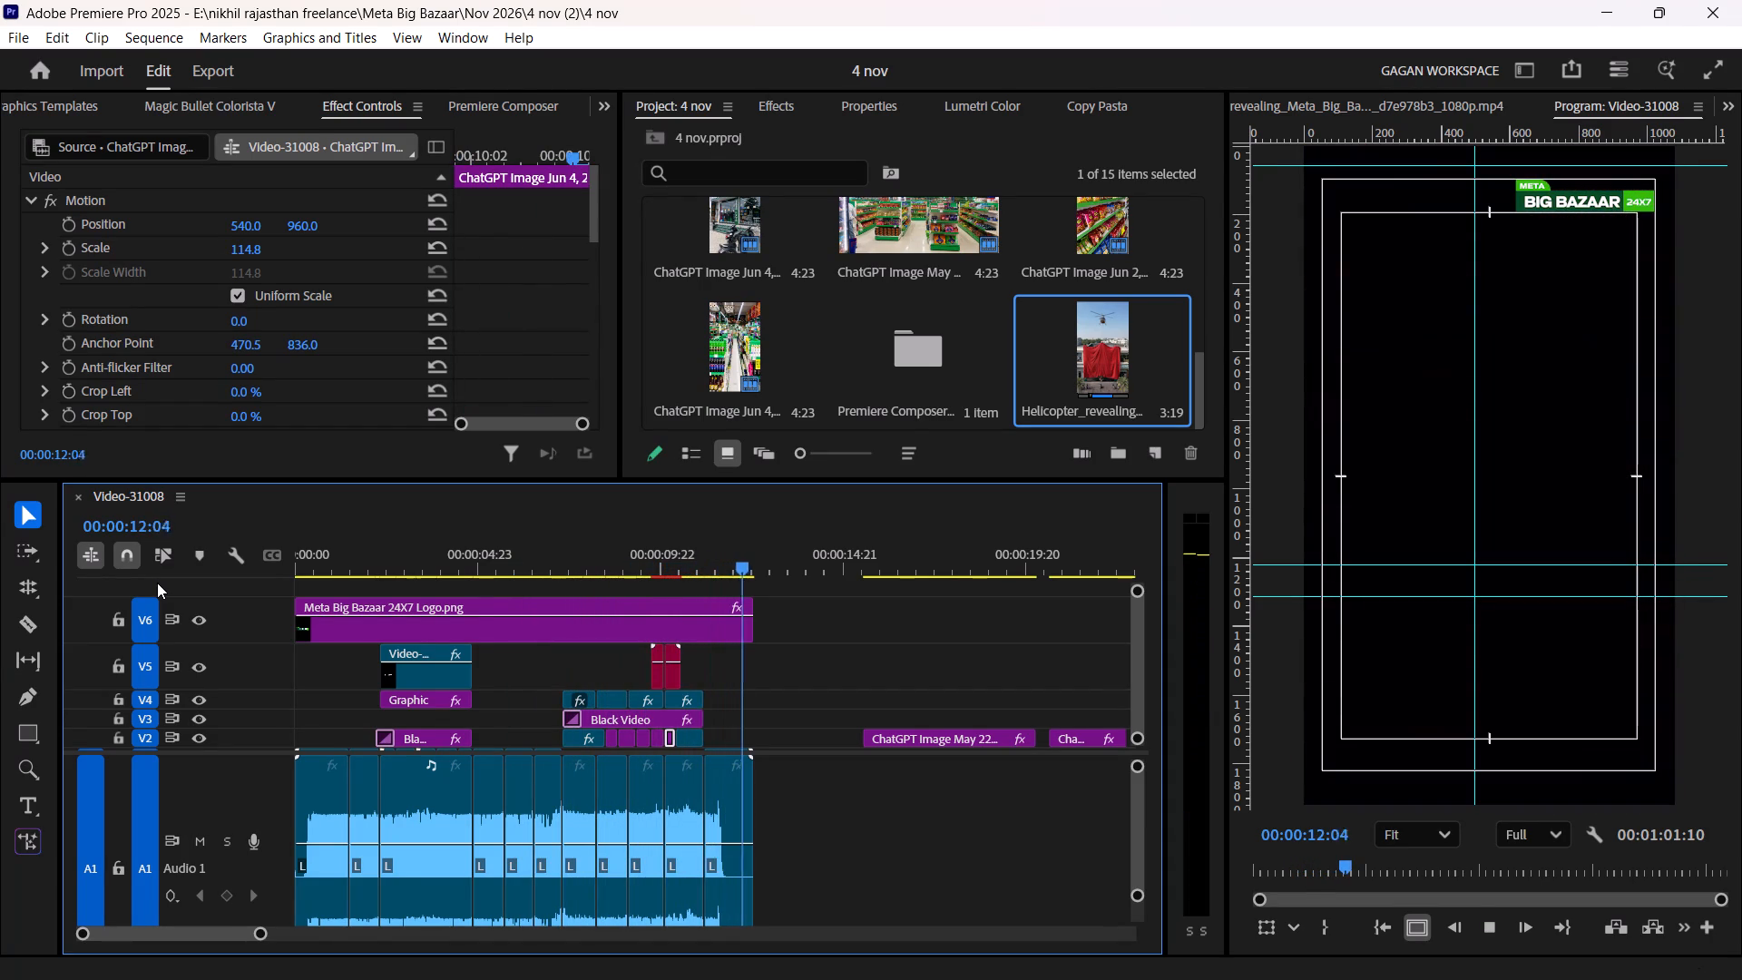
key("space")
scroll(797, 838, "down", 9, "ctrl")
scroll(738, 811, "up", 8, "ctrl")
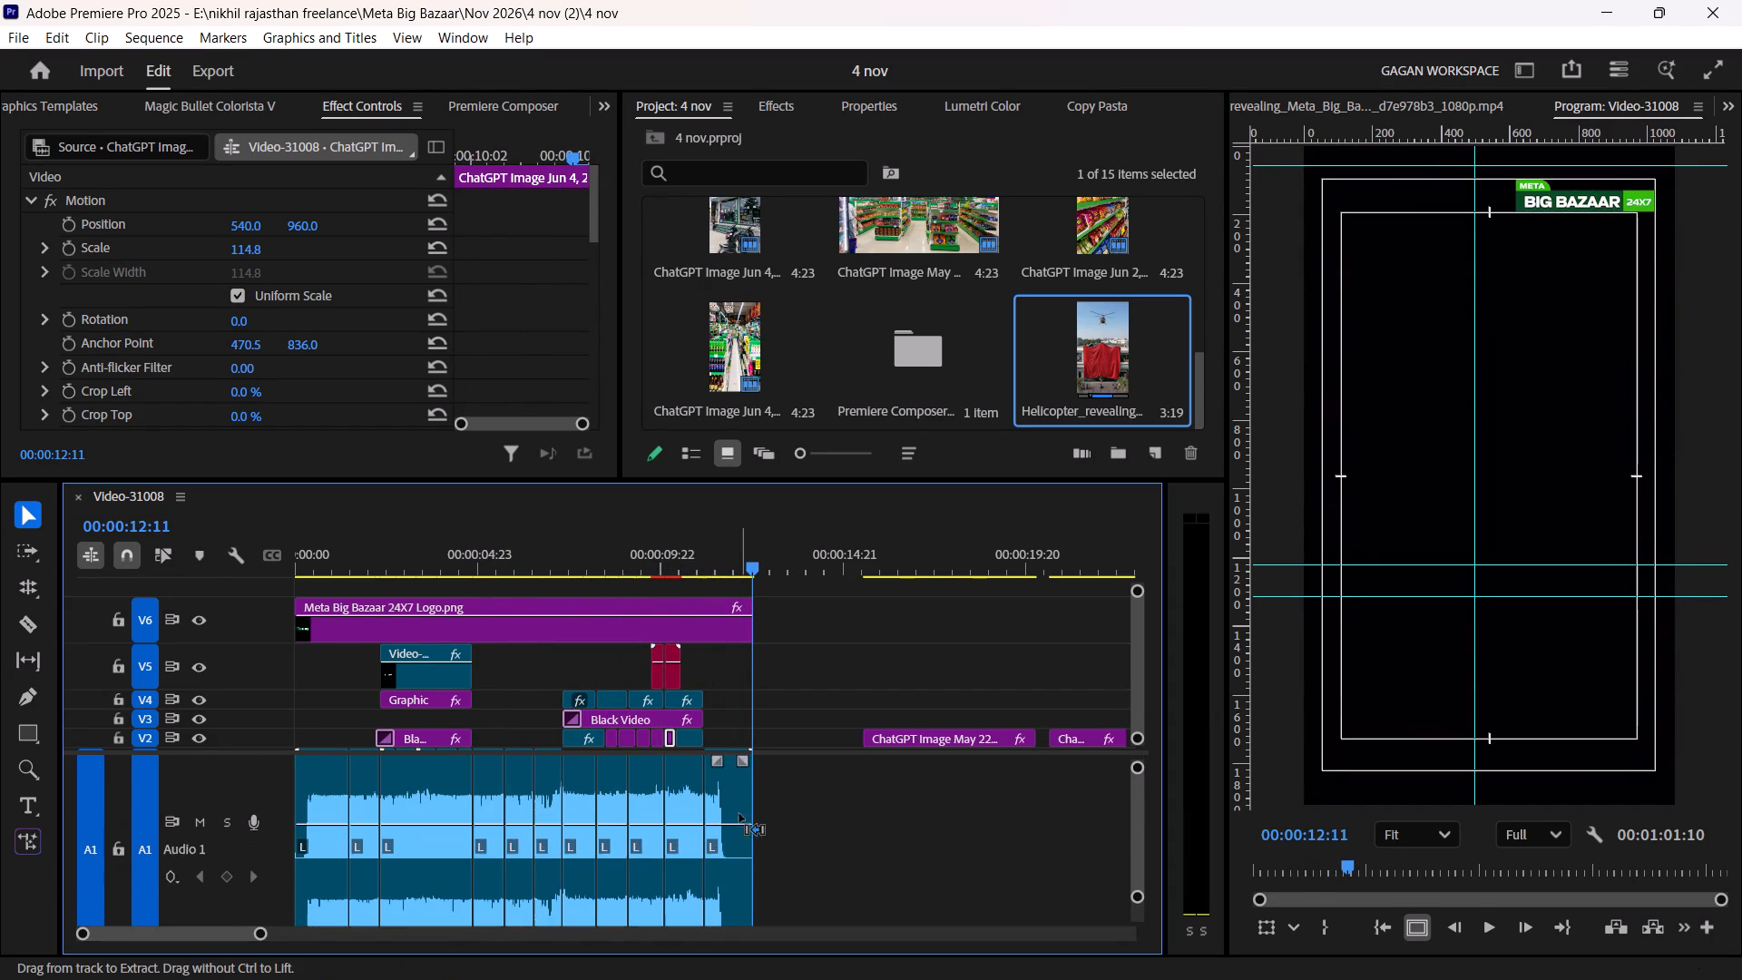
scroll(718, 707, "down", 8, "ctrl")
scroll(717, 708, "up", 8, "alt")
left_click(702, 553)
key("space")
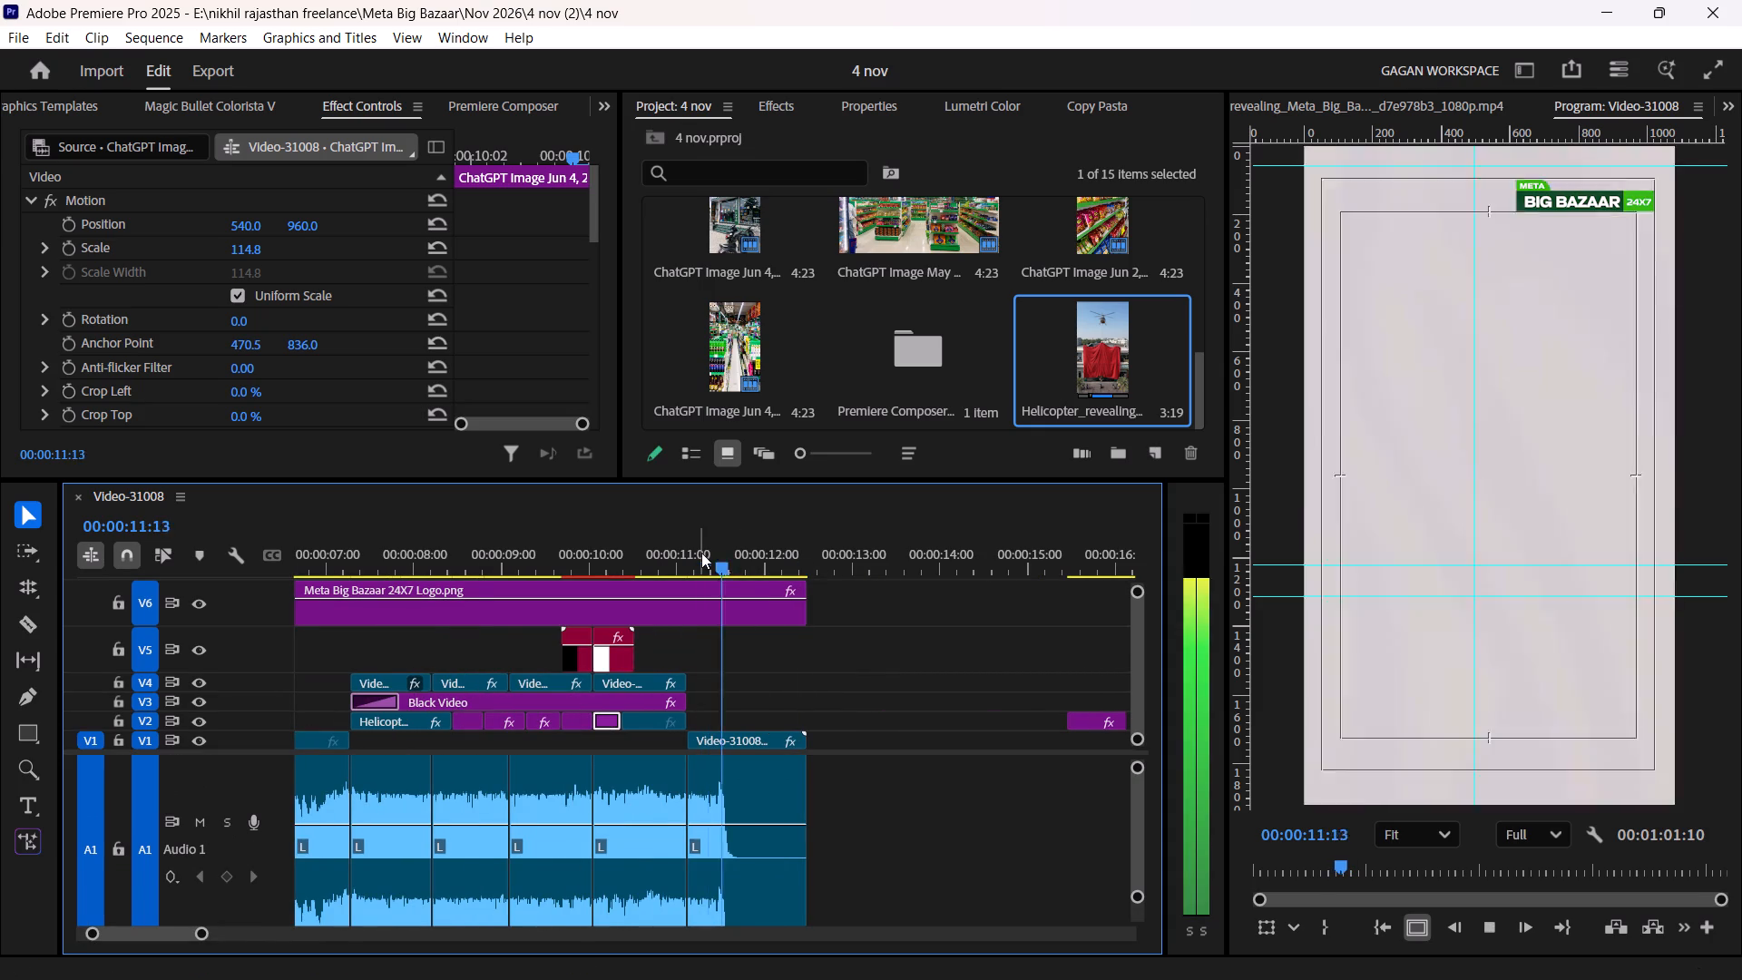
key("space")
left_click_drag(698, 553, 728, 563)
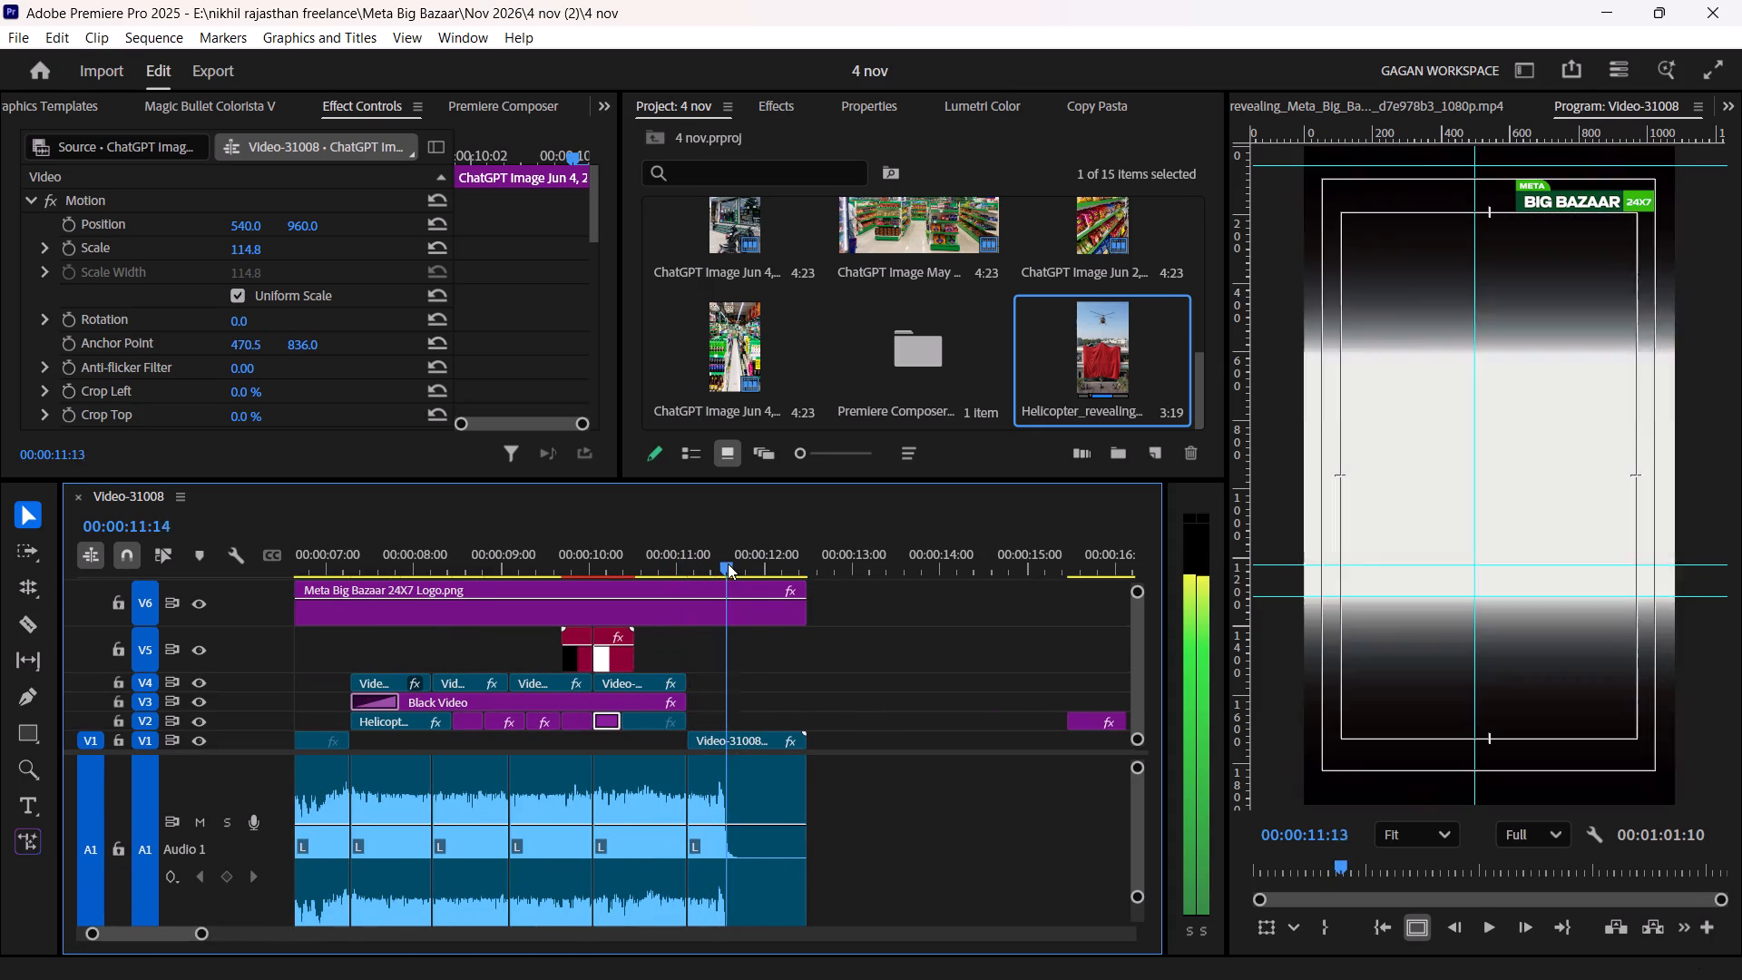
left_click_drag(728, 563, 737, 570)
scroll(739, 726, "down", 6, "alt")
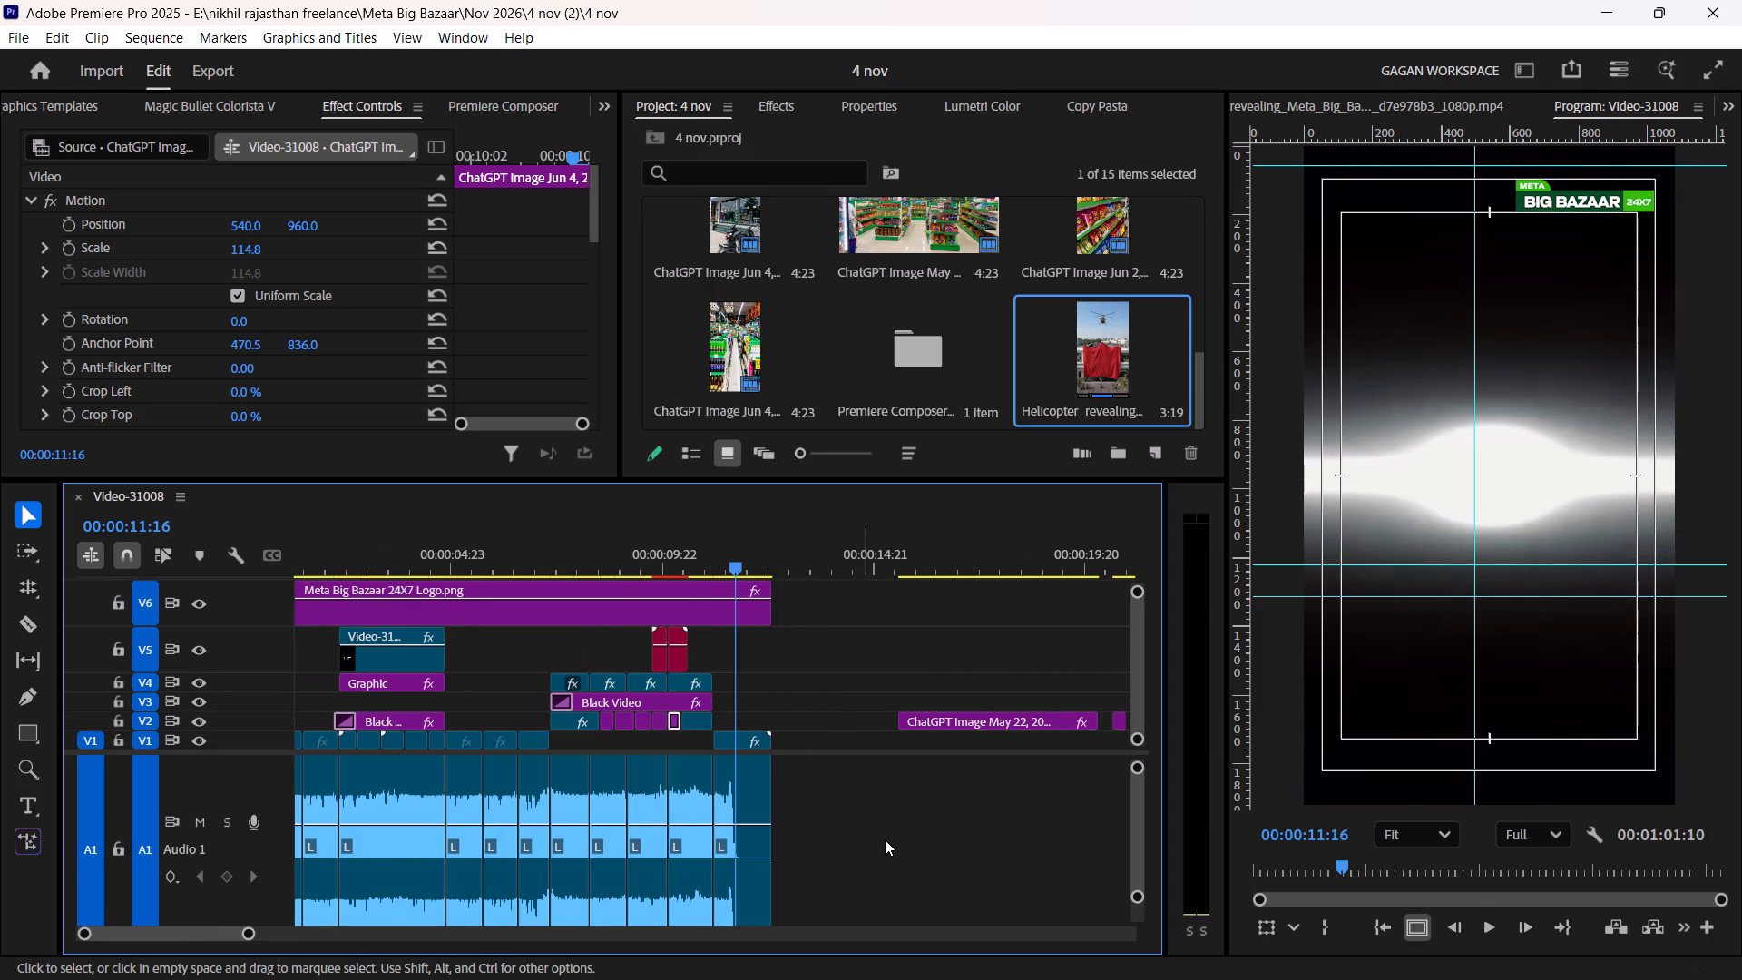
Mark the sequence In/Out range around all the promo clips, leaving out the stray images after the ending.
left_click_drag(885, 839, 69, 870)
key("slash")
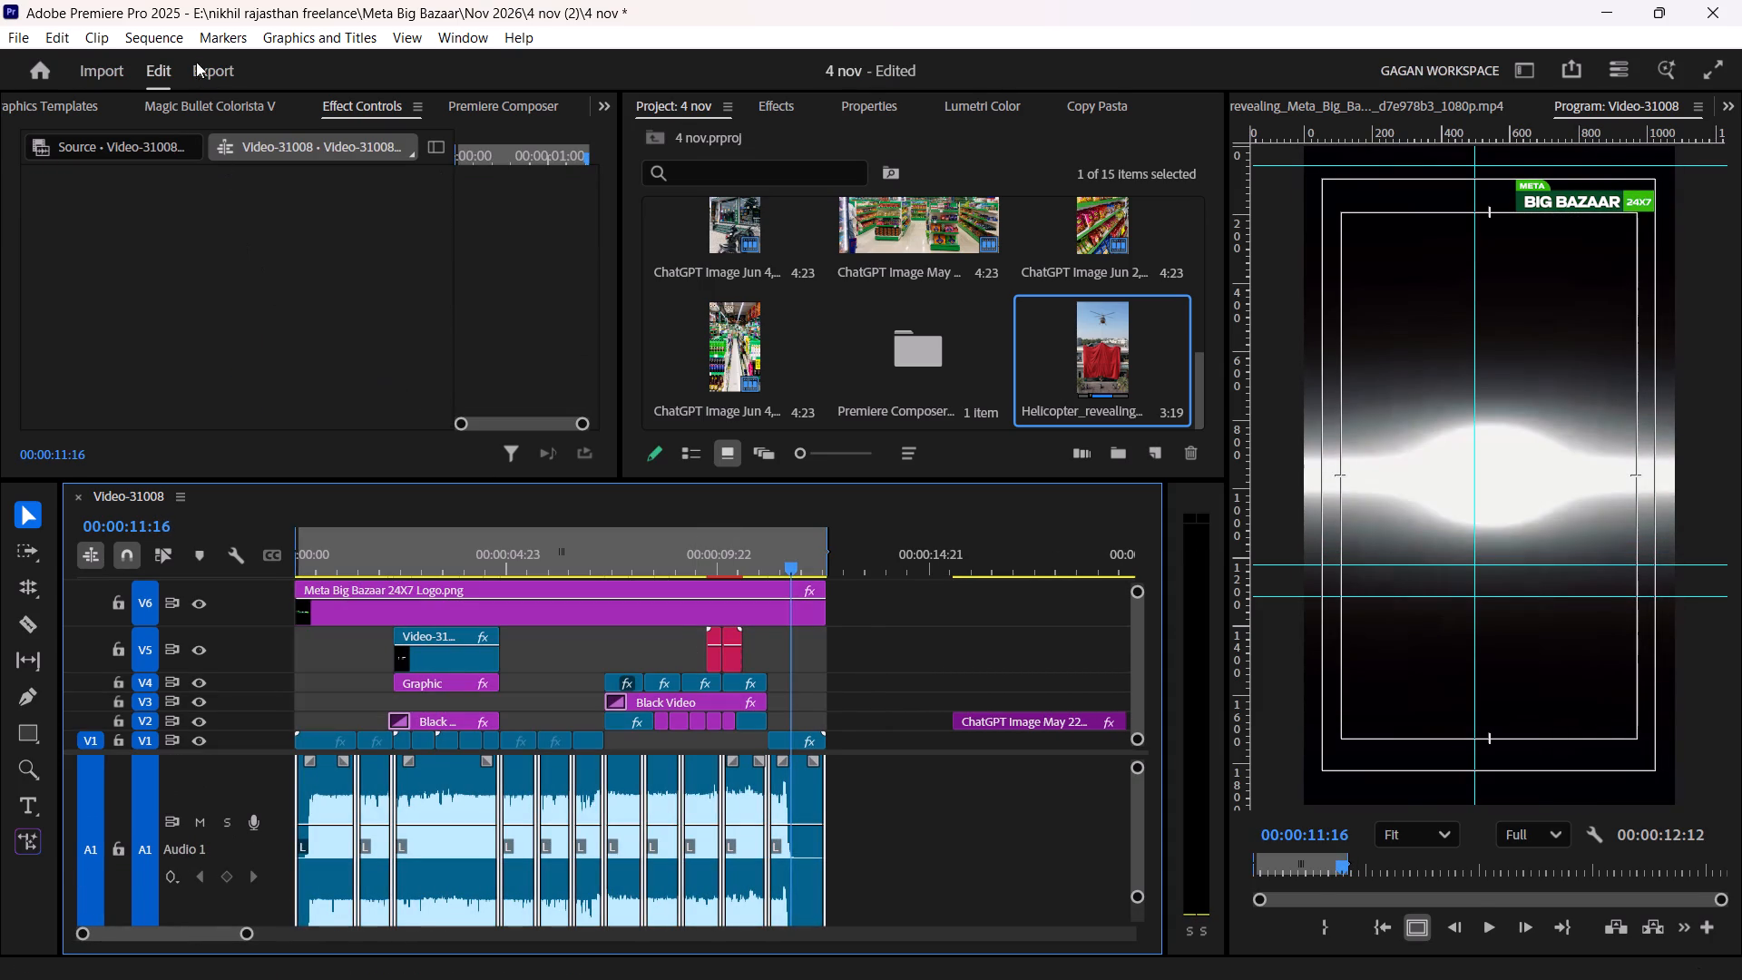
Open the export settings for the marked range and name the output file "meta big bazaar opening soon".
left_click(209, 73)
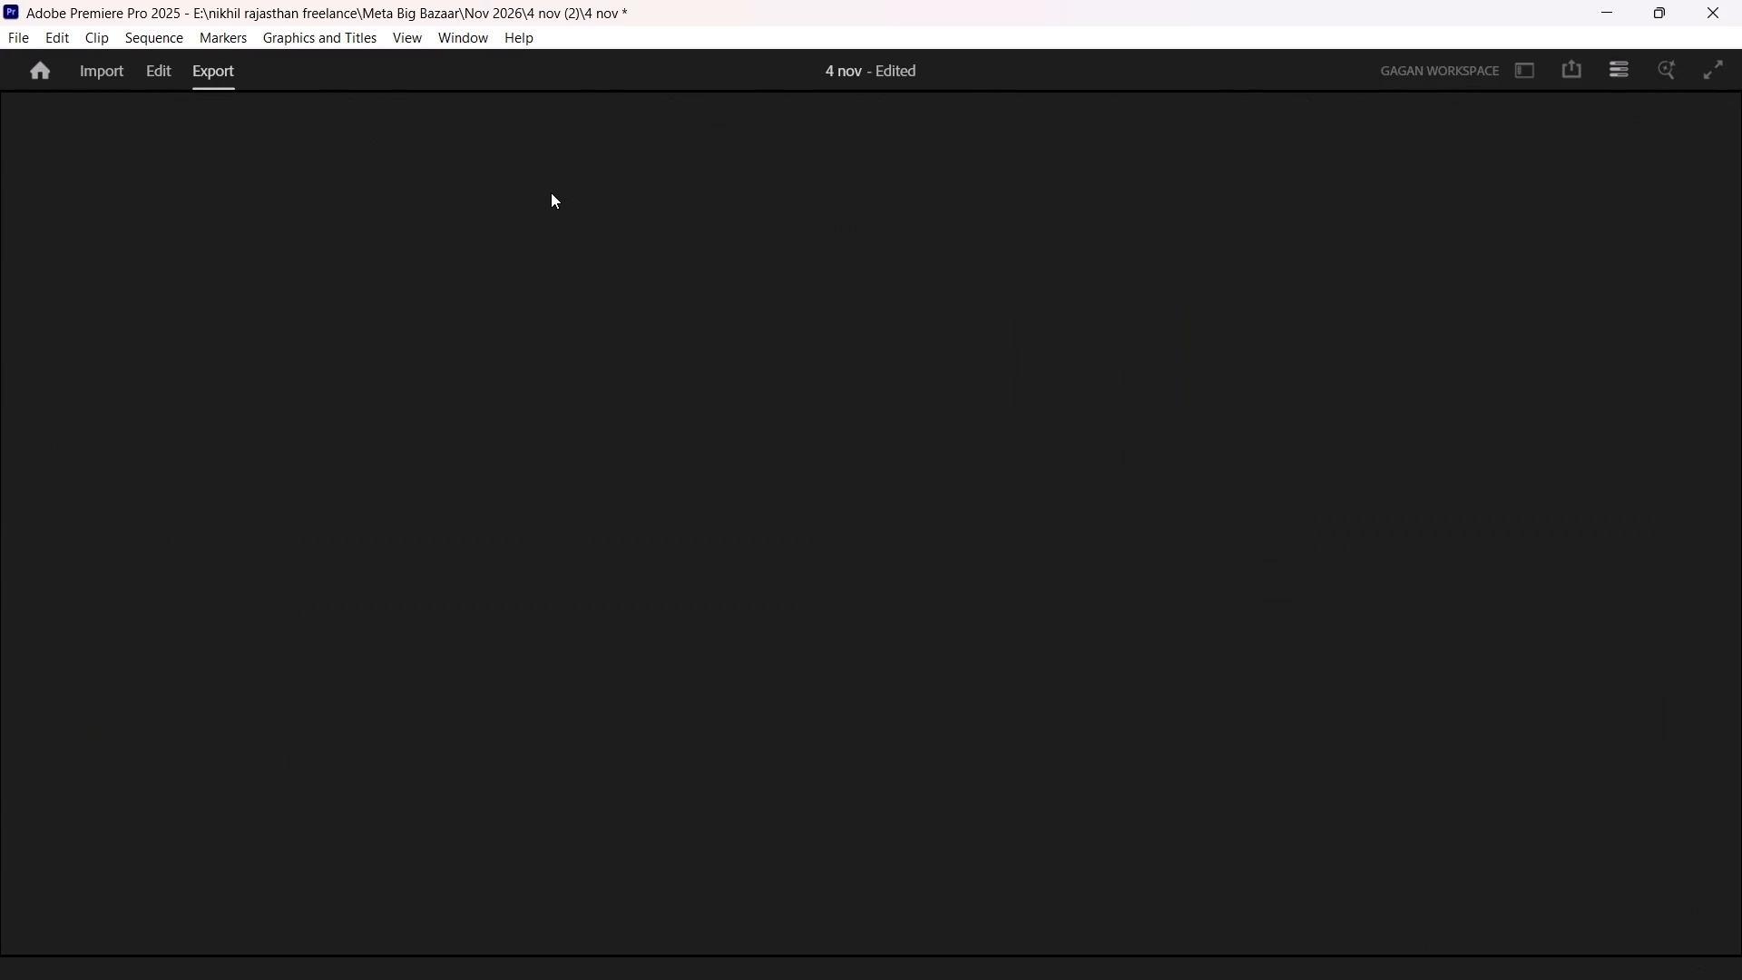
double_click(640, 191)
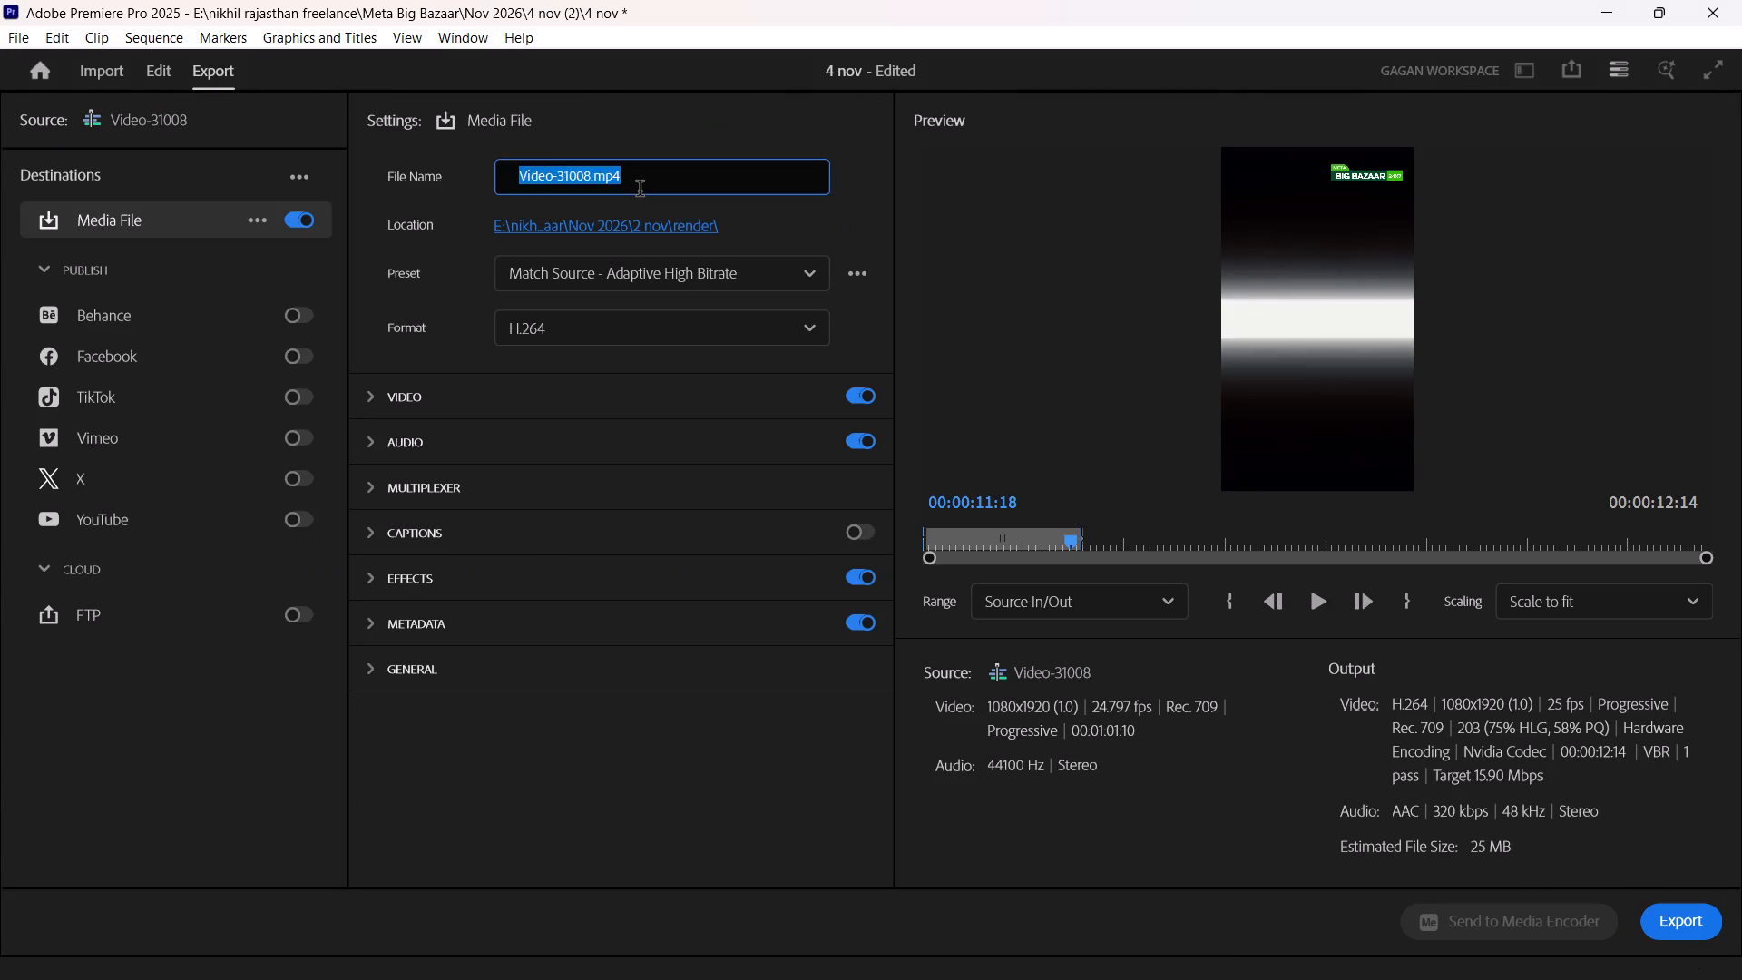
left_click(680, 183)
key("ctrl+a")
type("meta big bazaar opening soon")
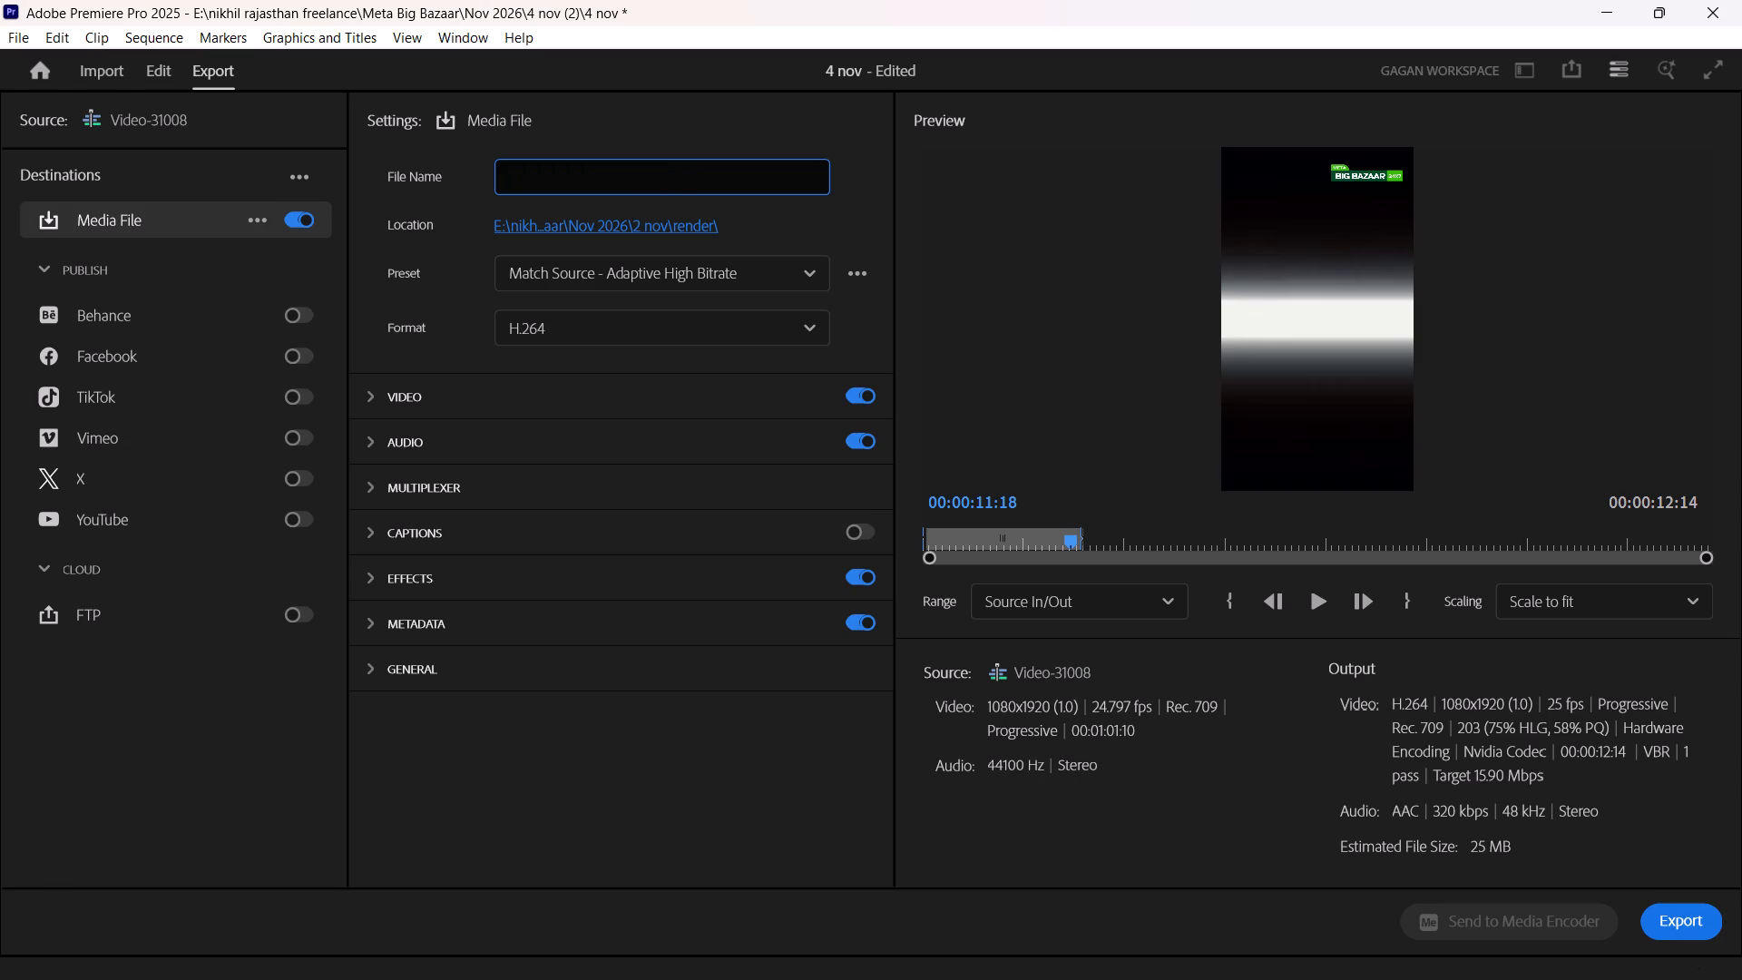
Set the export location to a new folder named render' inside Nov 2026\4 nov (2).
left_click(695, 242)
left_click(688, 226)
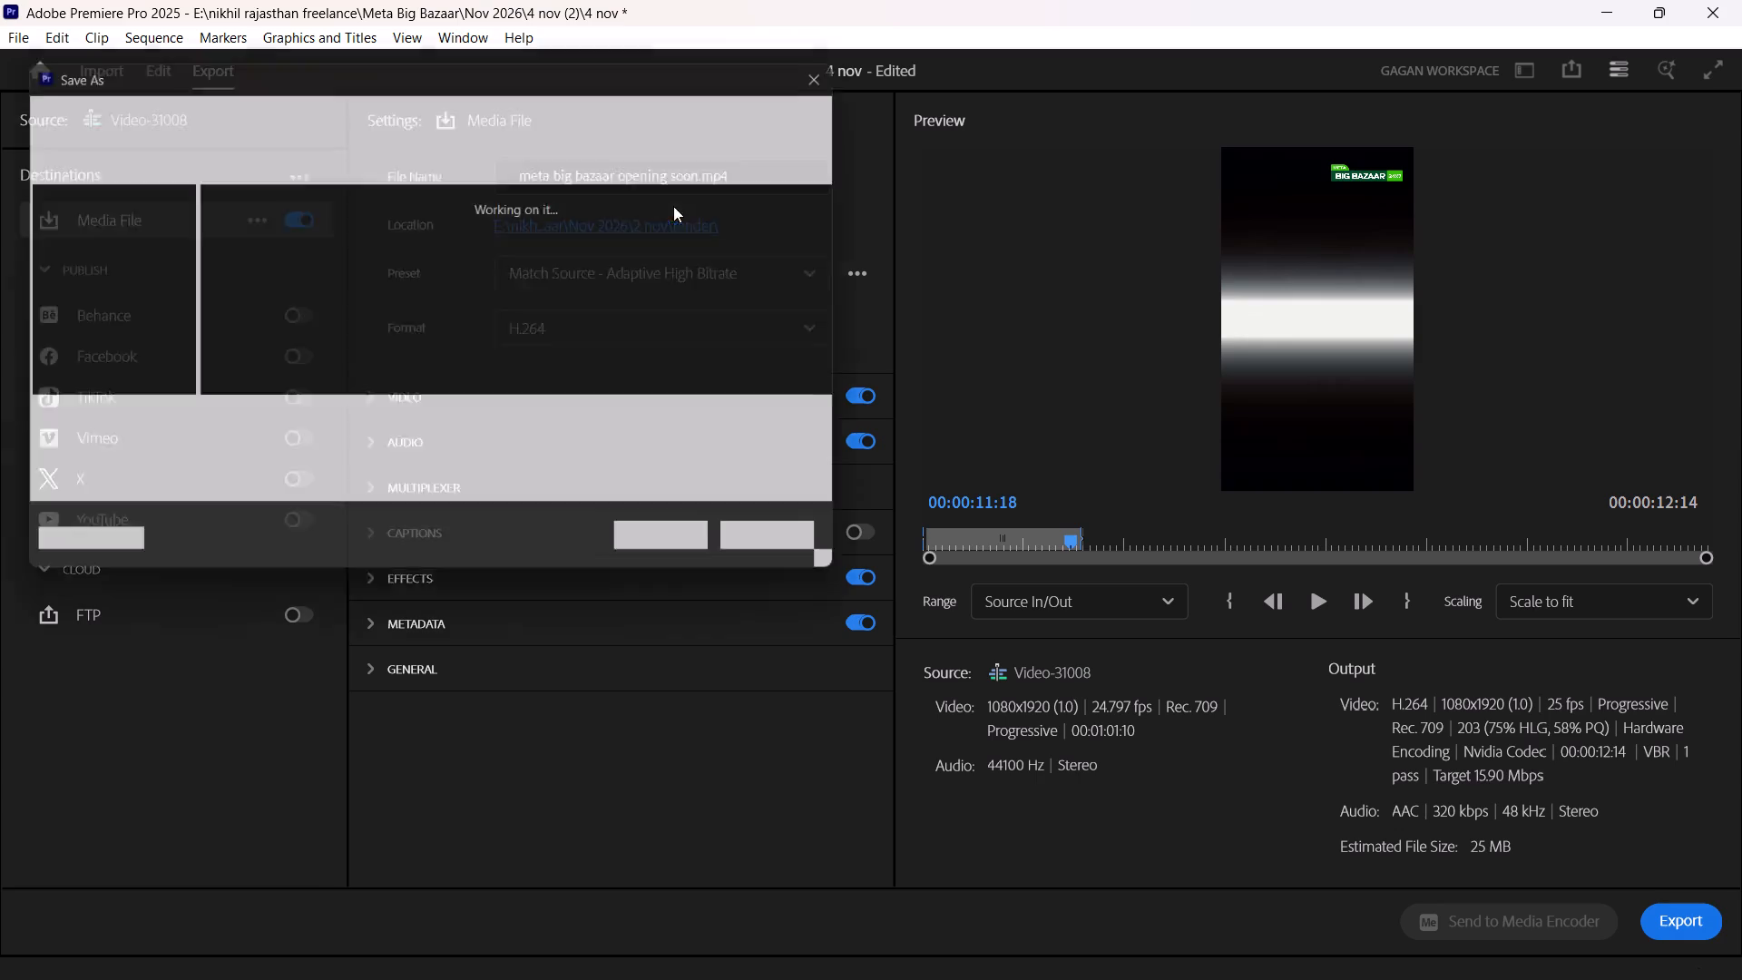
left_click(310, 121)
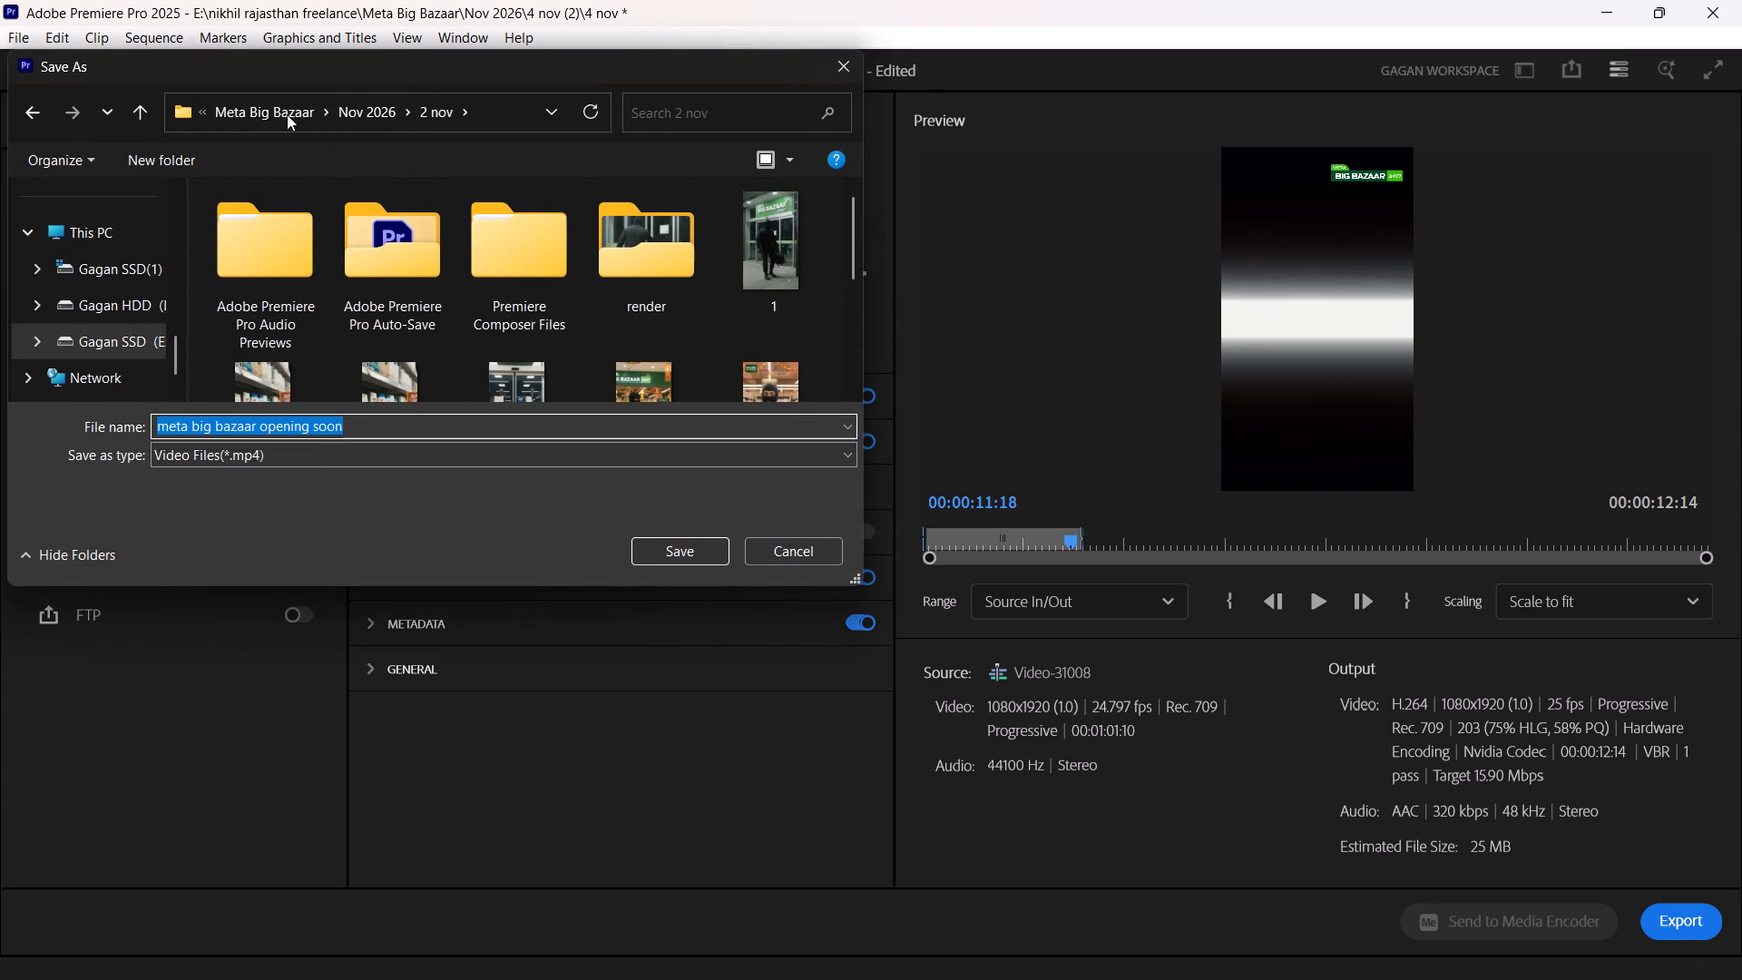
left_click(358, 103)
double_click(301, 318)
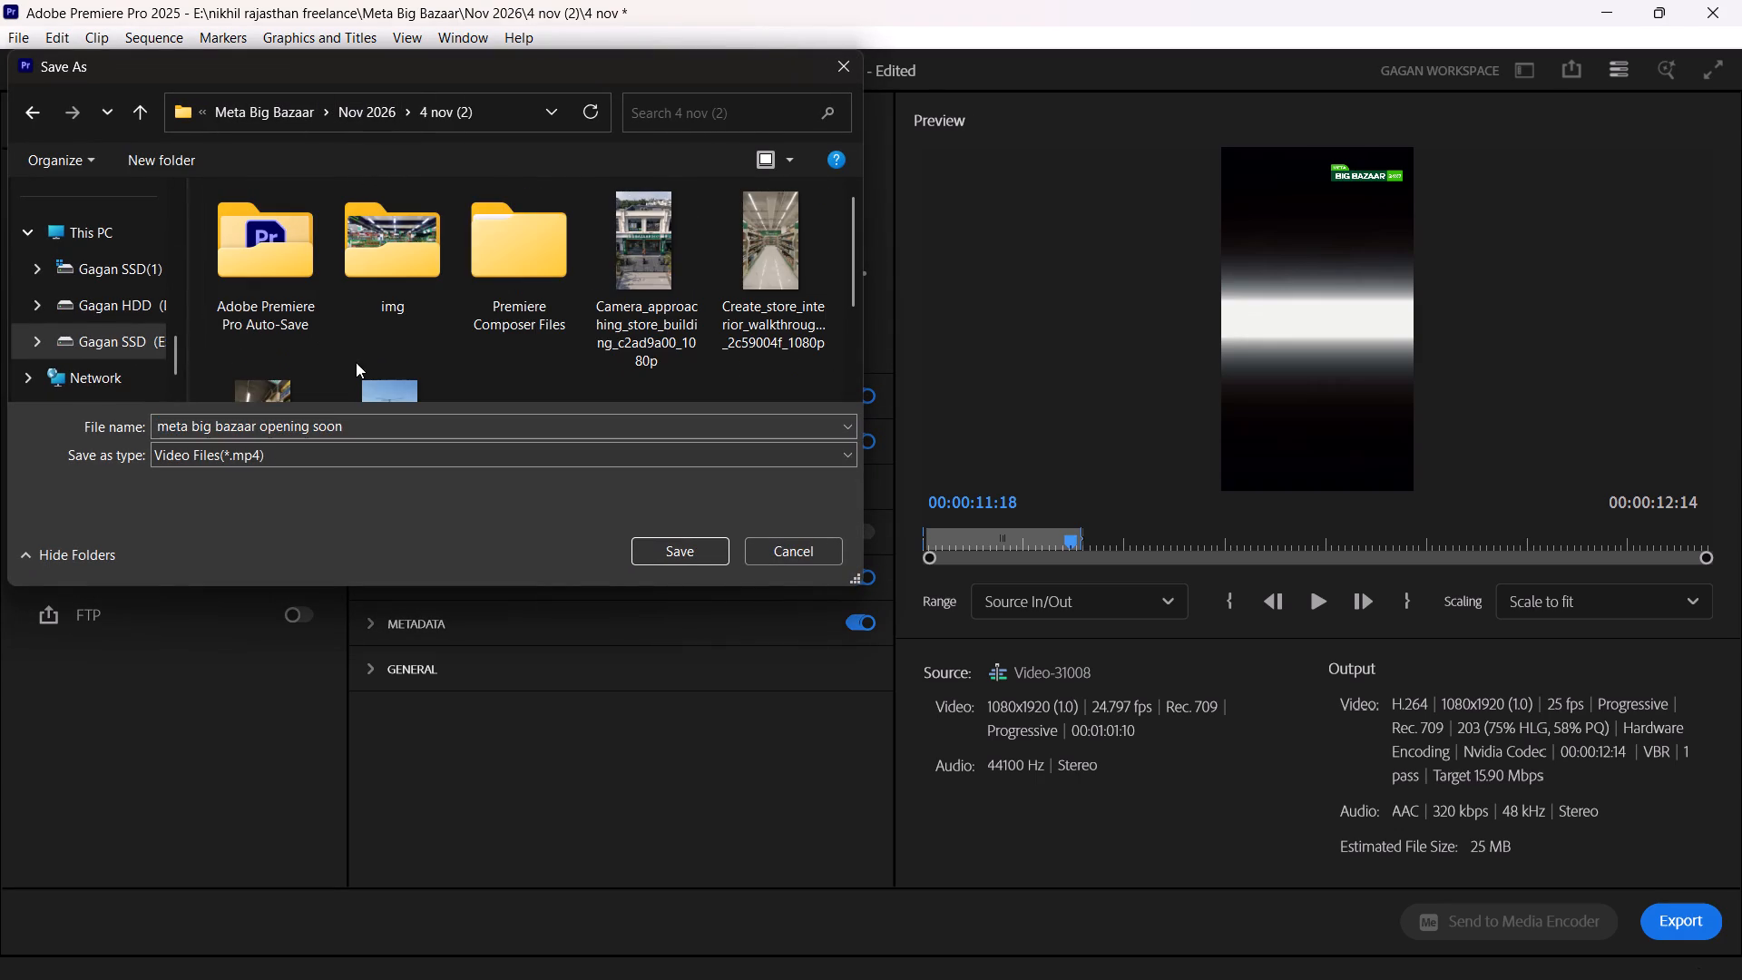
left_click(356, 362)
key("ctrl+shift+n")
type("render'")
left_click(801, 260)
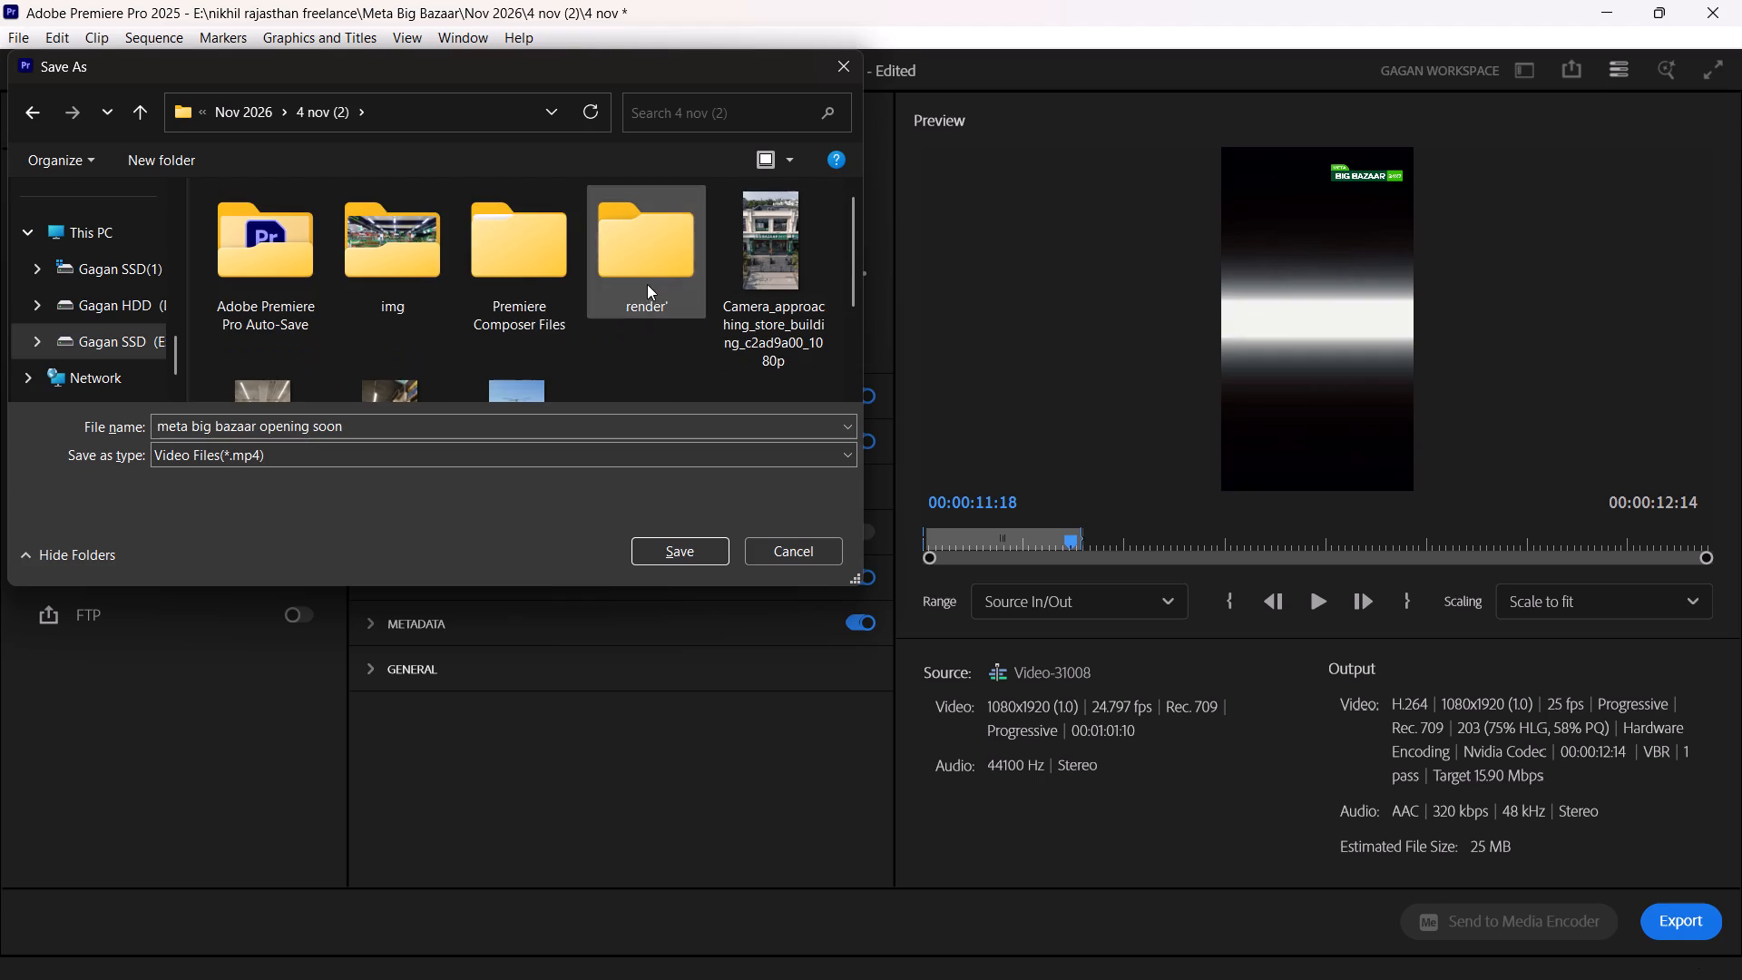
double_click(610, 263)
left_click(684, 545)
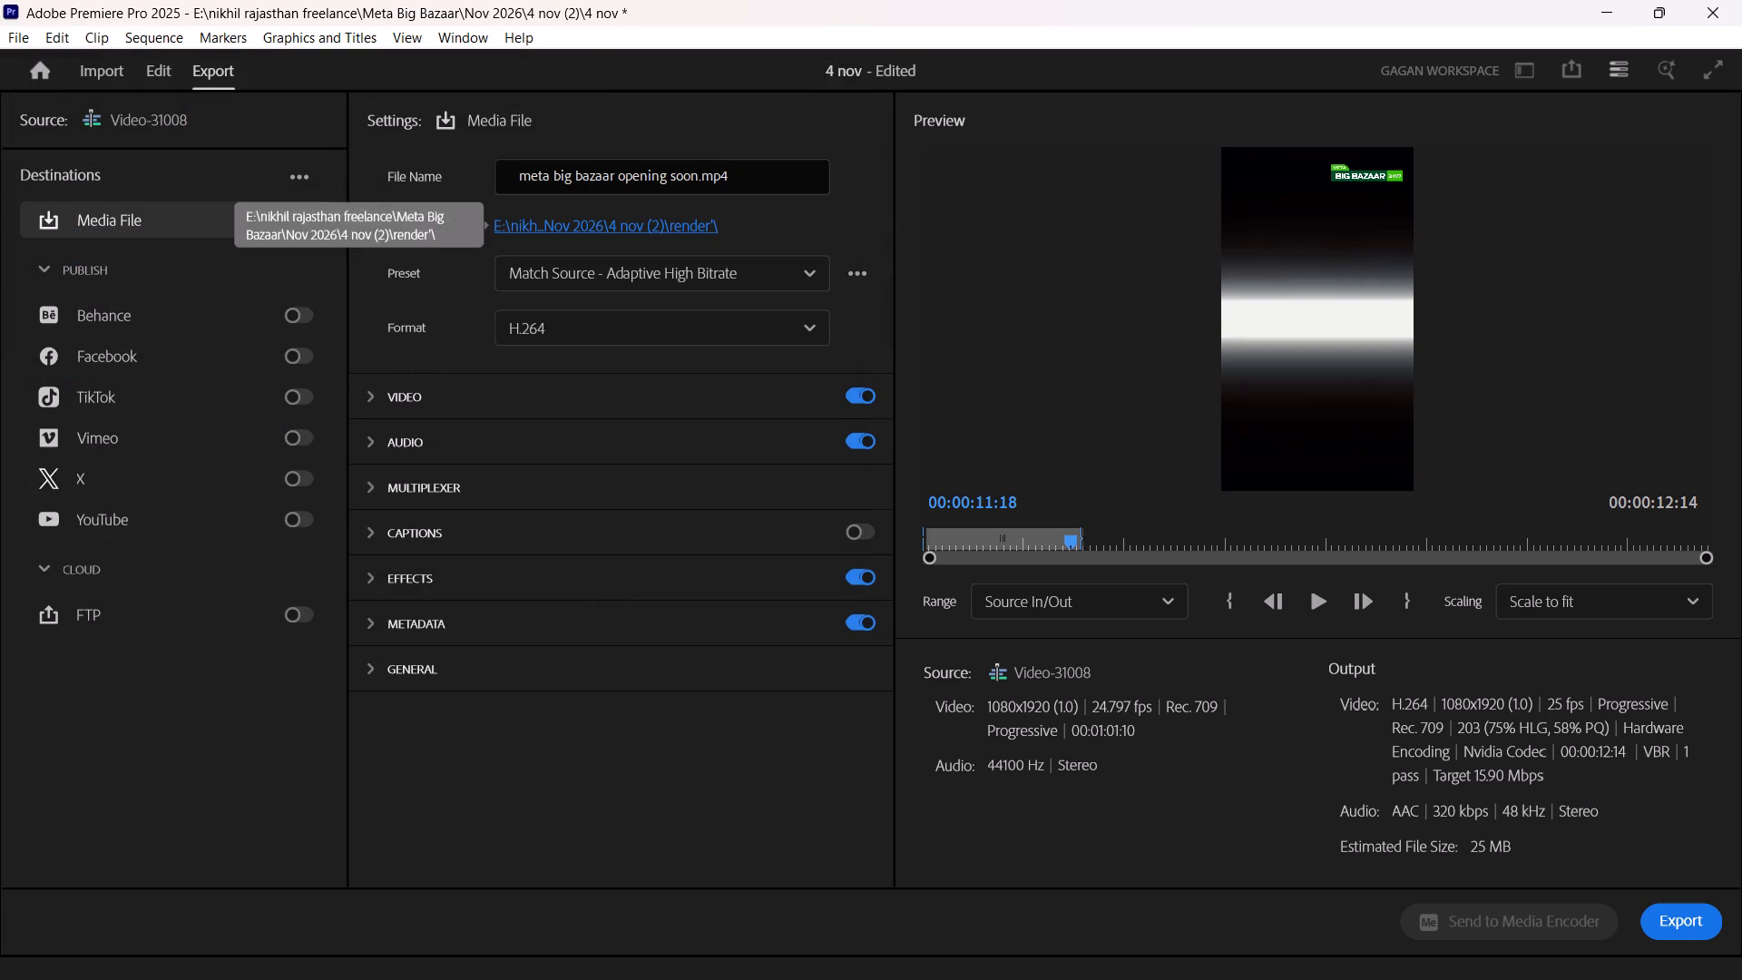
Export the promo as H.264 with the Match Source - Adaptive High Bitrate preset.
left_click(1691, 932)
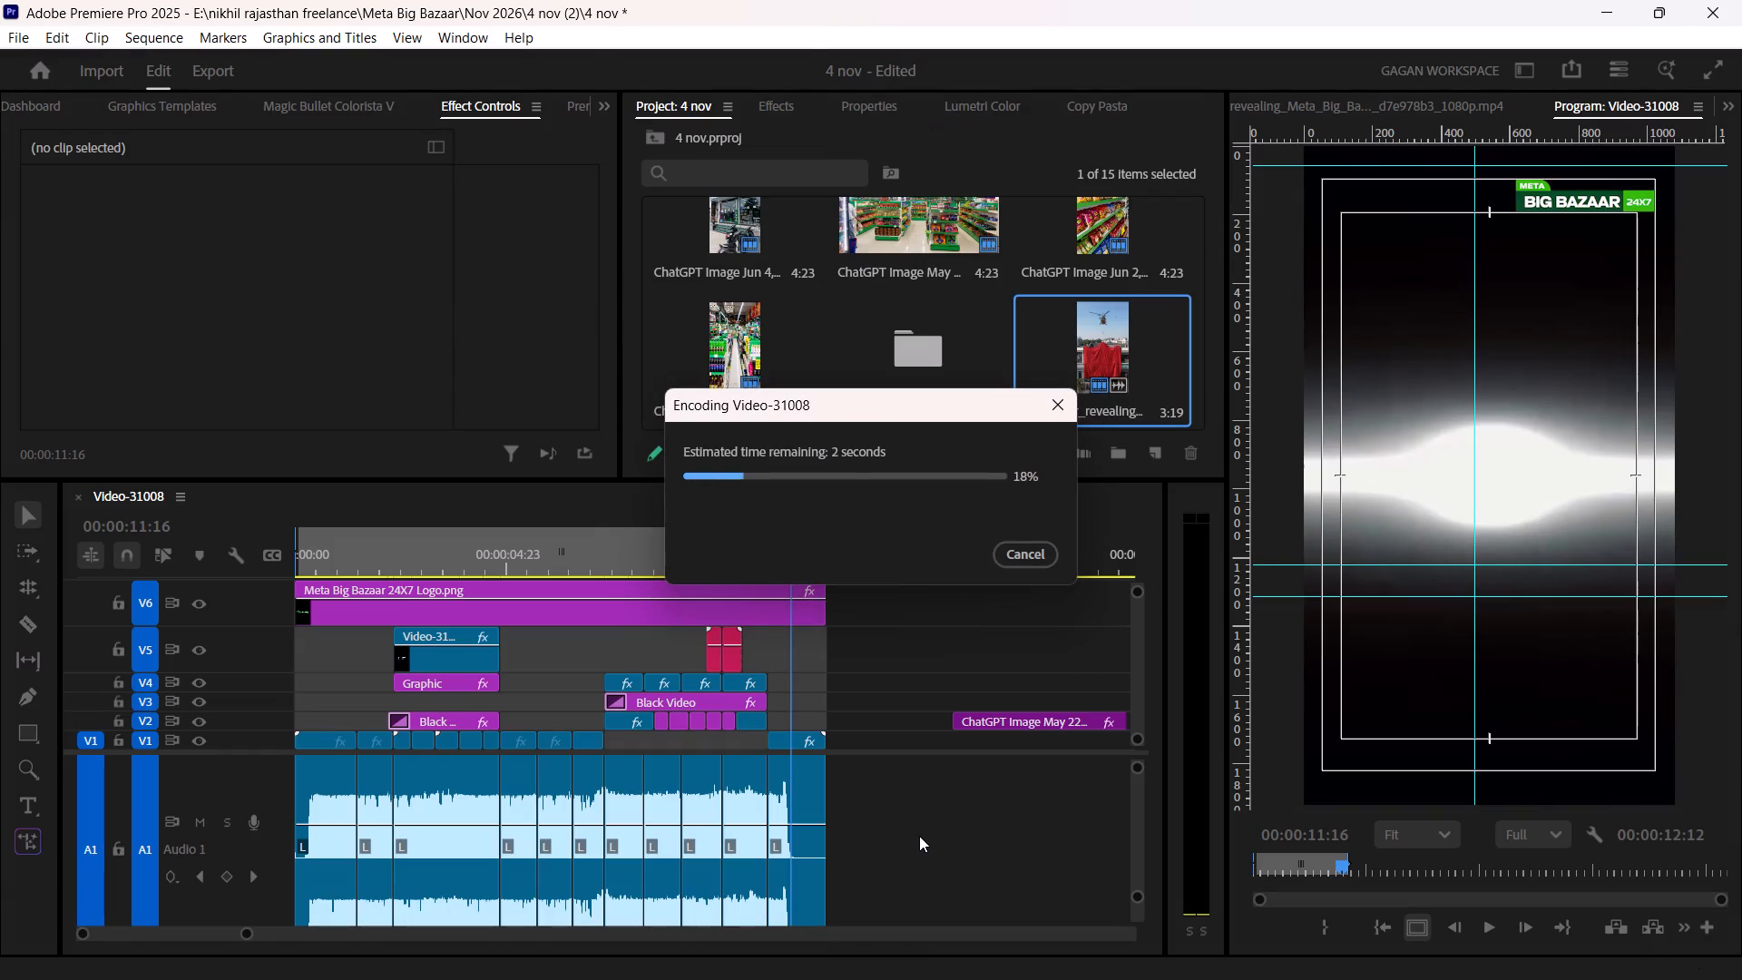